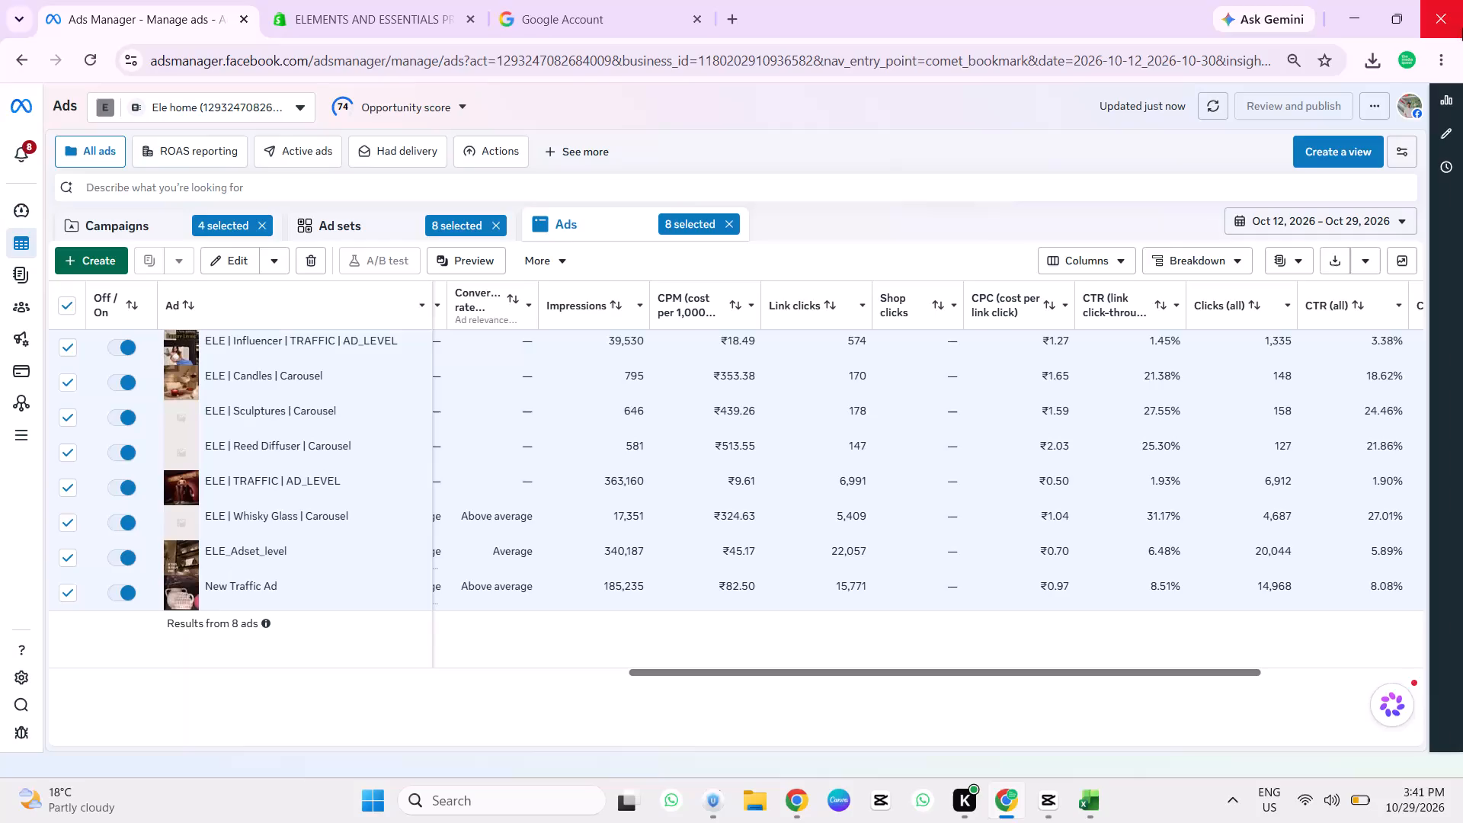
Examine the performance columns of the selected ads, from results and cost per result to impressions and clicks.
{"action": "scroll", "coordinate": [863, 399], "scroll_direction": "right", "scroll_amount": 6}
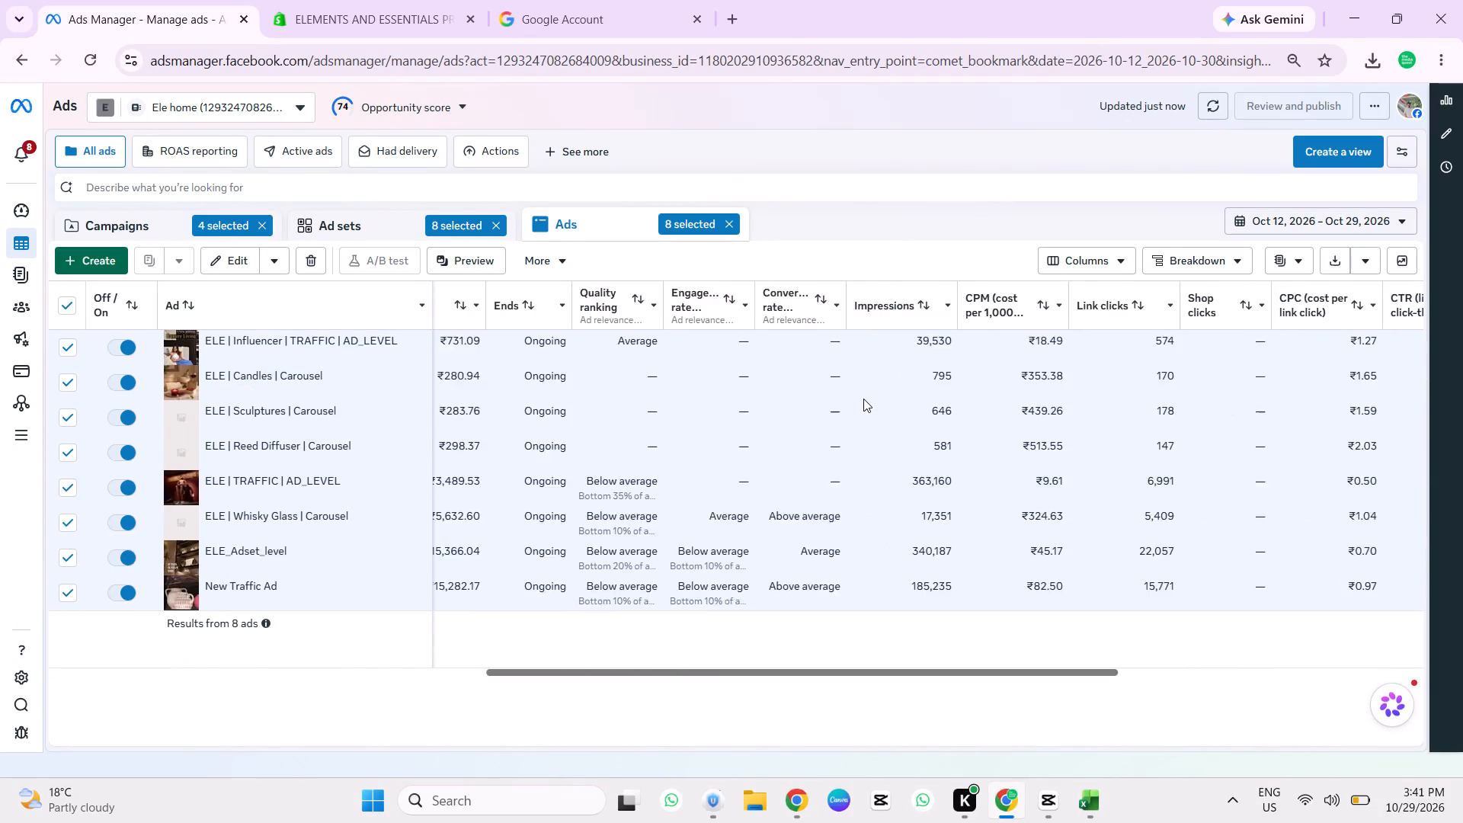
{"action": "scroll", "coordinate": [863, 399], "scroll_direction": "right", "scroll_amount": 1}
{"action": "scroll", "coordinate": [627, 561], "scroll_direction": "right", "scroll_amount": 4}
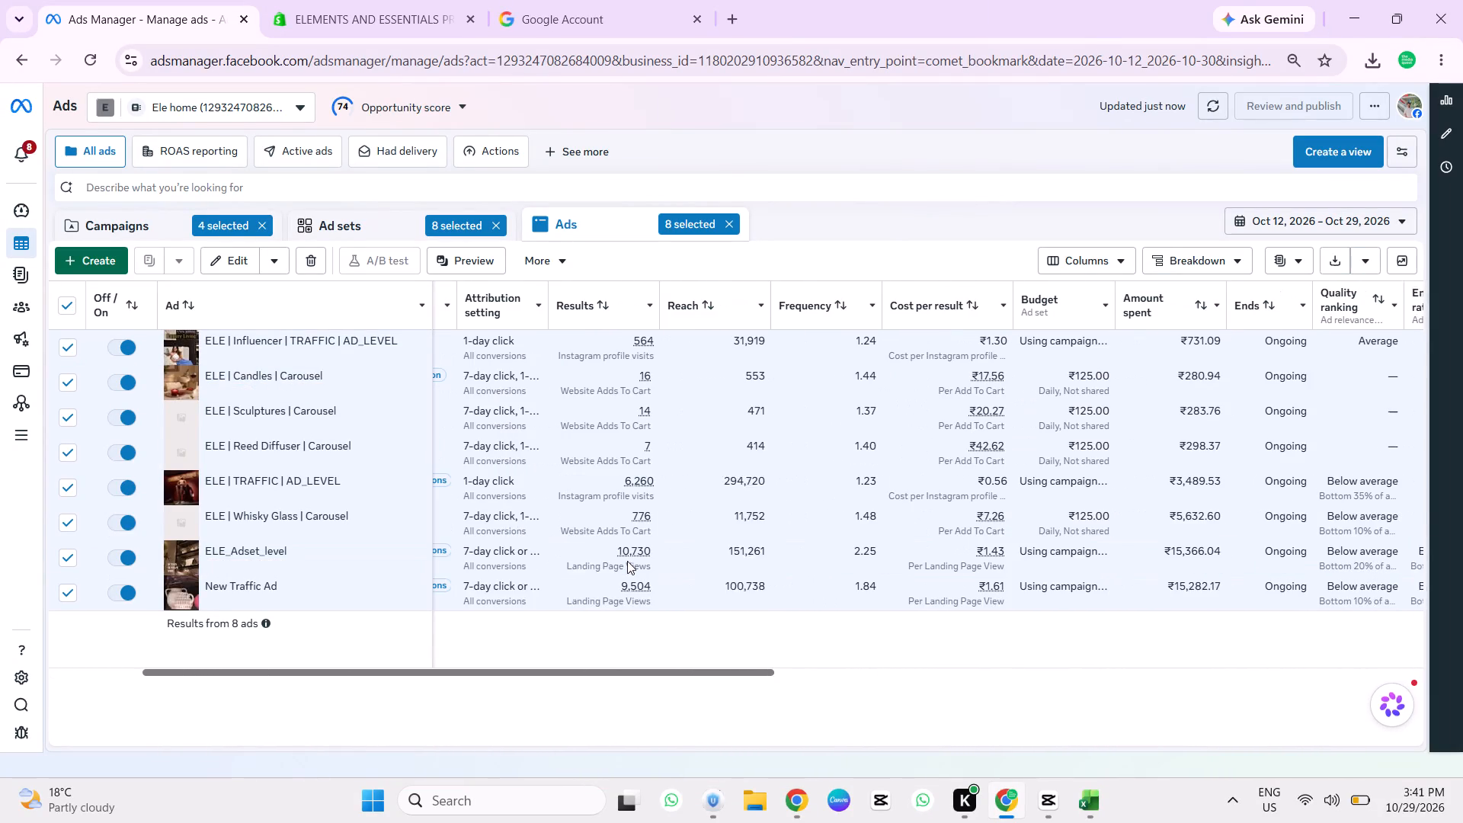
{"action": "scroll", "coordinate": [627, 561], "scroll_direction": "left", "scroll_amount": 3}
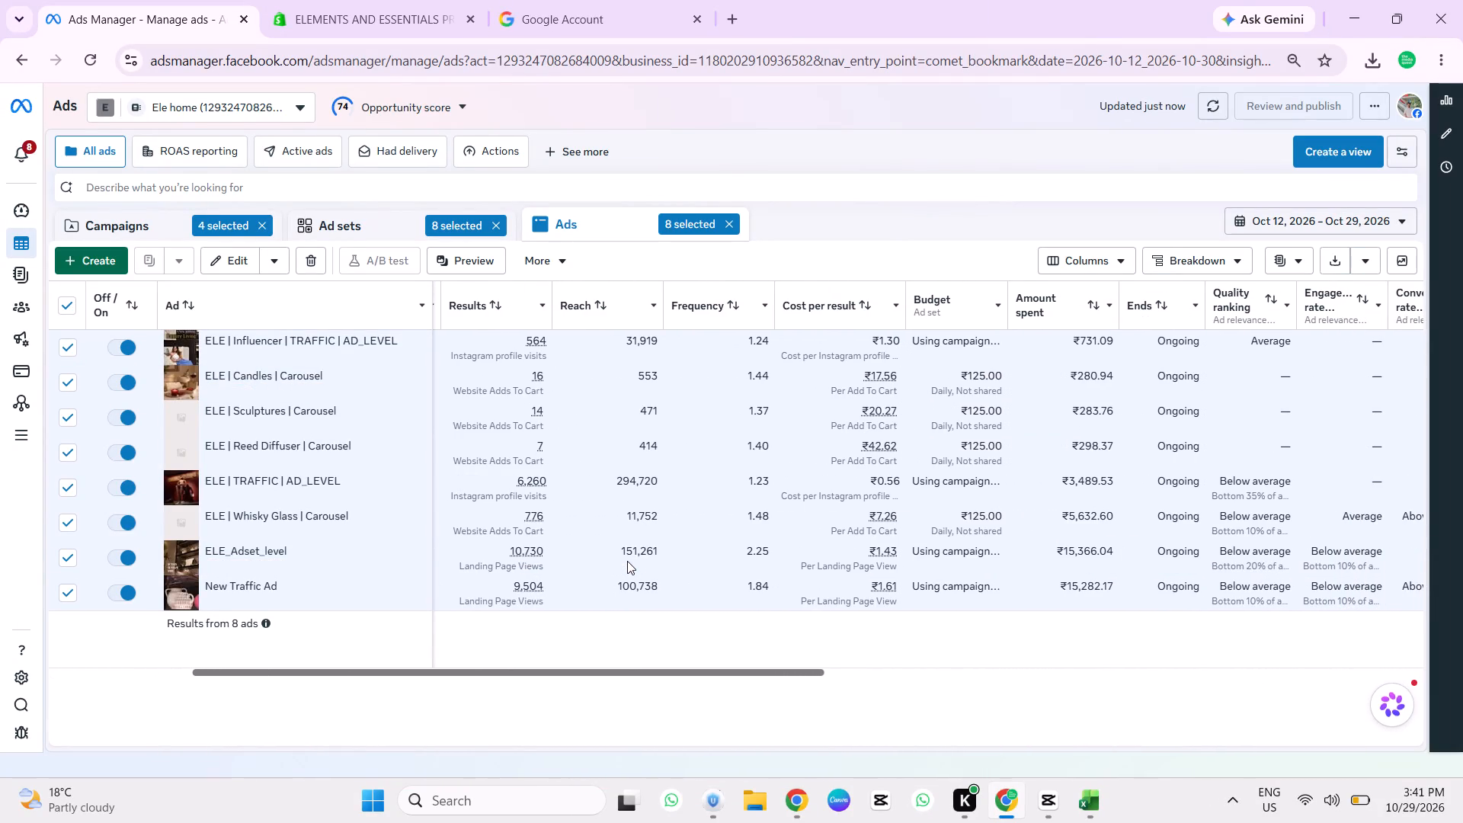
{"action": "scroll", "coordinate": [627, 561], "scroll_direction": "left", "scroll_amount": 5}
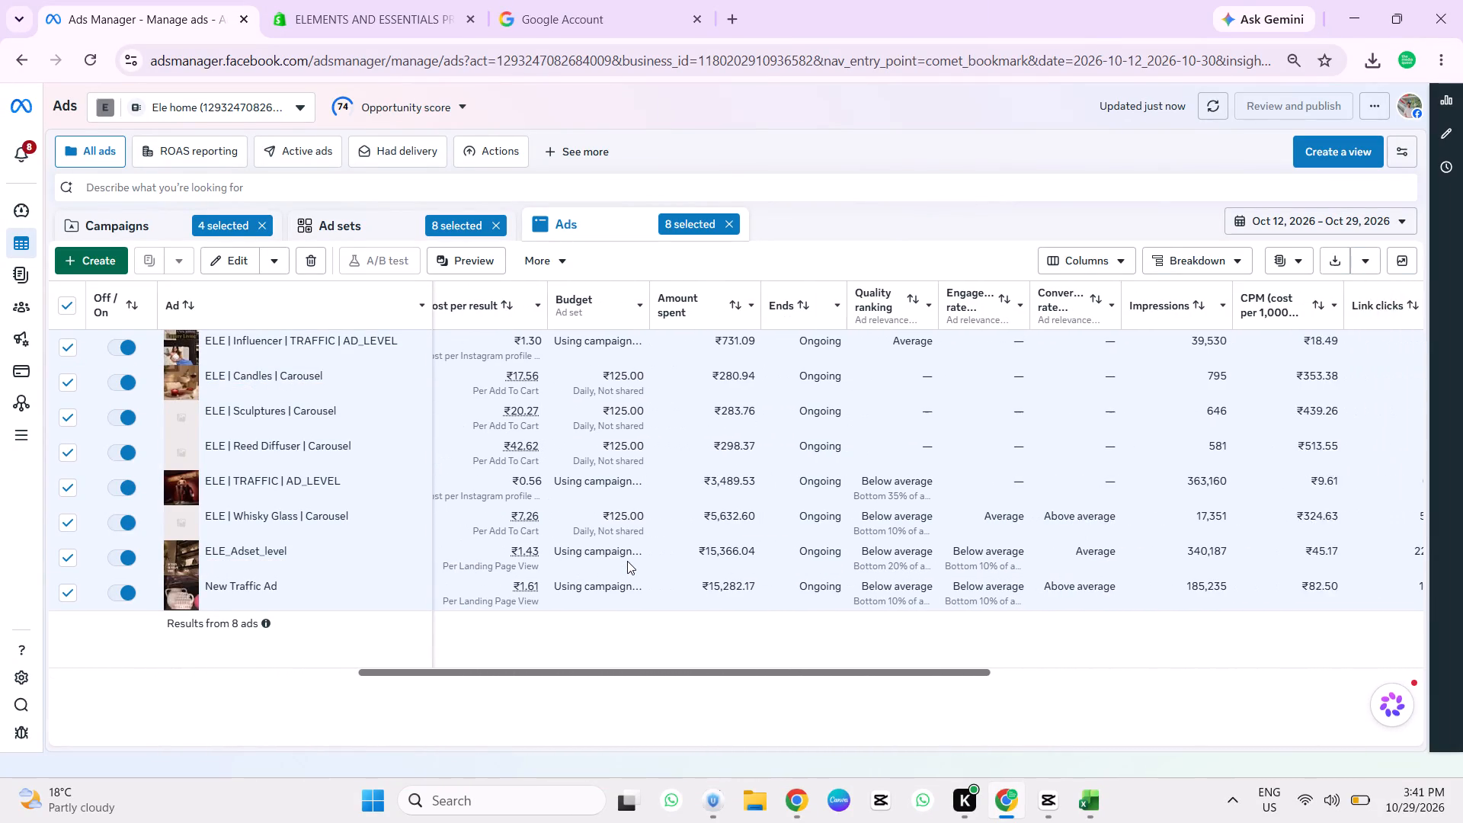
{"action": "scroll", "coordinate": [627, 561], "scroll_direction": "left", "scroll_amount": 2}
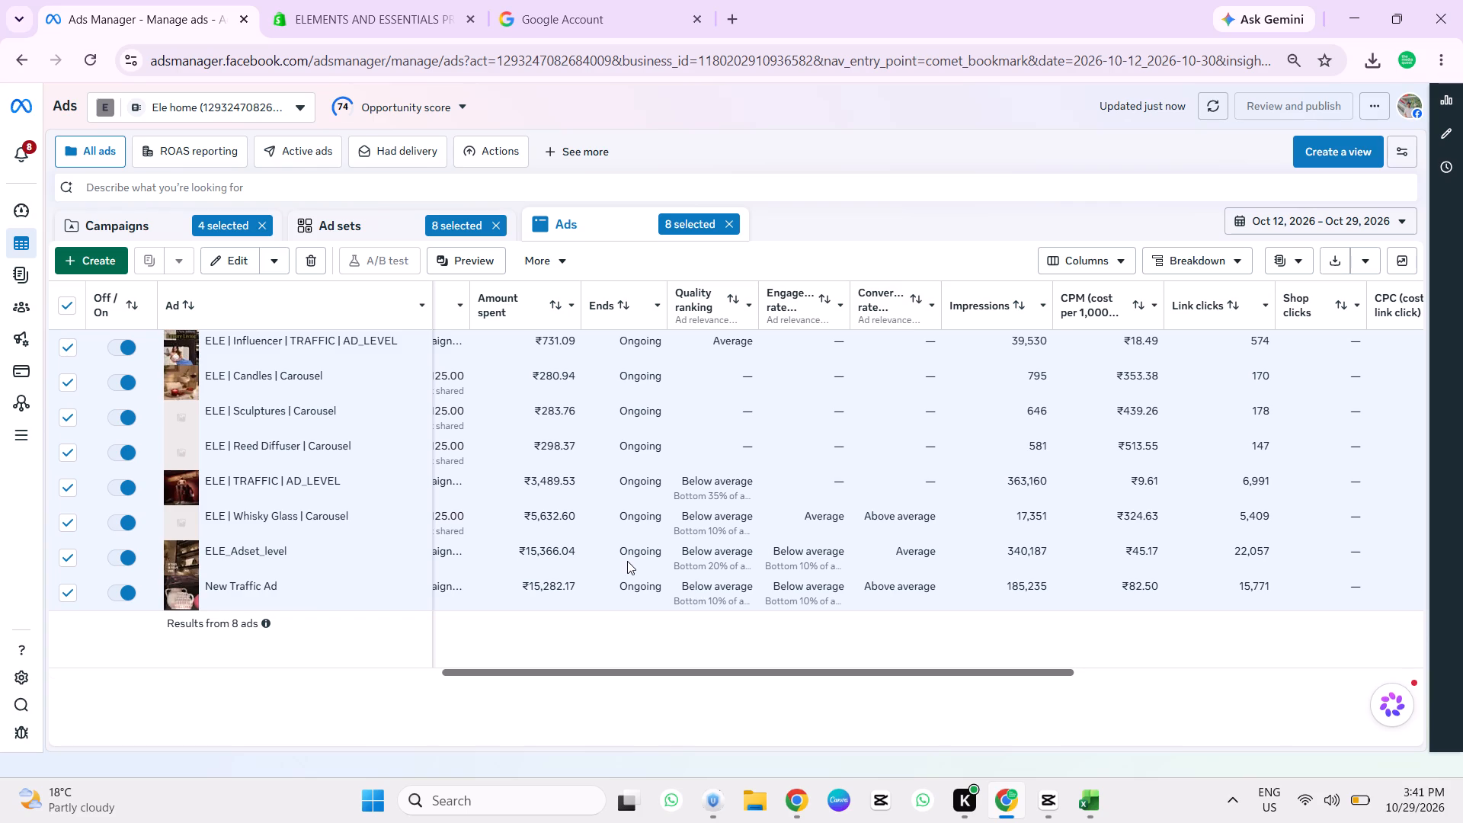
{"action": "scroll", "coordinate": [460, 573], "scroll_direction": "down", "scroll_amount": 1}
Switch to CapCut, play the section around 00:00:19, and copy the Mouse click 1 sound effect there.
{"action": "left_click", "coordinate": [1048, 799]}
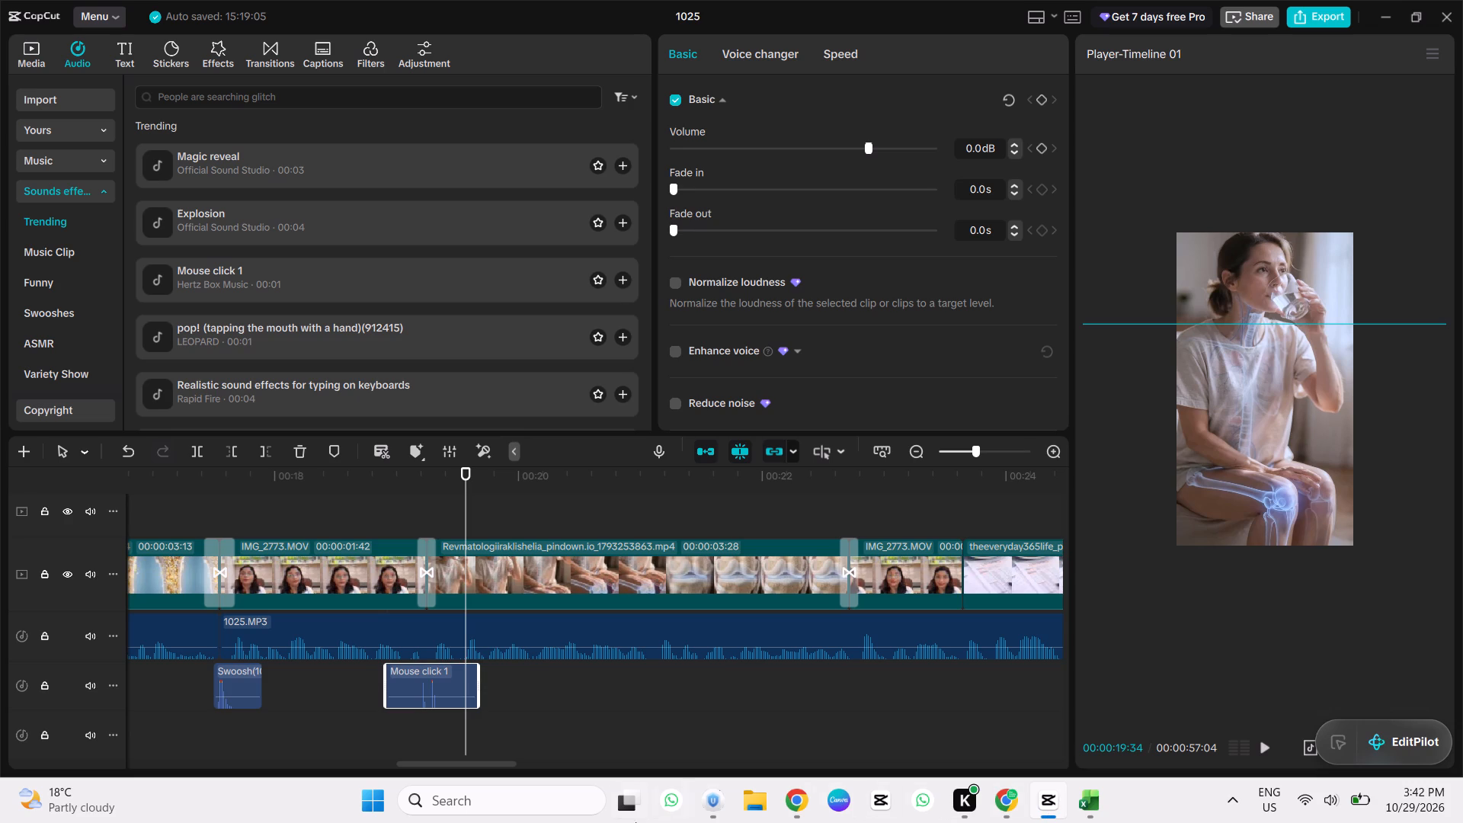
{"action": "left_click", "coordinate": [397, 483]}
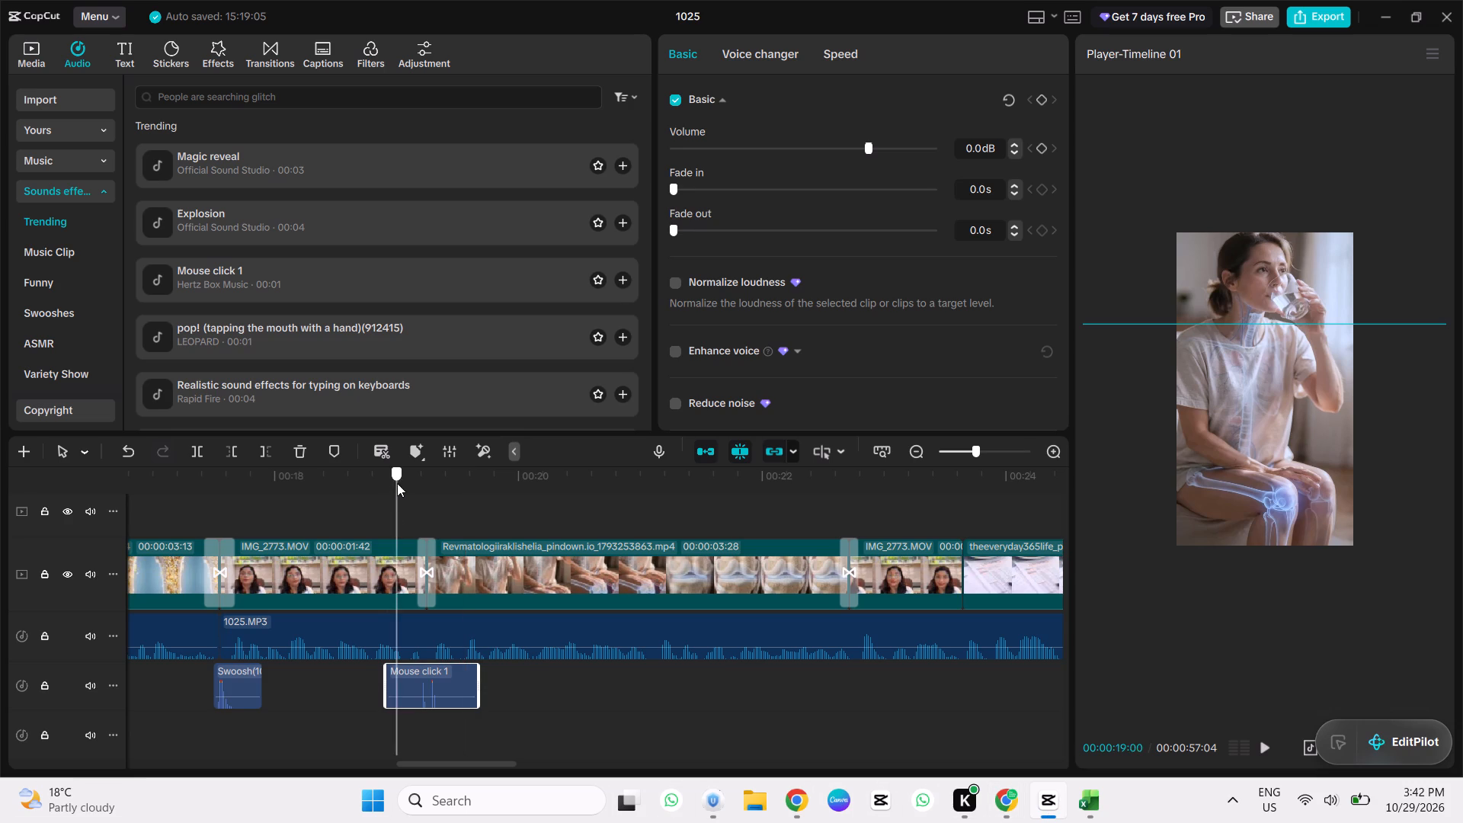
{"action": "key", "text": "space"}
{"action": "key", "text": "space"}
{"action": "left_click", "coordinate": [450, 685]}
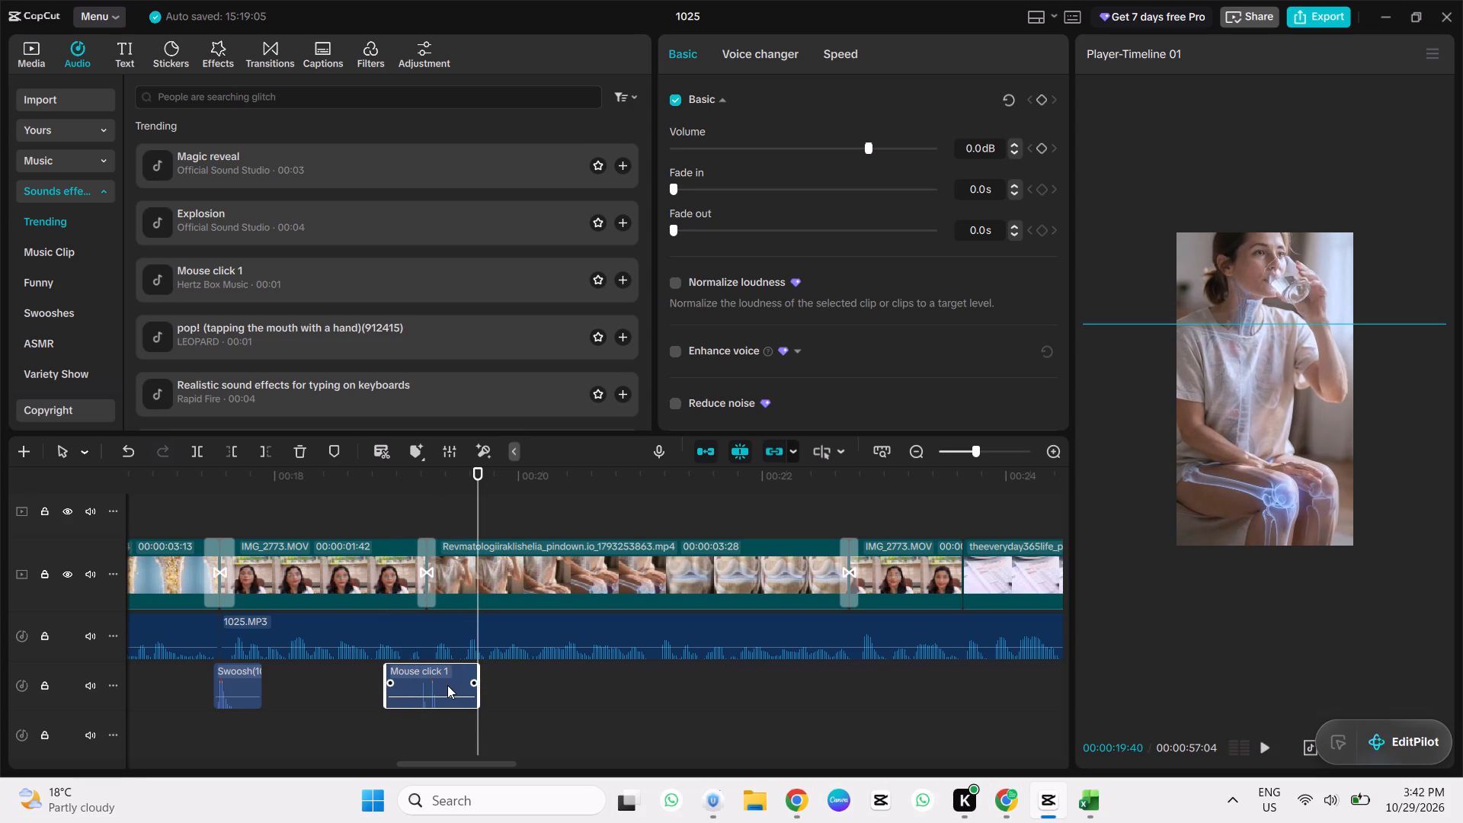
{"action": "key", "text": "ctrl+c"}
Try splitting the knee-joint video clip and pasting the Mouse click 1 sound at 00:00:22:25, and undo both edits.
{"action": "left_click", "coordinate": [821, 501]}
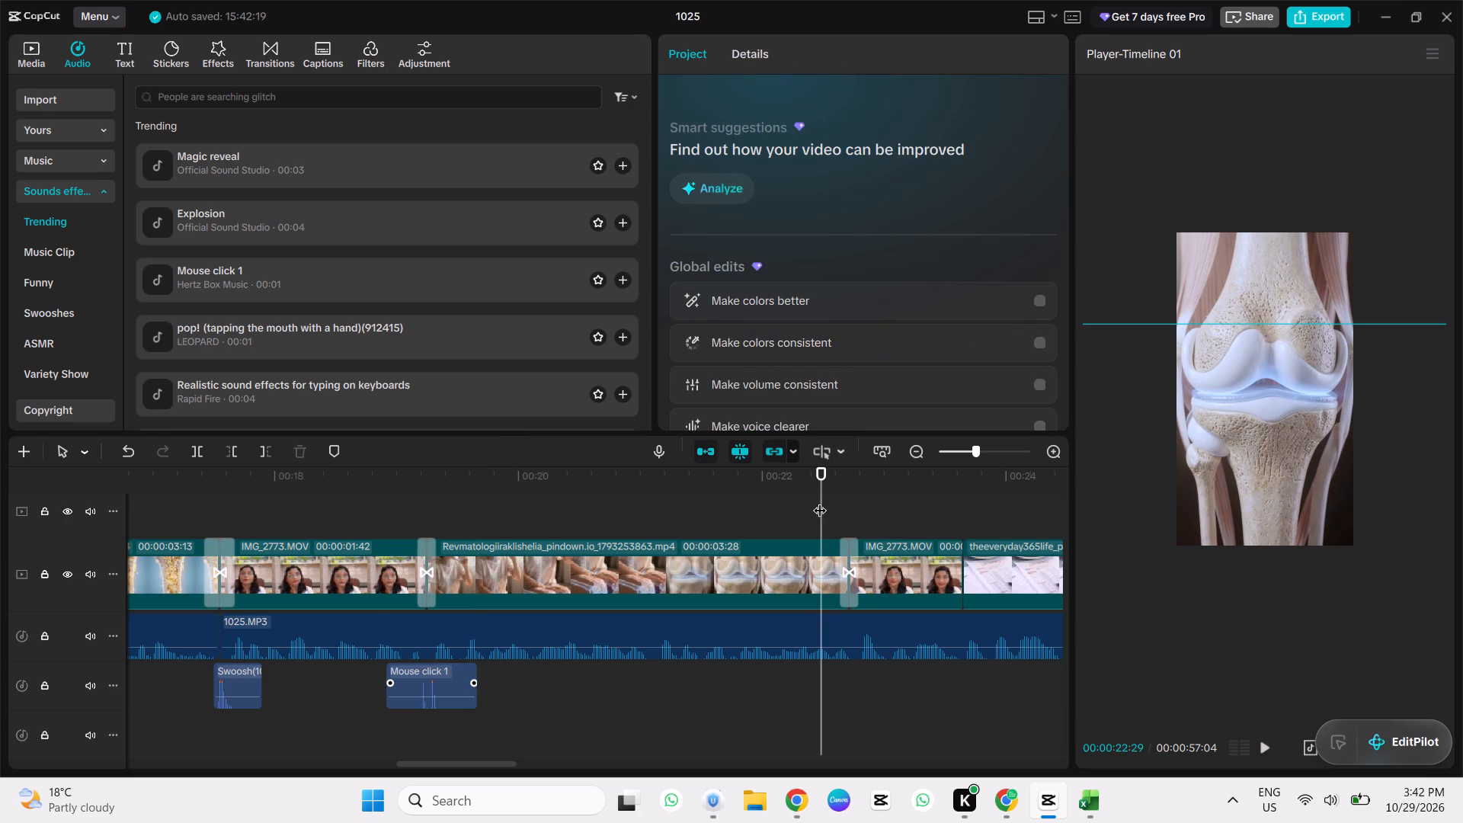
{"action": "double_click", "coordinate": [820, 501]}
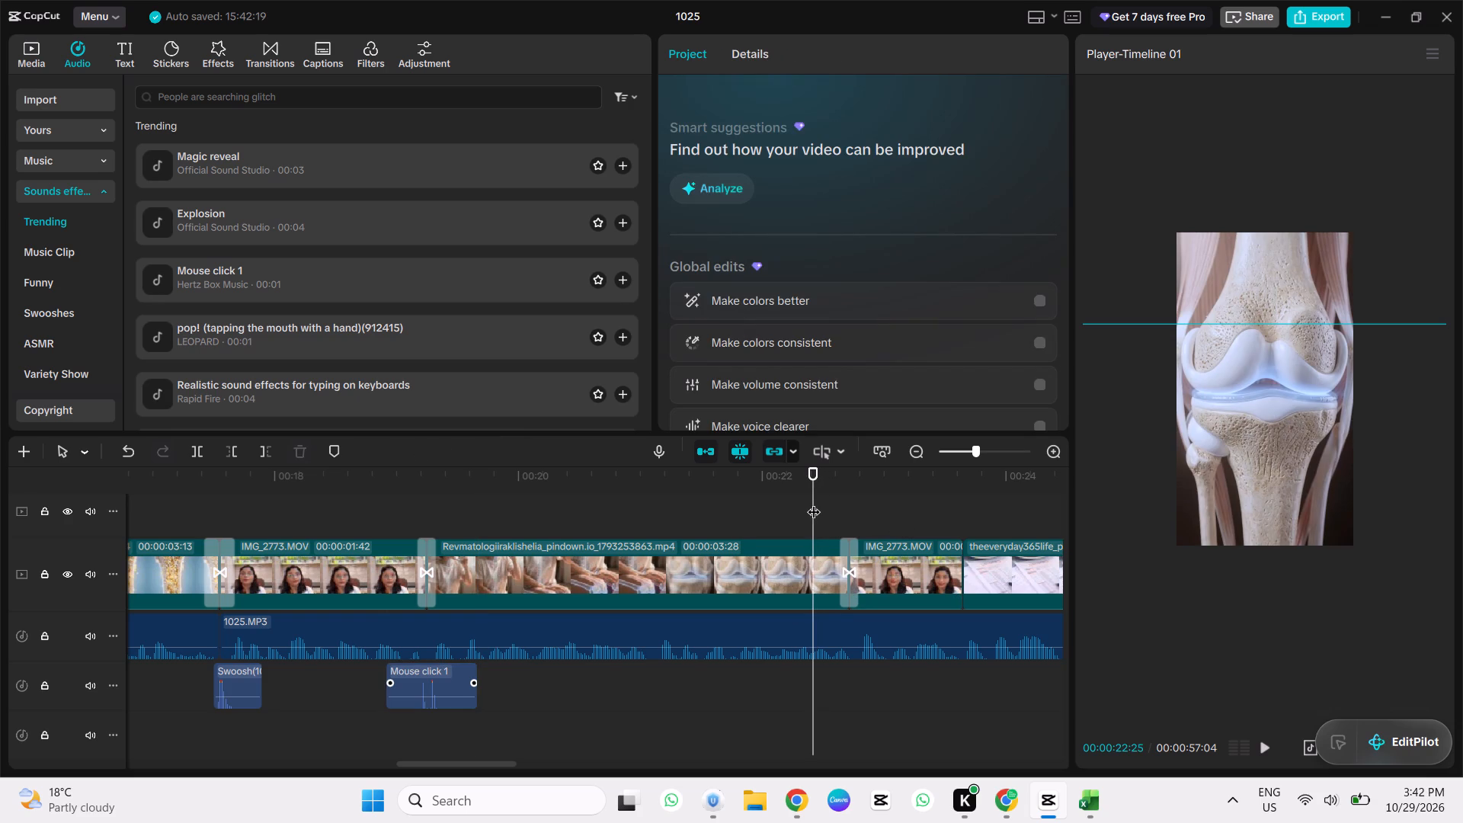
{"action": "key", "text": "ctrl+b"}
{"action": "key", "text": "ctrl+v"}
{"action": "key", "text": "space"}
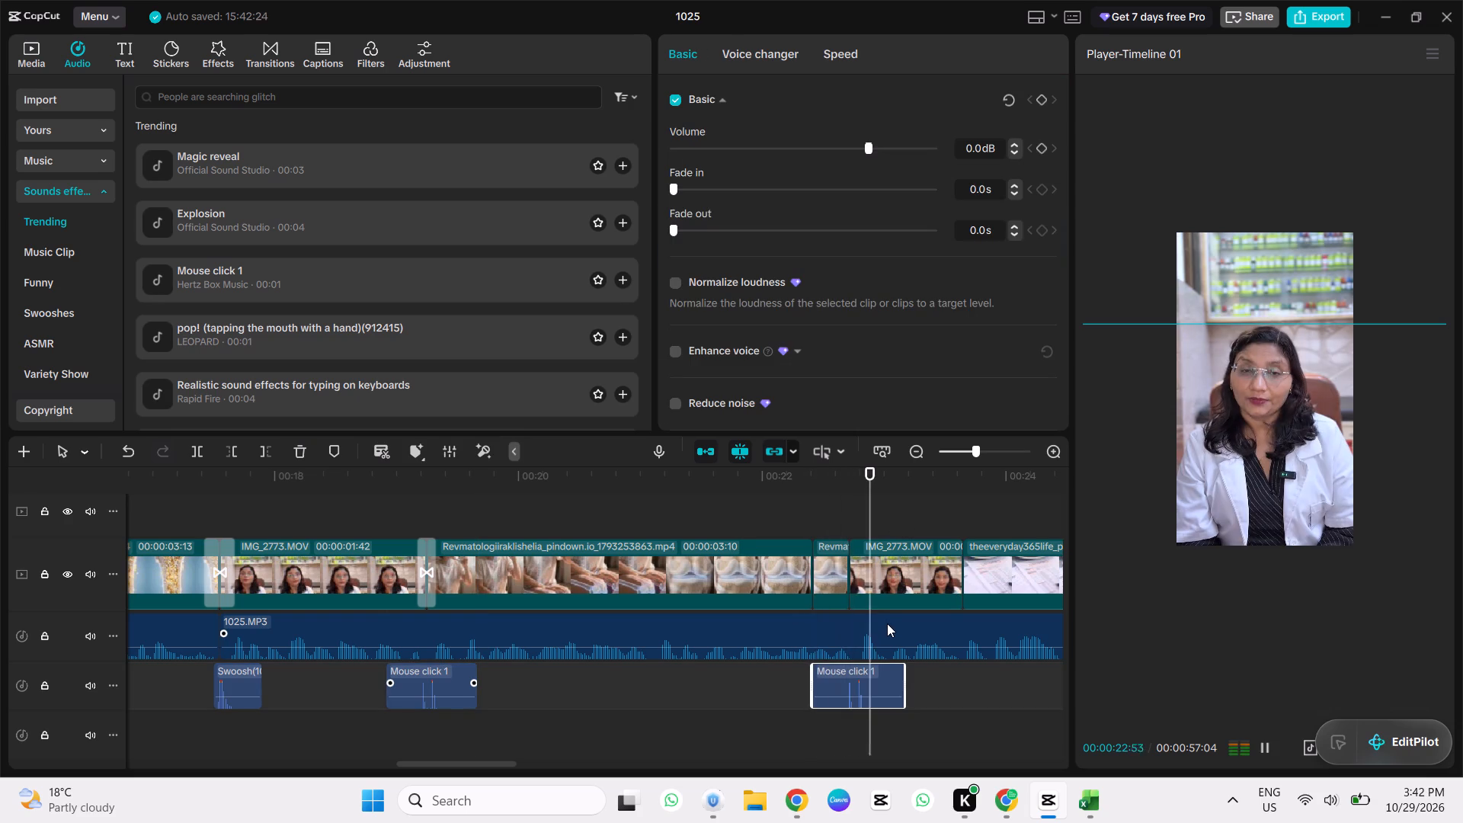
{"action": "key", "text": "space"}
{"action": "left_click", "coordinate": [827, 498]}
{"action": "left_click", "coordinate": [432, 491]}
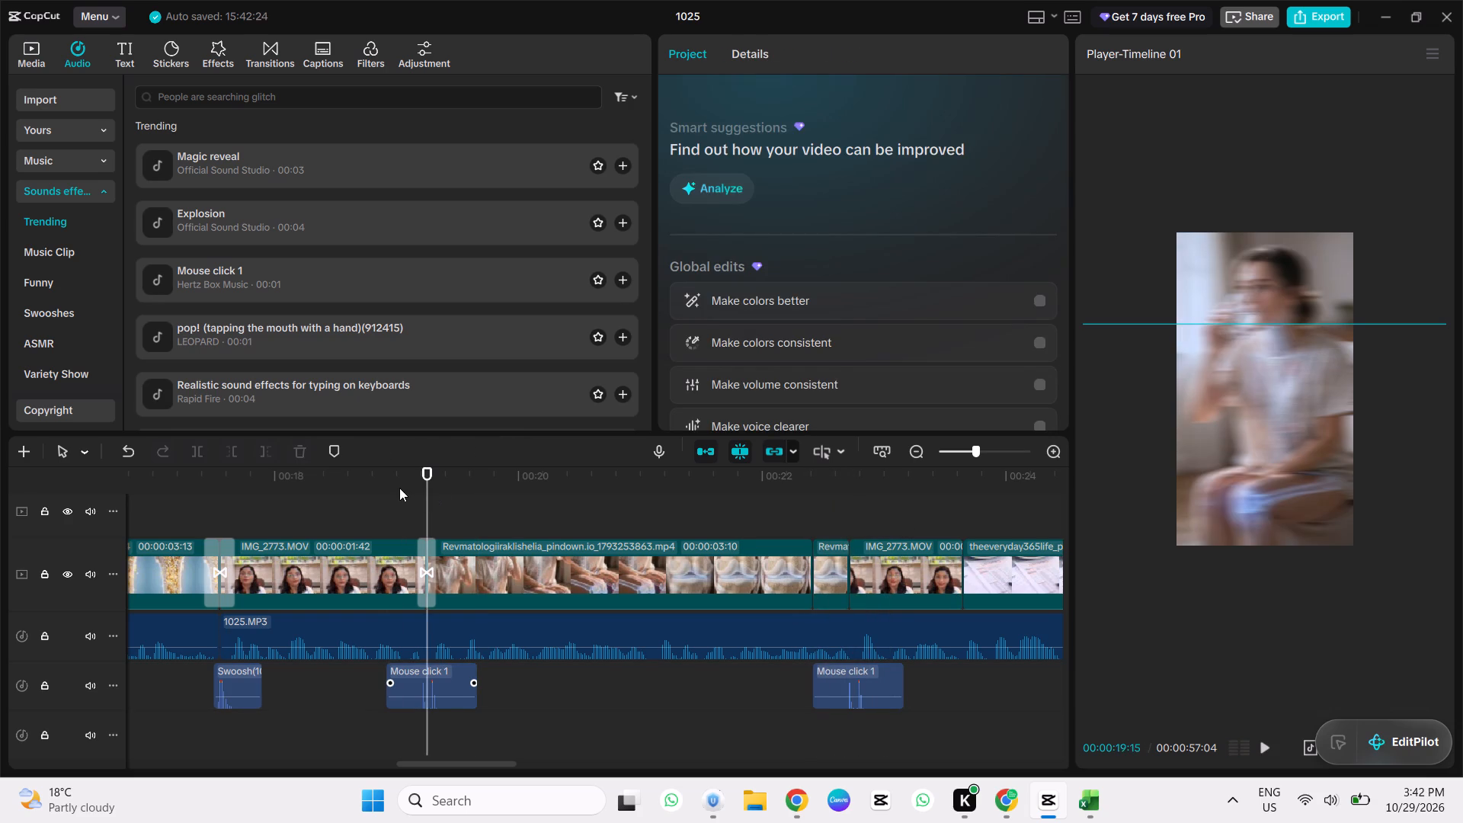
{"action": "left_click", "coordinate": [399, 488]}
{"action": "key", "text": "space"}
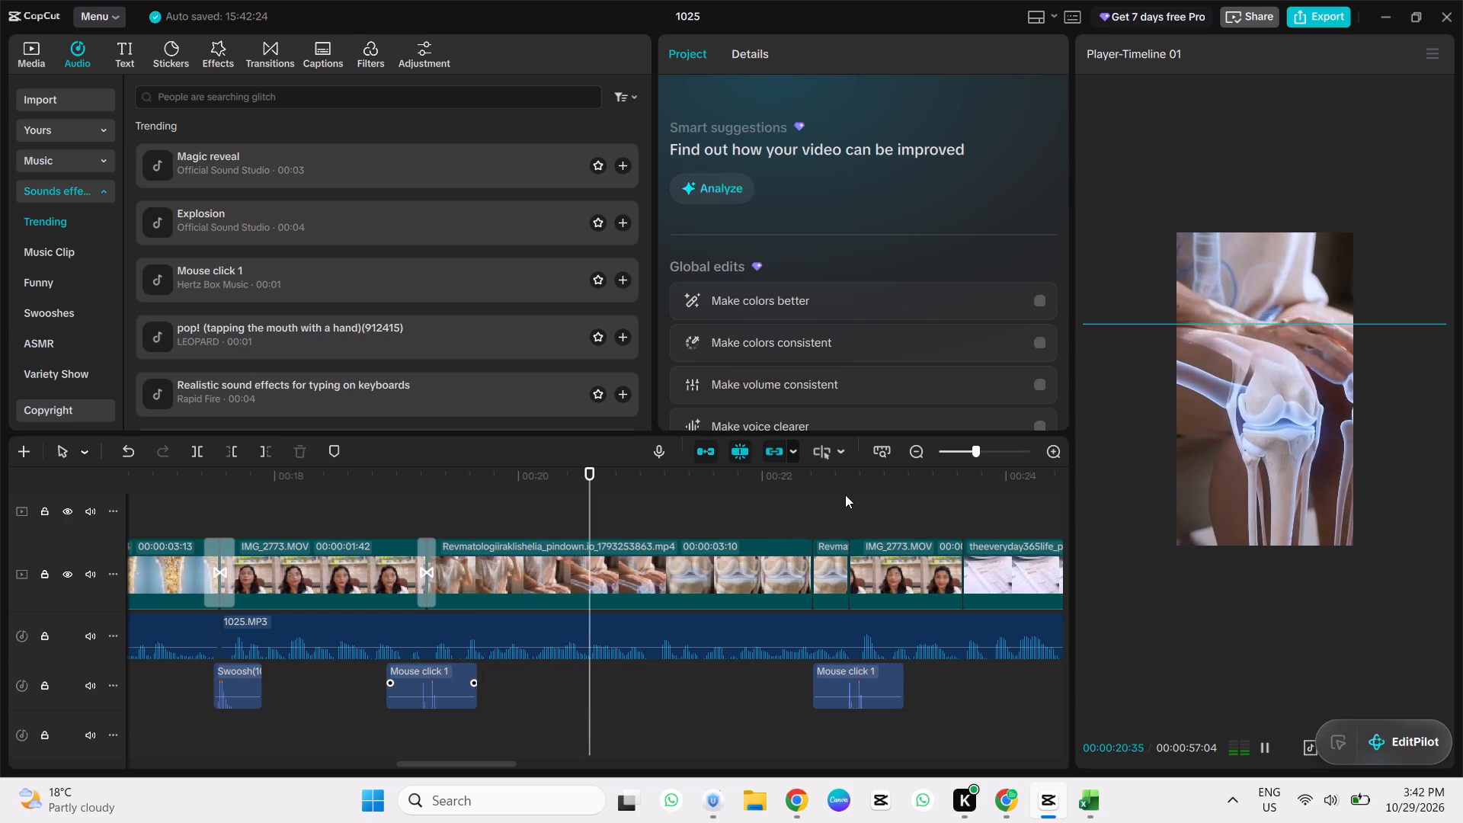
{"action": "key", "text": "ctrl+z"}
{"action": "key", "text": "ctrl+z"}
Paste the Mouse click 1 sound at 00:00:22:31 and shift it slightly earlier to match the transition after the knee-joint clip.
{"action": "left_click", "coordinate": [826, 499]}
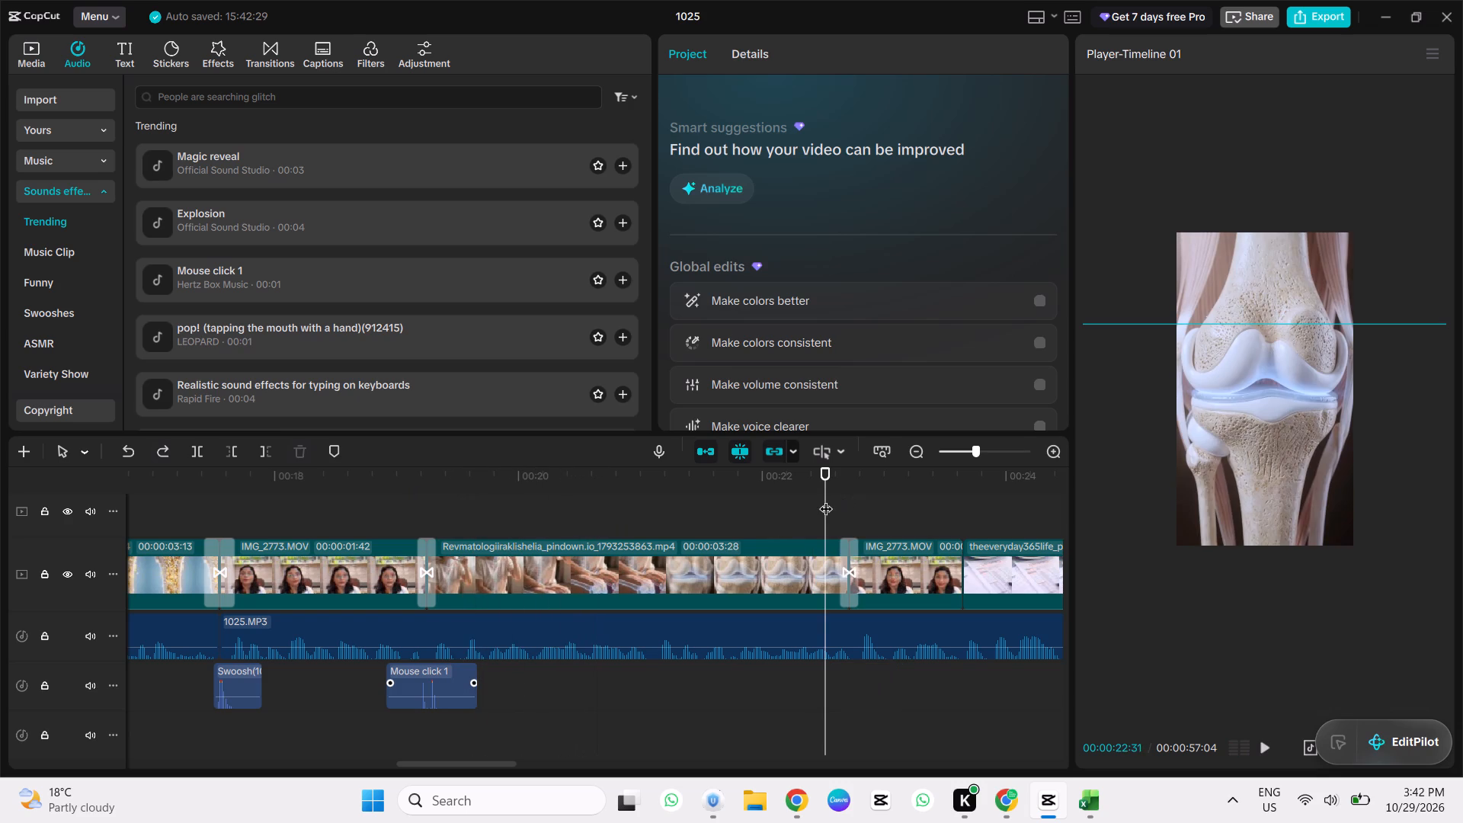
{"action": "key", "text": "ctrl+v"}
{"action": "scroll", "coordinate": [869, 682], "scroll_direction": "up", "scroll_amount": 4, "text": "ctrl"}
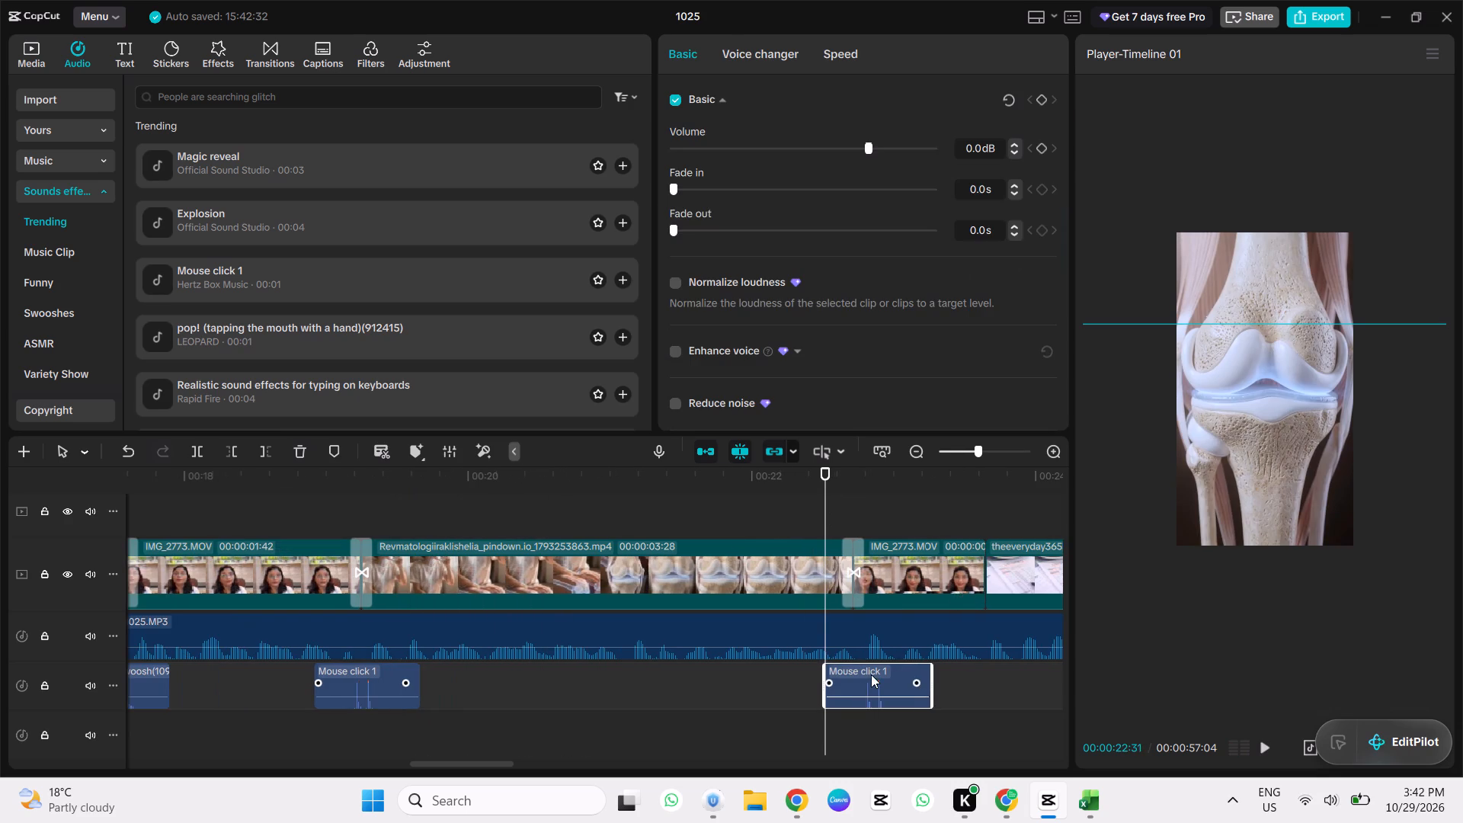
{"action": "left_click_drag", "start_coordinate": [877, 677], "coordinate": [860, 680]}
{"action": "key", "text": "space"}
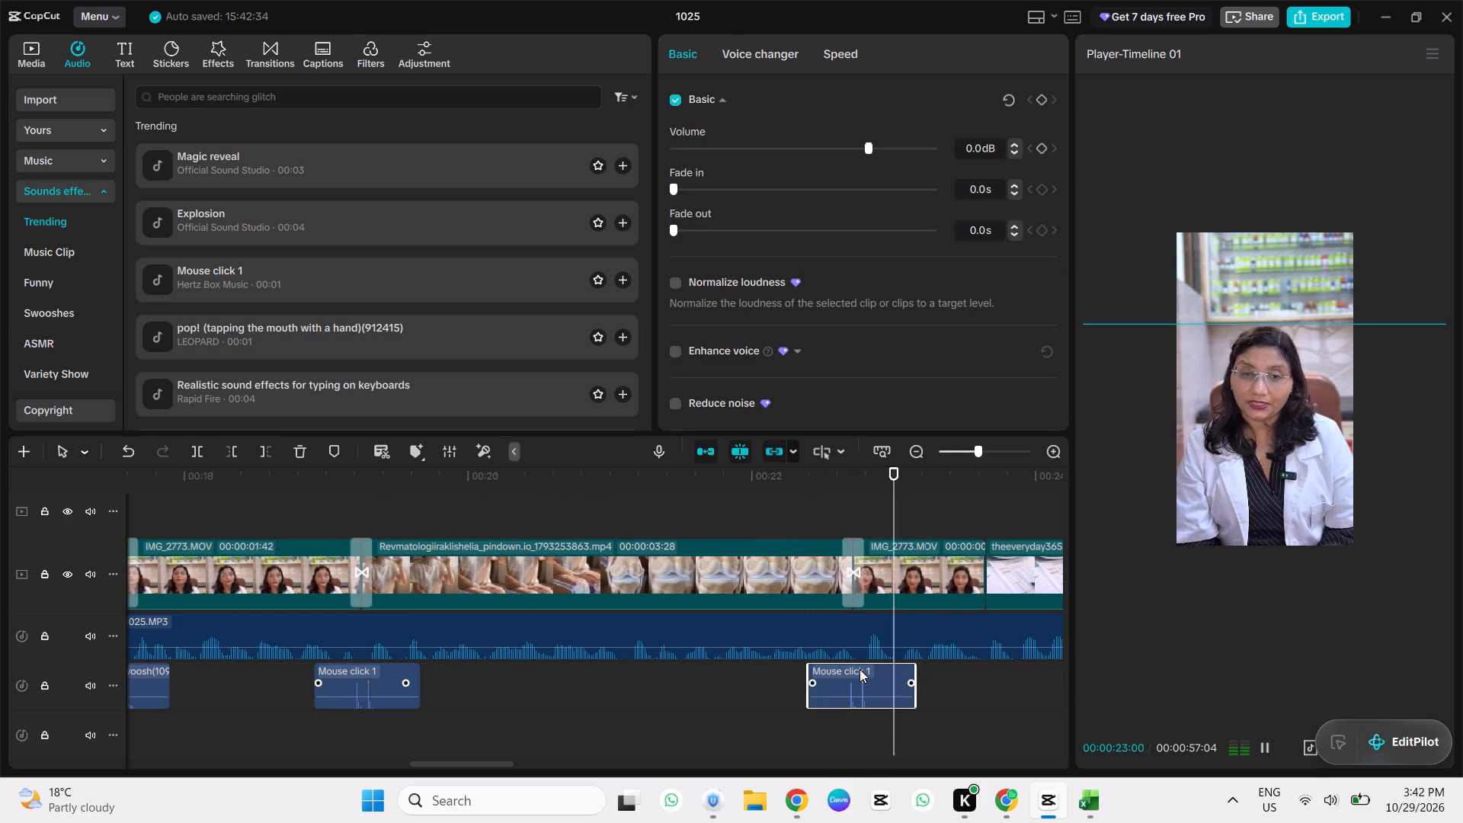
{"action": "key", "text": "space"}
Paste another Mouse click 1 sound at 00:00:23:36 and shift it earlier so its click meets the start of the theeveryday365life clip.
{"action": "left_click", "coordinate": [976, 497]}
{"action": "left_click_drag", "start_coordinate": [978, 493], "coordinate": [981, 500]}
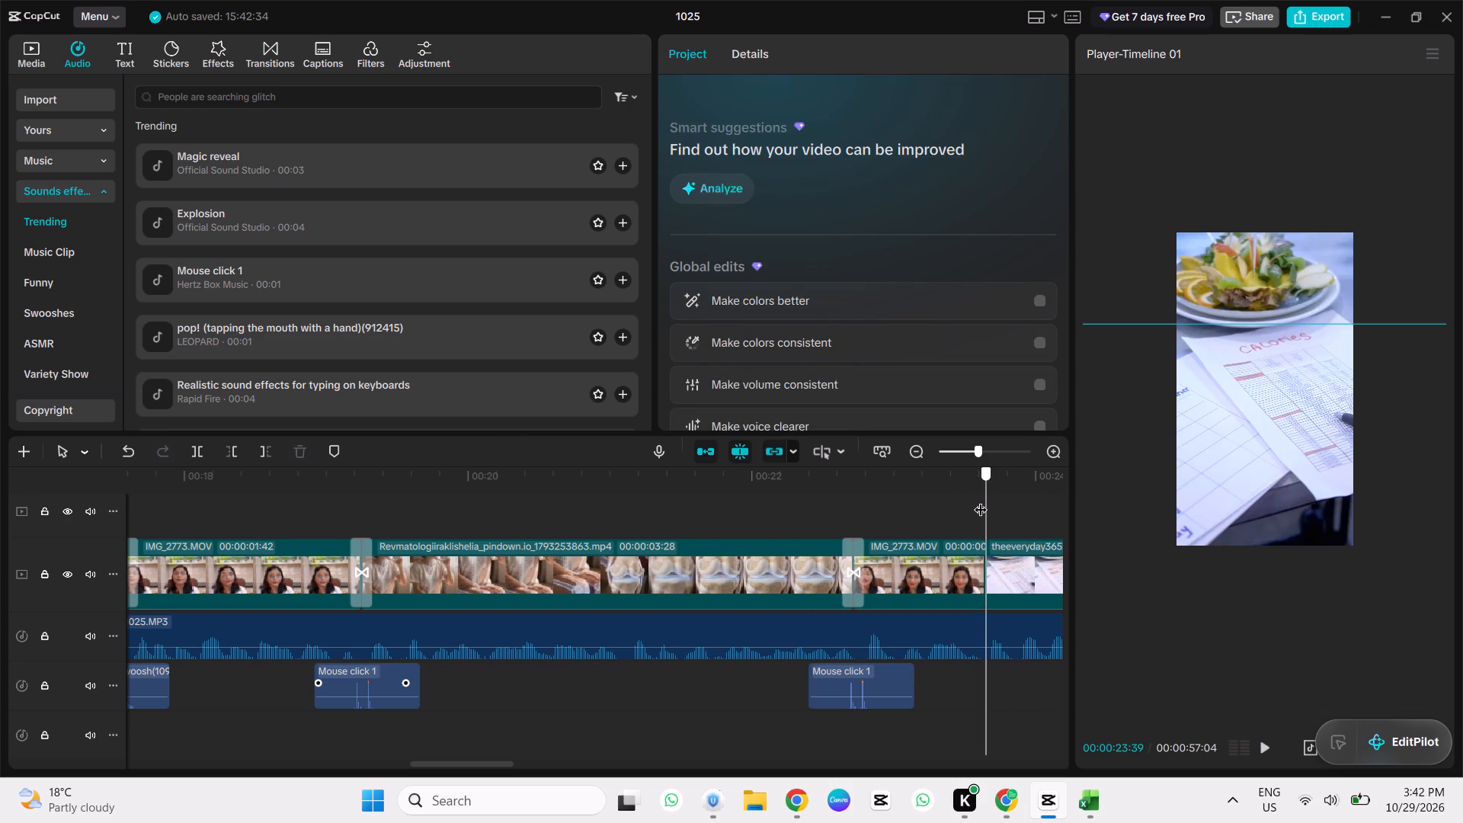
{"action": "left_click_drag", "start_coordinate": [981, 500], "coordinate": [976, 500]}
{"action": "left_click_drag", "start_coordinate": [975, 482], "coordinate": [975, 483]}
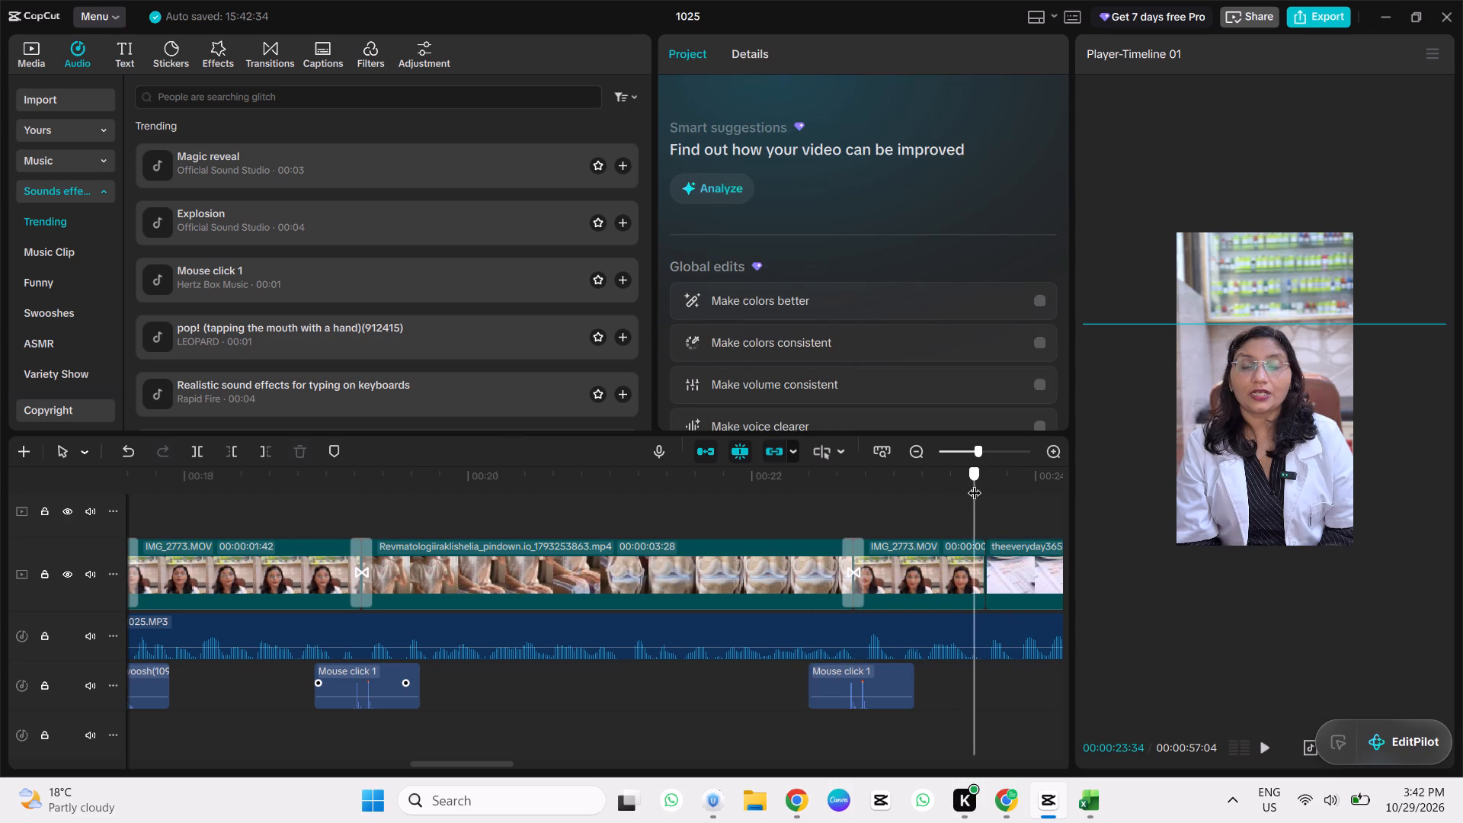
{"action": "left_click_drag", "start_coordinate": [975, 483], "coordinate": [920, 479]}
{"action": "key", "text": "space"}
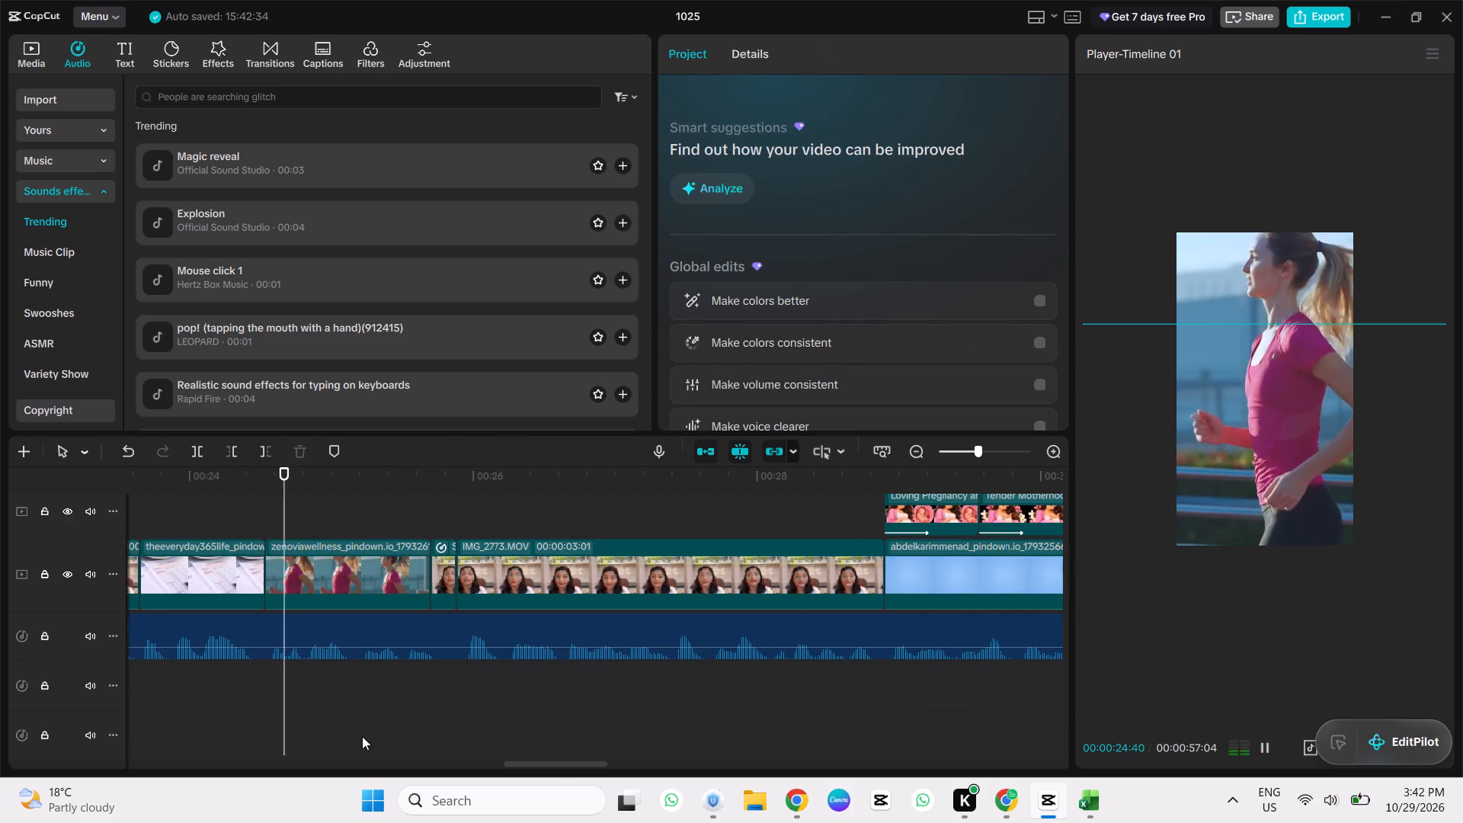
{"action": "key", "text": "space"}
{"action": "left_click_drag", "start_coordinate": [552, 774], "coordinate": [533, 773]}
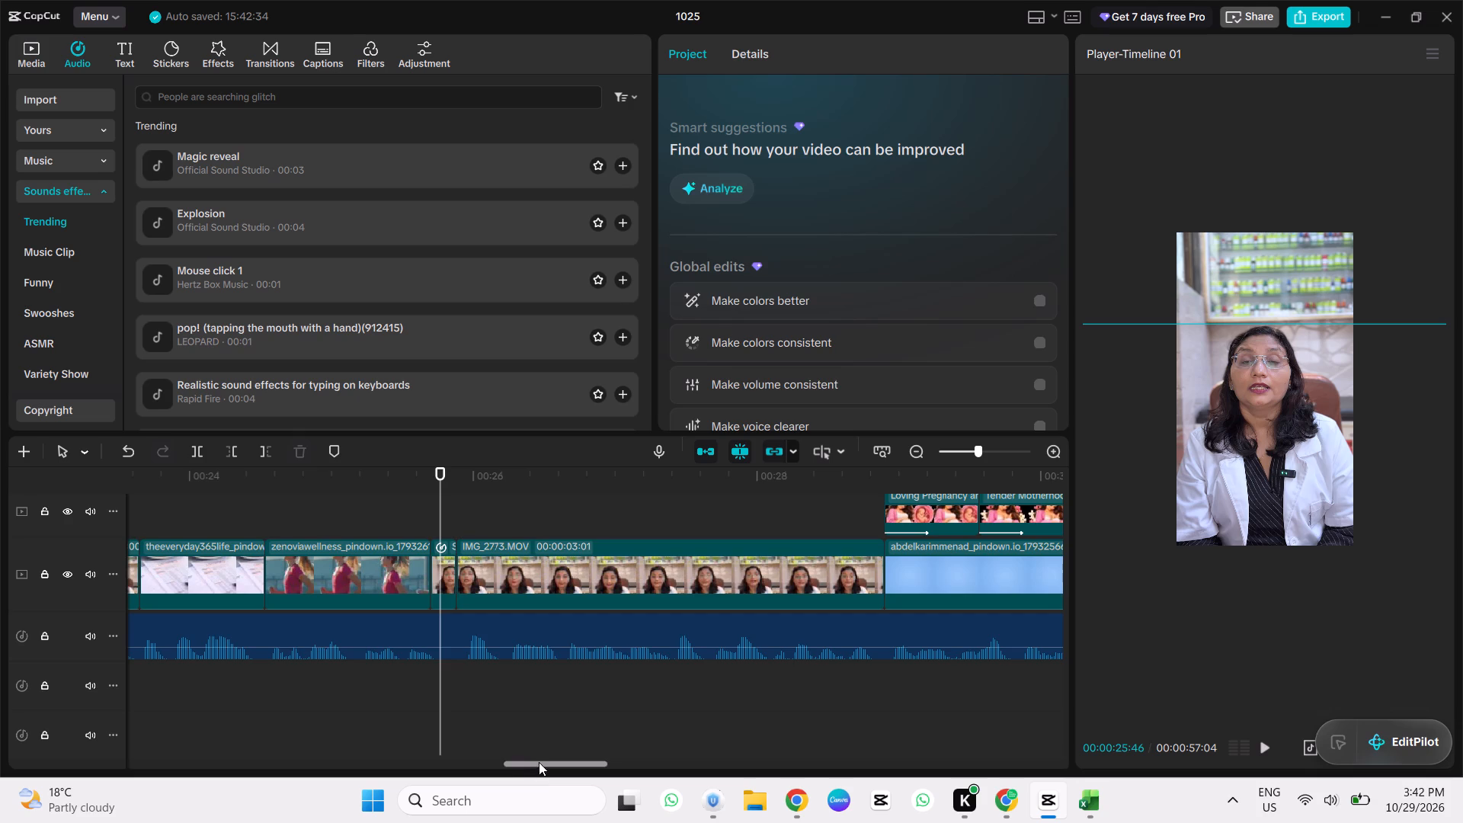
{"action": "left_click_drag", "start_coordinate": [539, 762], "coordinate": [507, 760]}
{"action": "left_click", "coordinate": [420, 495]}
{"action": "left_click", "coordinate": [420, 495]}
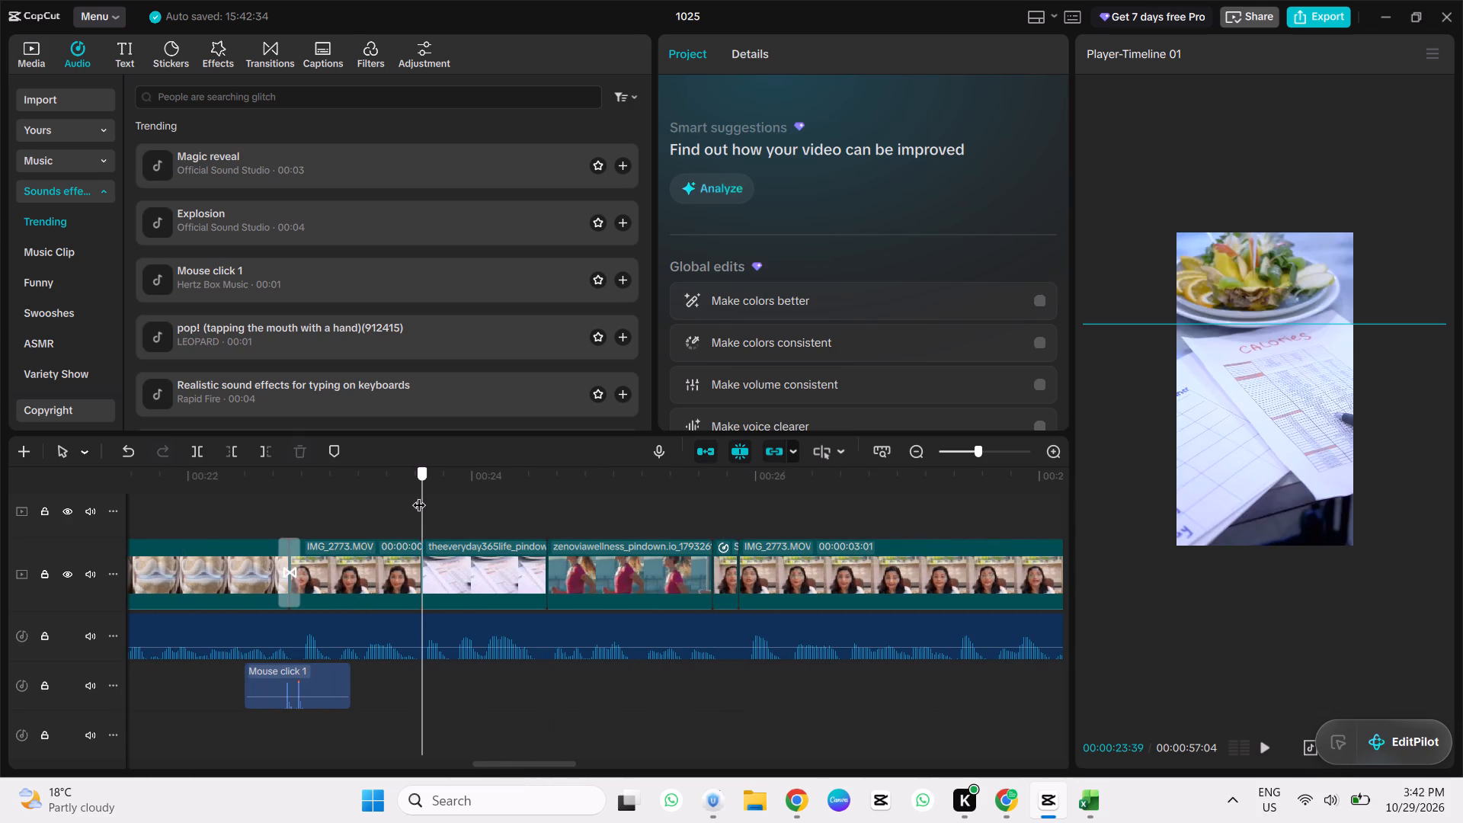
{"action": "key", "text": "ctrl+v"}
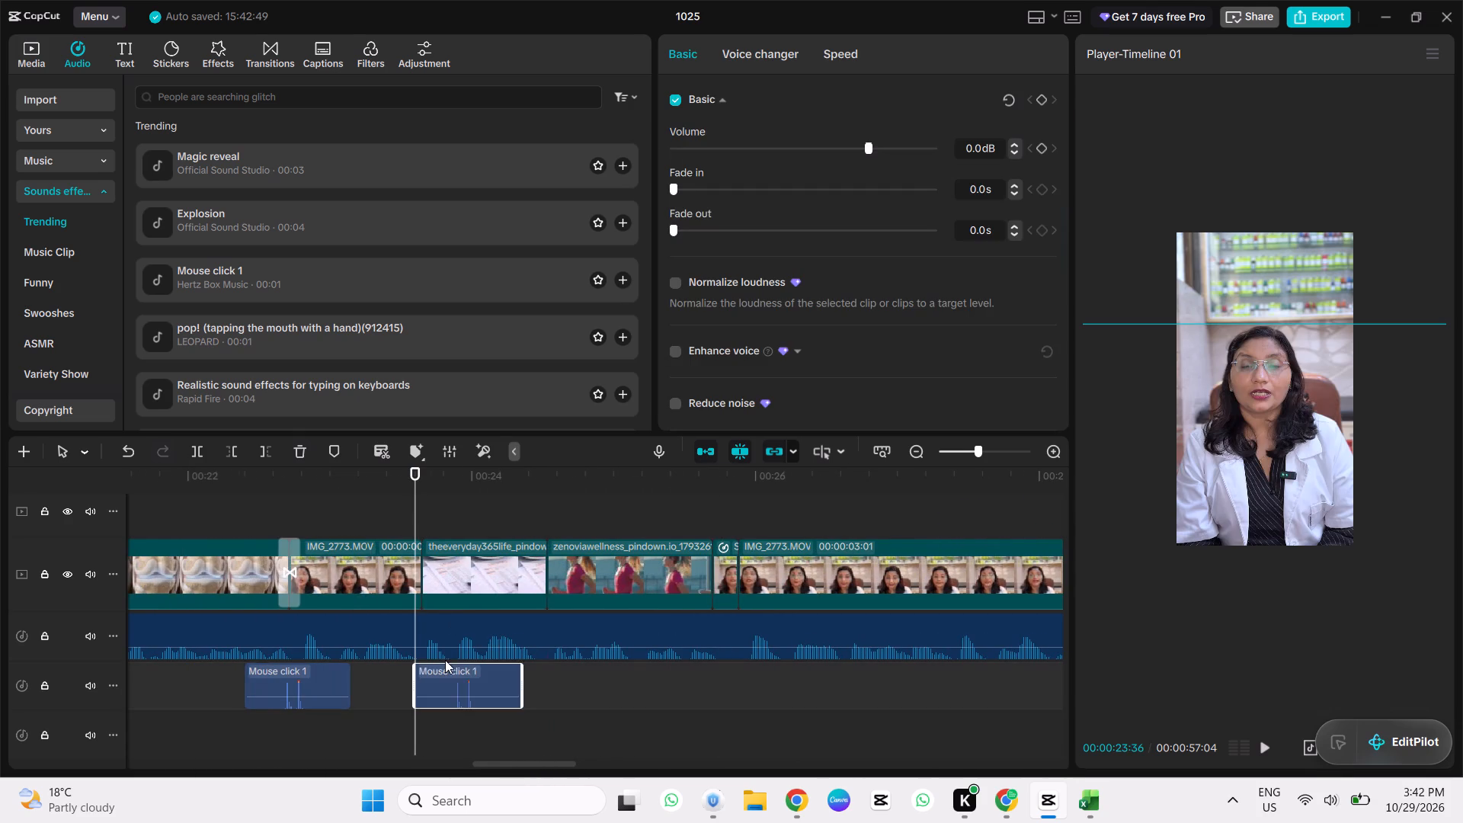
{"action": "scroll", "coordinate": [445, 660], "scroll_direction": "up", "scroll_amount": 11, "text": "ctrl"}
{"action": "left_click_drag", "start_coordinate": [464, 678], "coordinate": [364, 676]}
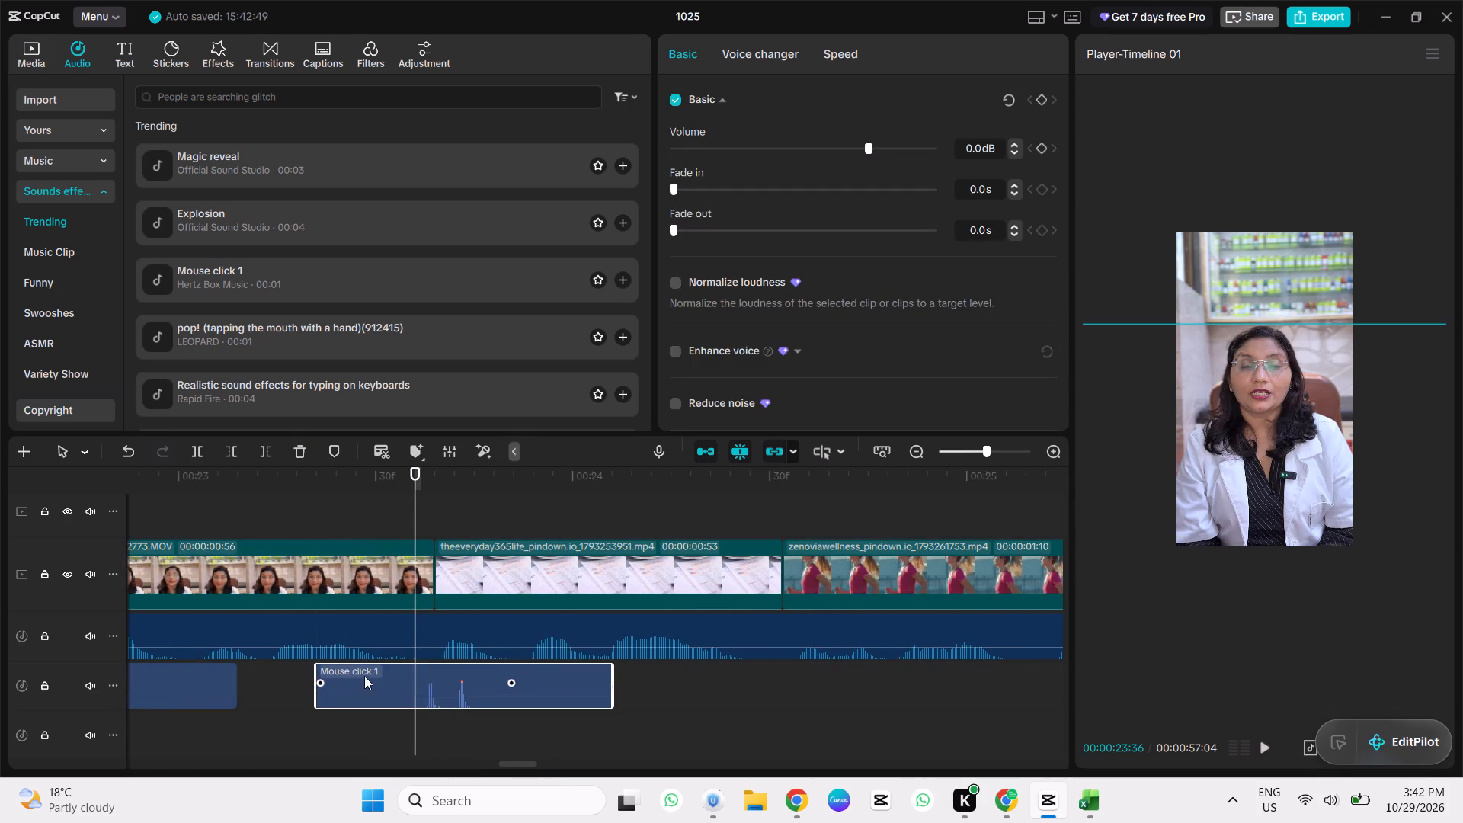
{"action": "key", "text": "space"}
{"action": "key", "text": "space"}
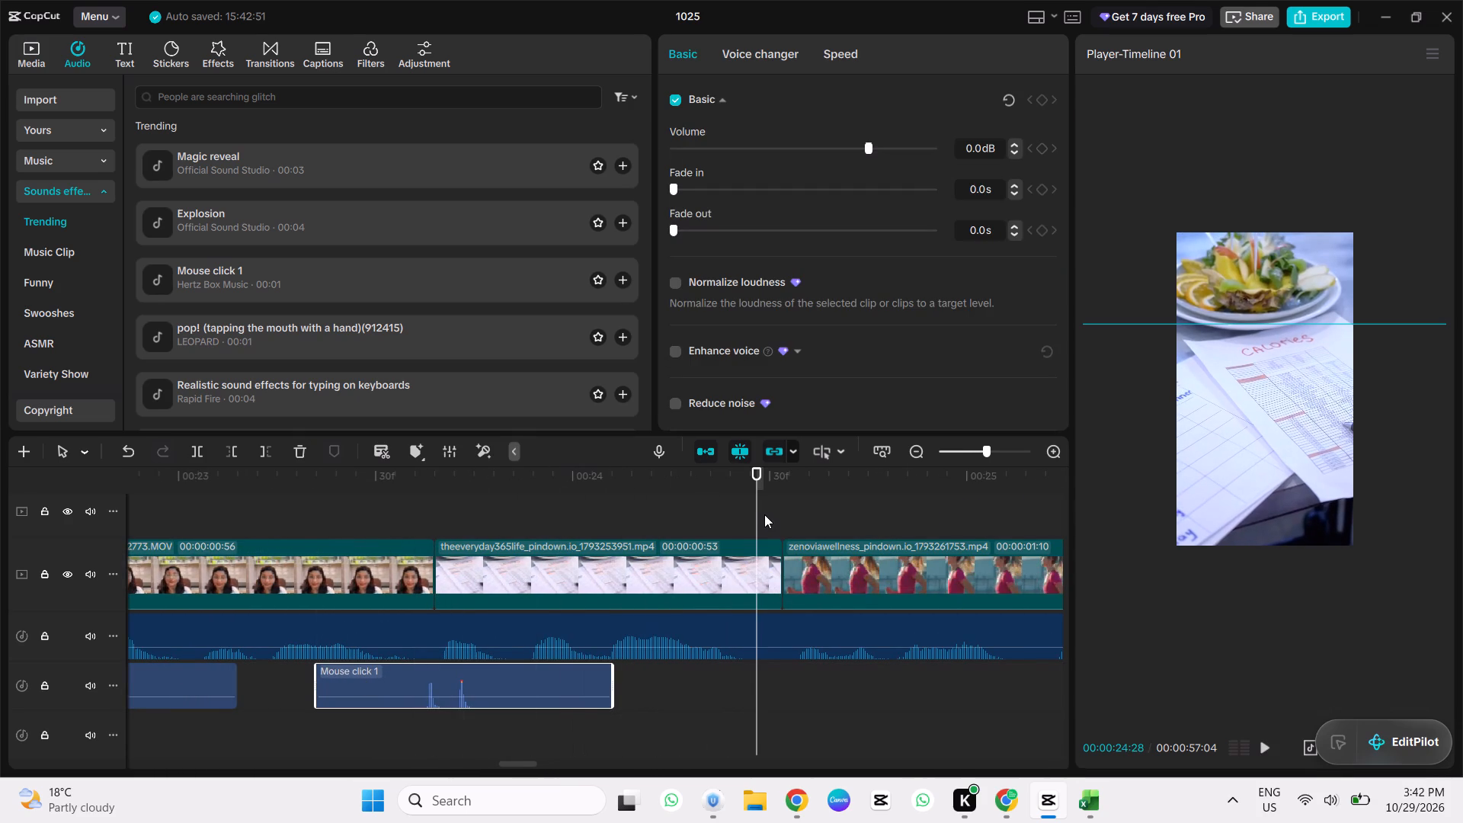
Paste another Mouse click 1 sound at 00:00:24:28, align its click with the cut to the zenoviawellness running clip, and play it back.
{"action": "key", "text": "ctrl+v"}
{"action": "left_click_drag", "start_coordinate": [831, 691], "coordinate": [722, 690]}
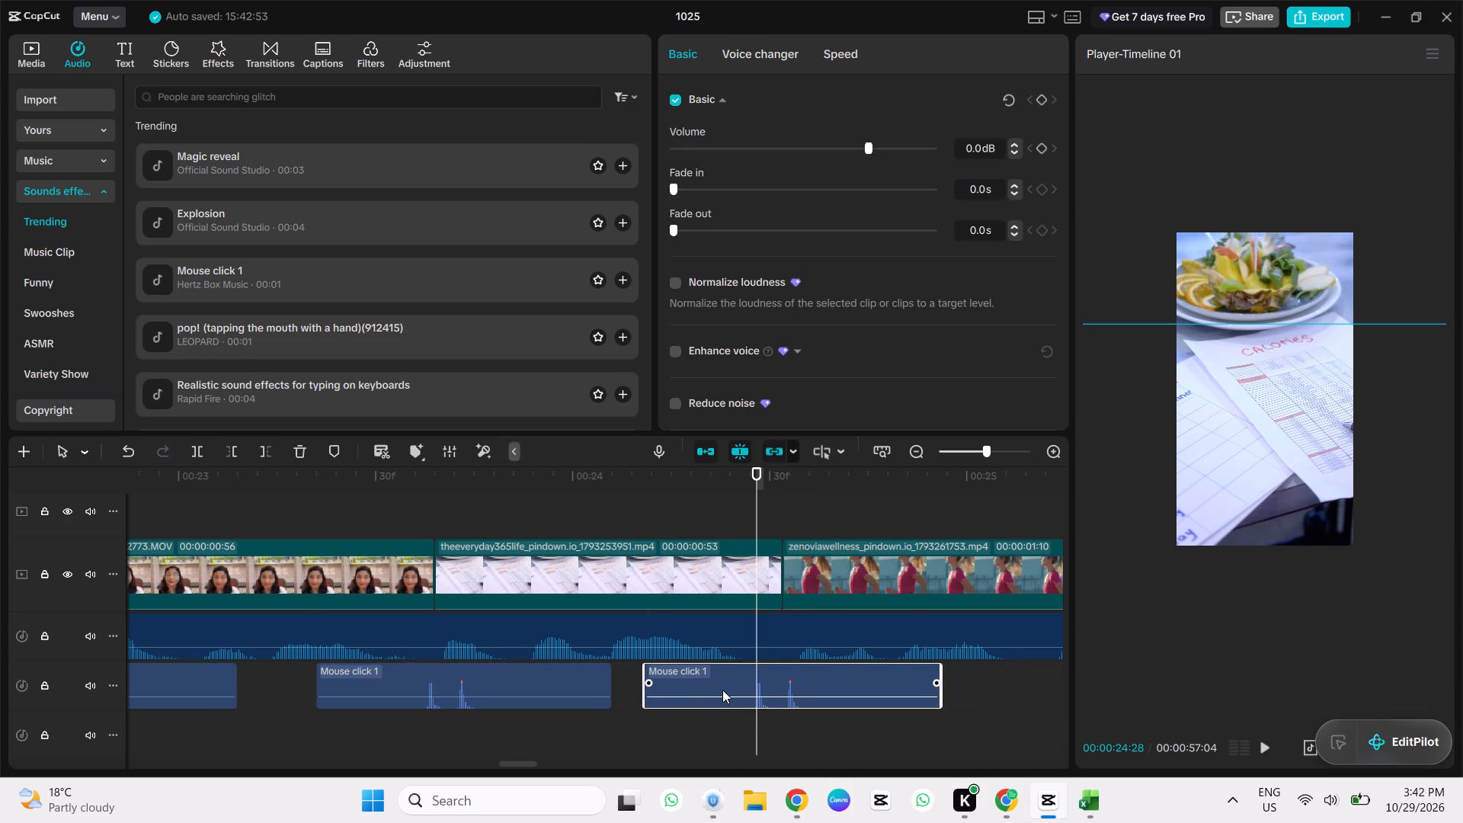
{"action": "key", "text": "space"}
{"action": "key", "text": "space"}
{"action": "left_click", "coordinate": [735, 511]}
{"action": "key", "text": "space"}
{"action": "key", "text": "space"}
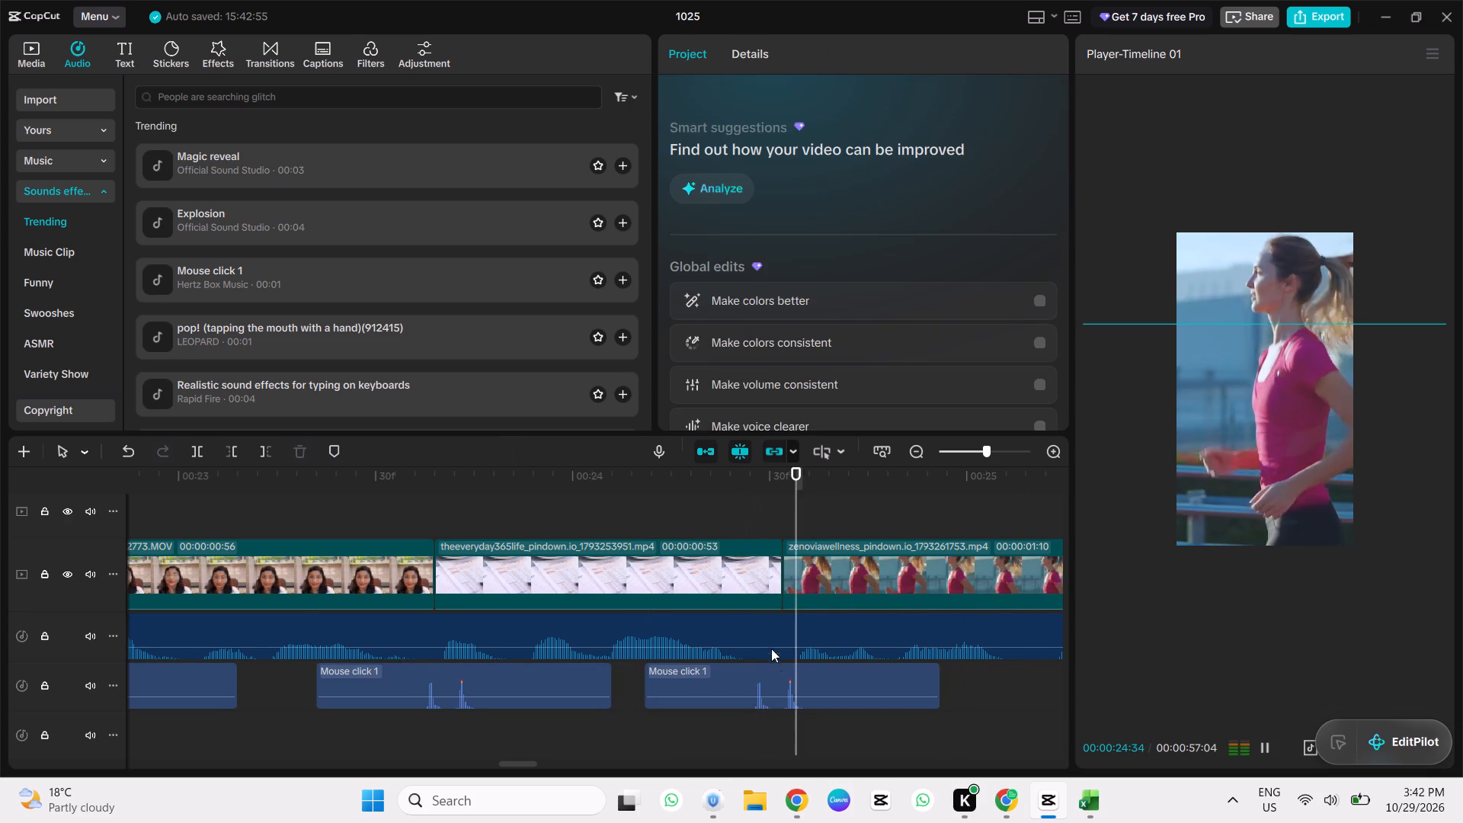
{"action": "left_click_drag", "start_coordinate": [772, 671], "coordinate": [781, 671]}
{"action": "left_click", "coordinate": [721, 472]}
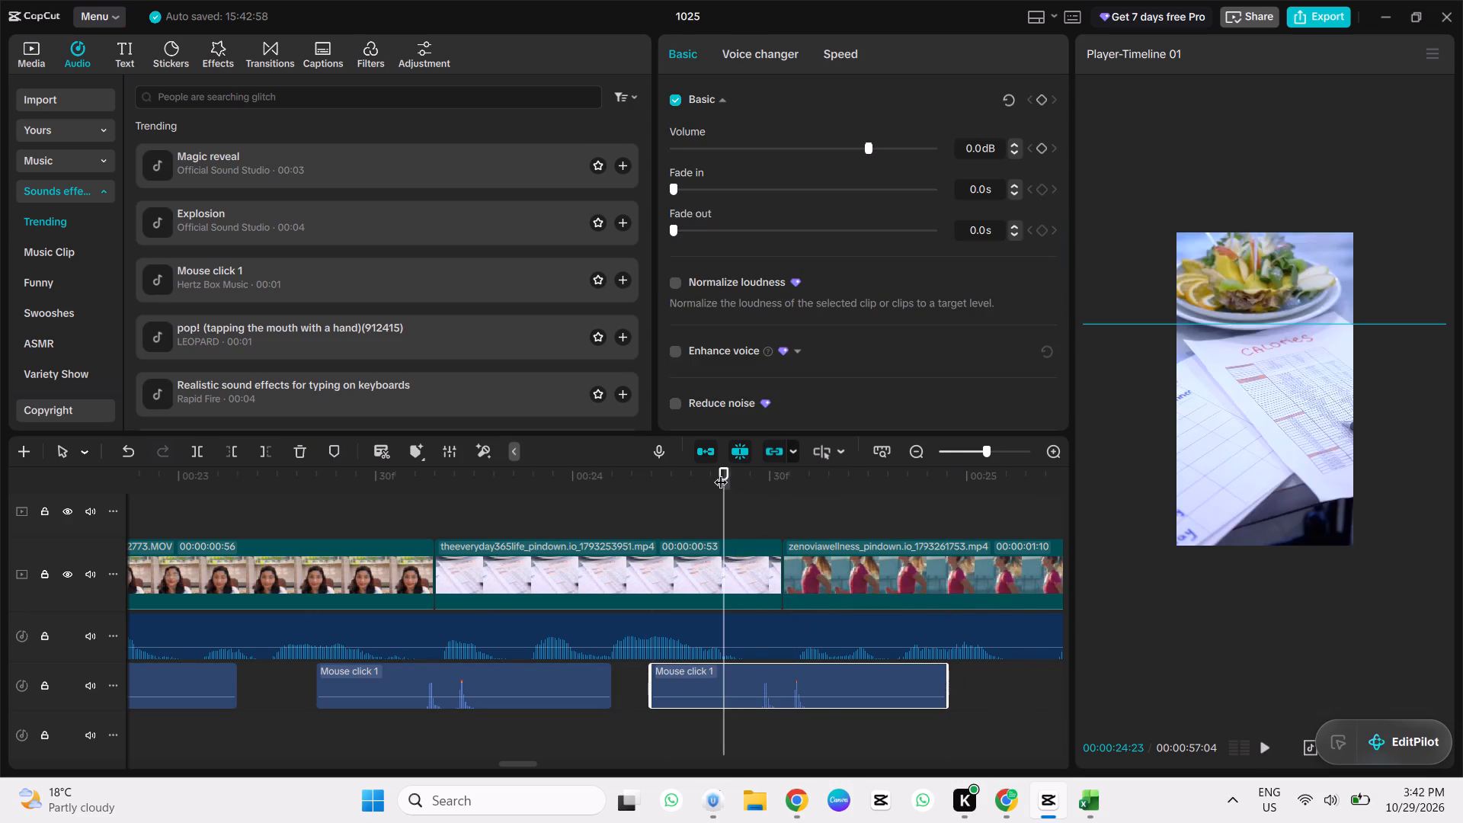
{"action": "key", "text": "space"}
{"action": "scroll", "coordinate": [847, 645], "scroll_direction": "down", "scroll_amount": 5, "text": "ctrl"}
{"action": "key", "text": "space"}
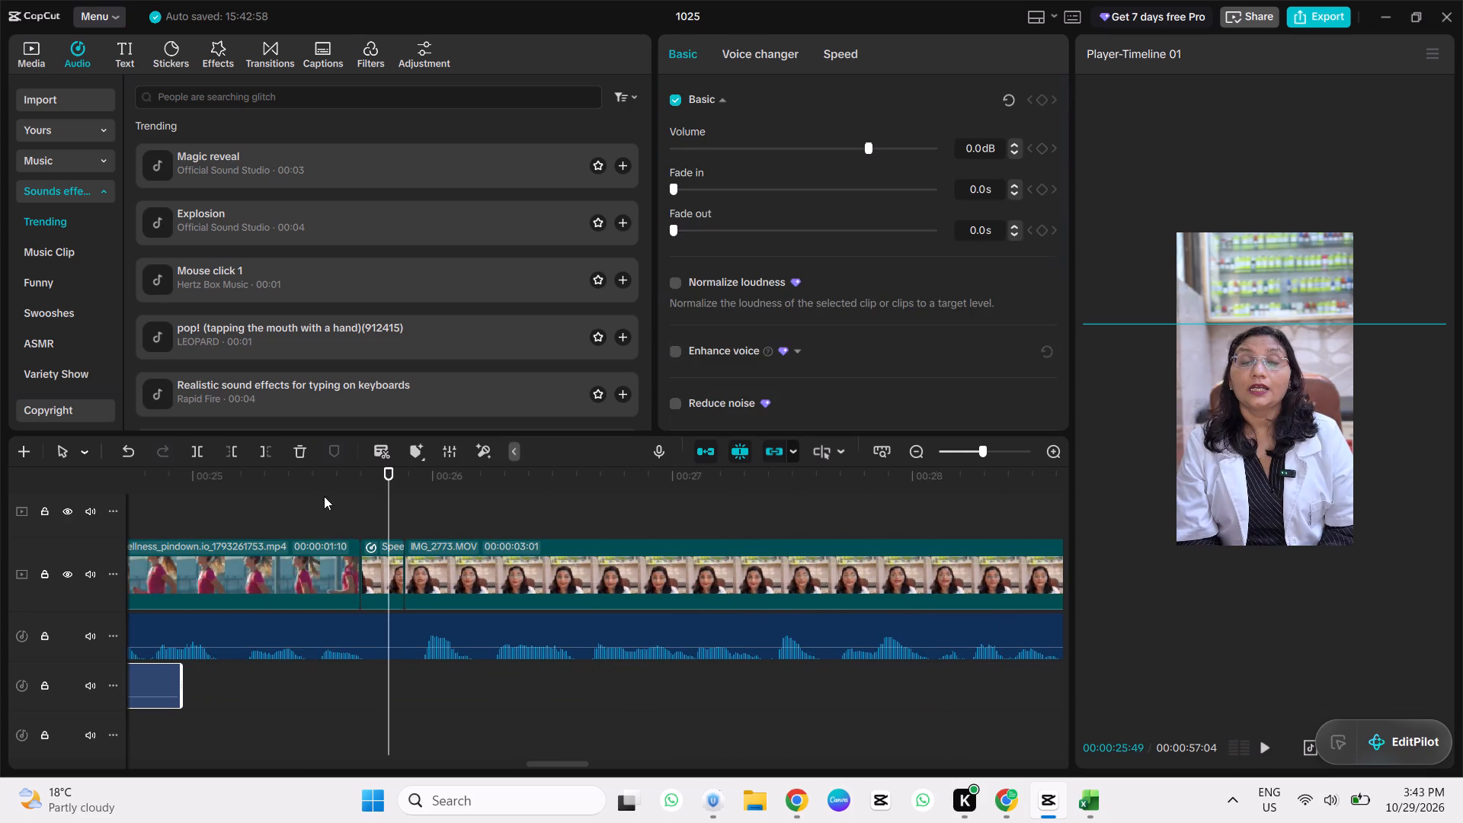
Add the Left transition at the 00:00:23:39 cut before the theeveryday365life clip and shorten its duration to 0.2 s.
{"action": "left_click", "coordinate": [324, 496]}
{"action": "left_click_drag", "start_coordinate": [325, 495], "coordinate": [647, 525]}
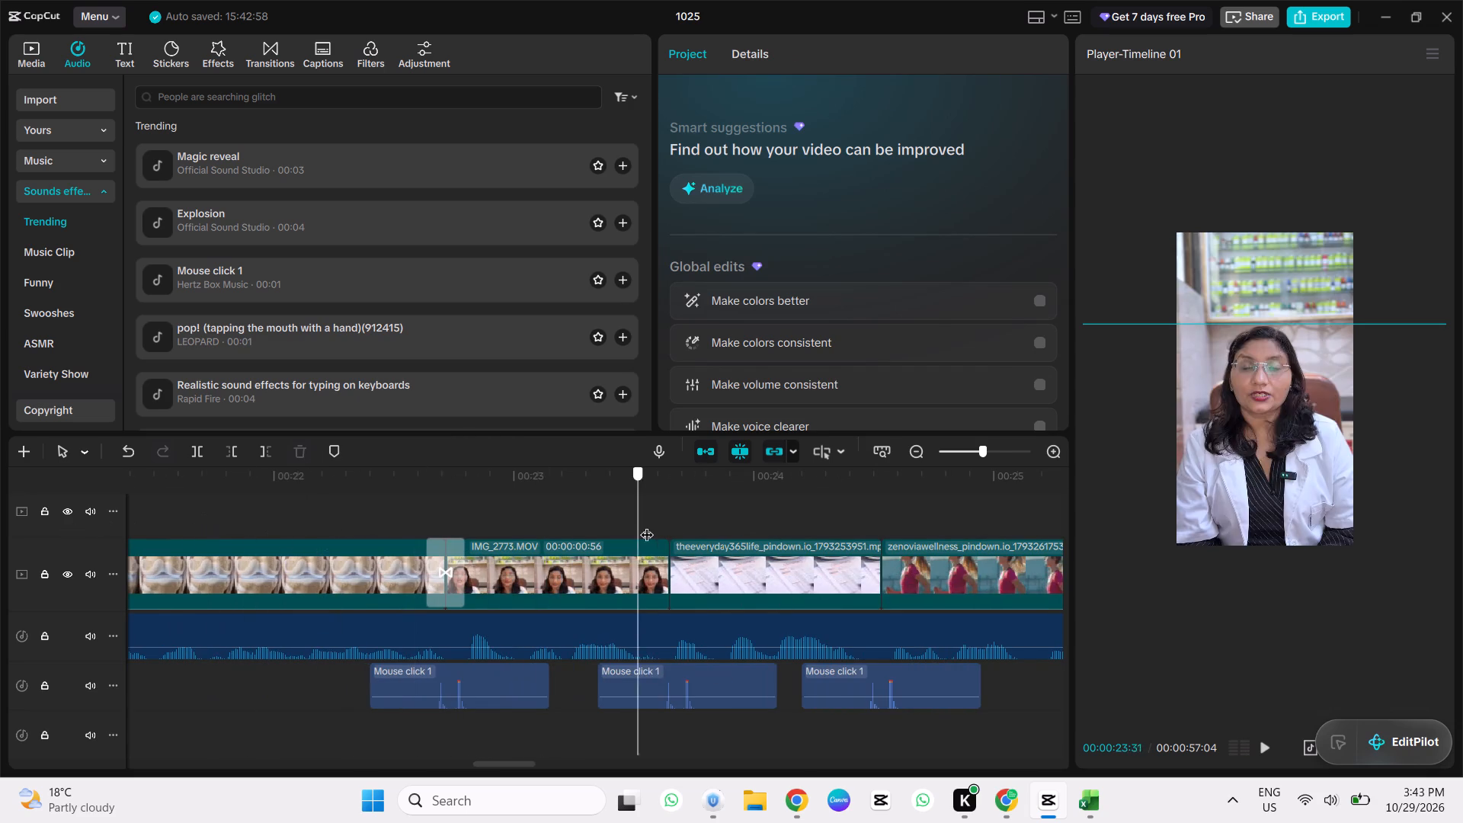
{"action": "left_click_drag", "start_coordinate": [647, 525], "coordinate": [671, 530]}
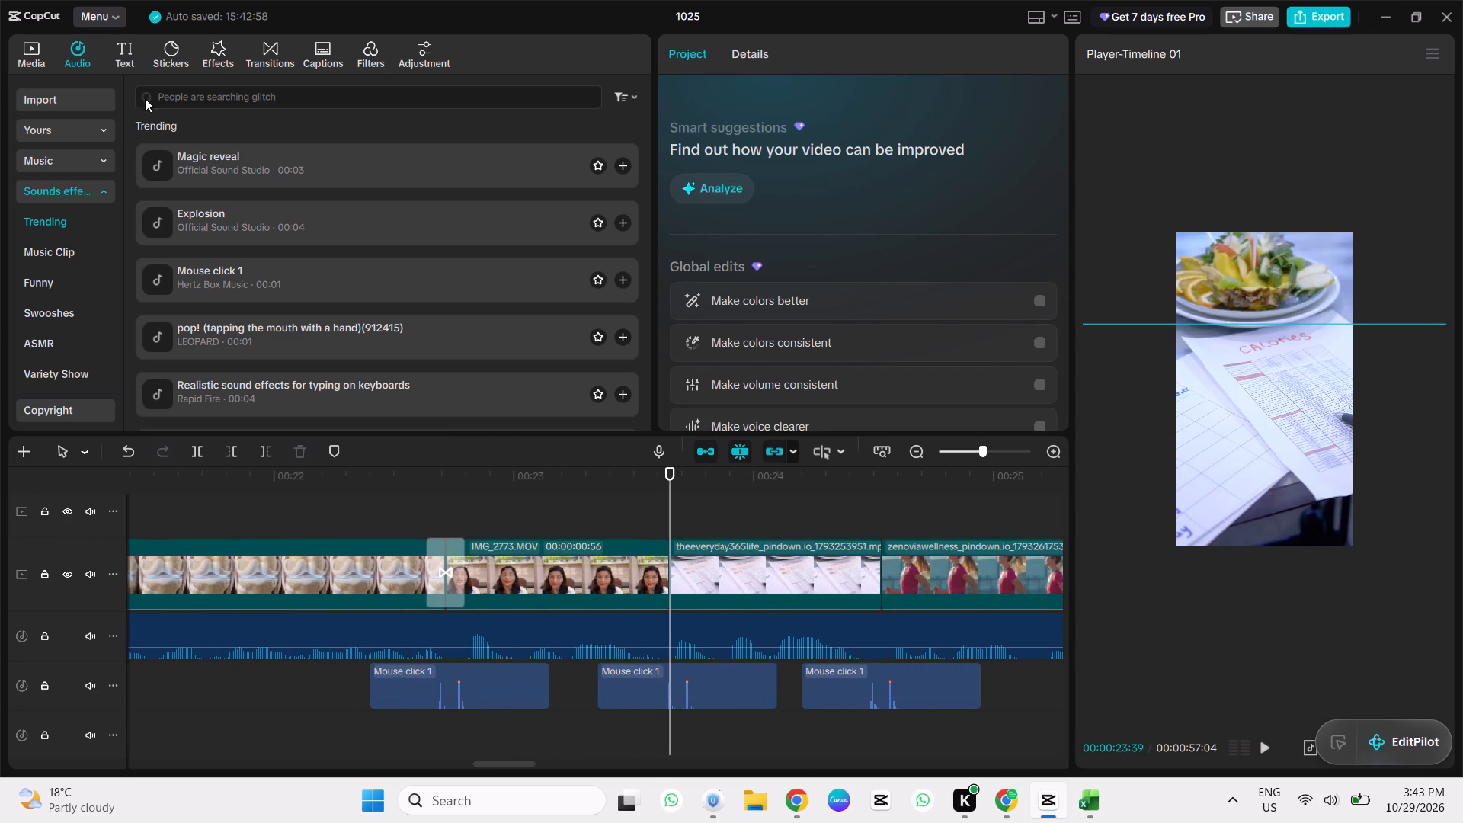
{"action": "left_click", "coordinate": [280, 51]}
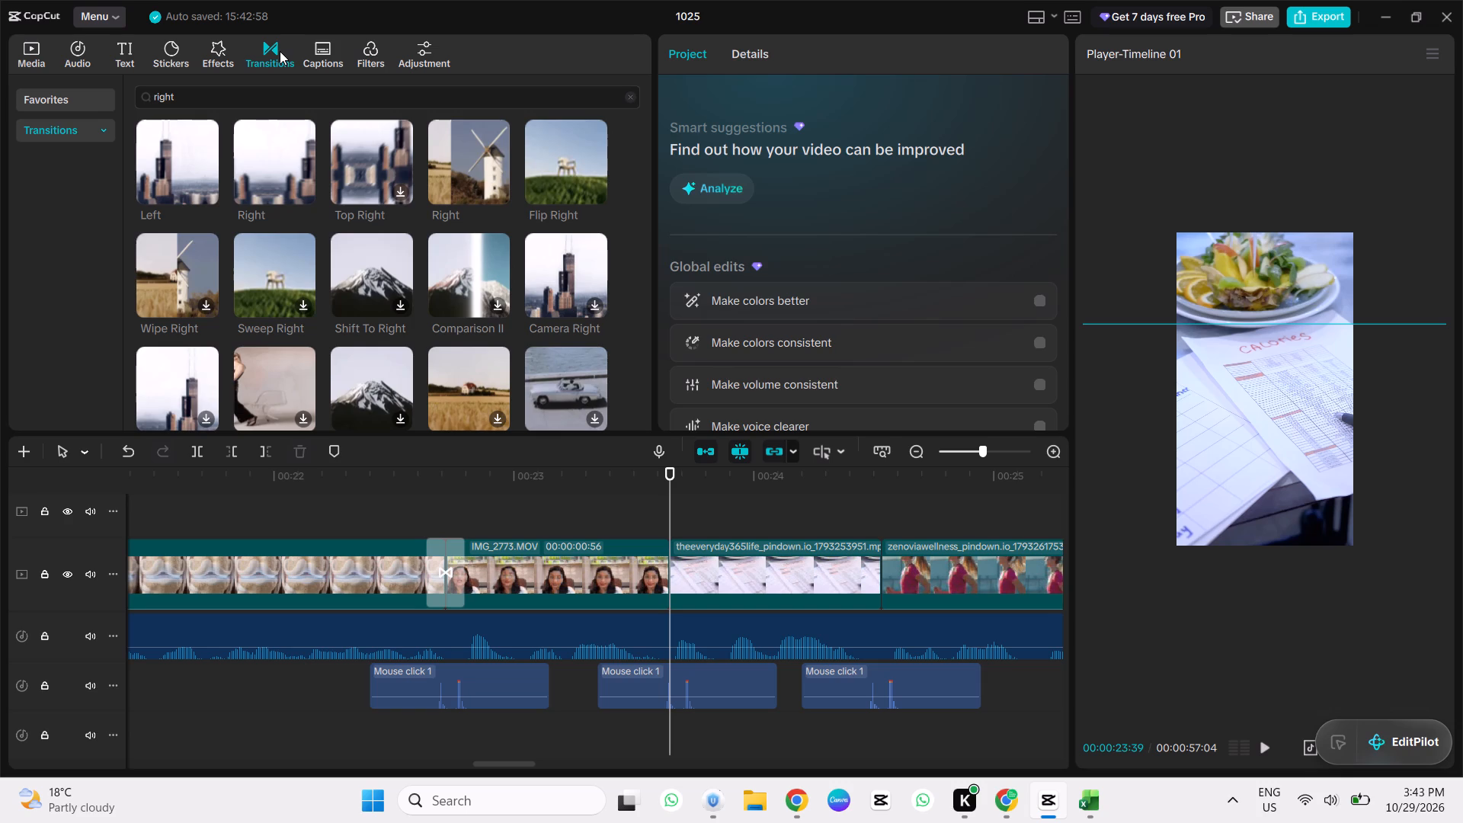
{"action": "left_click", "coordinate": [212, 191]}
{"action": "left_click_drag", "start_coordinate": [613, 564], "coordinate": [623, 568]}
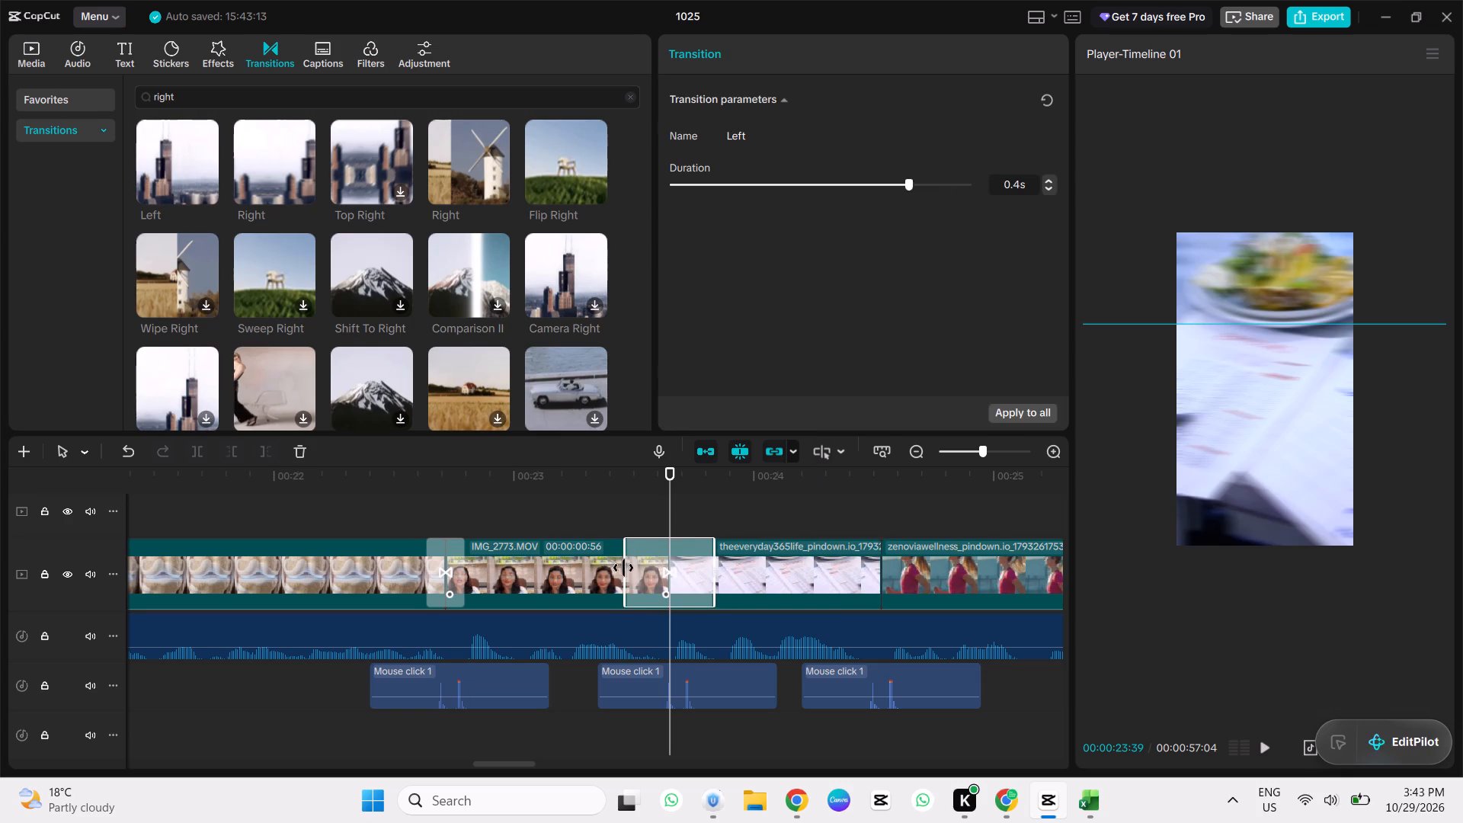
{"action": "left_click_drag", "start_coordinate": [623, 568], "coordinate": [648, 570]}
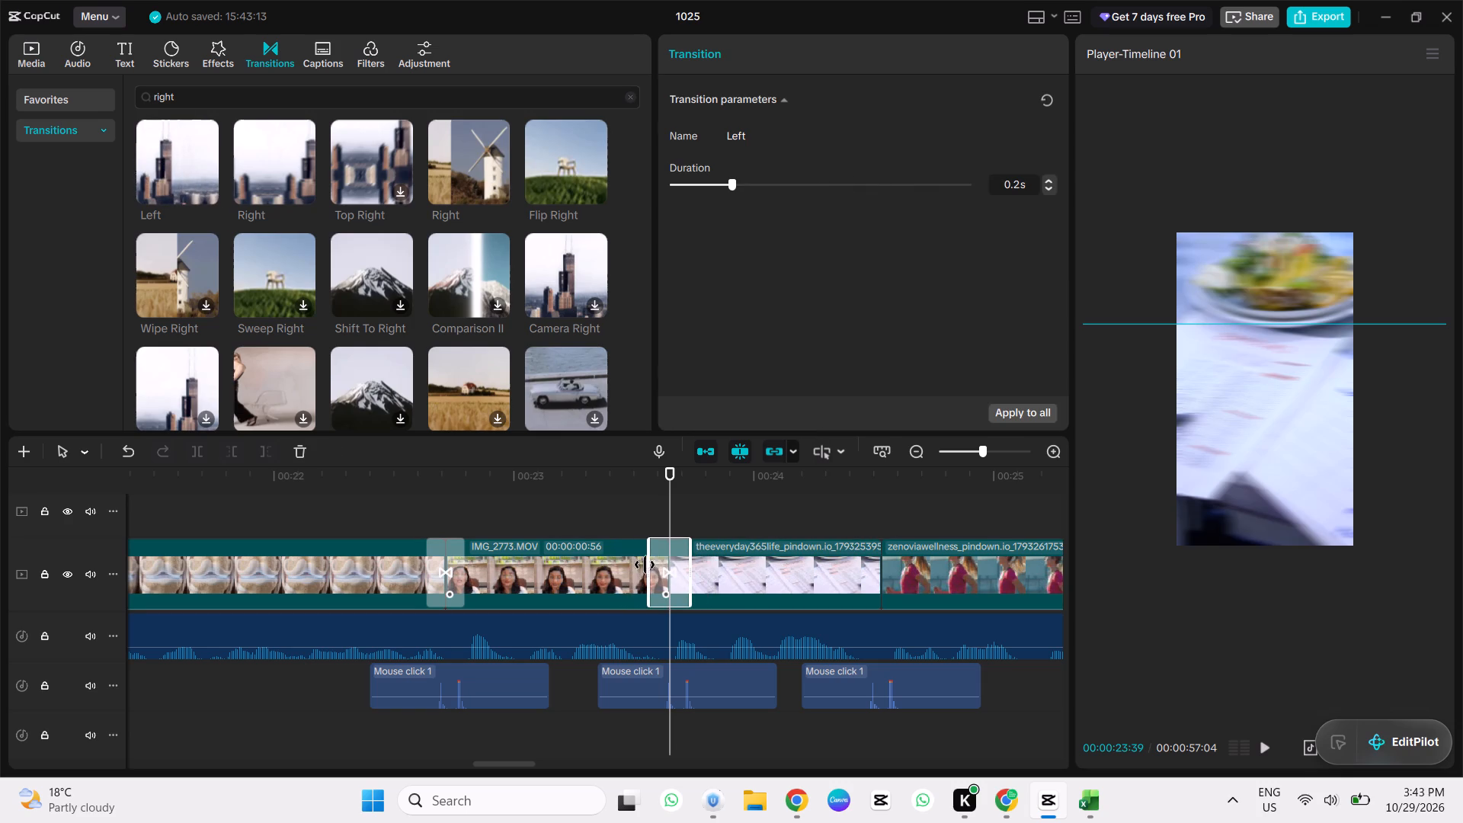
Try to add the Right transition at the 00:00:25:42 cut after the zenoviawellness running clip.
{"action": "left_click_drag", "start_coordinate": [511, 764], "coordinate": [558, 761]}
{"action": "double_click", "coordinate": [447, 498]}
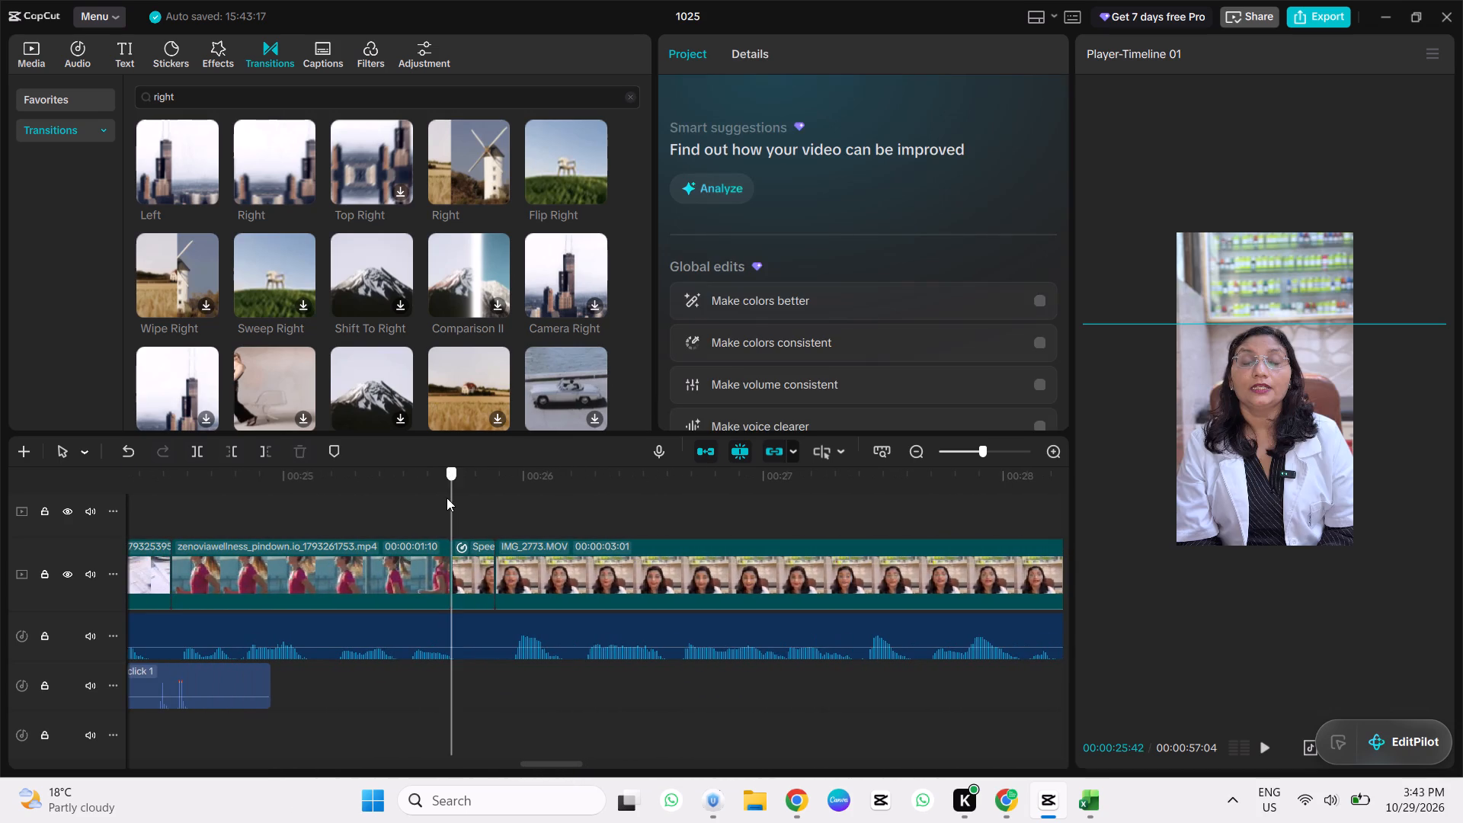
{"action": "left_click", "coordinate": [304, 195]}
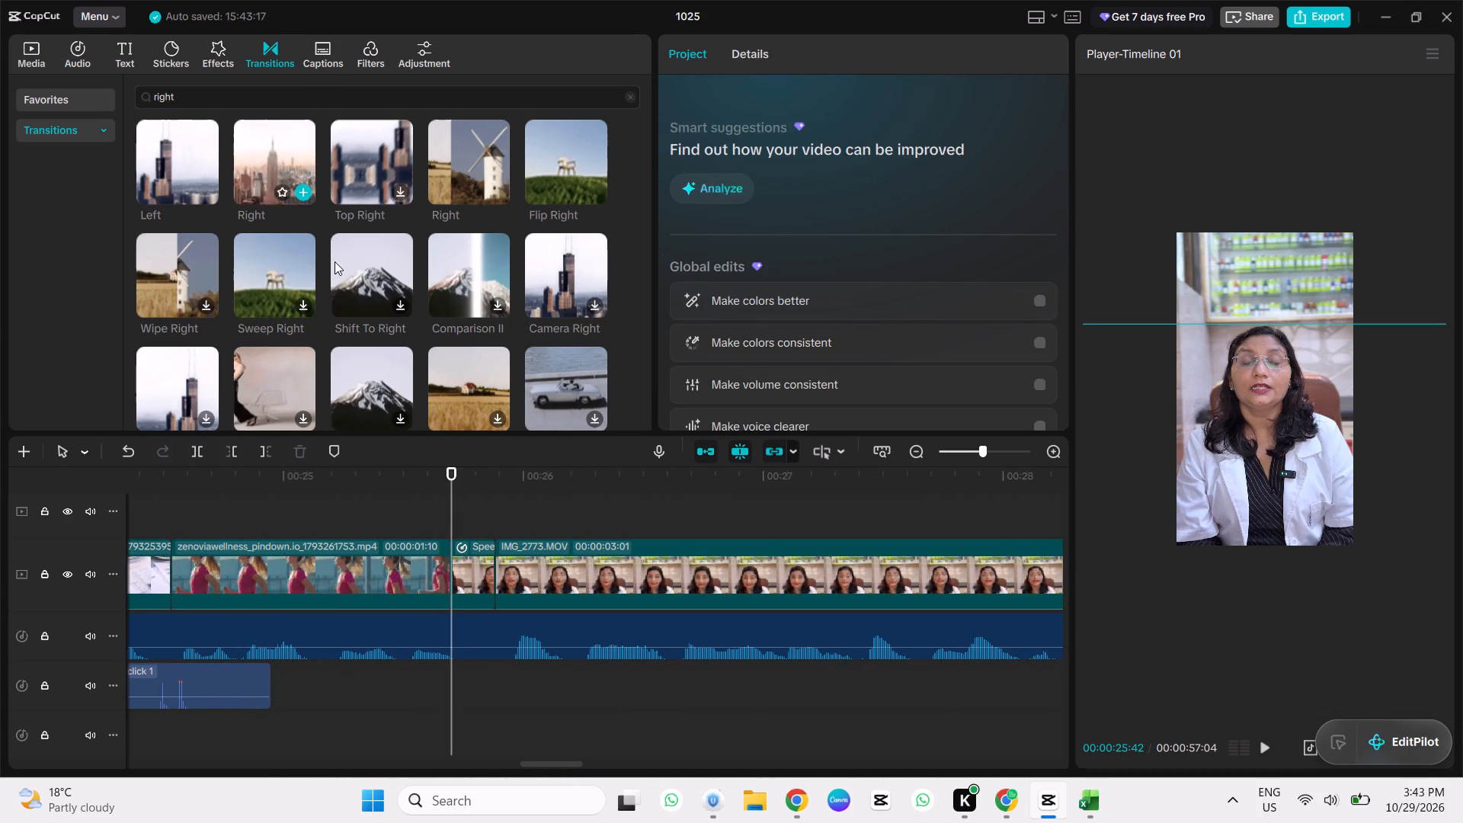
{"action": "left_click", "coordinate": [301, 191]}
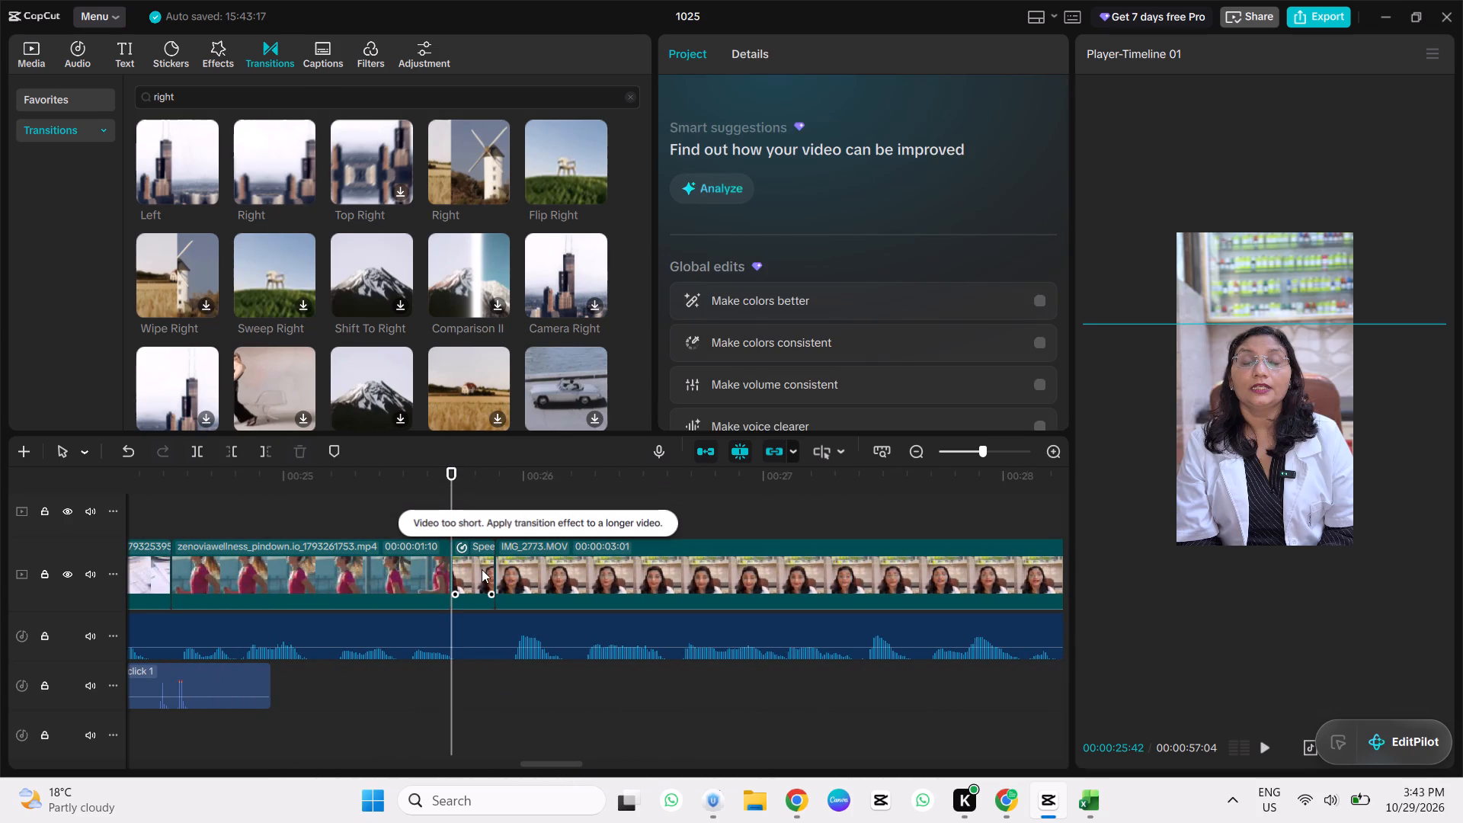
Extend the start of the following IMG_2773.MOV clip to a 00:00:03:12 length and delete the short speed-changed clip before it.
{"action": "left_click", "coordinate": [481, 569]}
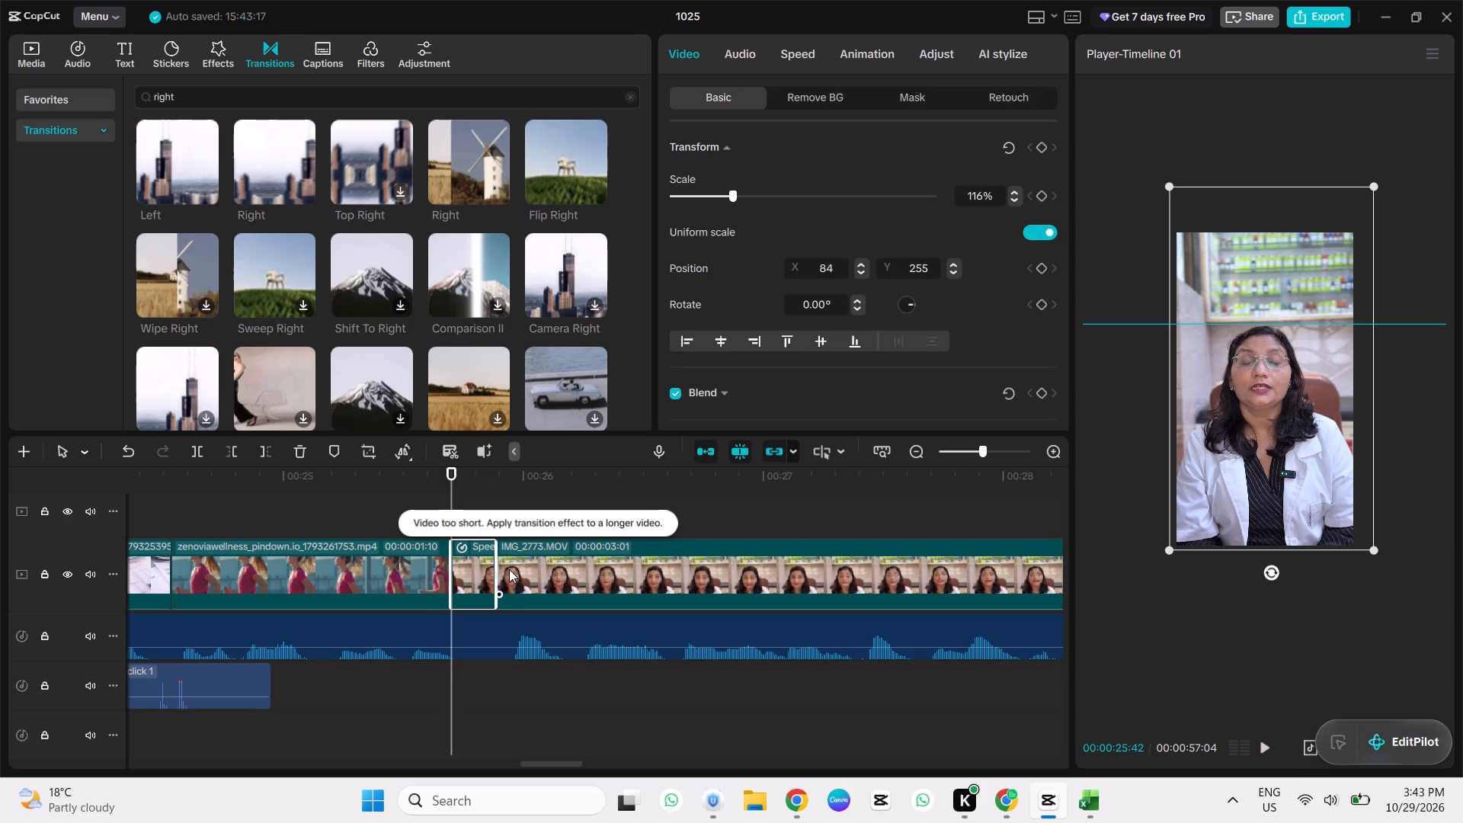
{"action": "left_click", "coordinate": [509, 569]}
{"action": "left_click_drag", "start_coordinate": [495, 568], "coordinate": [452, 566]}
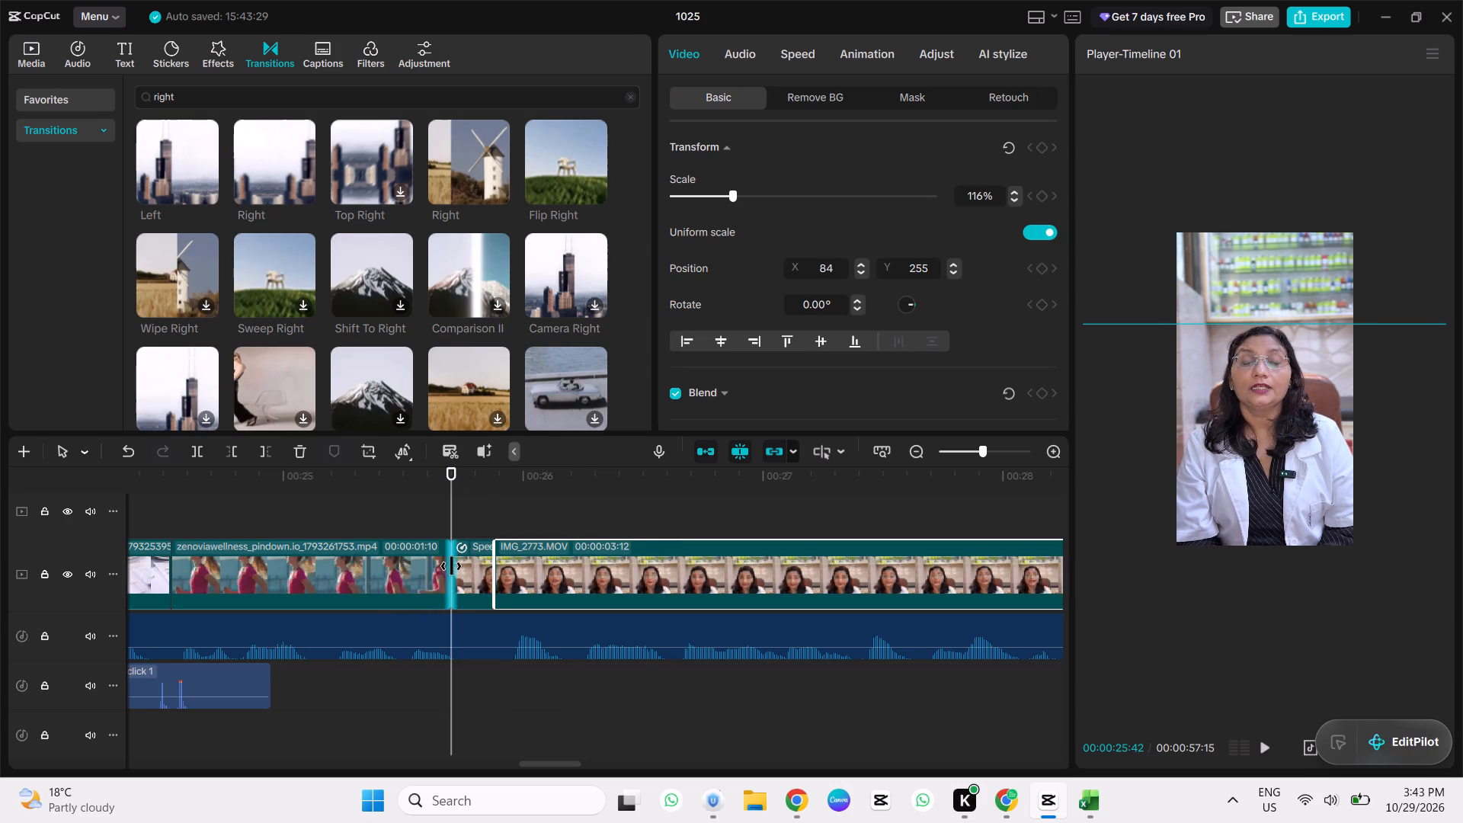
{"action": "left_click", "coordinate": [463, 565]}
{"action": "key", "text": "BackSpace"}
{"action": "key", "text": "space"}
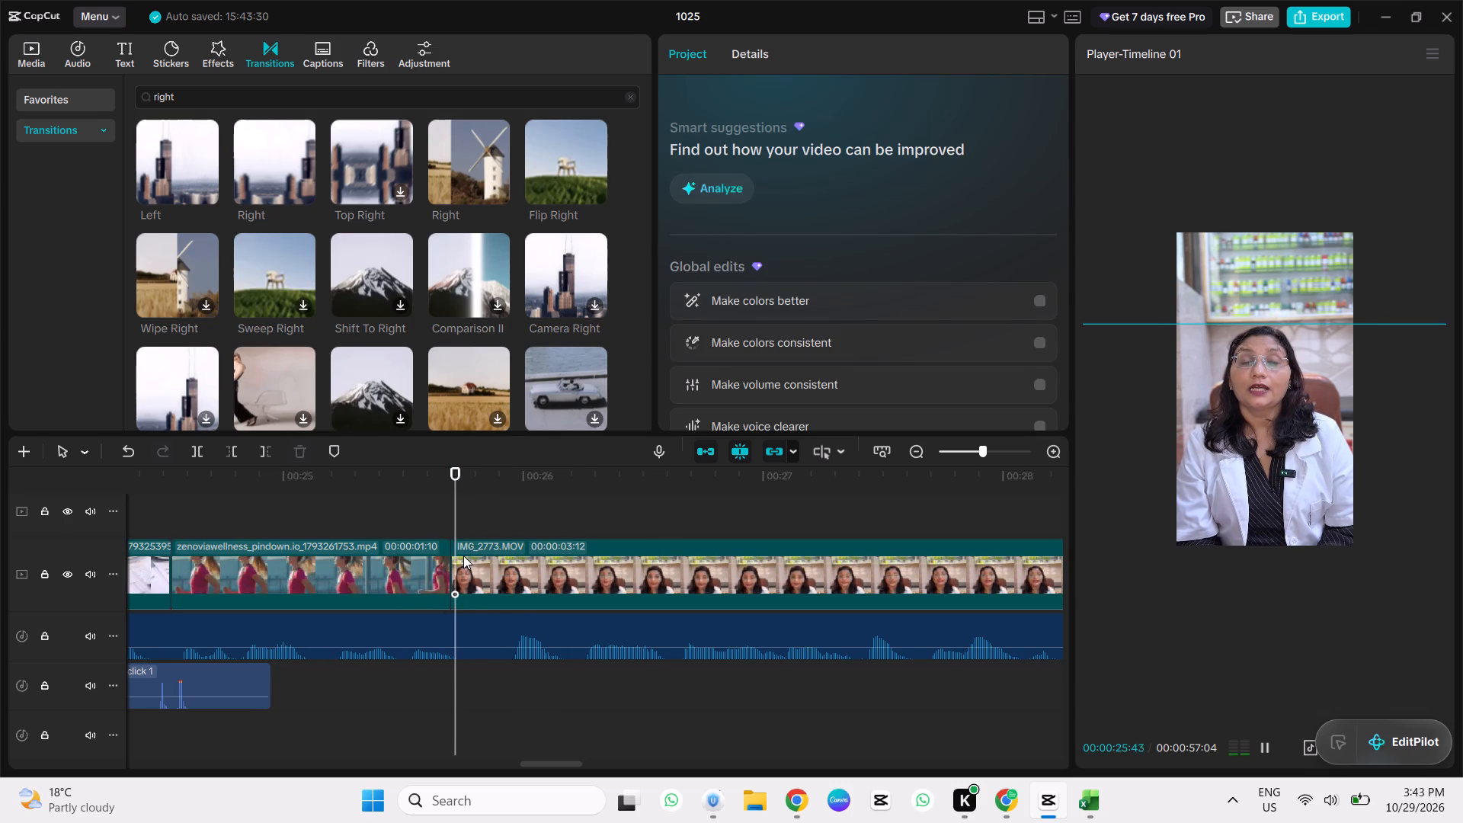
{"action": "key", "text": "space"}
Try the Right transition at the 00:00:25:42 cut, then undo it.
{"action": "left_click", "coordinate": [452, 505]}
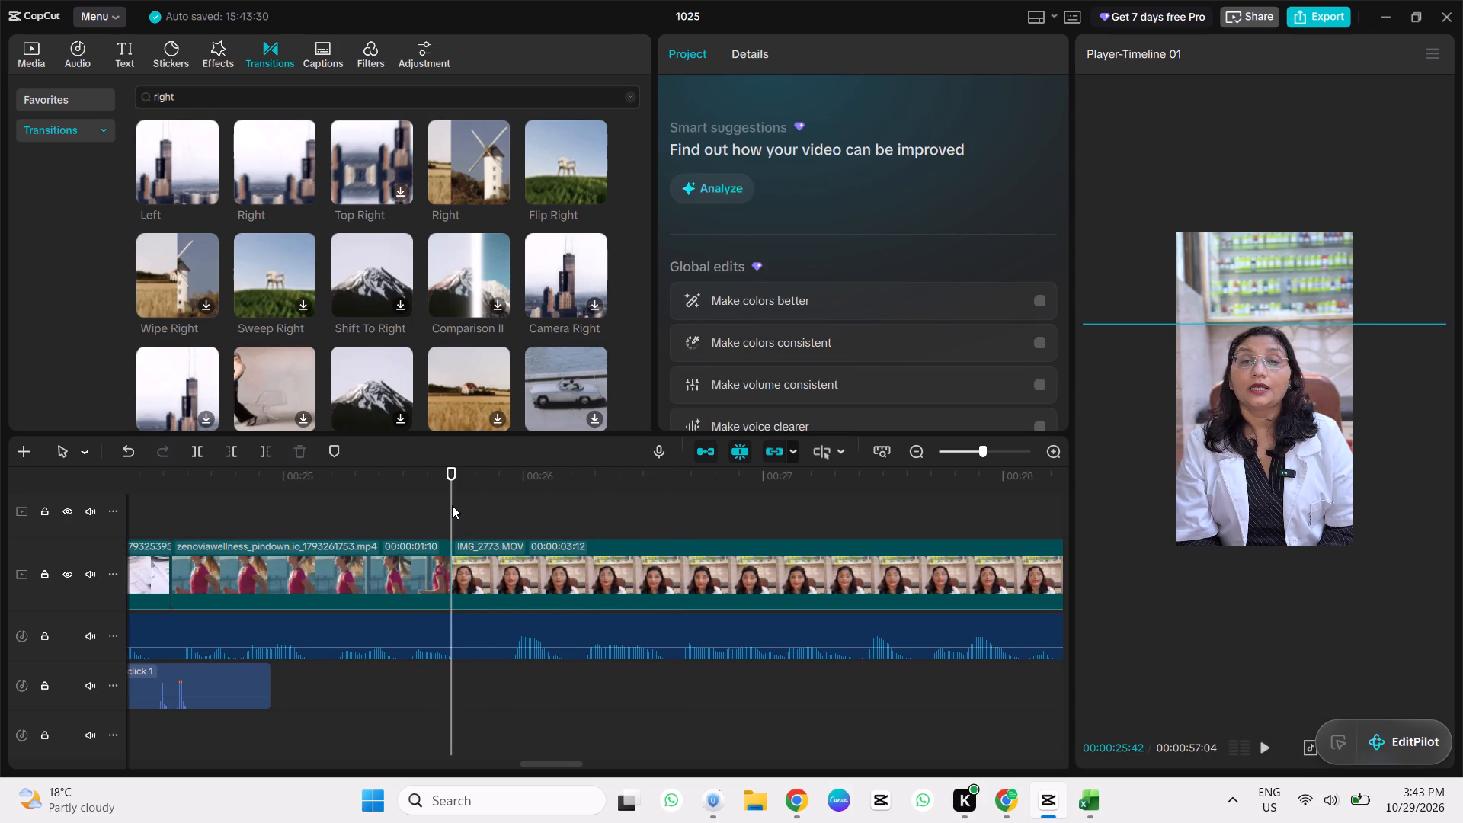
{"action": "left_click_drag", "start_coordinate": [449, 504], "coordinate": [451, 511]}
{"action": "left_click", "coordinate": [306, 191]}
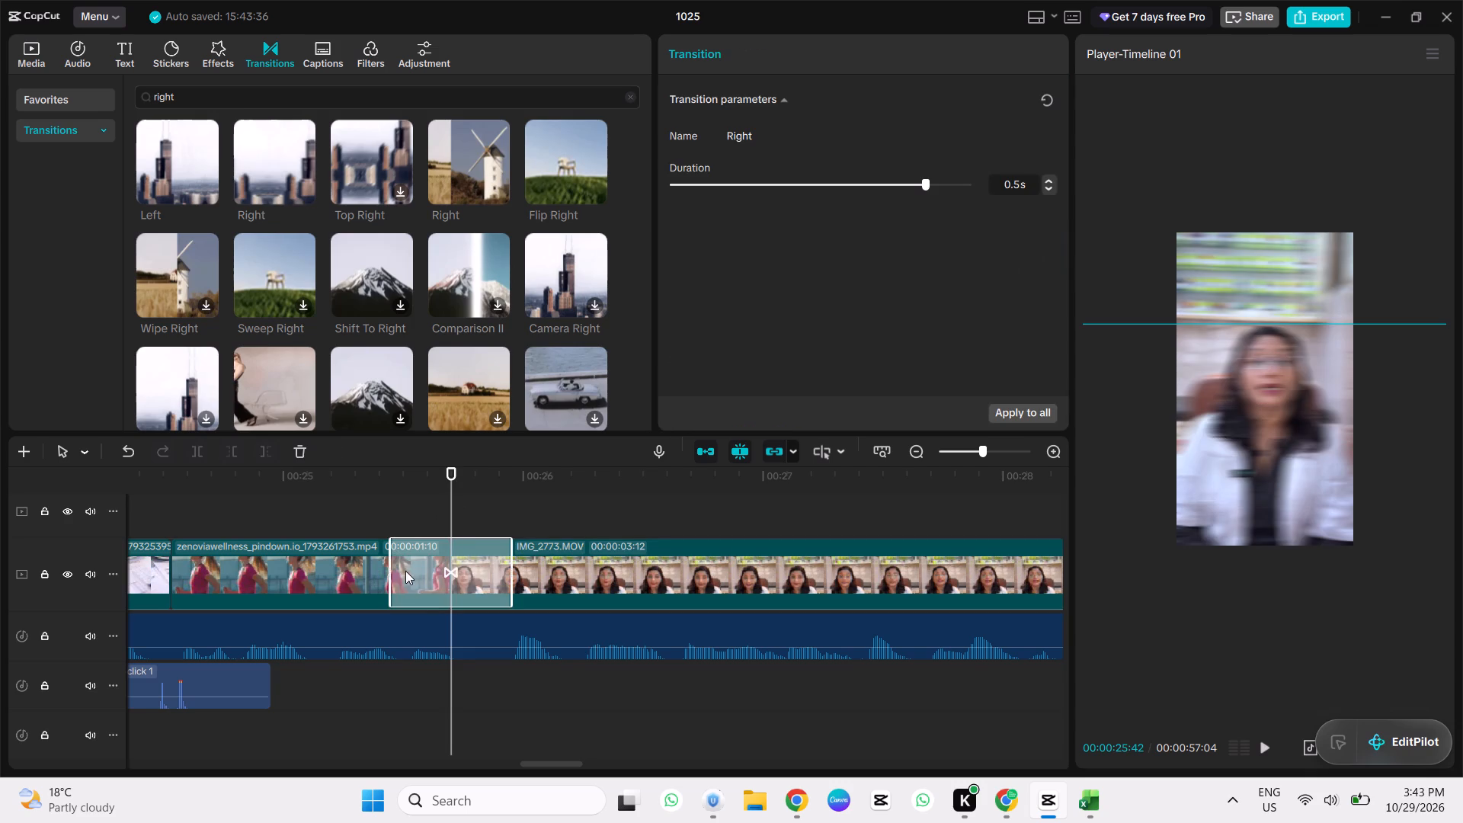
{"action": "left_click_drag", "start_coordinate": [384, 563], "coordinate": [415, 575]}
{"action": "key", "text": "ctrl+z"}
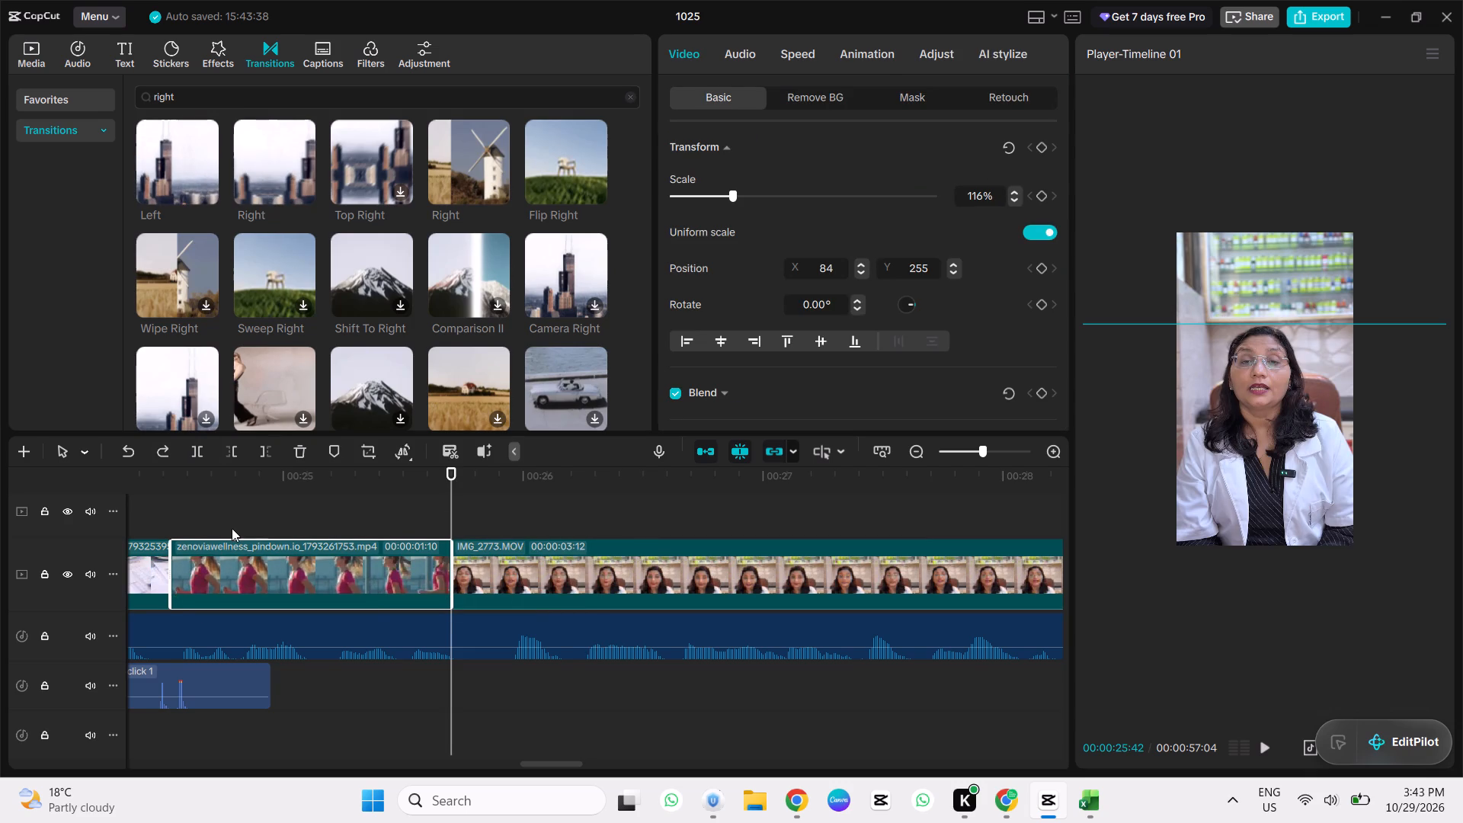
Add the Right transition at the 00:00:25:42 cut after the zenoviawellness running clip and shorten its duration to 0.2 s.
{"action": "scroll", "coordinate": [224, 524], "scroll_direction": "down", "scroll_amount": 6, "text": "ctrl"}
{"action": "left_click", "coordinate": [150, 488]}
{"action": "key", "text": "space"}
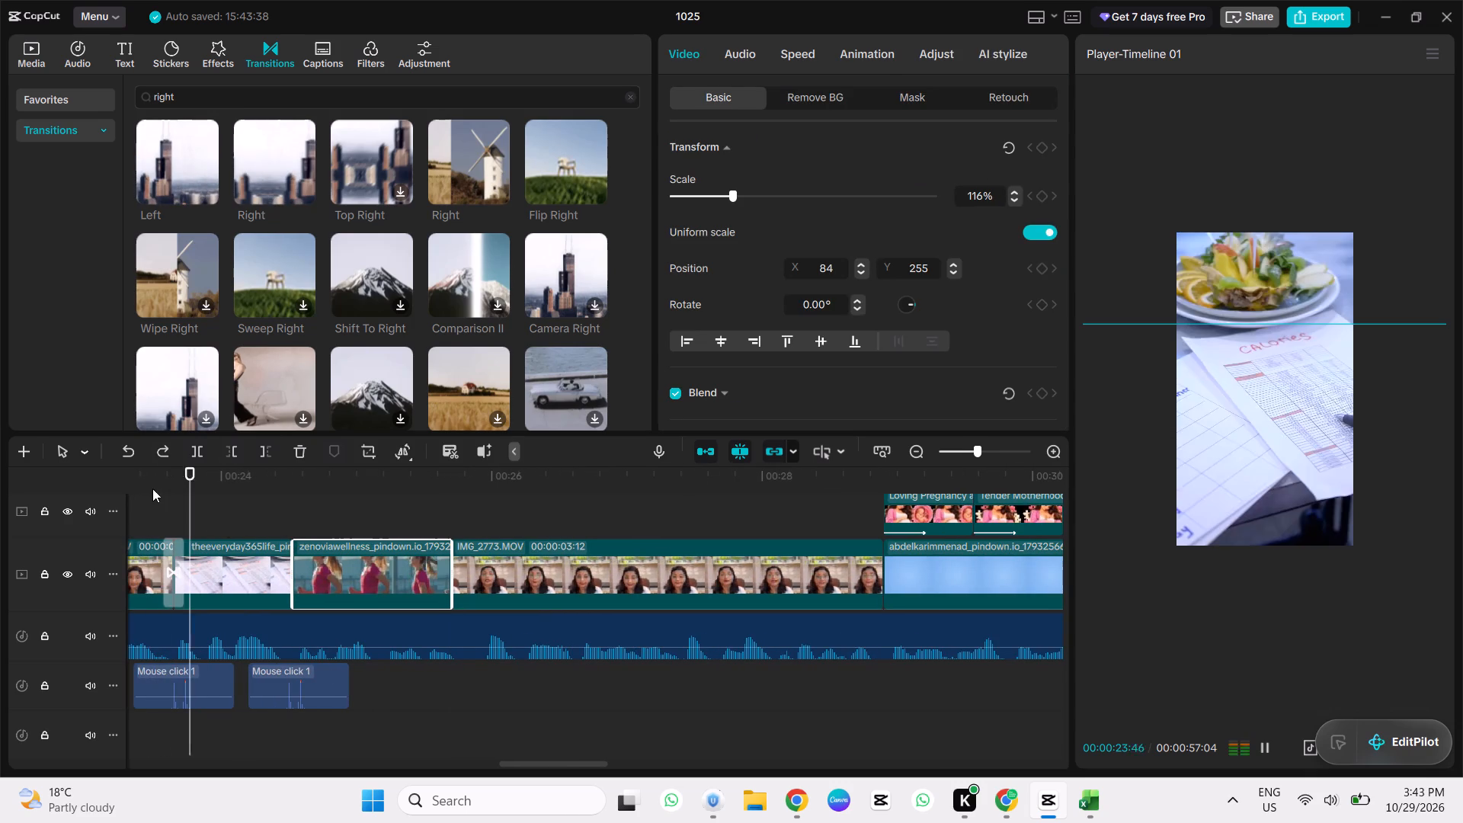
{"action": "key", "text": "space"}
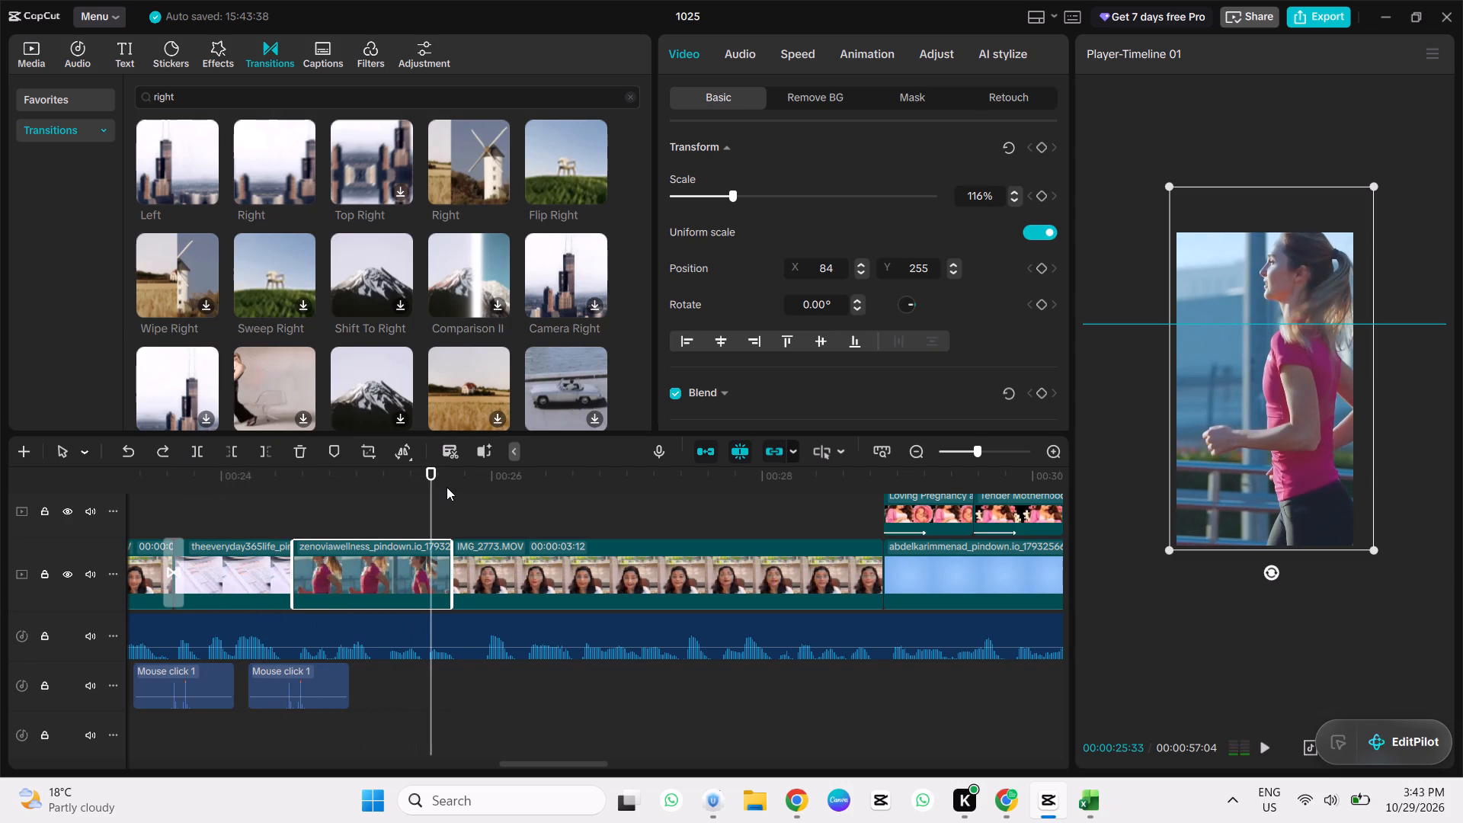
{"action": "left_click_drag", "start_coordinate": [435, 485], "coordinate": [453, 498]}
{"action": "left_click", "coordinate": [306, 194]}
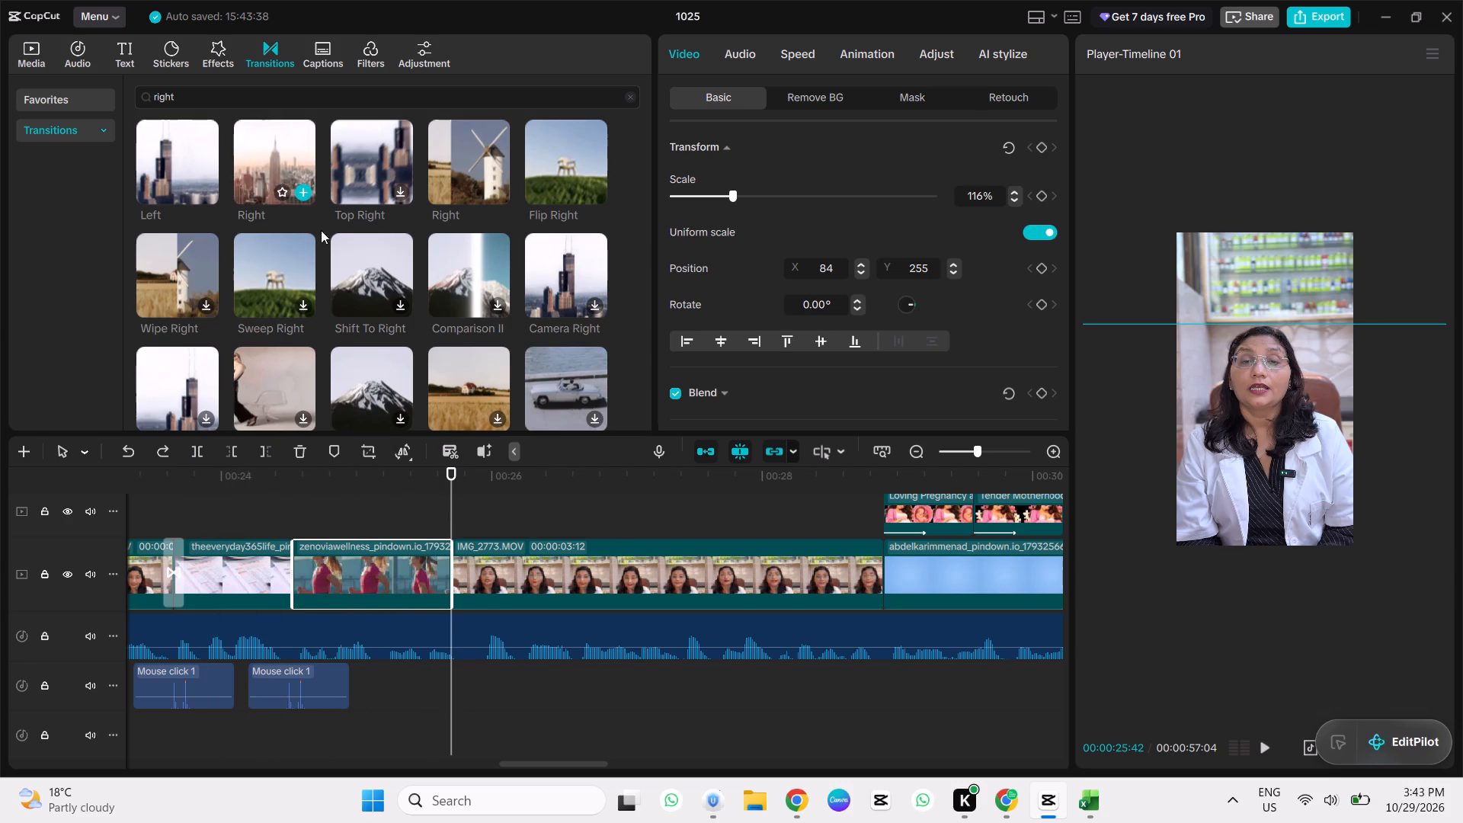
{"action": "left_click_drag", "start_coordinate": [421, 568], "coordinate": [437, 573]}
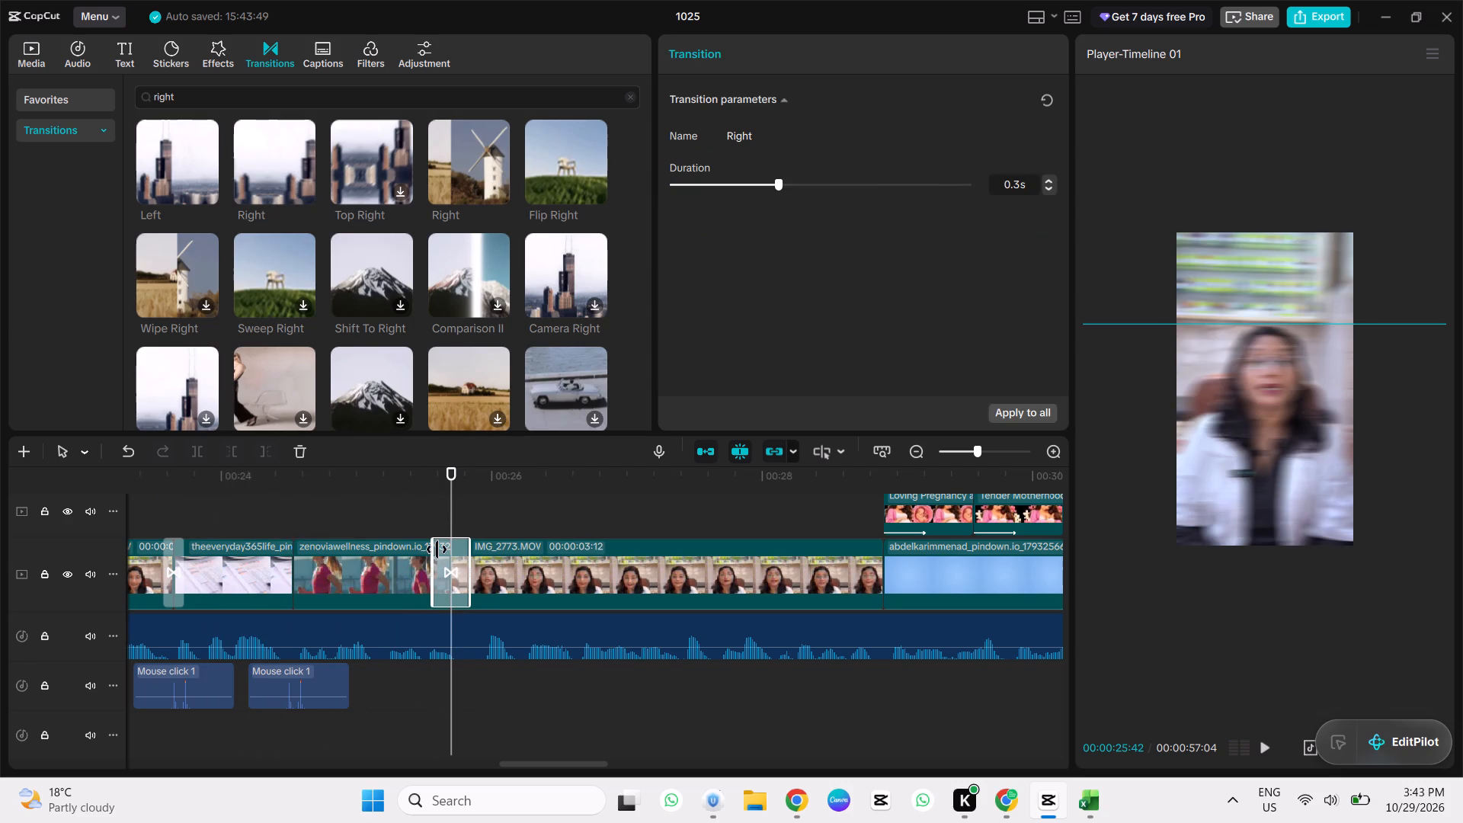
{"action": "left_click", "coordinate": [437, 549]}
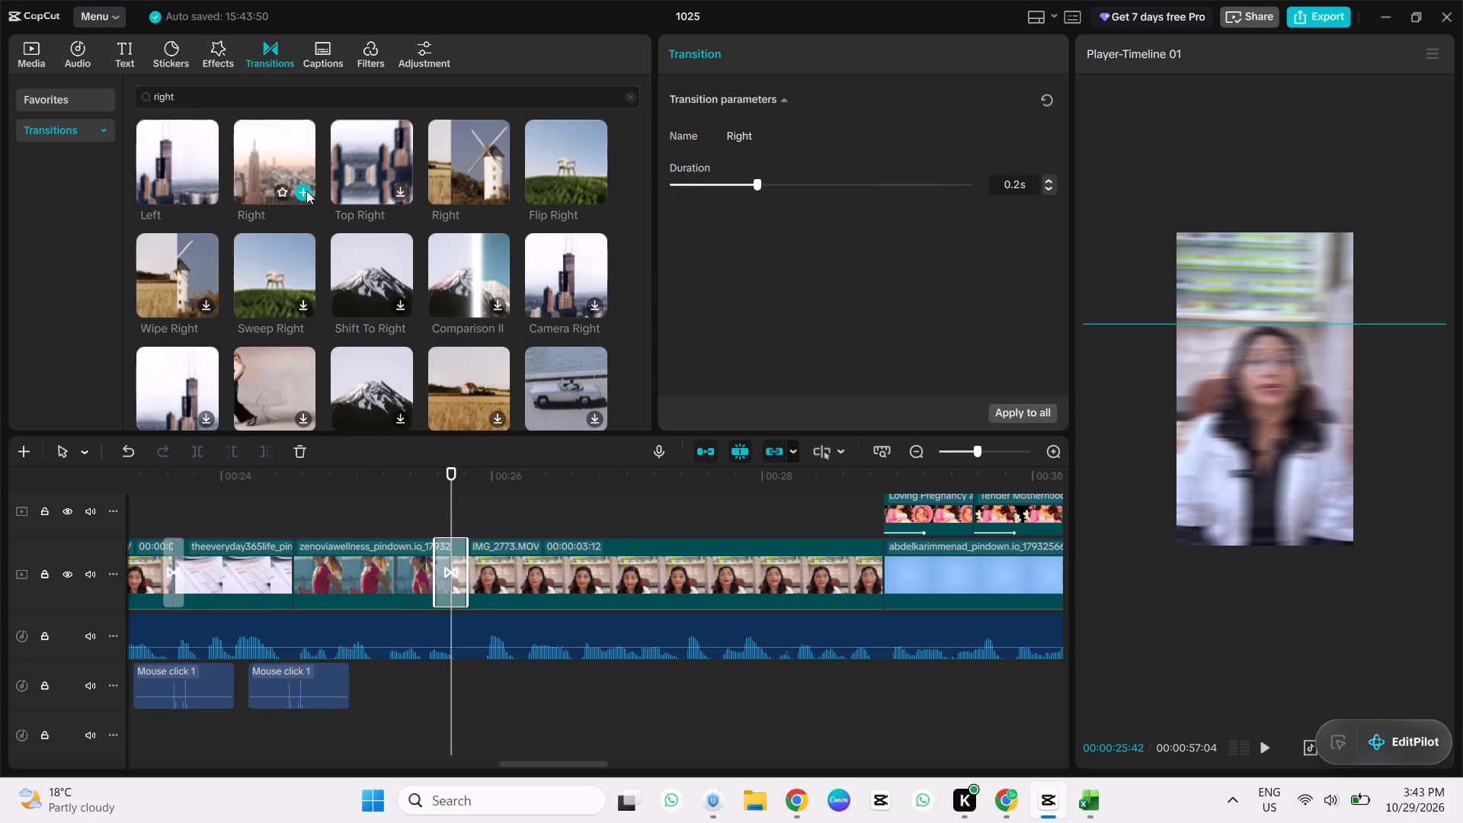
{"action": "left_click", "coordinate": [306, 190]}
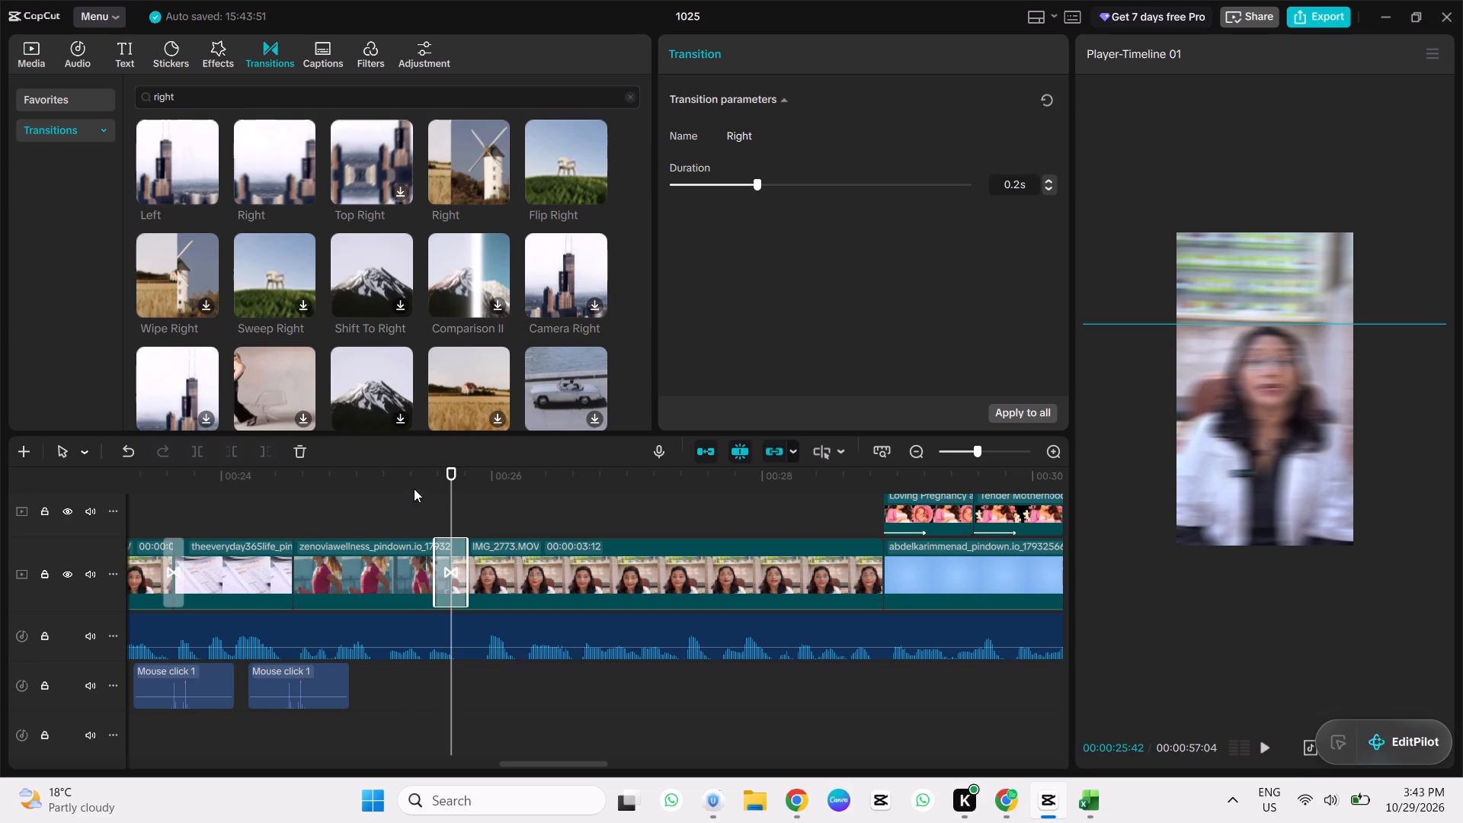
Paste the Mouse click 1 sound at 00:00:25:28, shift it slightly earlier to match the Right transition, and play it back.
{"action": "left_click", "coordinate": [414, 488]}
{"action": "left_click_drag", "start_coordinate": [414, 488], "coordinate": [421, 495]}
{"action": "key", "text": "ctrl+v"}
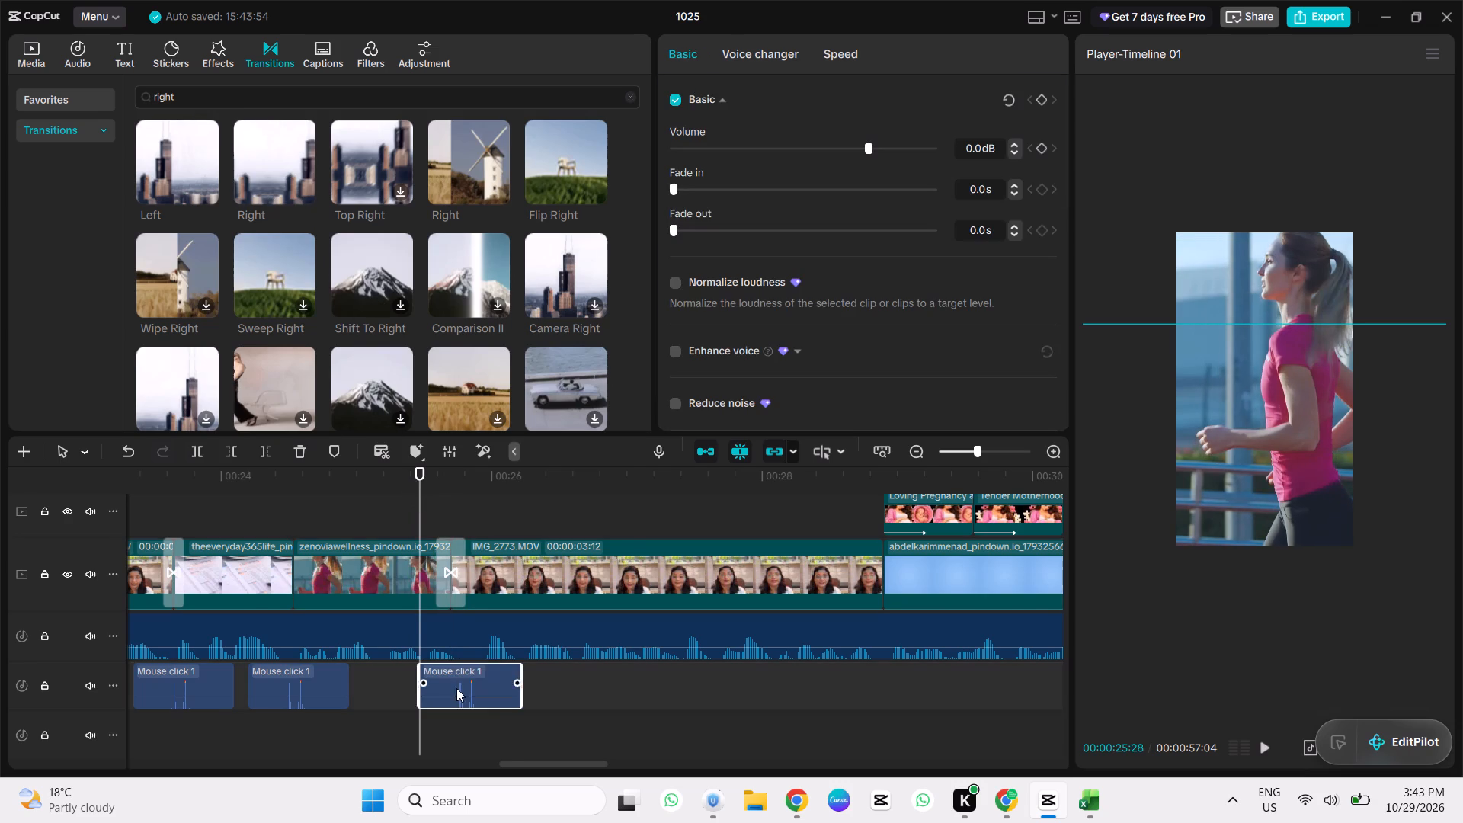
{"action": "scroll", "coordinate": [456, 688], "scroll_direction": "up", "scroll_amount": 4, "text": "ctrl"}
{"action": "left_click_drag", "start_coordinate": [479, 671], "coordinate": [463, 671]}
{"action": "key", "text": "space"}
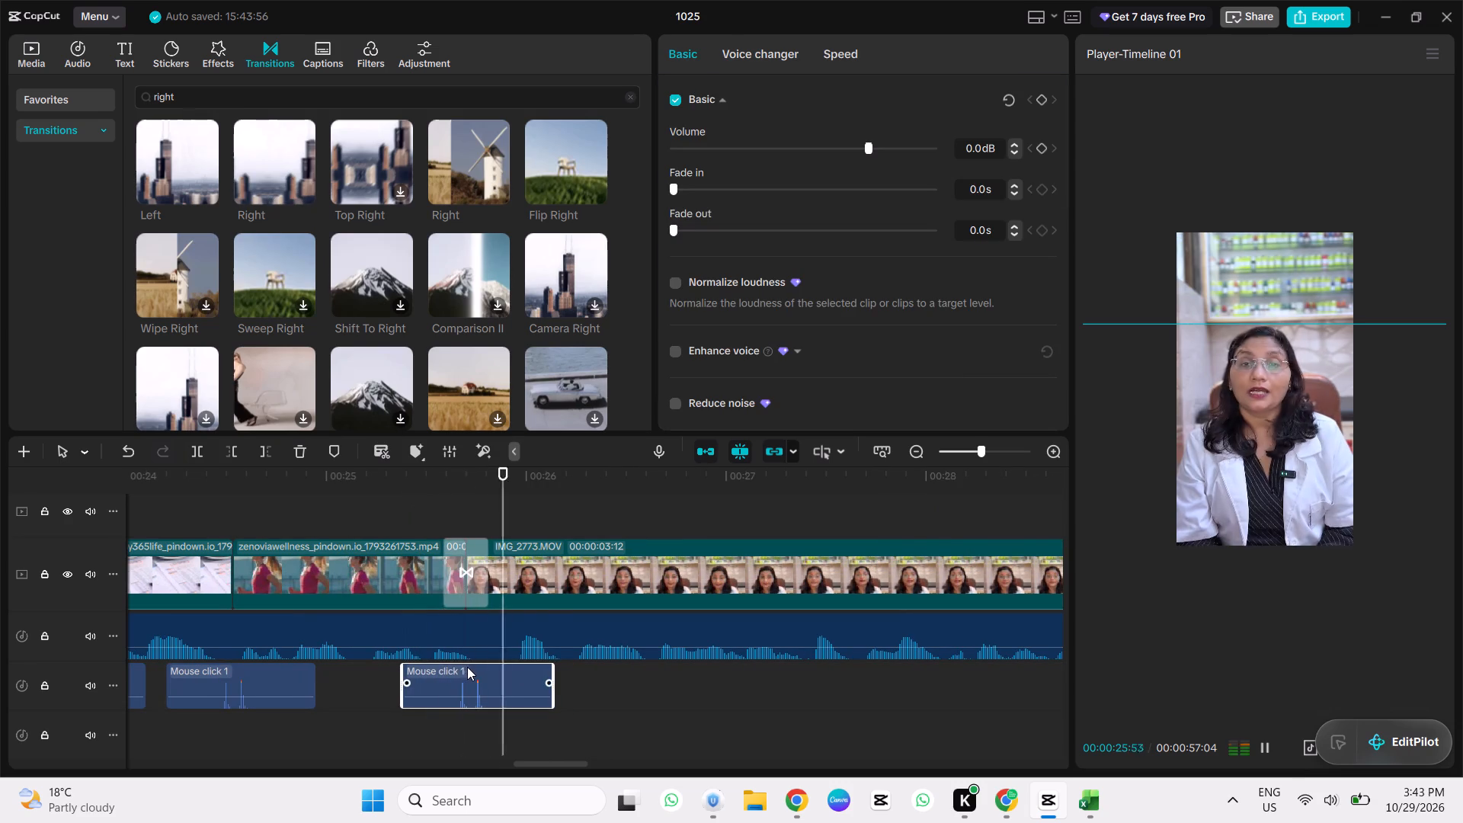
{"action": "scroll", "coordinate": [626, 668], "scroll_direction": "down", "scroll_amount": 4, "text": "ctrl"}
{"action": "key", "text": "space"}
{"action": "left_click", "coordinate": [543, 674]}
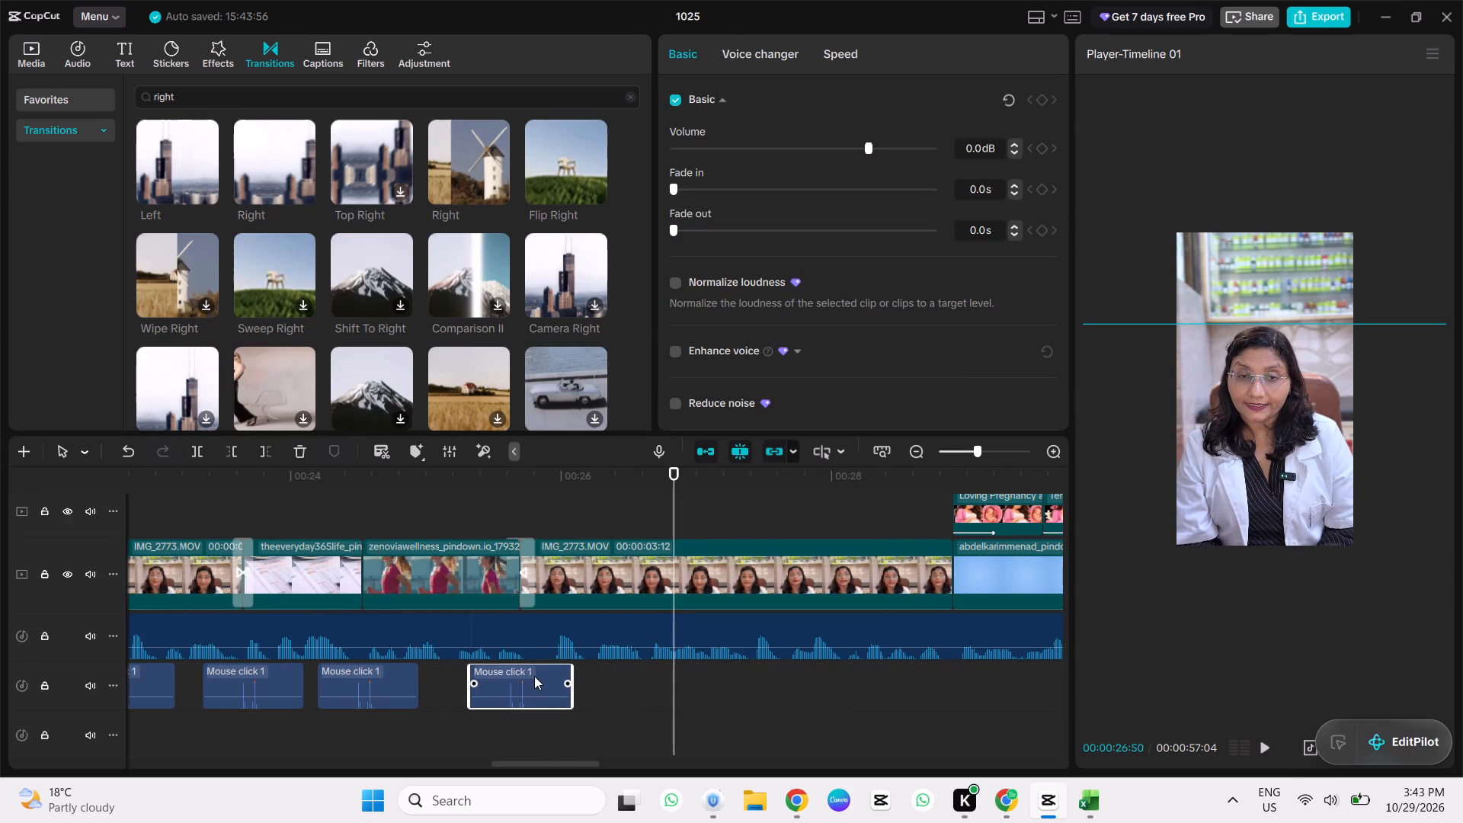
{"action": "left_click", "coordinate": [464, 514]}
{"action": "key", "text": "space"}
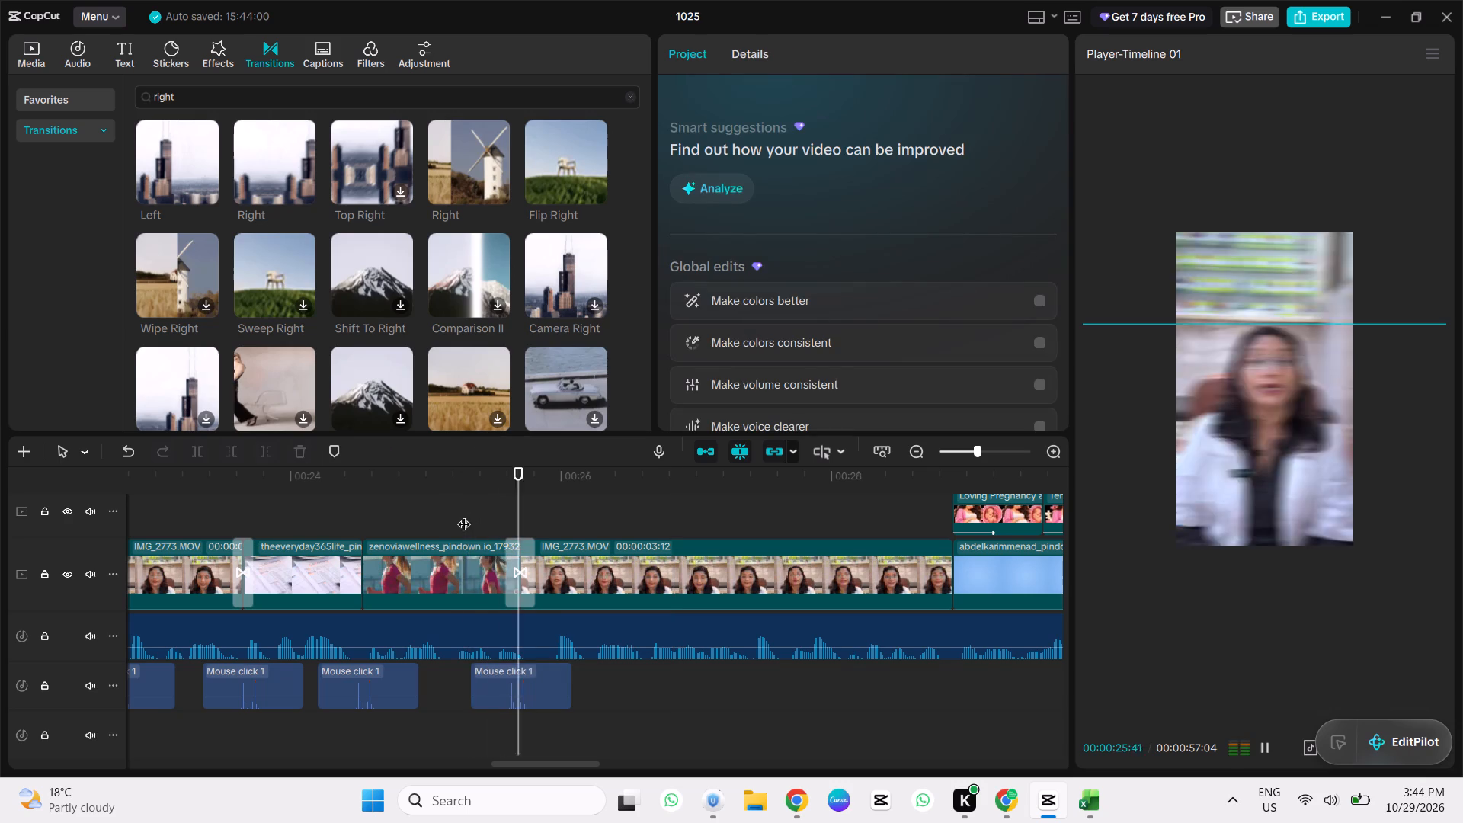
{"action": "left_click_drag", "start_coordinate": [575, 762], "coordinate": [600, 768]}
{"action": "key", "text": "space"}
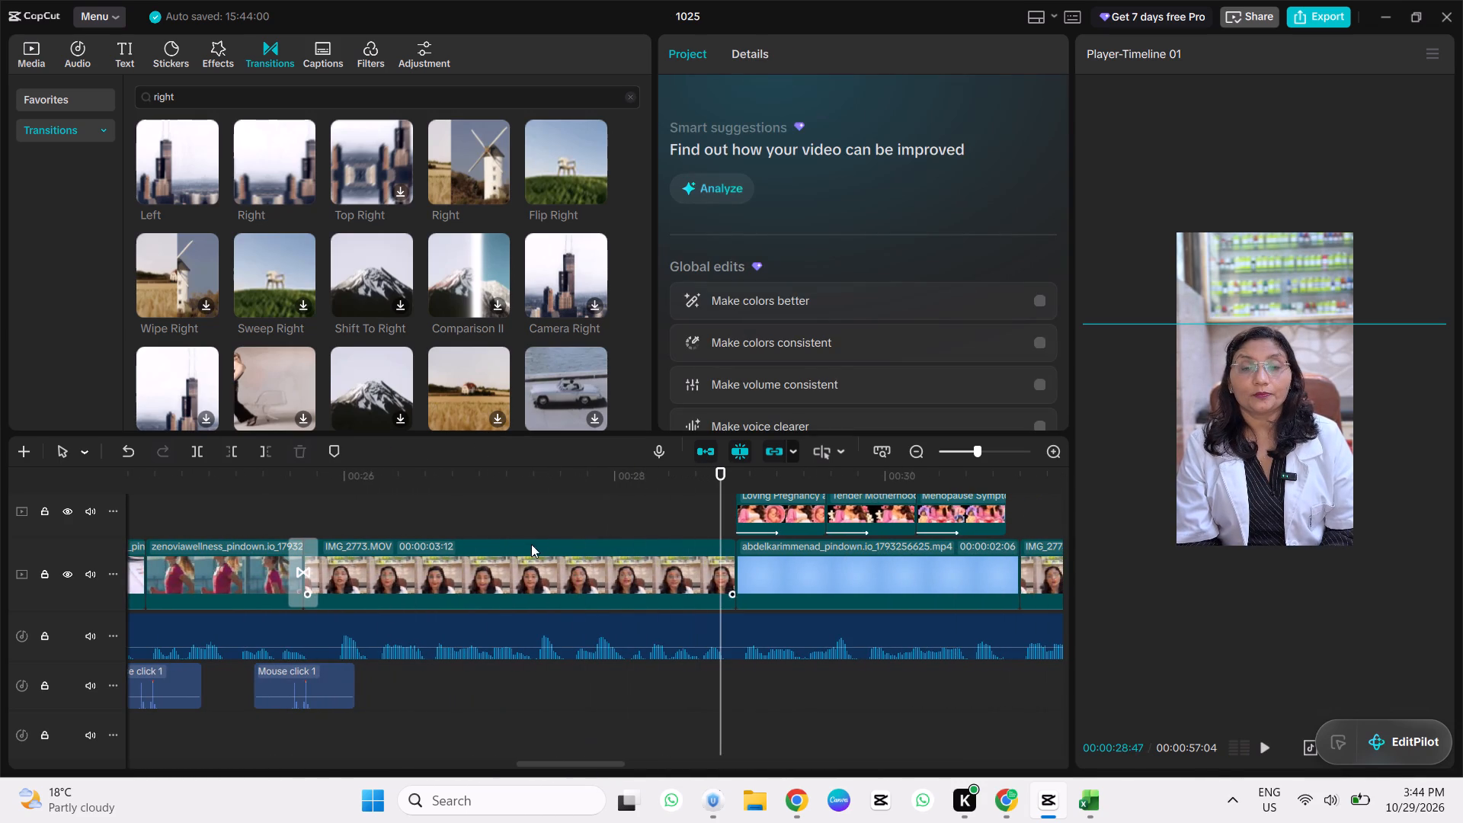
{"action": "left_click", "coordinate": [500, 517]}
{"action": "key", "text": "space"}
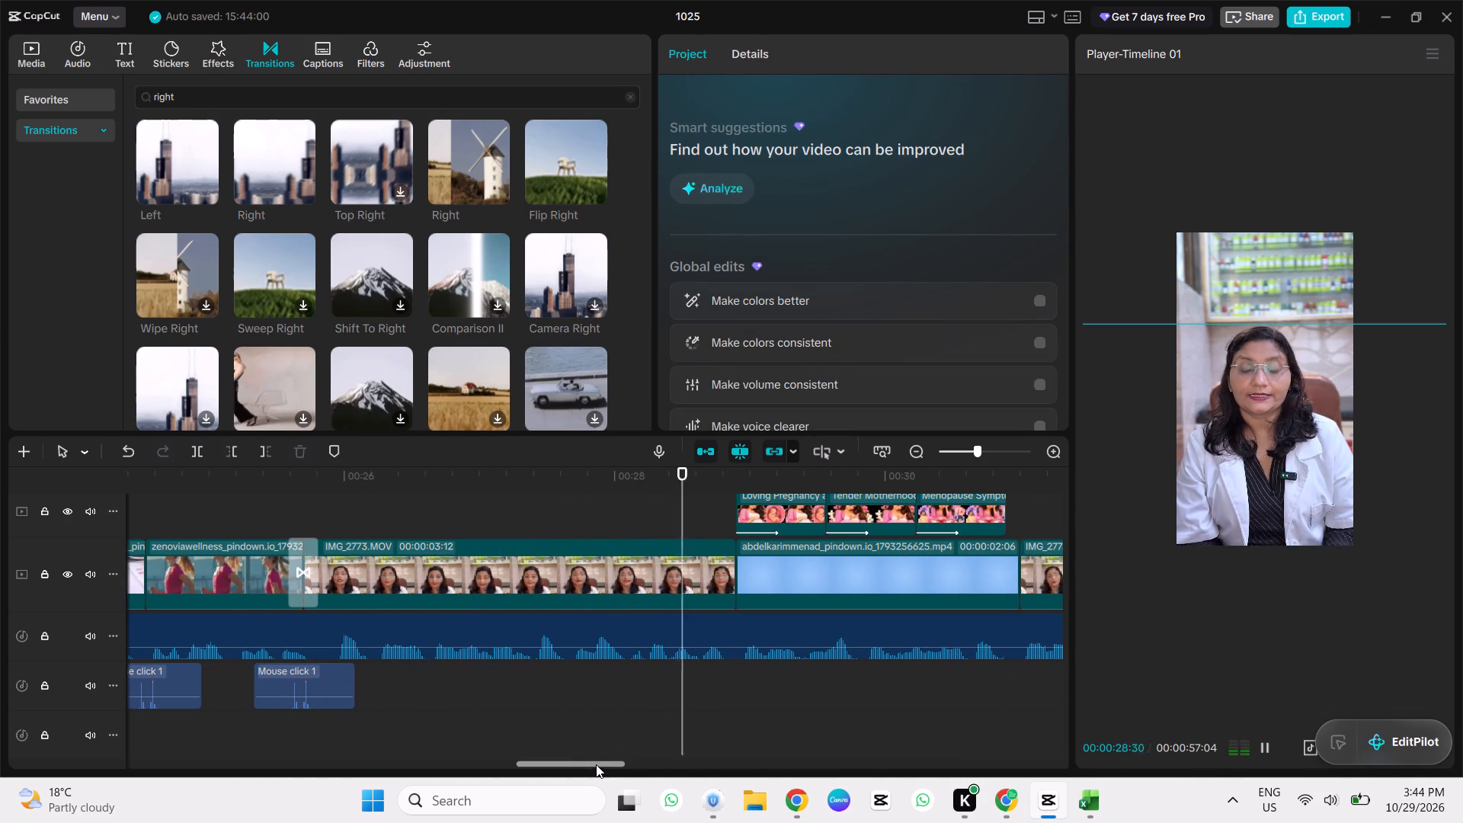
{"action": "key", "text": "space"}
{"action": "scroll", "coordinate": [345, 494], "scroll_direction": "down", "scroll_amount": 10, "text": "ctrl"}
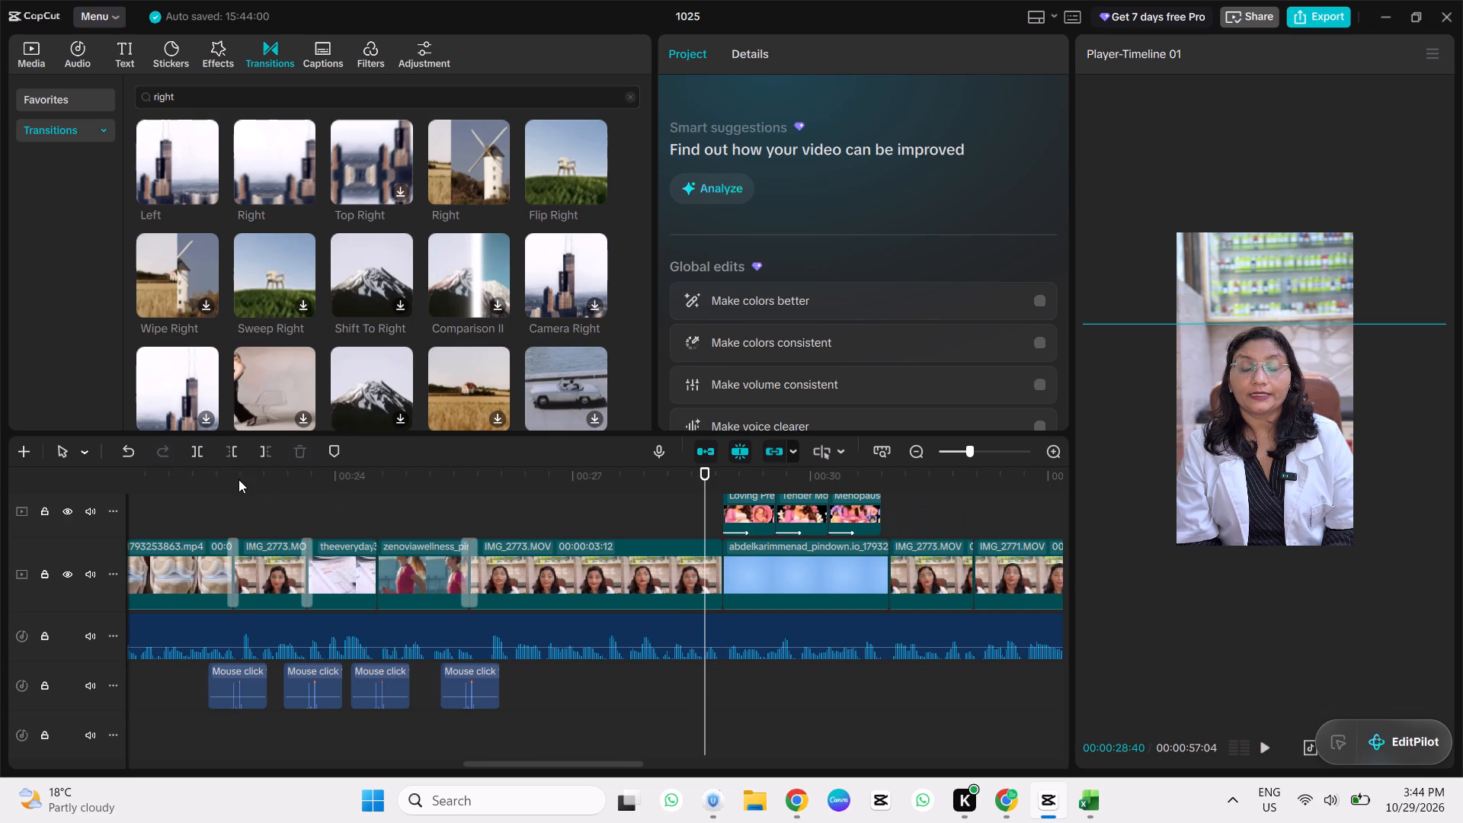
Review the earlier clips, transitions and sound effects between about 00:00:11 and 00:00:23.
{"action": "left_click", "coordinate": [238, 479]}
{"action": "key", "text": "space"}
{"action": "key", "text": "space"}
{"action": "left_click", "coordinate": [248, 479]}
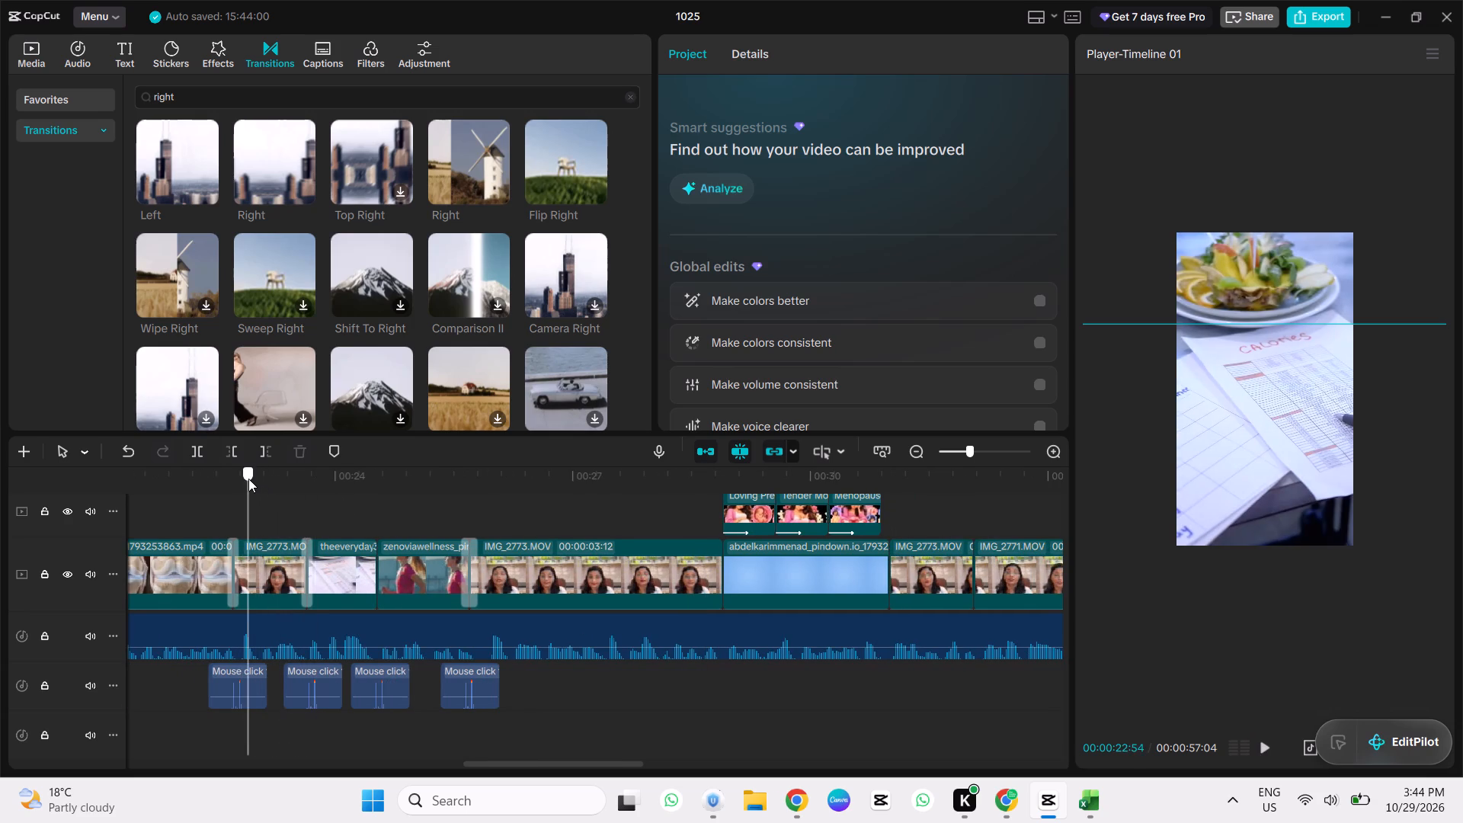
{"action": "left_click_drag", "start_coordinate": [248, 479], "coordinate": [184, 481]}
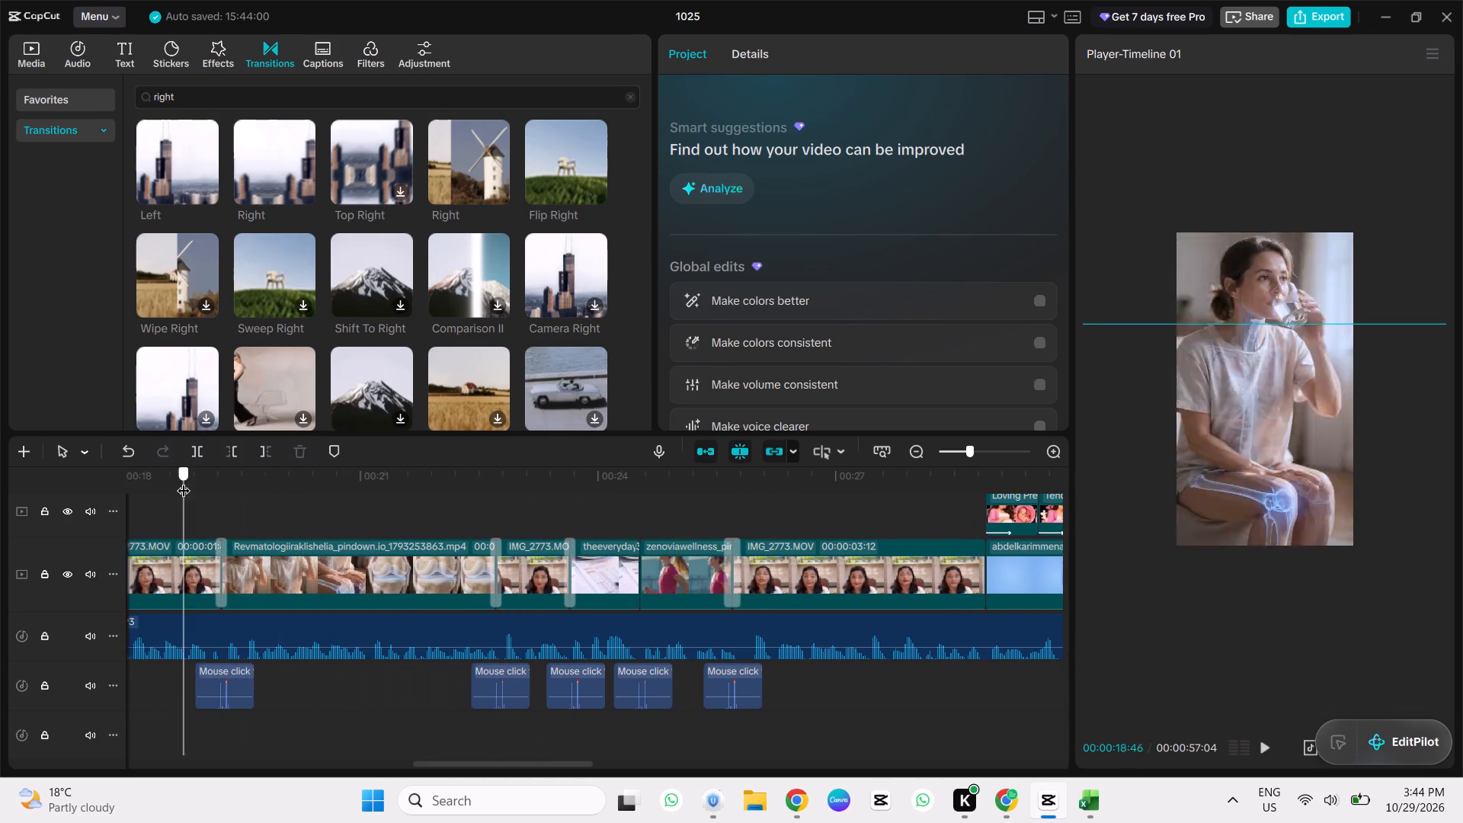
{"action": "left_click_drag", "start_coordinate": [184, 481], "coordinate": [308, 482]}
{"action": "key", "text": "space"}
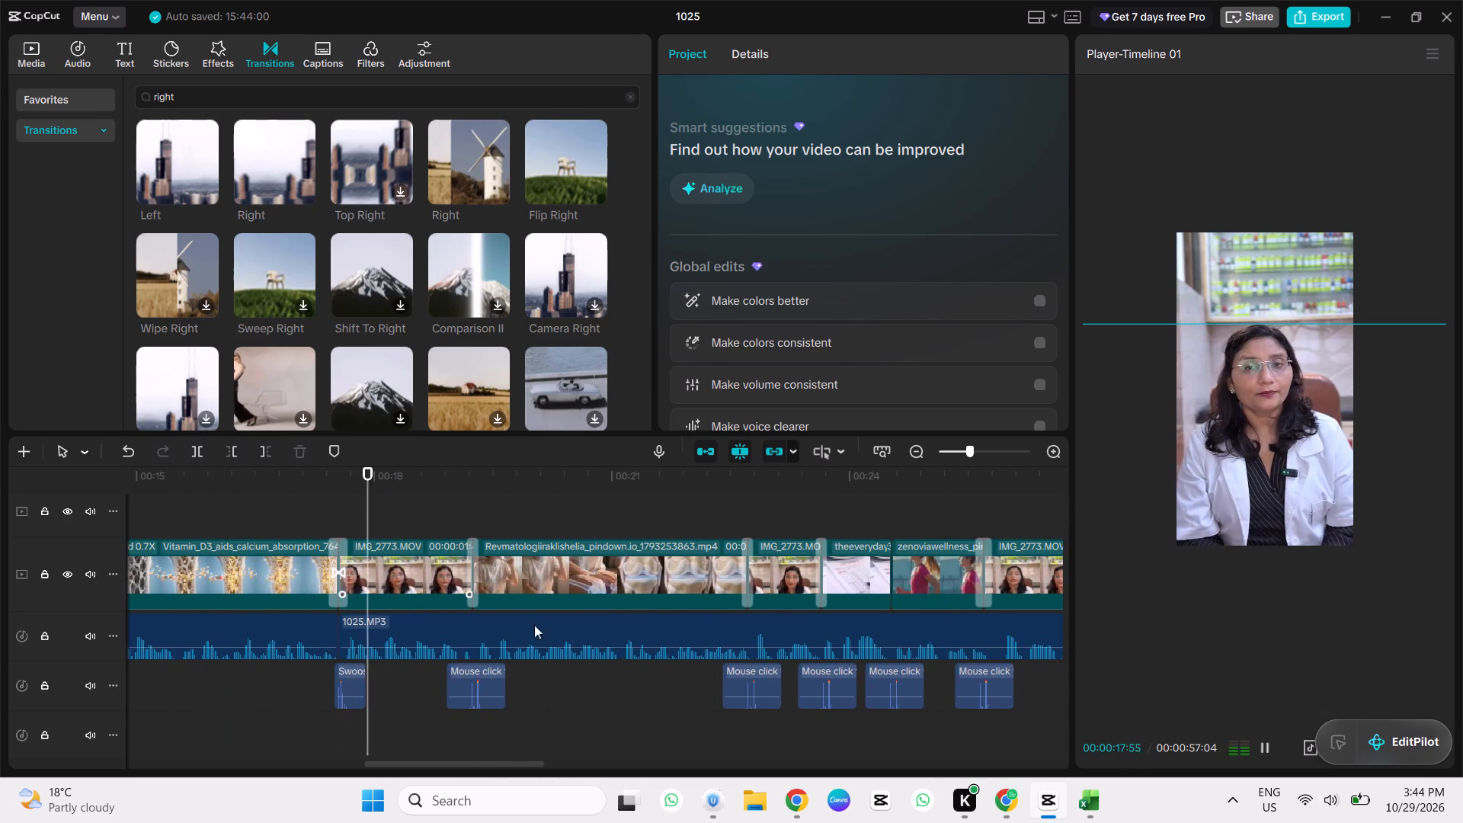
{"action": "key", "text": "space"}
{"action": "scroll", "coordinate": [405, 527], "scroll_direction": "down", "scroll_amount": 6, "text": "ctrl"}
{"action": "left_click_drag", "start_coordinate": [414, 500], "coordinate": [98, 507]}
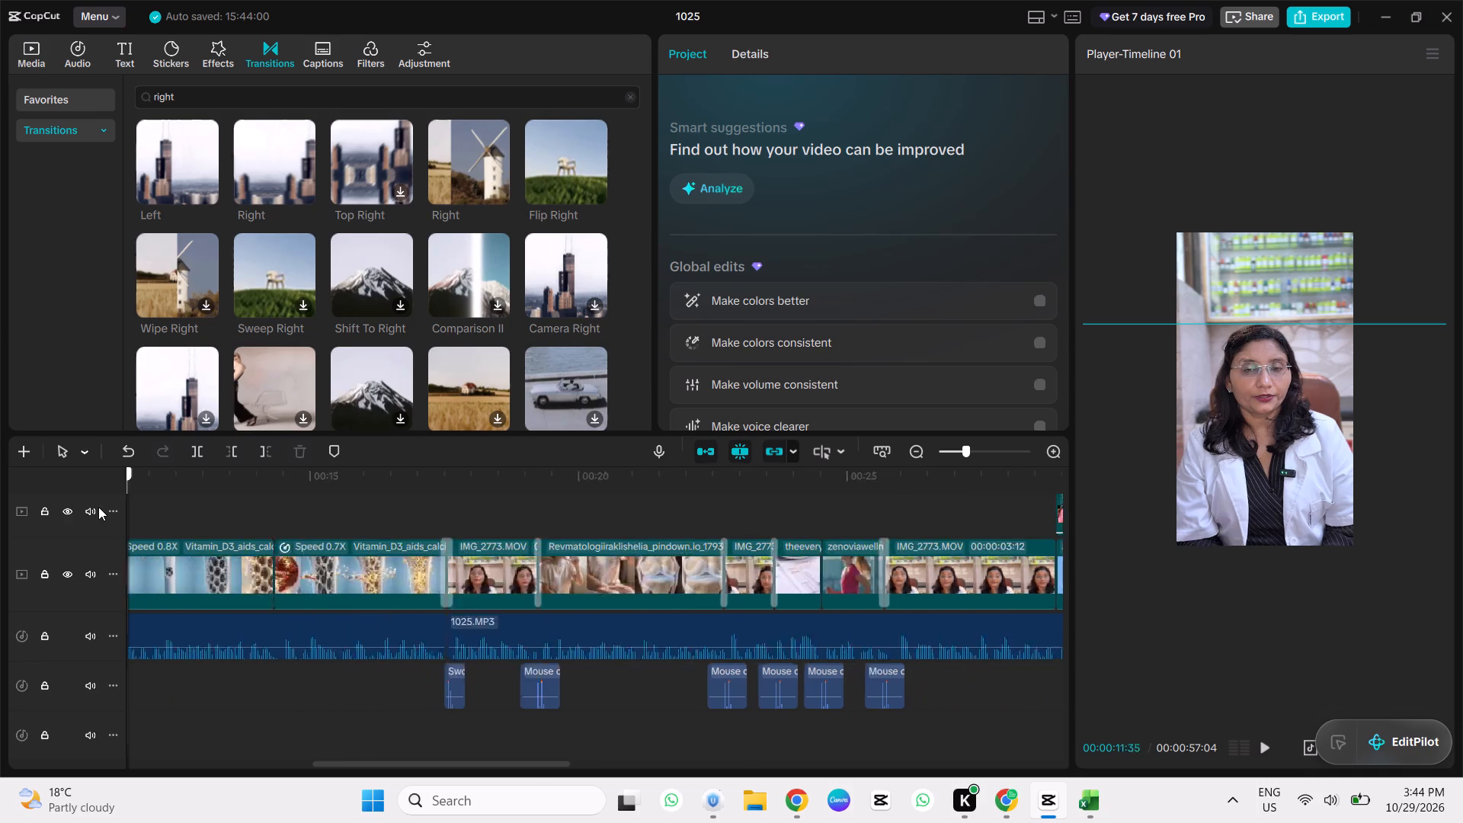
{"action": "left_click_drag", "start_coordinate": [98, 507], "coordinate": [373, 517]}
{"action": "key", "text": "space"}
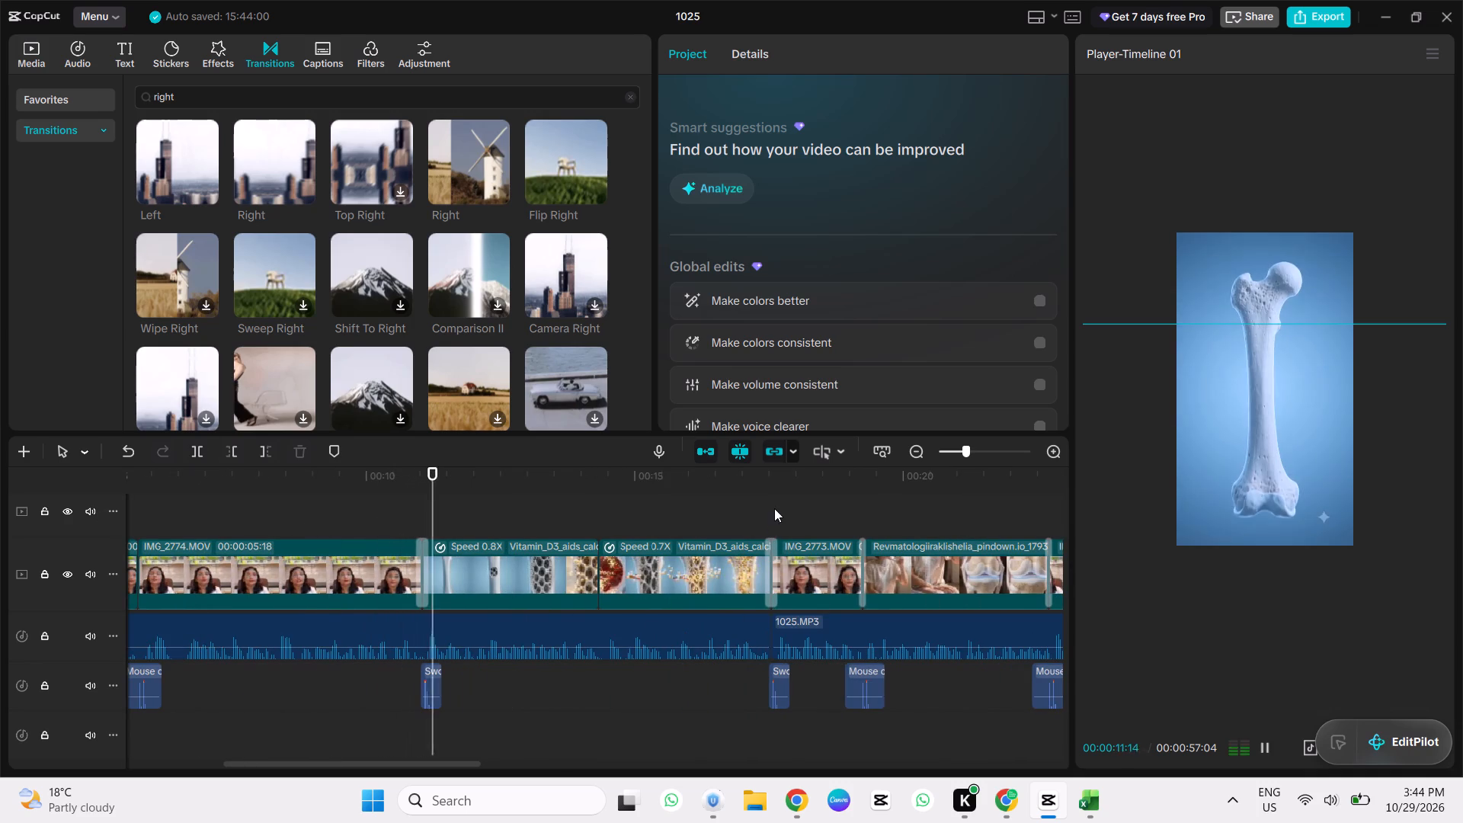
{"action": "key", "text": "space"}
{"action": "left_click", "coordinate": [774, 508]}
Reframe the IMG_2773.MOV clip at 00:00:18:37 to 131% scale and position X 95, Y 595, using the IMG_2774.MOV clip as reference.
{"action": "left_click", "coordinate": [332, 561]}
{"action": "left_click", "coordinate": [319, 472]}
{"action": "left_click", "coordinate": [327, 560]}
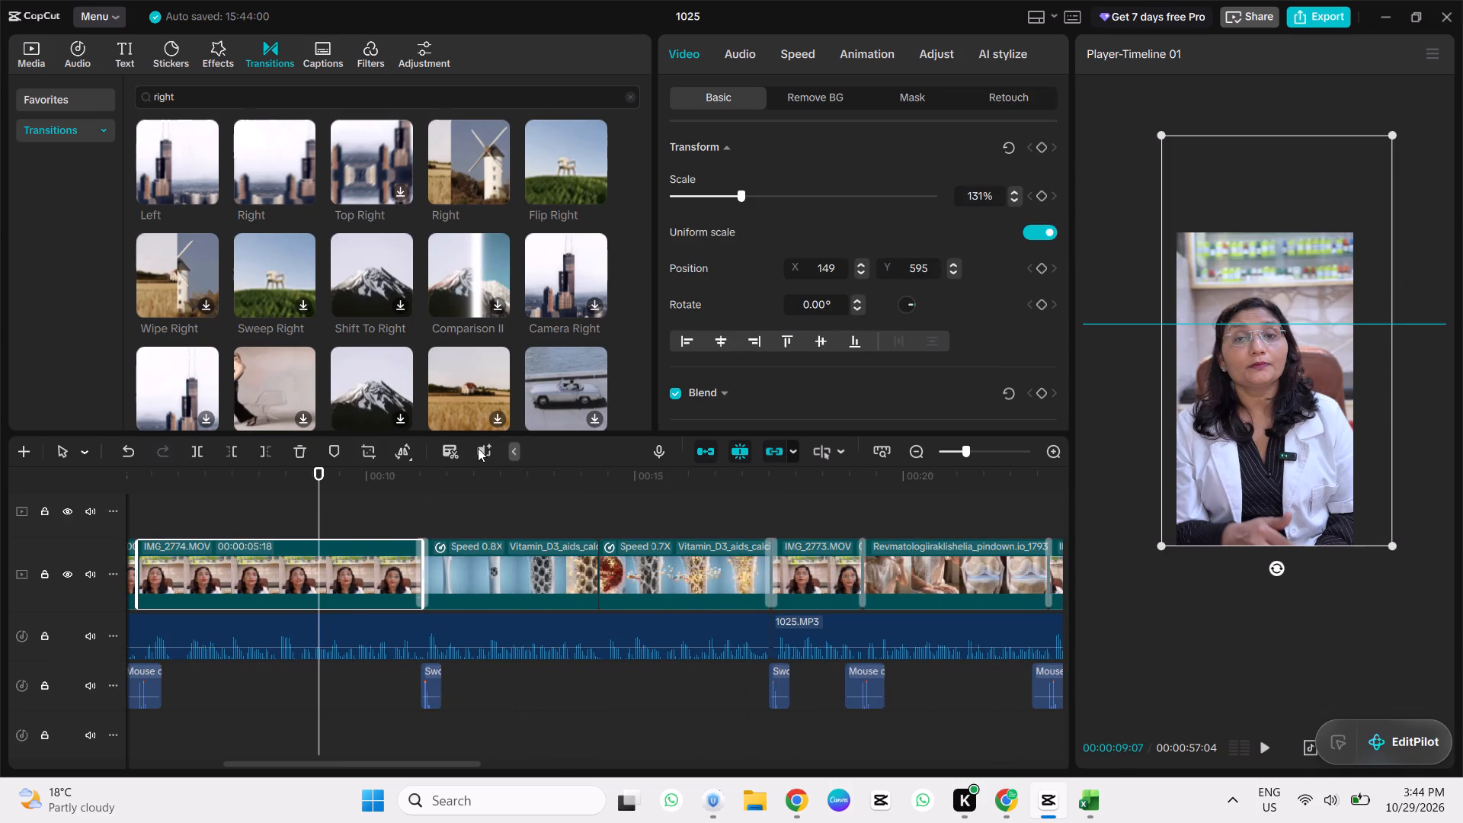
{"action": "left_click", "coordinate": [843, 580]}
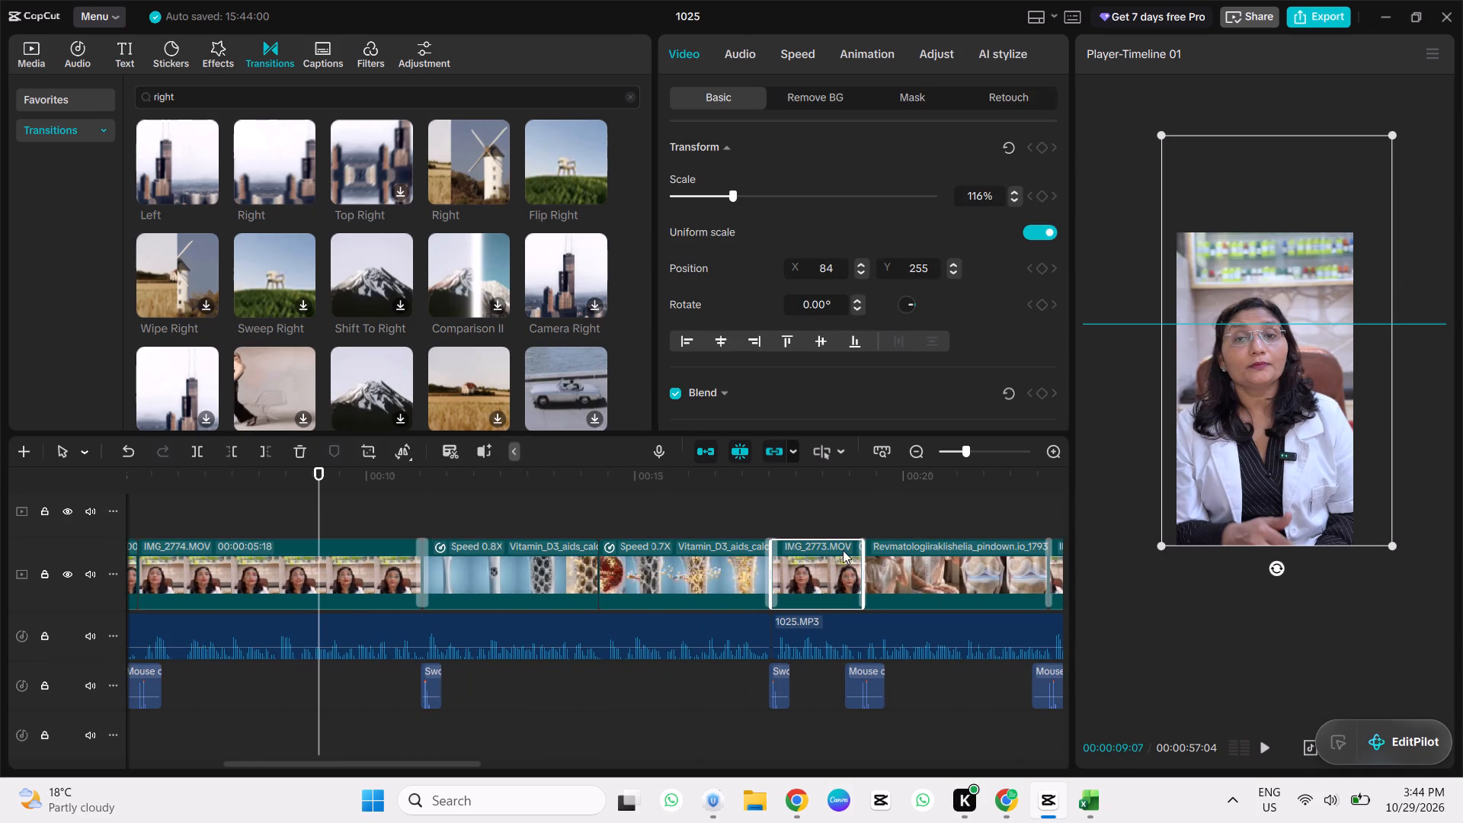
{"action": "left_click", "coordinate": [829, 493]}
{"action": "left_click", "coordinate": [828, 581]}
{"action": "double_click", "coordinate": [972, 197]}
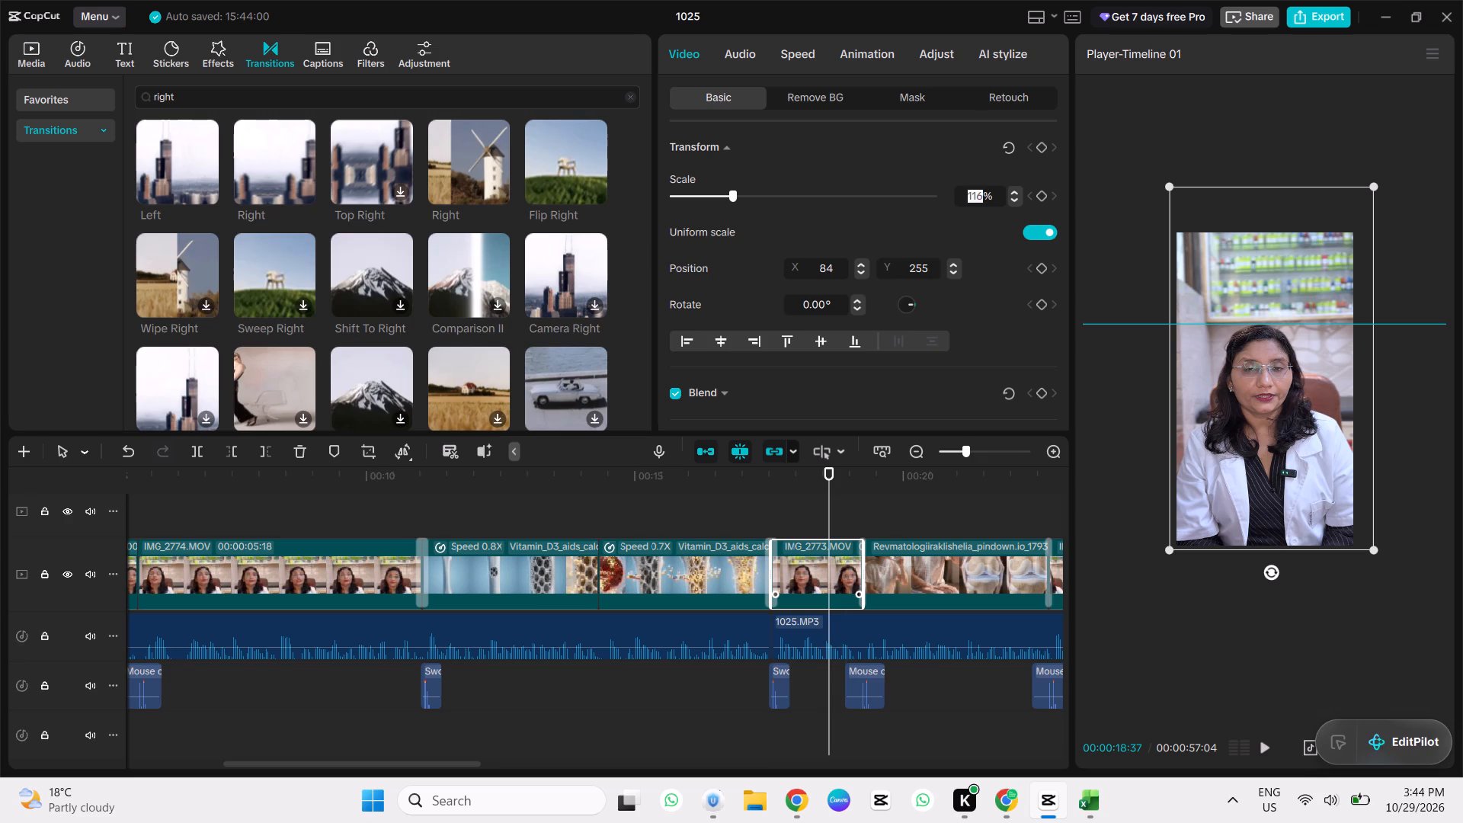
{"action": "type", "text": "13"}
{"action": "key", "text": "1"}
{"action": "key", "text": "Return"}
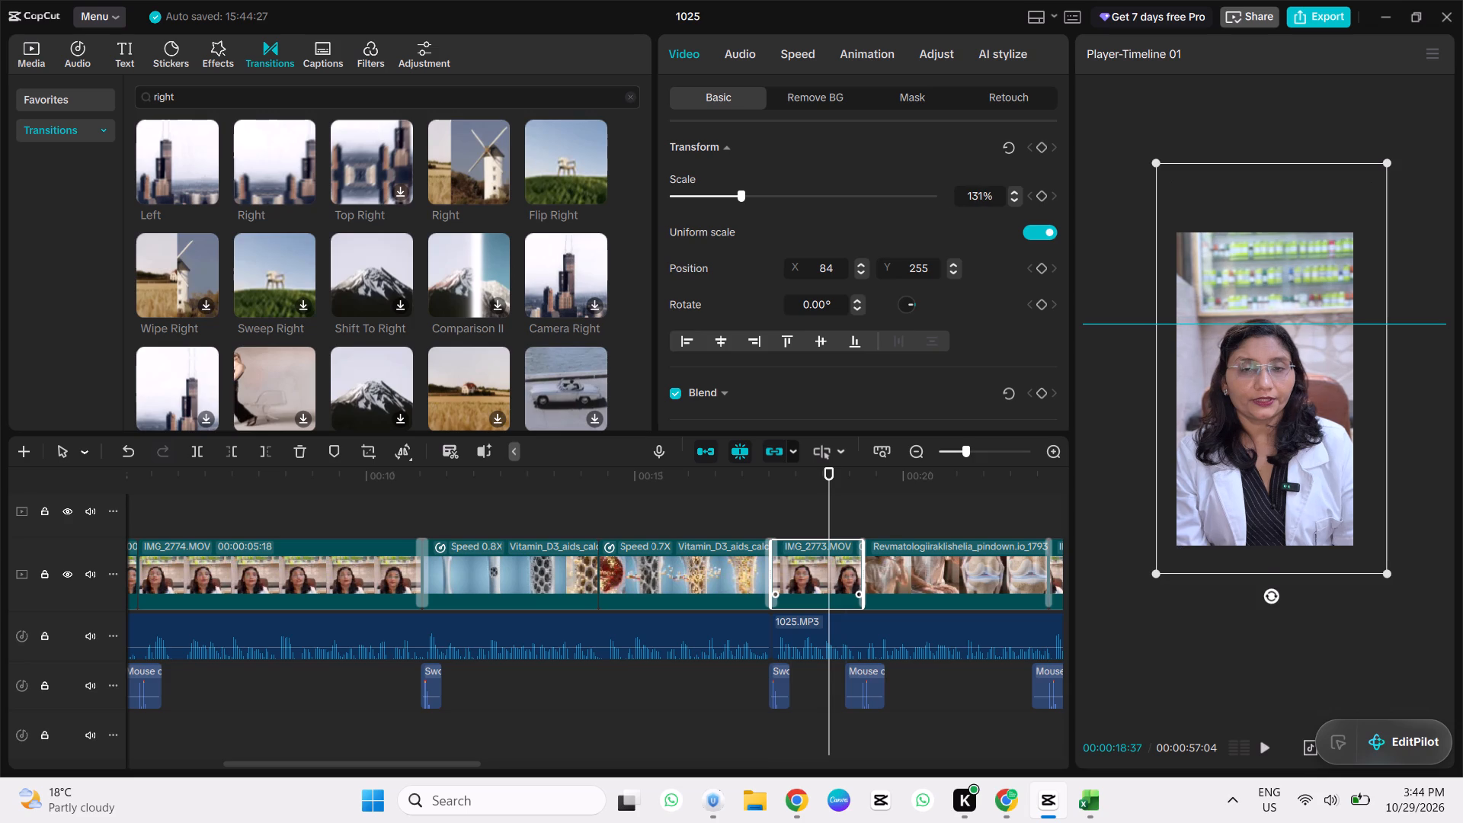
{"action": "left_click_drag", "start_coordinate": [1263, 427], "coordinate": [1264, 397]}
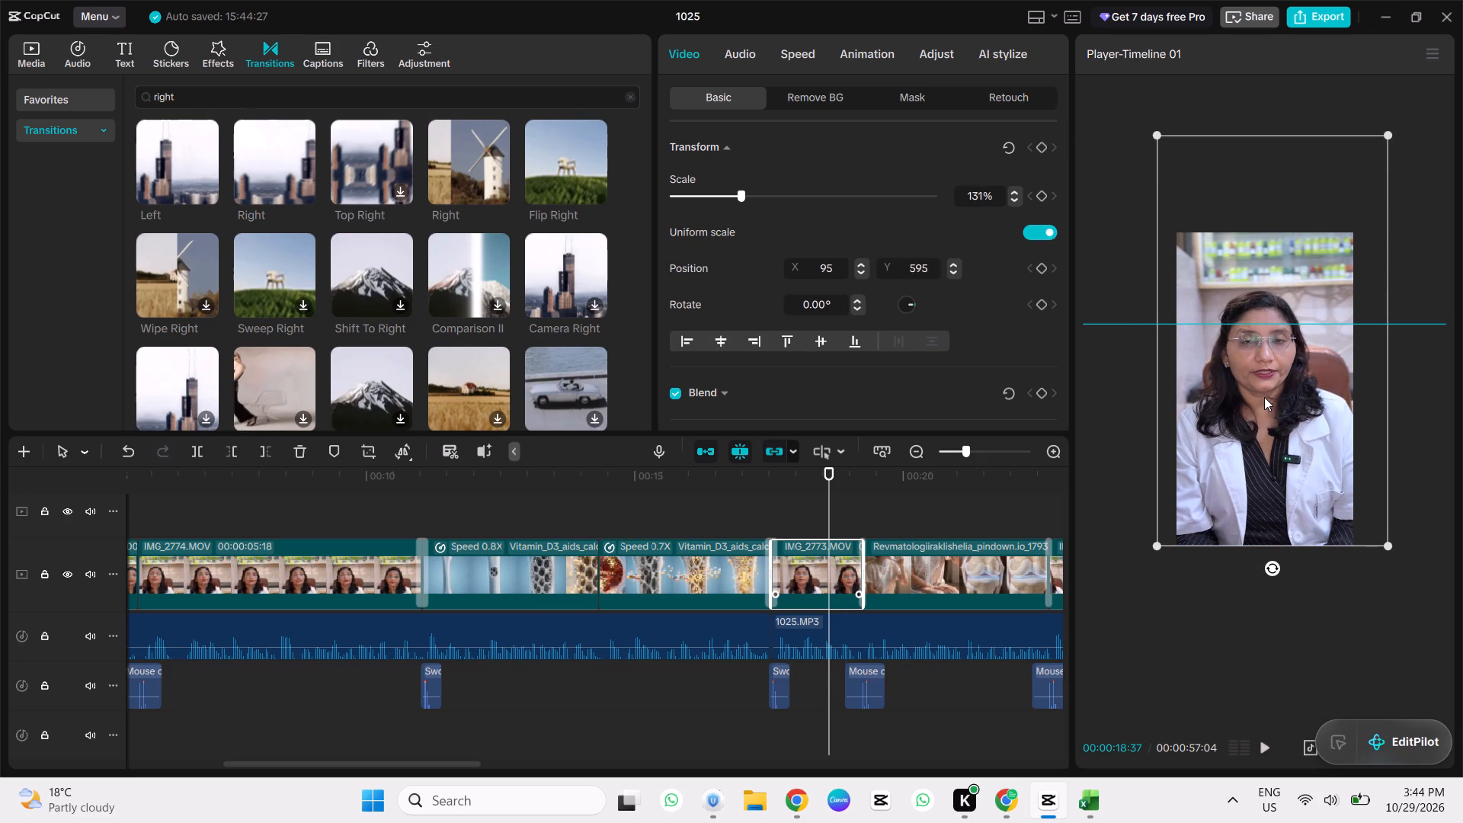
{"action": "left_click", "coordinate": [1264, 397]}
Shift the IMG_2774.MOV clip horizontally to position X 254, Y 595, comparing its framing with the IMG_2773.MOV clip.
{"action": "left_click_drag", "start_coordinate": [830, 484], "coordinate": [498, 483]}
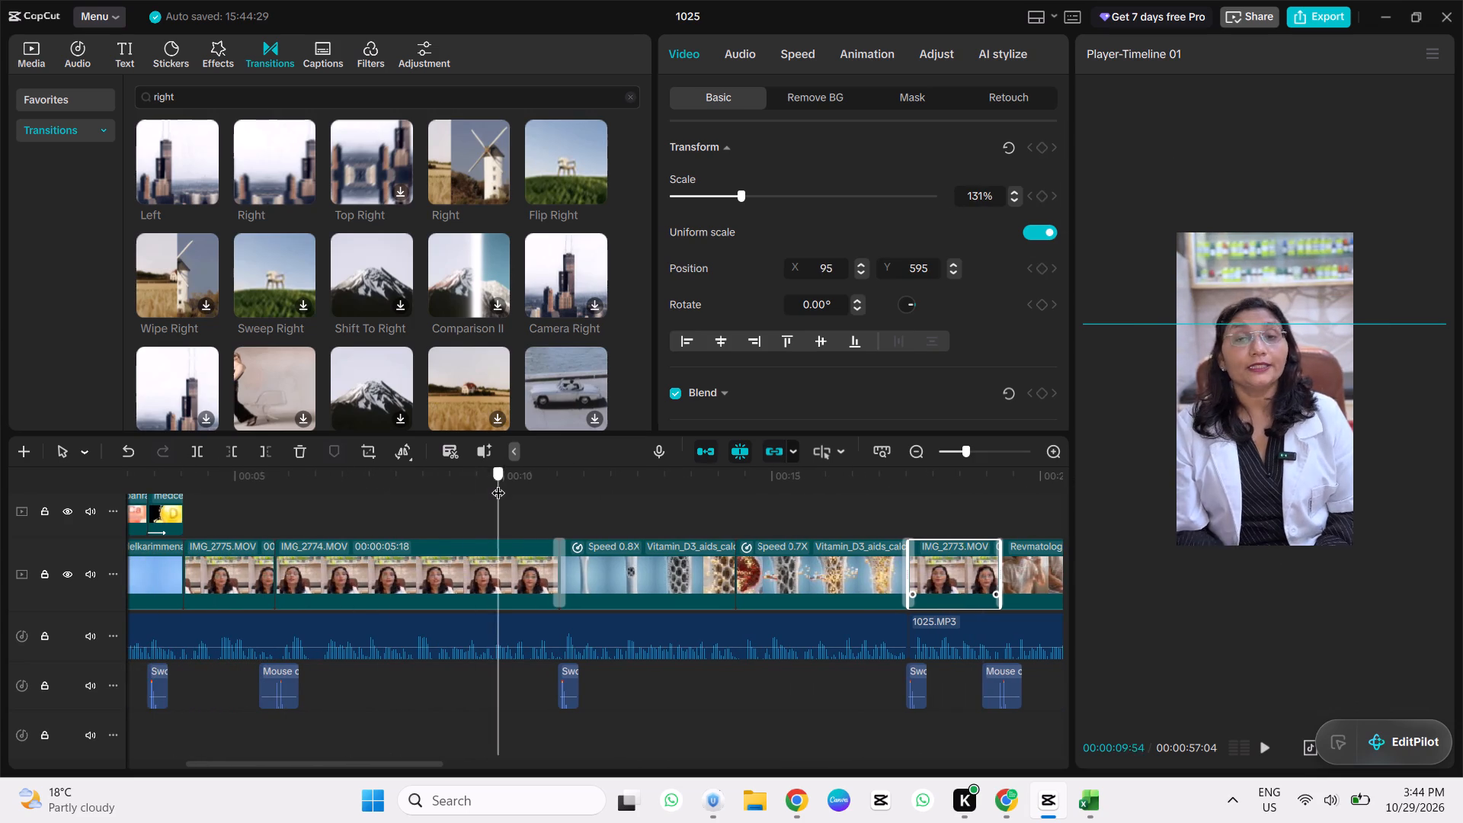
{"action": "left_click_drag", "start_coordinate": [498, 483], "coordinate": [491, 484]}
{"action": "left_click", "coordinate": [467, 550]}
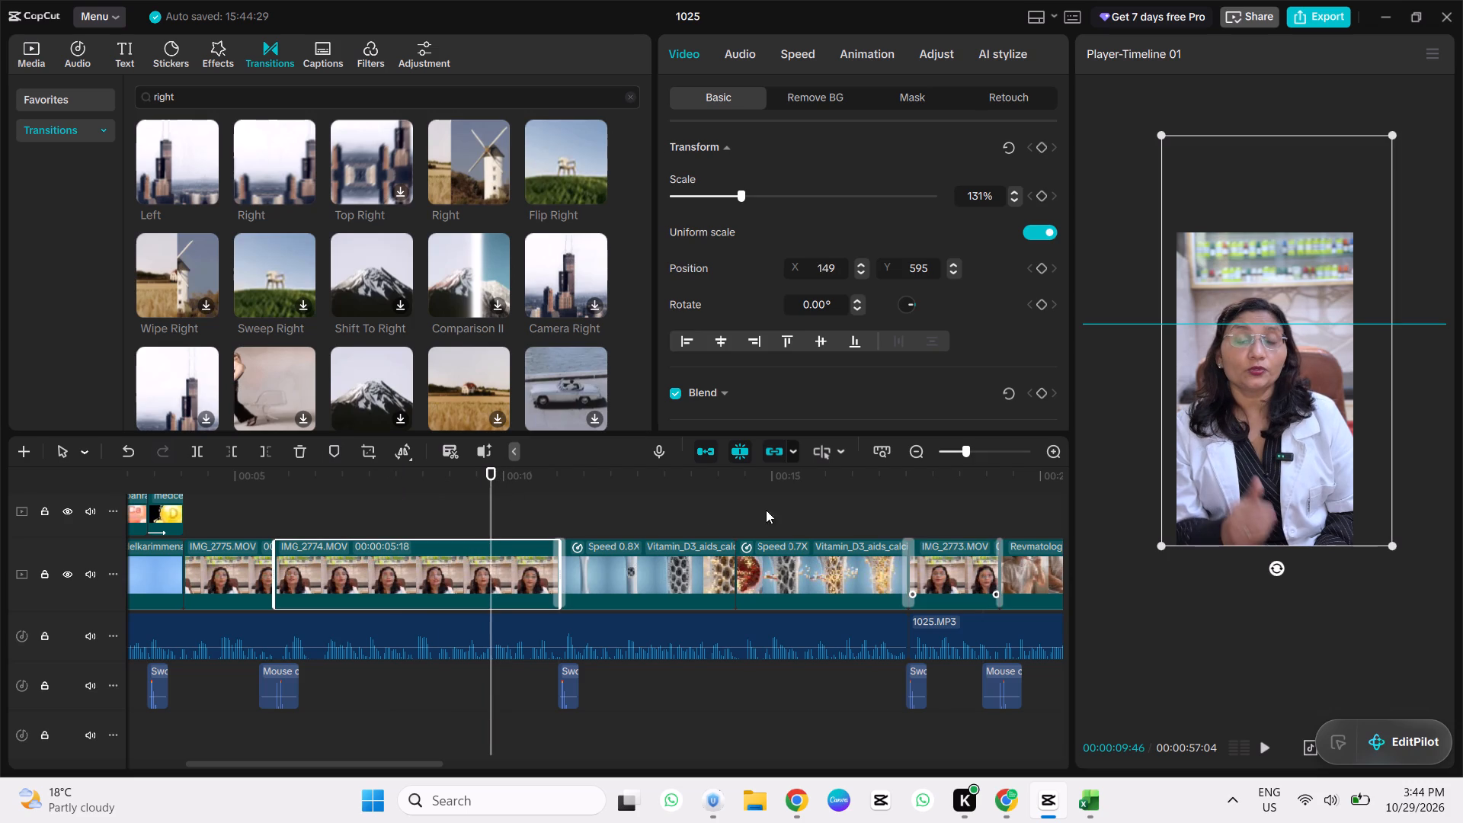
{"action": "left_click", "coordinate": [949, 504]}
{"action": "left_click", "coordinate": [956, 568]}
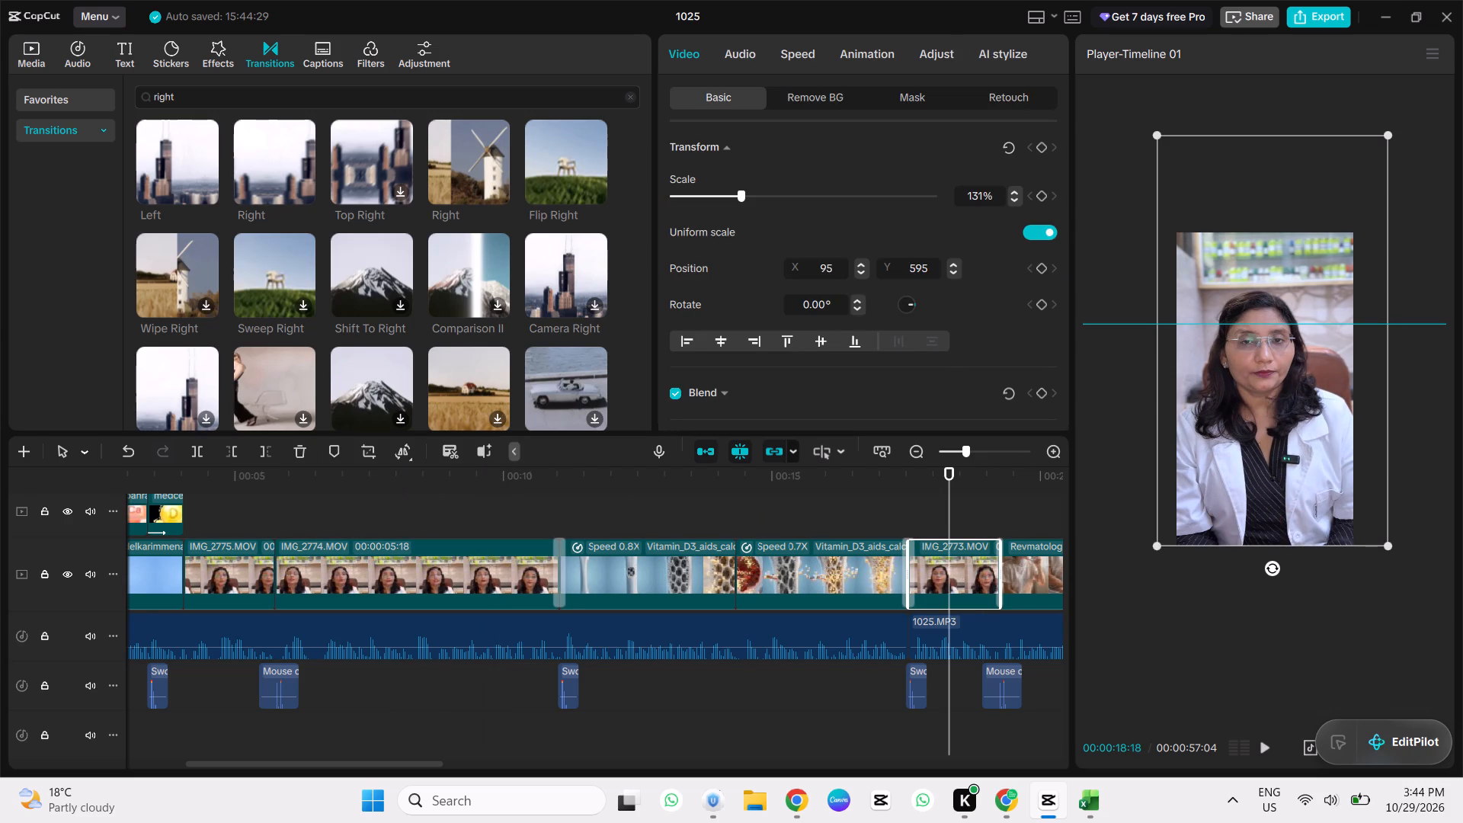
{"action": "left_click_drag", "start_coordinate": [838, 270], "coordinate": [775, 278]}
{"action": "left_click", "coordinate": [482, 508]}
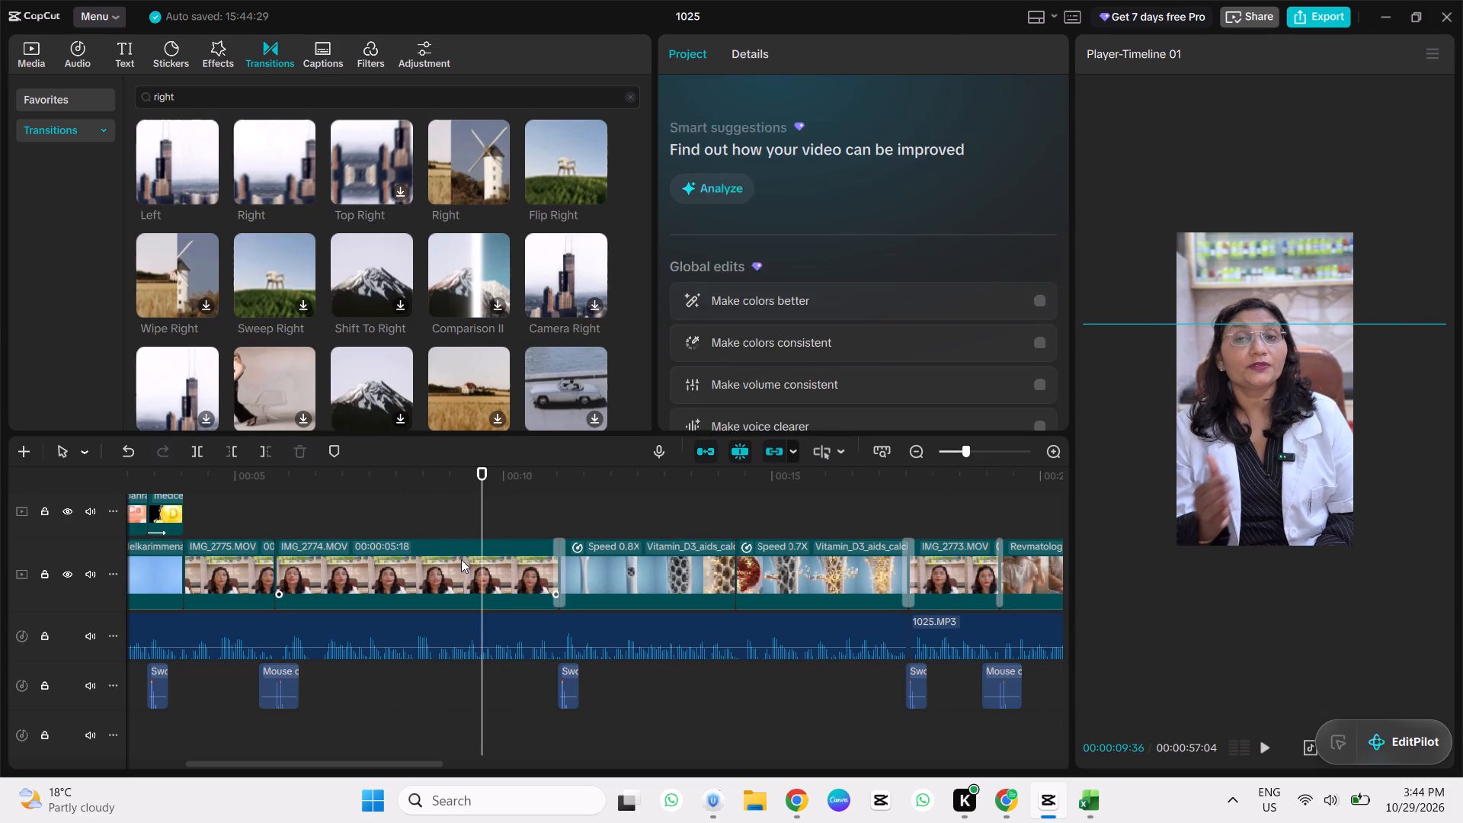
{"action": "left_click", "coordinate": [460, 559]}
{"action": "left_click", "coordinate": [251, 504]}
{"action": "left_click", "coordinate": [421, 559]}
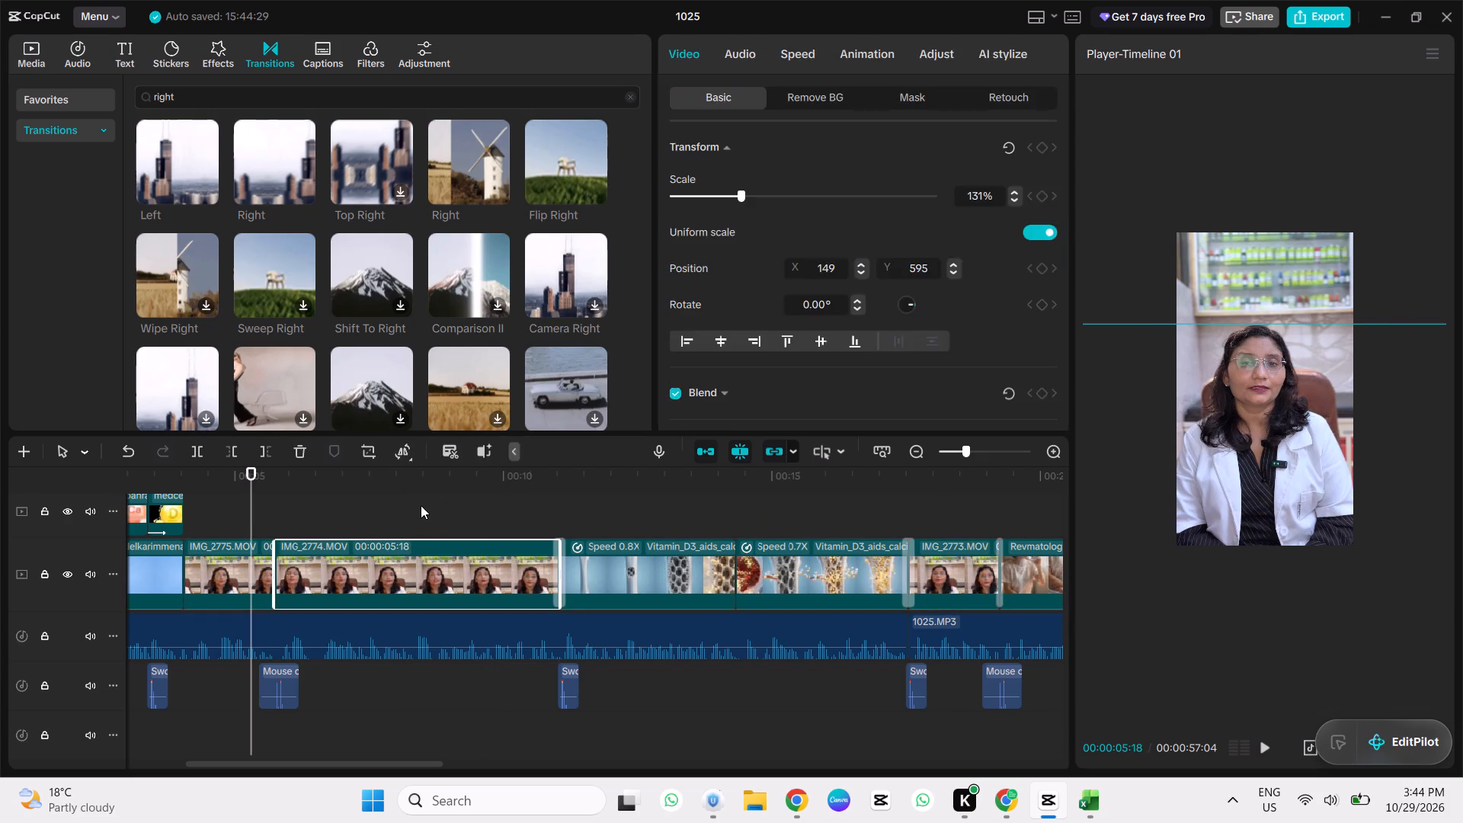
{"action": "left_click", "coordinate": [421, 505]}
{"action": "left_click", "coordinate": [1217, 433]}
{"action": "left_click_drag", "start_coordinate": [1241, 433], "coordinate": [1236, 433]}
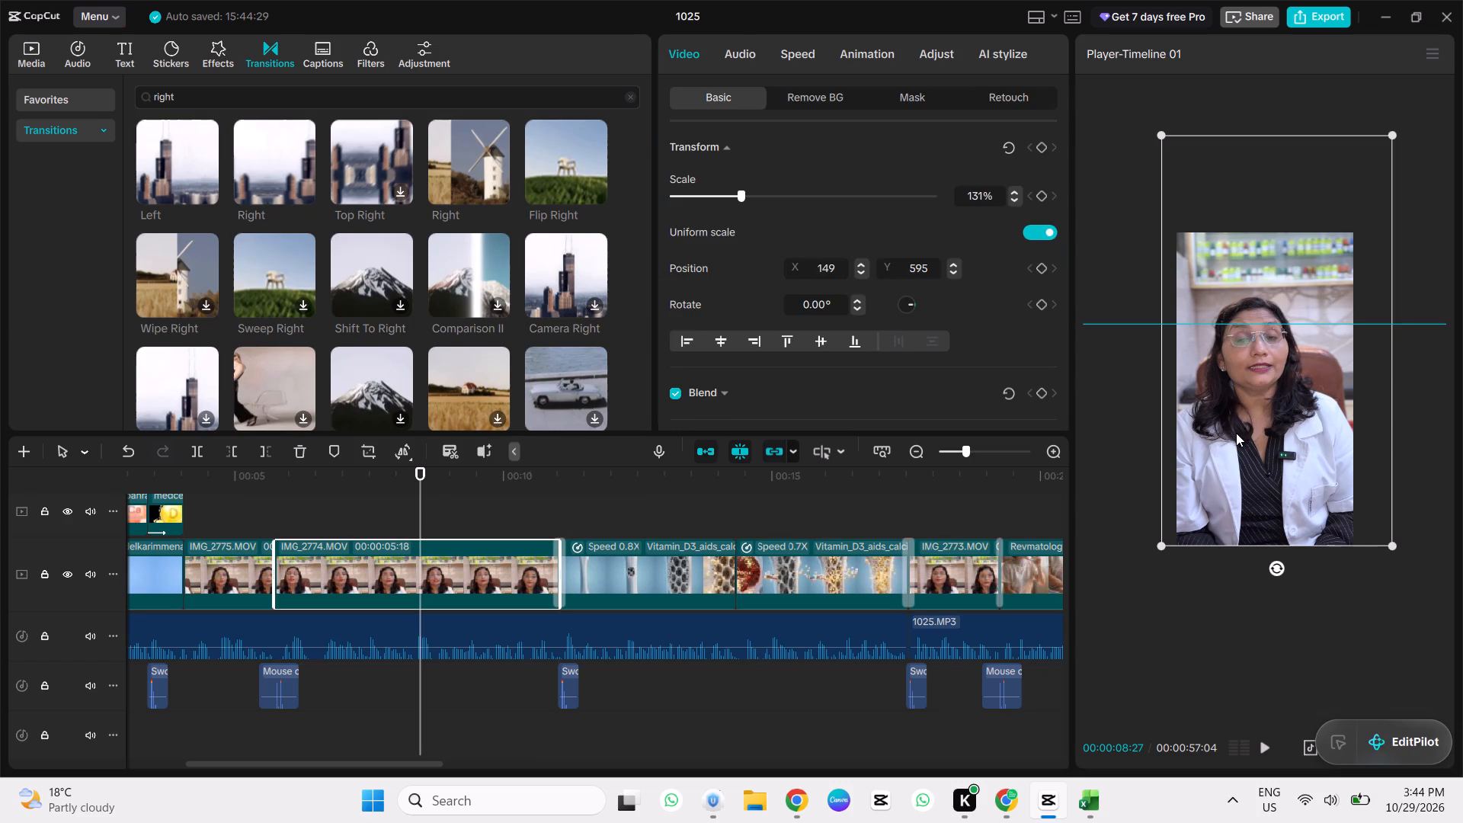
{"action": "left_click_drag", "start_coordinate": [1236, 433], "coordinate": [1250, 434]}
Play back the edit from about 00:00:08:27, skipping ahead, up to the short IMG_2773.MOV clip near 00:00:22:58.
{"action": "key", "text": "space"}
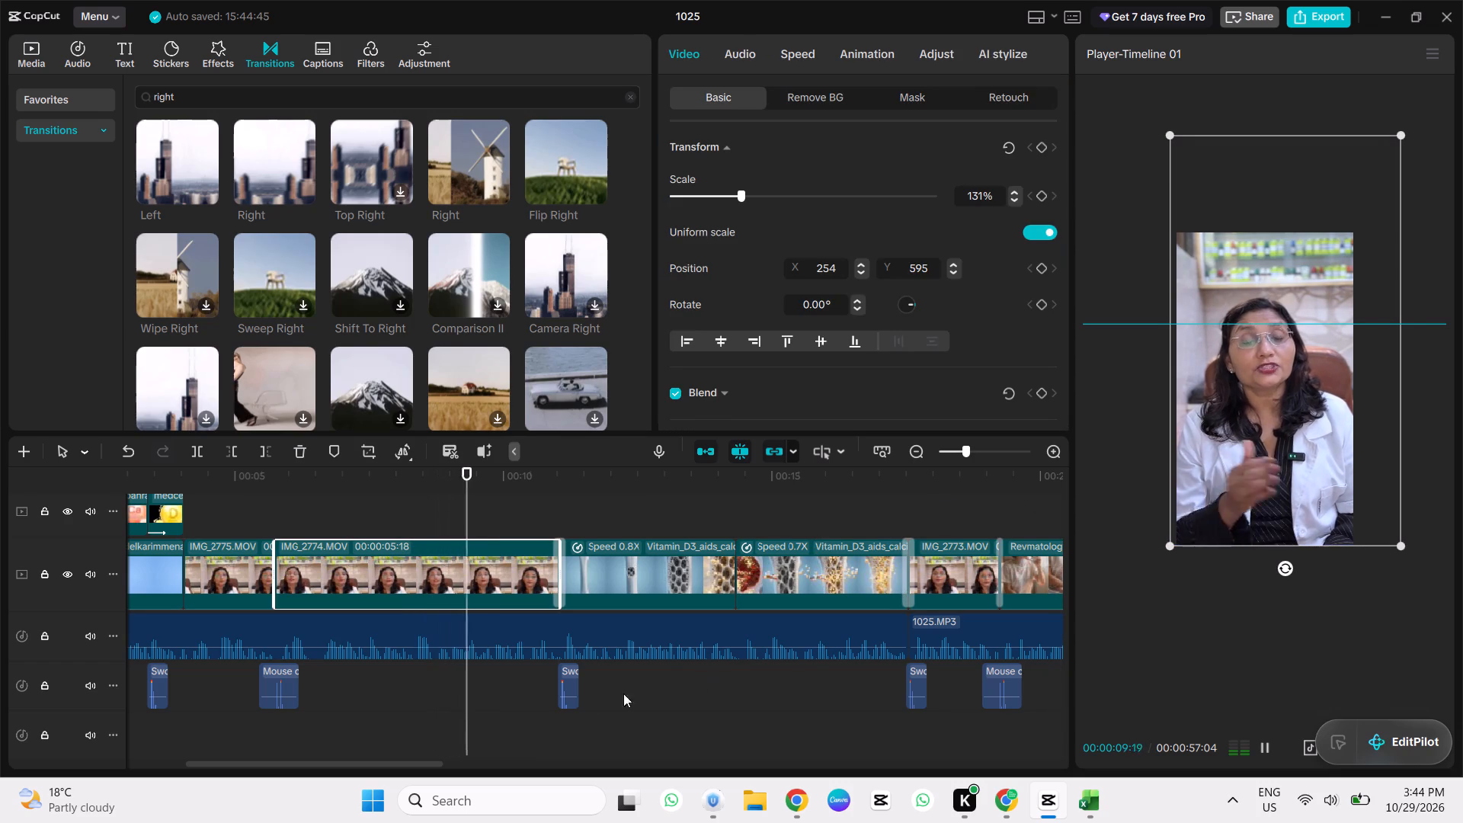
{"action": "left_click_drag", "start_coordinate": [391, 761], "coordinate": [470, 764]}
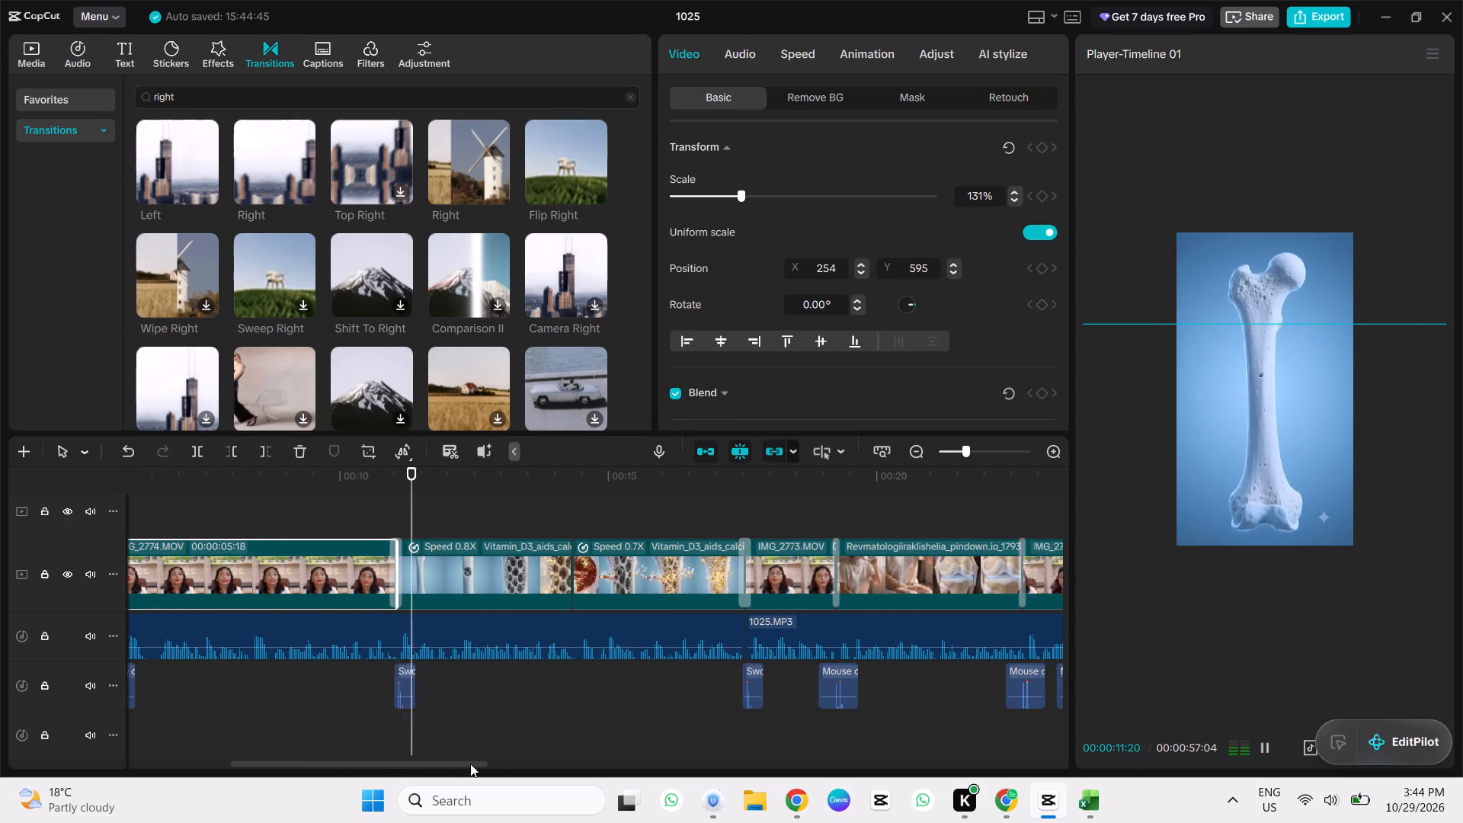
{"action": "left_click_drag", "start_coordinate": [470, 764], "coordinate": [501, 763]}
{"action": "left_click", "coordinate": [487, 504]}
{"action": "key", "text": "space"}
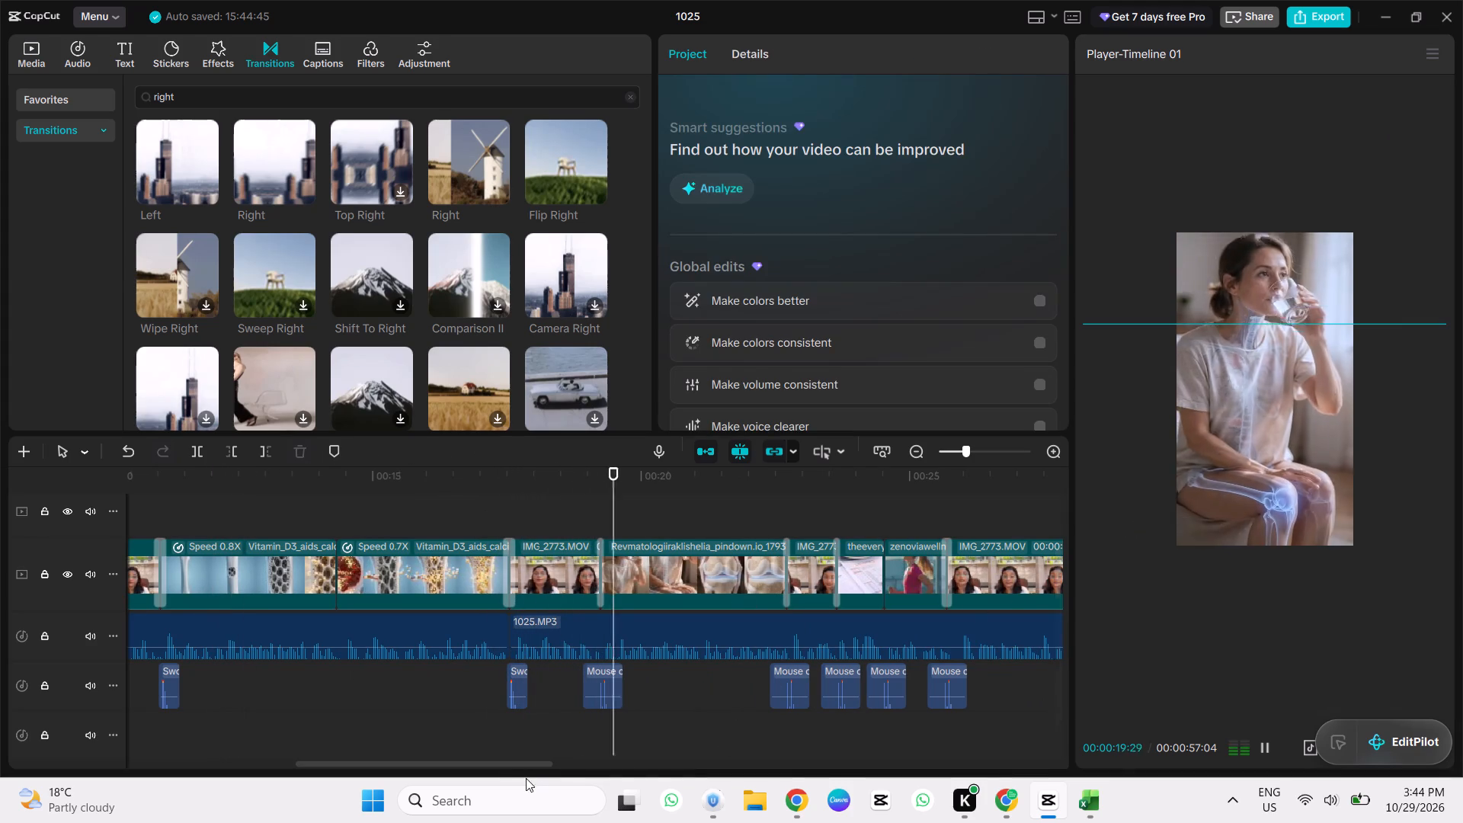
{"action": "left_click_drag", "start_coordinate": [523, 766], "coordinate": [584, 771]}
{"action": "key", "text": "space"}
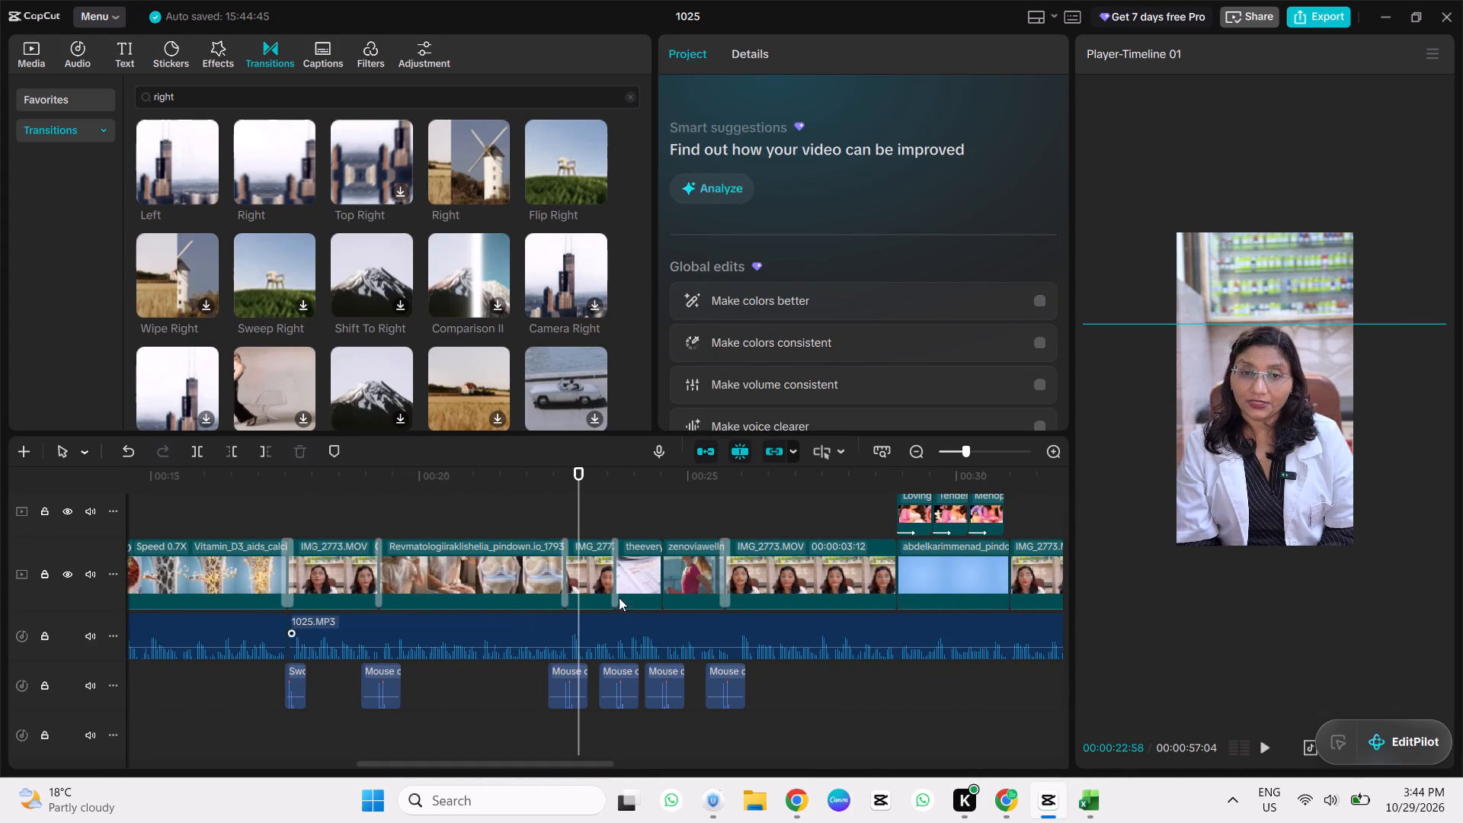
Reframe the short IMG_2773.MOV clip at 00:00:22:58 to 129% scale and position X 0, Y 554.
{"action": "left_click", "coordinate": [600, 576]}
{"action": "left_click_drag", "start_coordinate": [1288, 268], "coordinate": [1288, 264]}
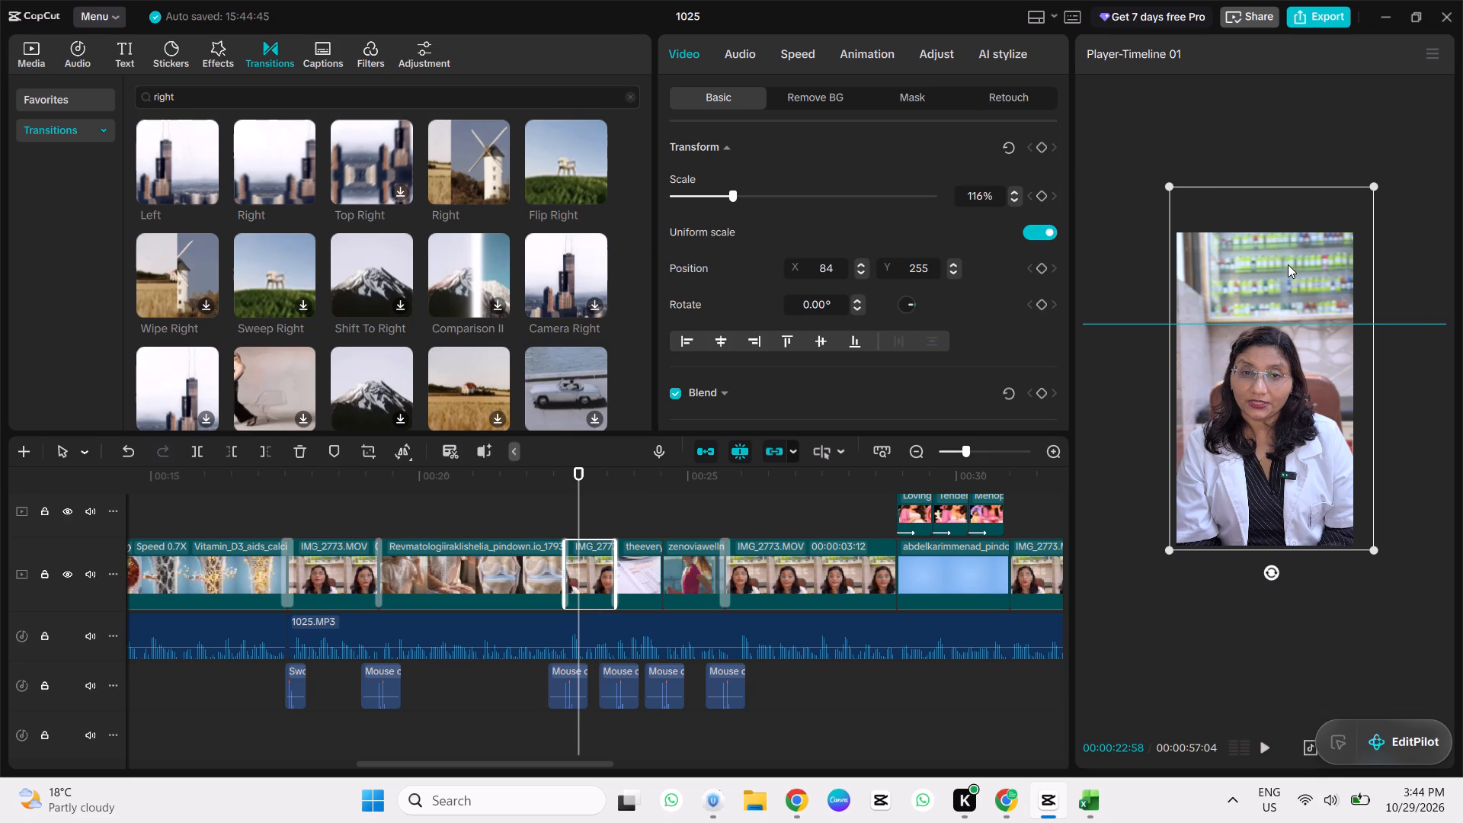
{"action": "left_click_drag", "start_coordinate": [1288, 264], "coordinate": [1285, 262]}
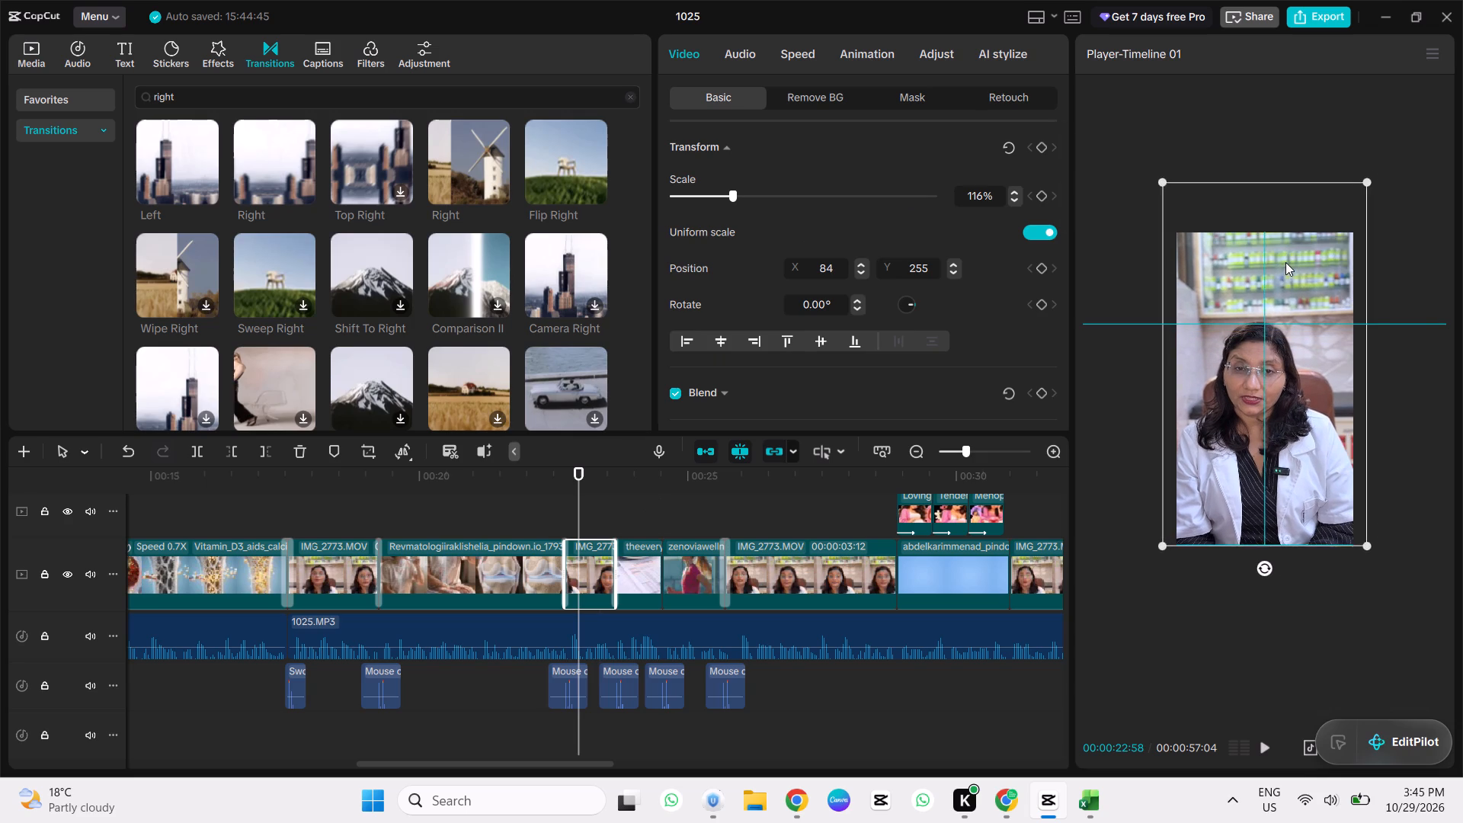
{"action": "left_click_drag", "start_coordinate": [1285, 262], "coordinate": [1290, 260]}
{"action": "left_click", "coordinate": [1303, 280]}
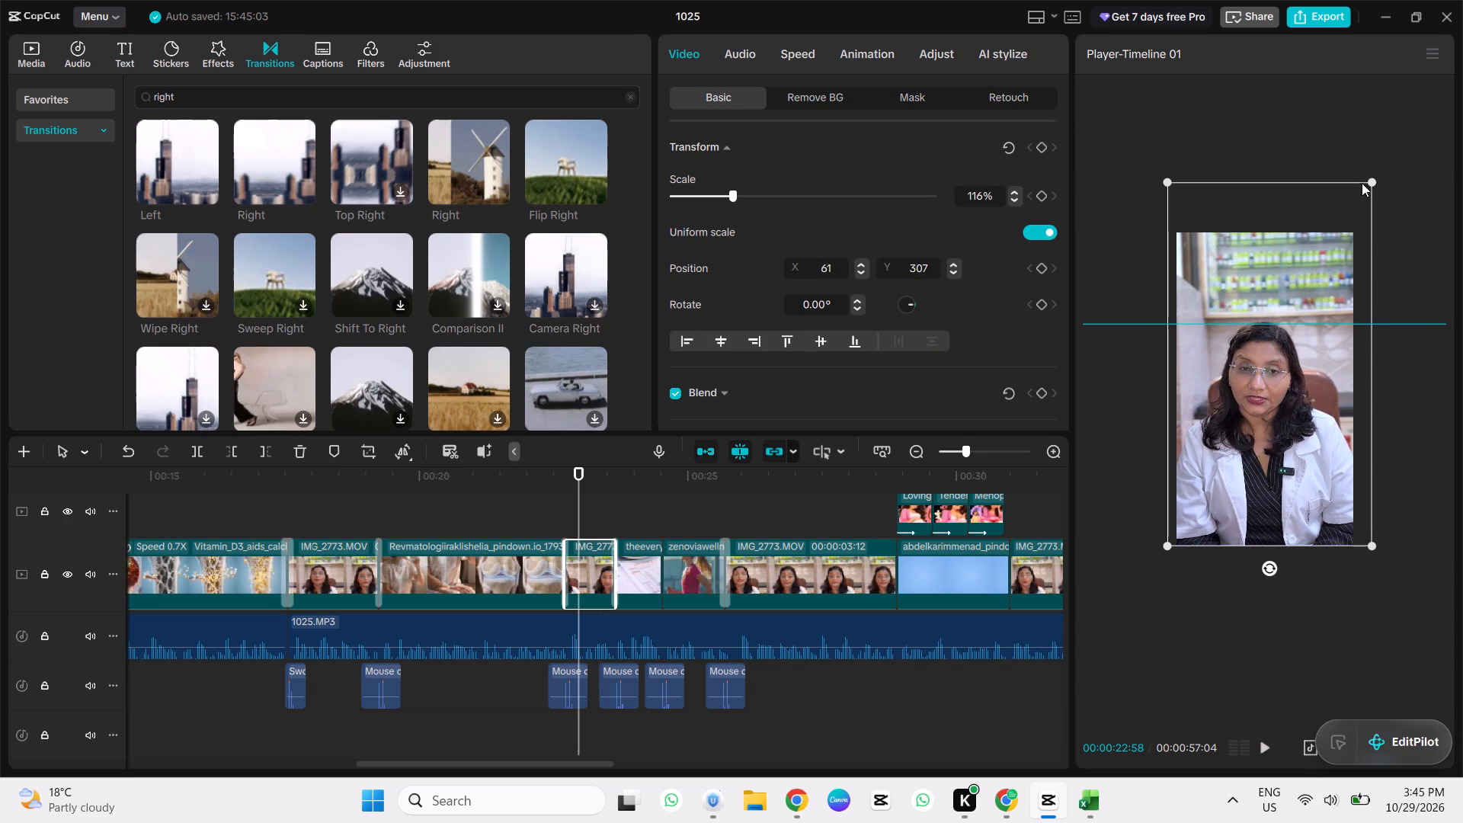
{"action": "left_click_drag", "start_coordinate": [1372, 180], "coordinate": [1404, 160]}
{"action": "left_click_drag", "start_coordinate": [1288, 292], "coordinate": [1289, 270]}
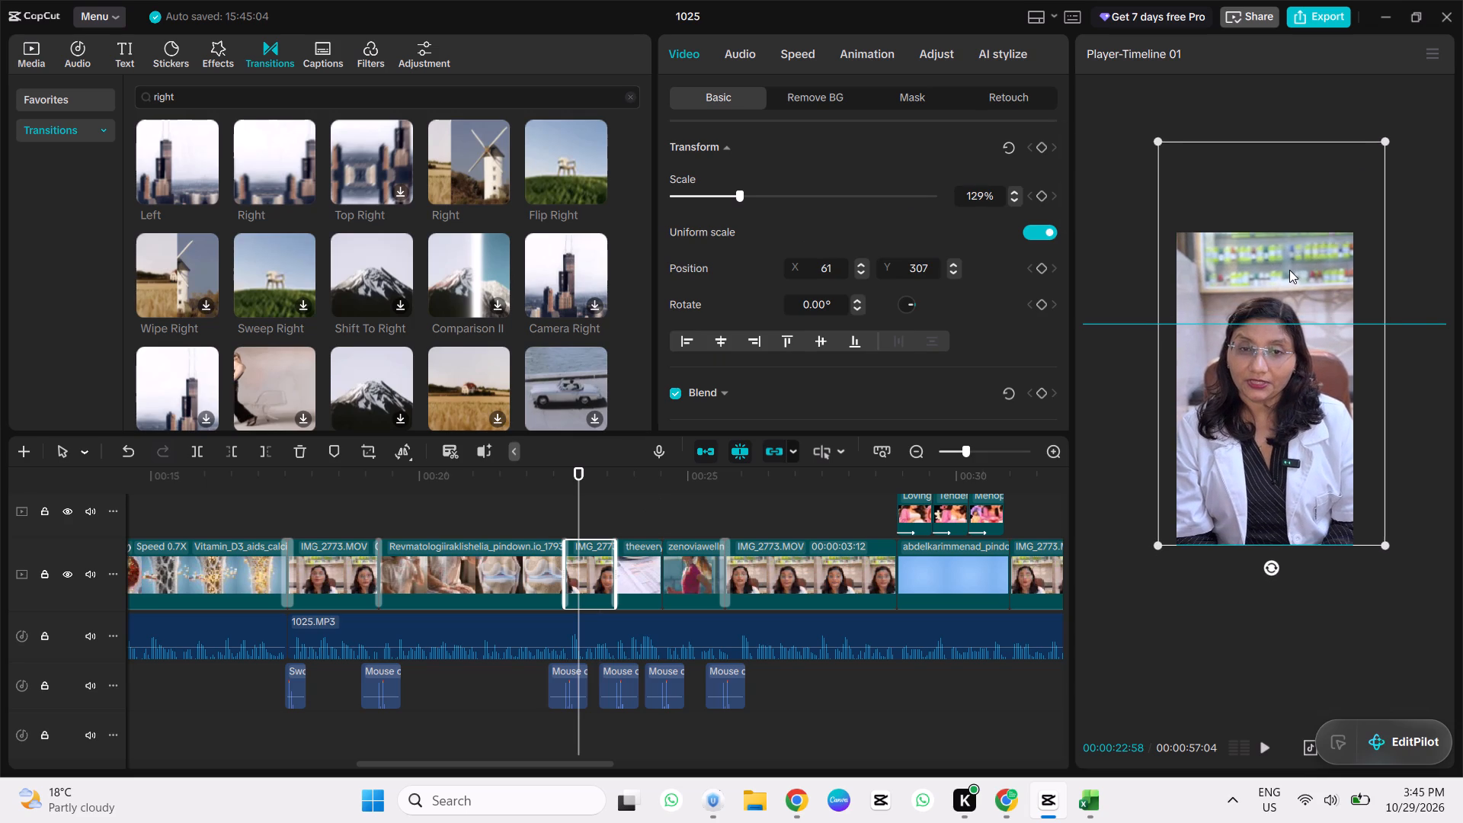
{"action": "left_click_drag", "start_coordinate": [1289, 270], "coordinate": [1287, 271]}
Reframe the IMG_2773.MOV clip at 00:00:25:49 to 120% scale and position X 72, Y 383, and play it back.
{"action": "key", "text": "space"}
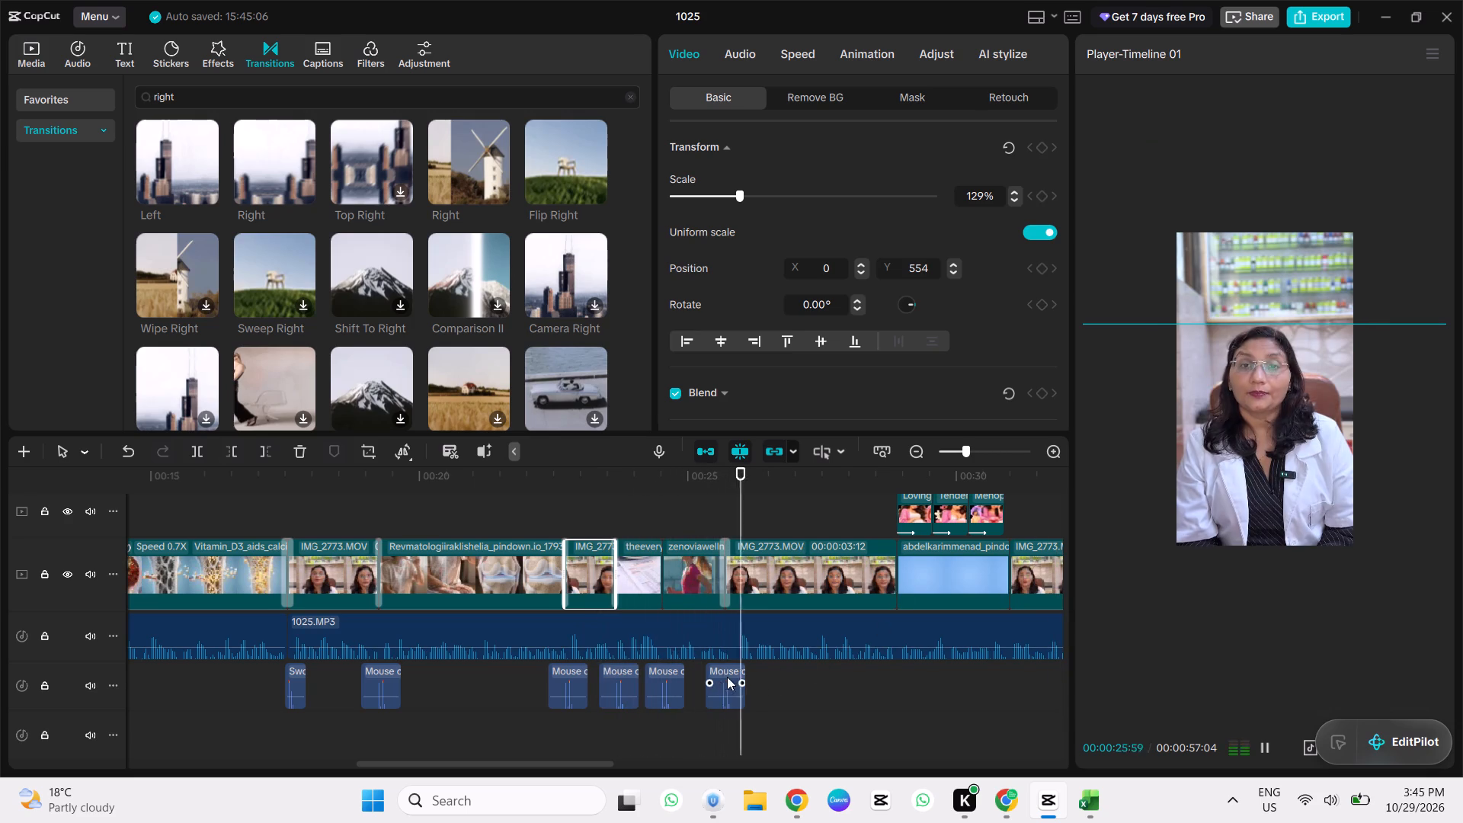
{"action": "left_click_drag", "start_coordinate": [537, 767], "coordinate": [584, 772]}
{"action": "key", "text": "space"}
{"action": "left_click_drag", "start_coordinate": [698, 497], "coordinate": [581, 496]}
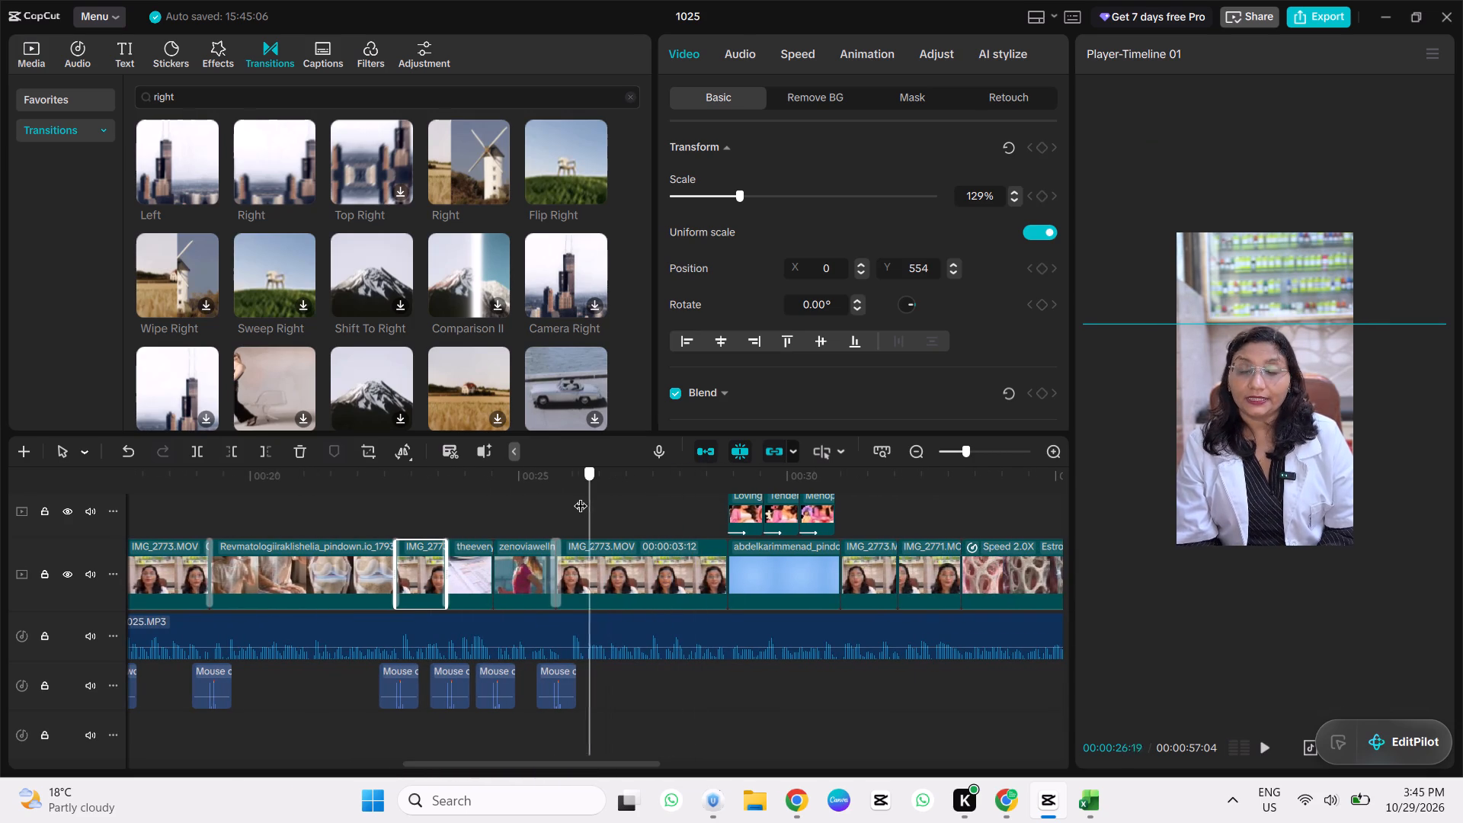
{"action": "left_click_drag", "start_coordinate": [581, 496], "coordinate": [560, 501]}
{"action": "left_click", "coordinate": [616, 562]}
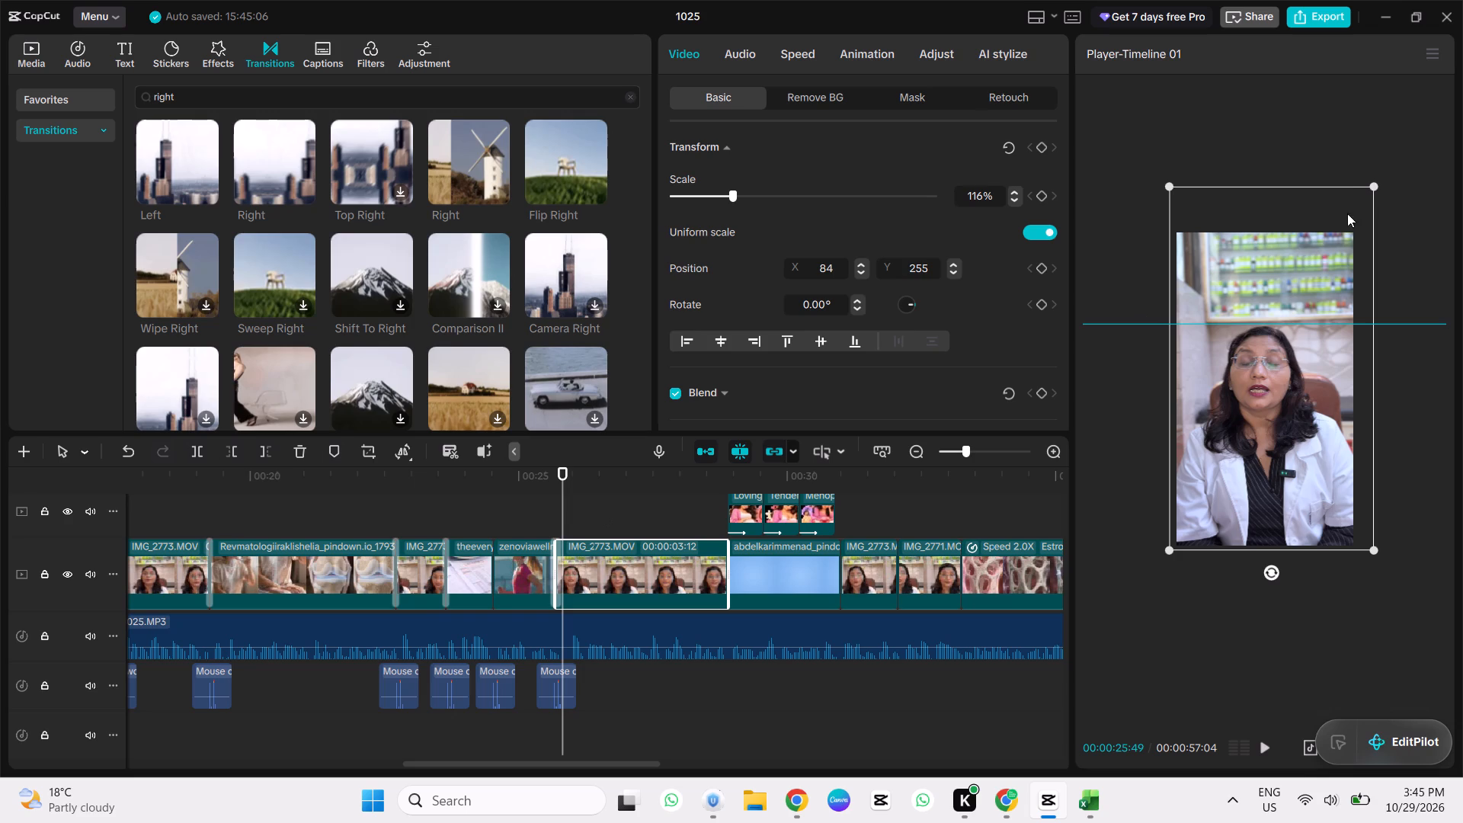
{"action": "left_click_drag", "start_coordinate": [1371, 185], "coordinate": [1377, 177]}
{"action": "left_click_drag", "start_coordinate": [1317, 261], "coordinate": [1317, 234]}
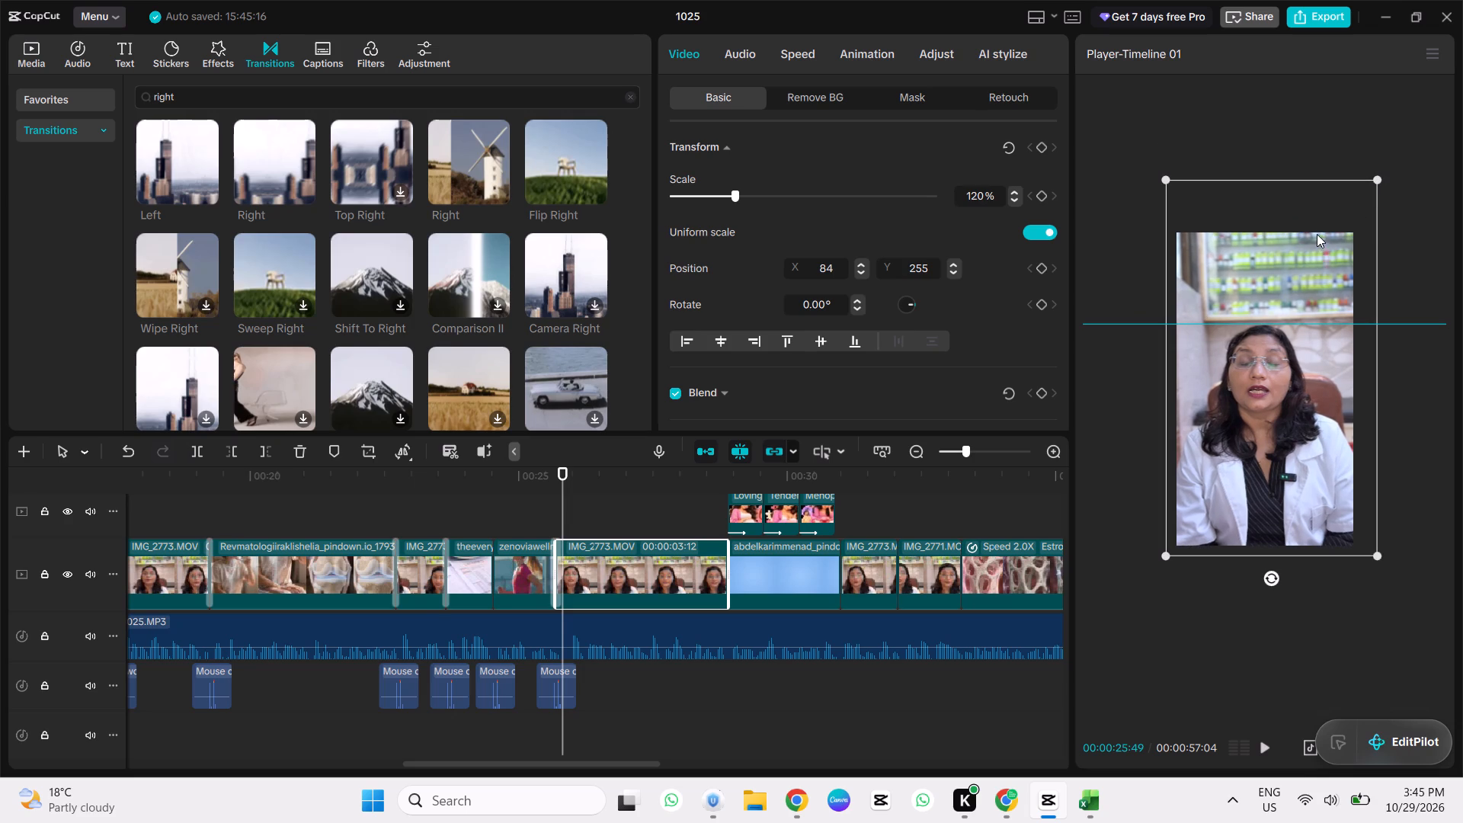
{"action": "left_click_drag", "start_coordinate": [1317, 234], "coordinate": [1316, 248]}
{"action": "key", "text": "space"}
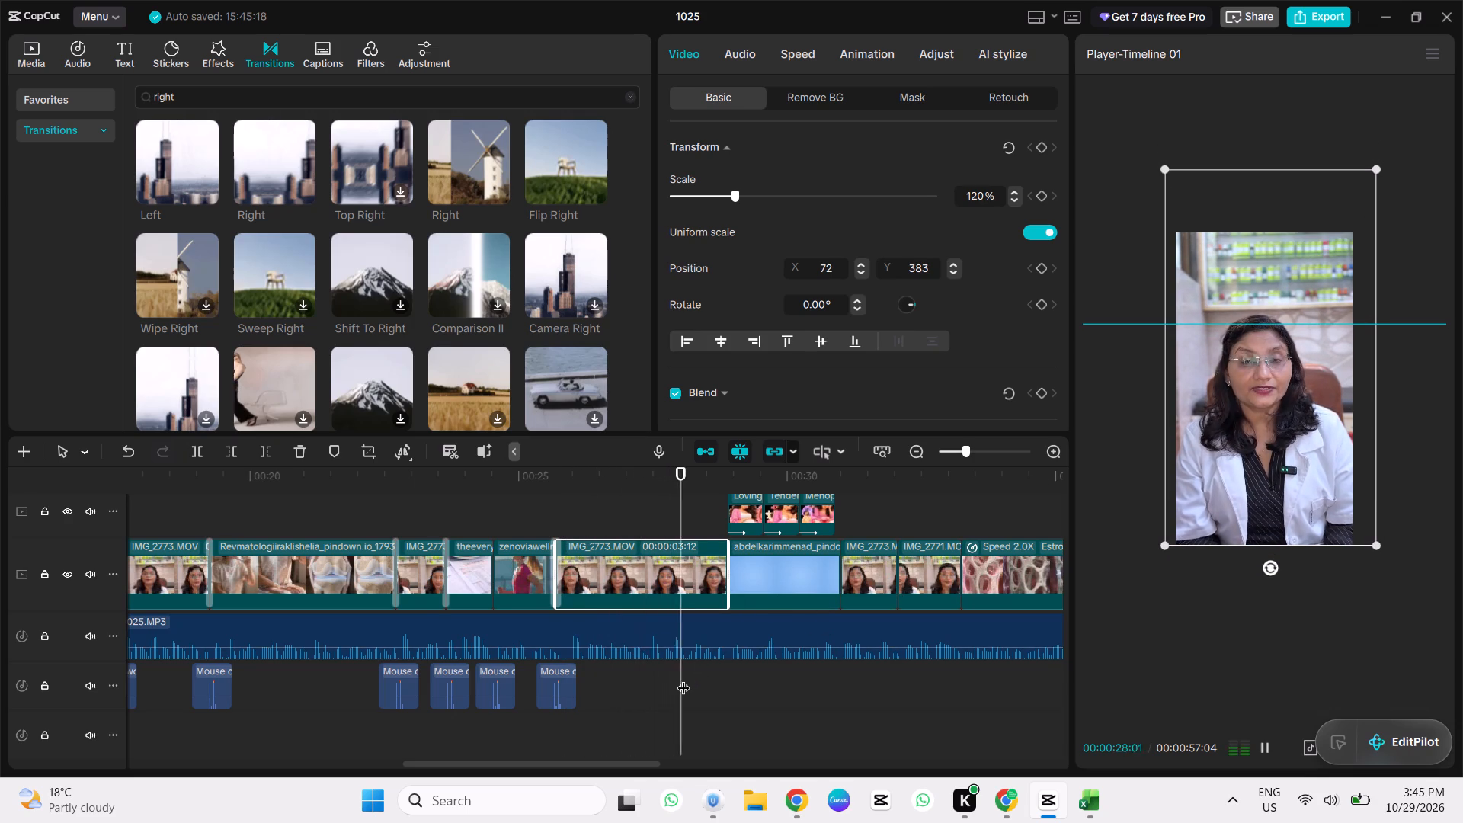
{"action": "key", "text": "space"}
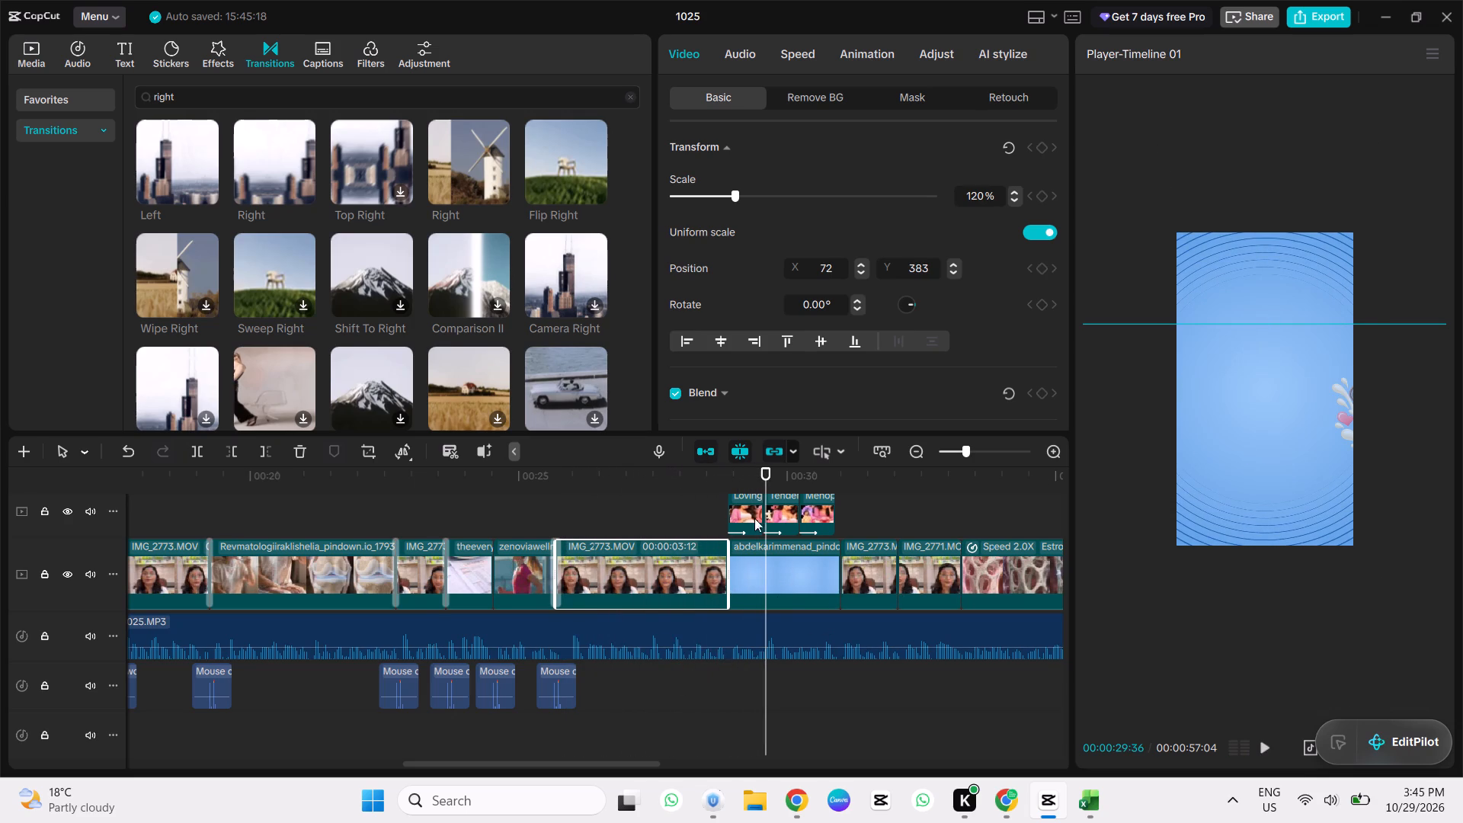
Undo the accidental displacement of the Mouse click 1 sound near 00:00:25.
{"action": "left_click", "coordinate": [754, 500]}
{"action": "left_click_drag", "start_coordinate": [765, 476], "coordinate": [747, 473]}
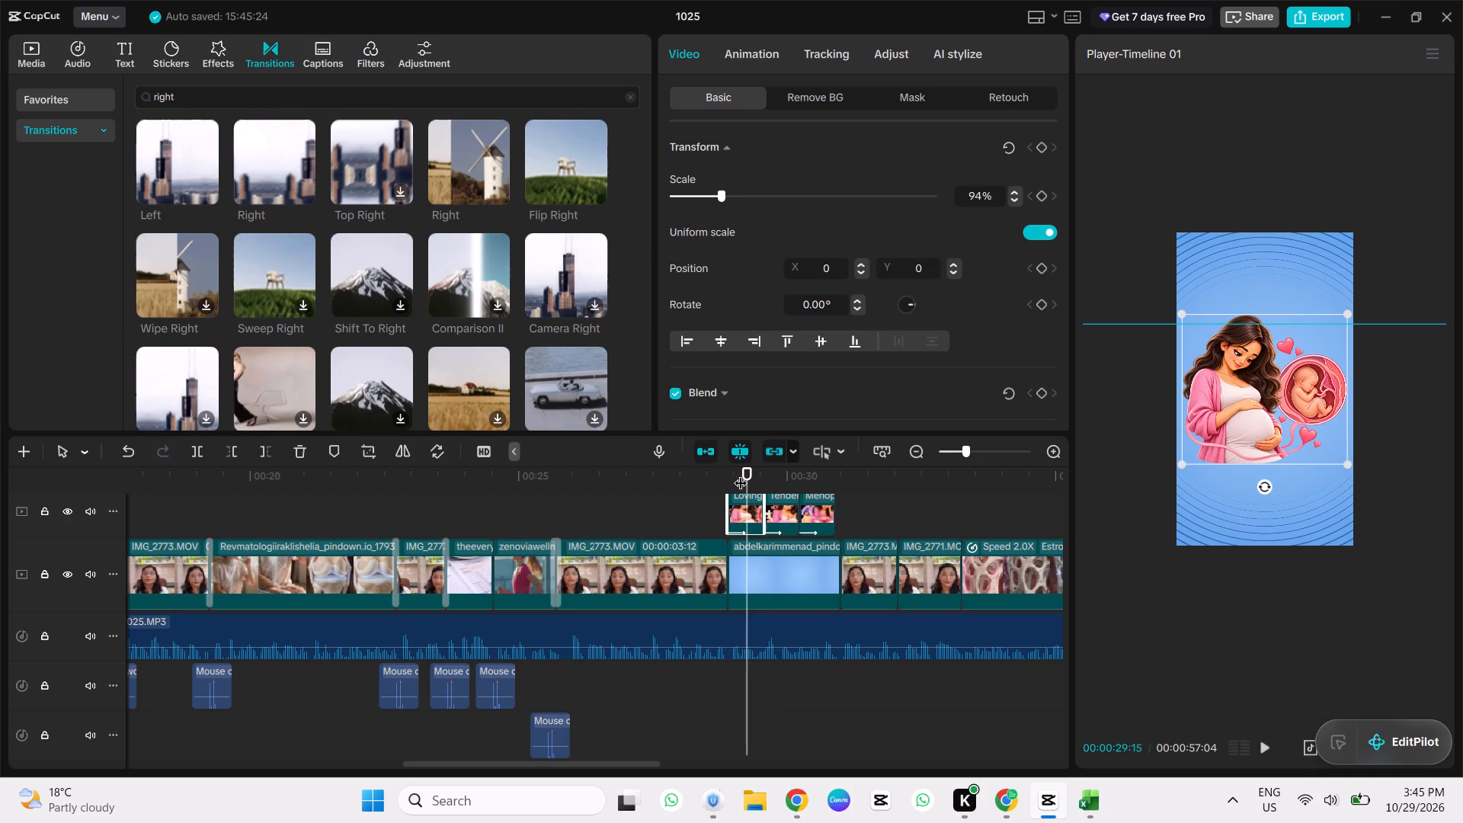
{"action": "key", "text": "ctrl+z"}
{"action": "left_click_drag", "start_coordinate": [549, 768], "coordinate": [265, 767]}
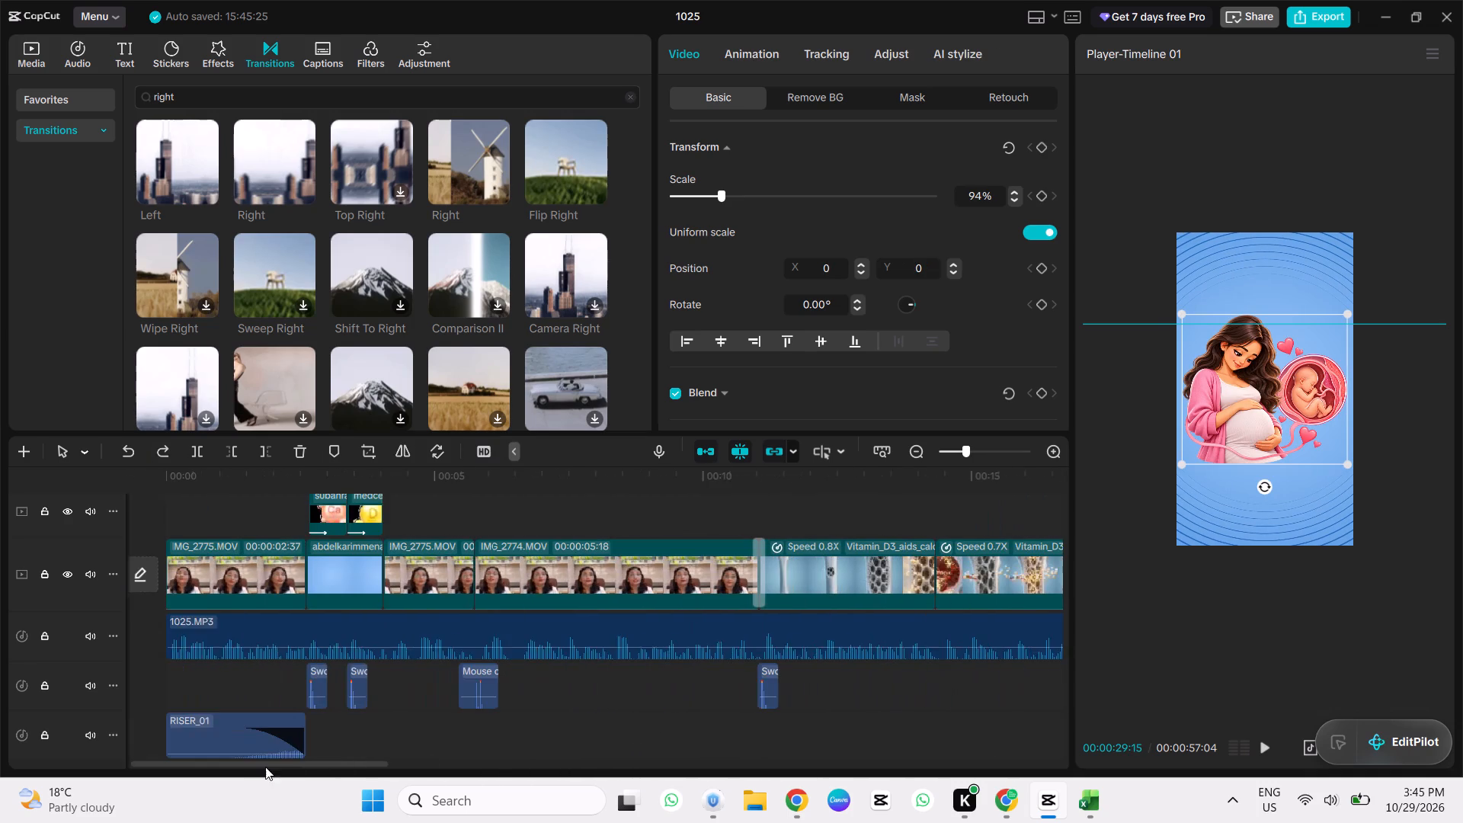
{"action": "left_click_drag", "start_coordinate": [265, 767], "coordinate": [225, 769]}
{"action": "left_click", "coordinate": [328, 683]}
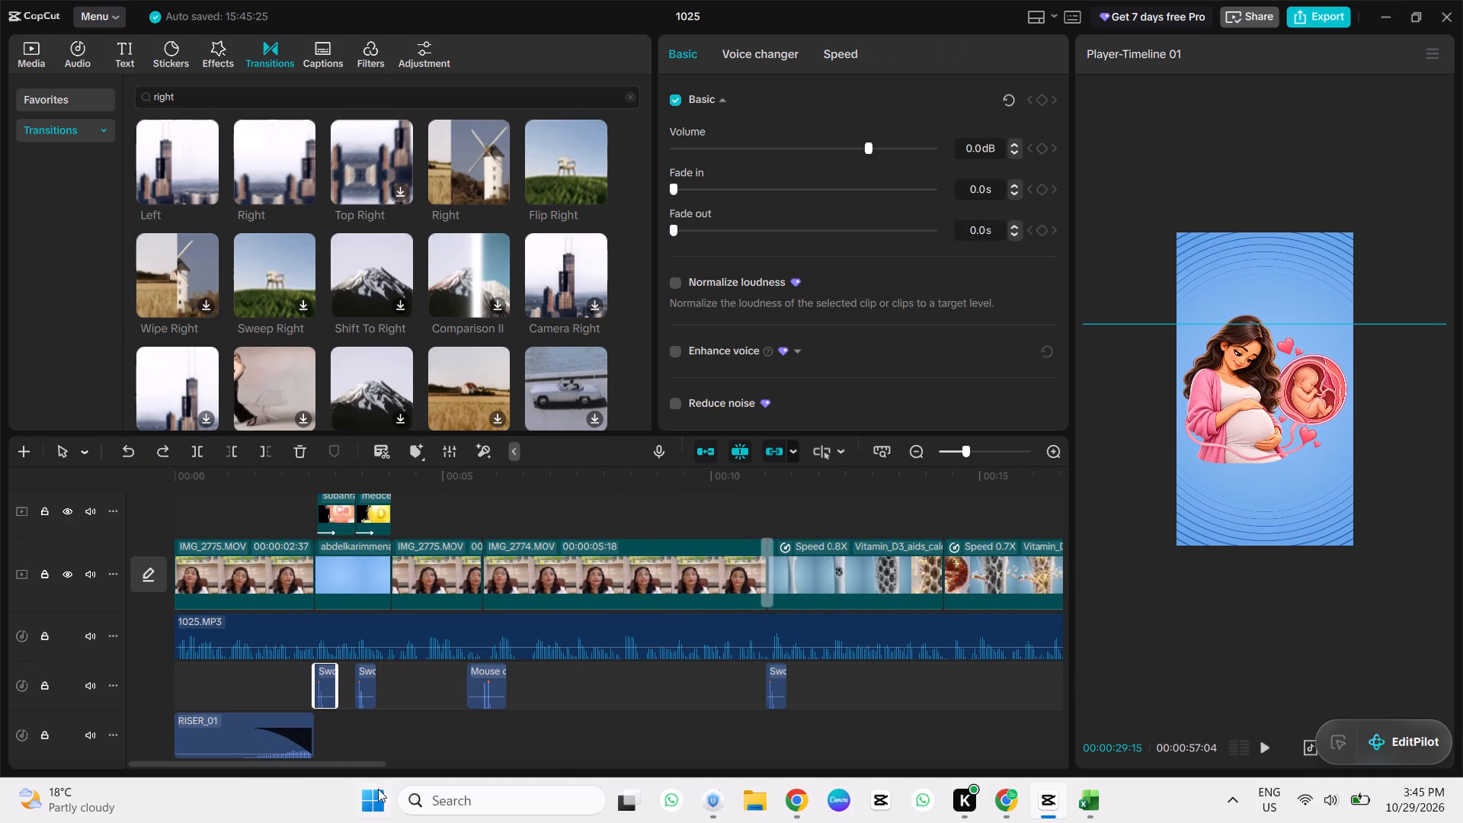
{"action": "key", "text": "ctrl+c"}
{"action": "left_click_drag", "start_coordinate": [338, 767], "coordinate": [593, 770]}
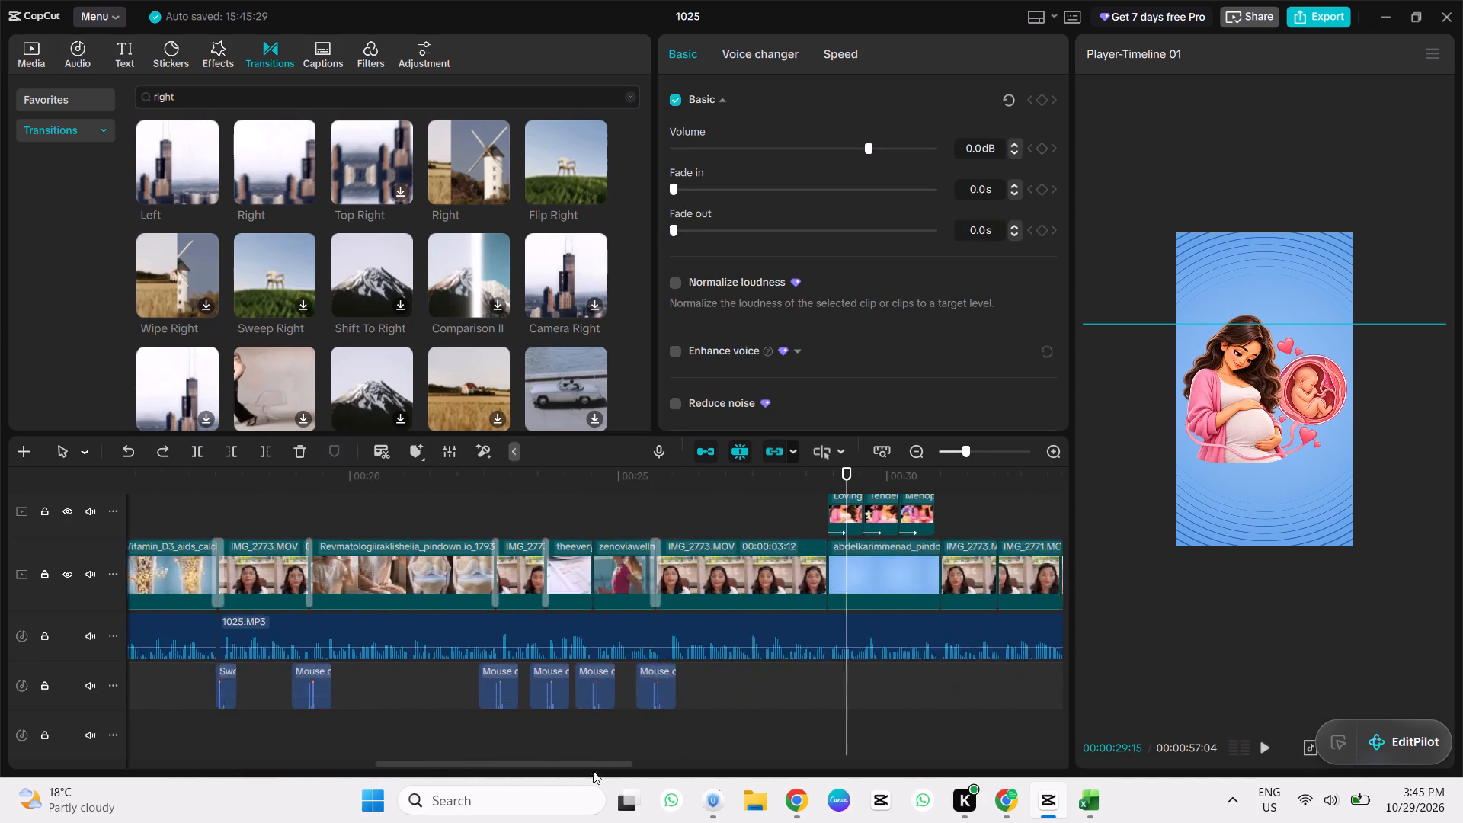
{"action": "left_click_drag", "start_coordinate": [593, 770], "coordinate": [621, 766]}
{"action": "left_click_drag", "start_coordinate": [719, 475], "coordinate": [695, 475]}
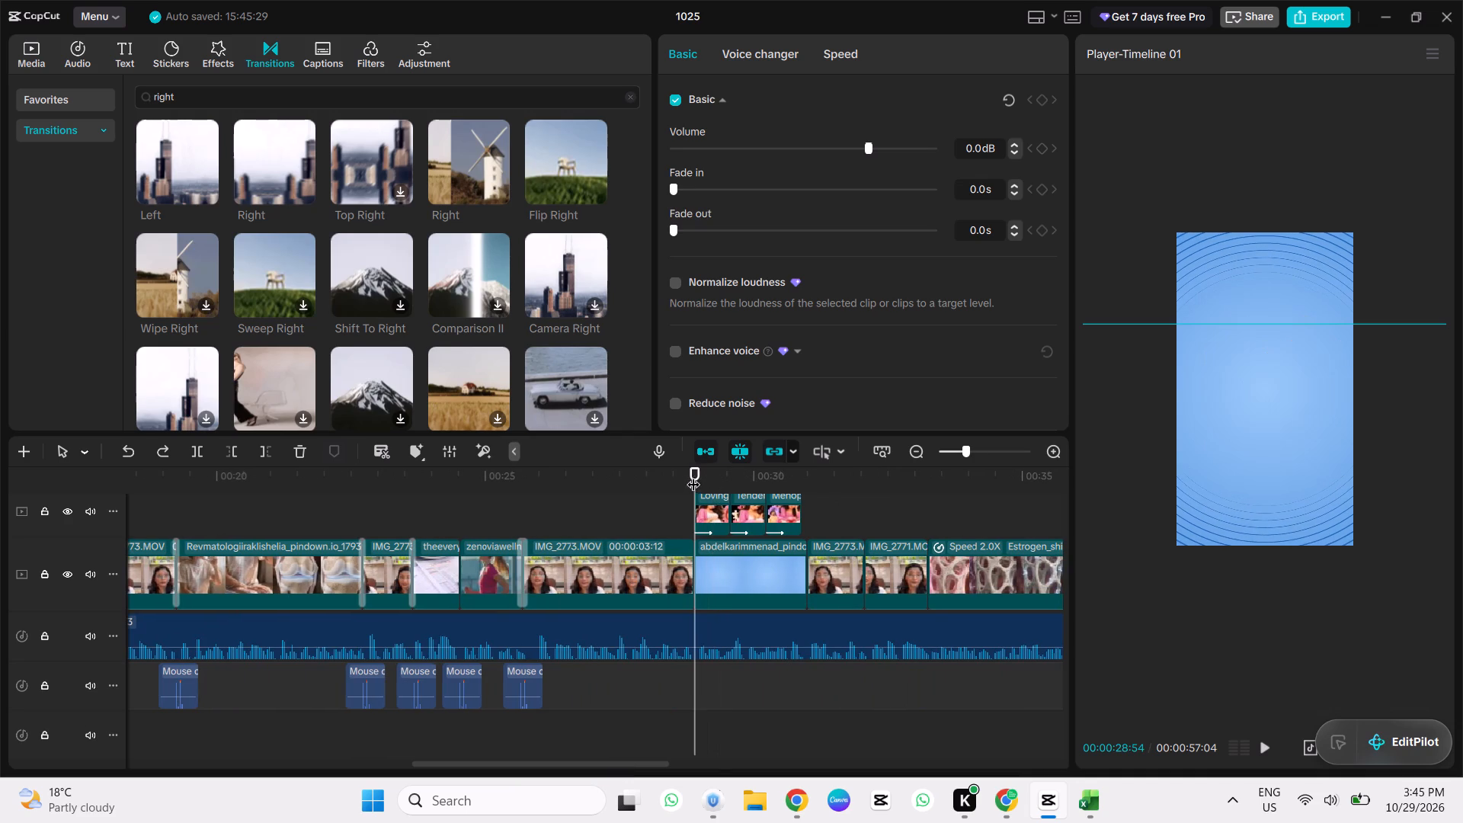
{"action": "key", "text": "ctrl+v"}
{"action": "scroll", "coordinate": [751, 672], "scroll_direction": "up", "scroll_amount": 15, "text": "ctrl"}
{"action": "key", "text": "space"}
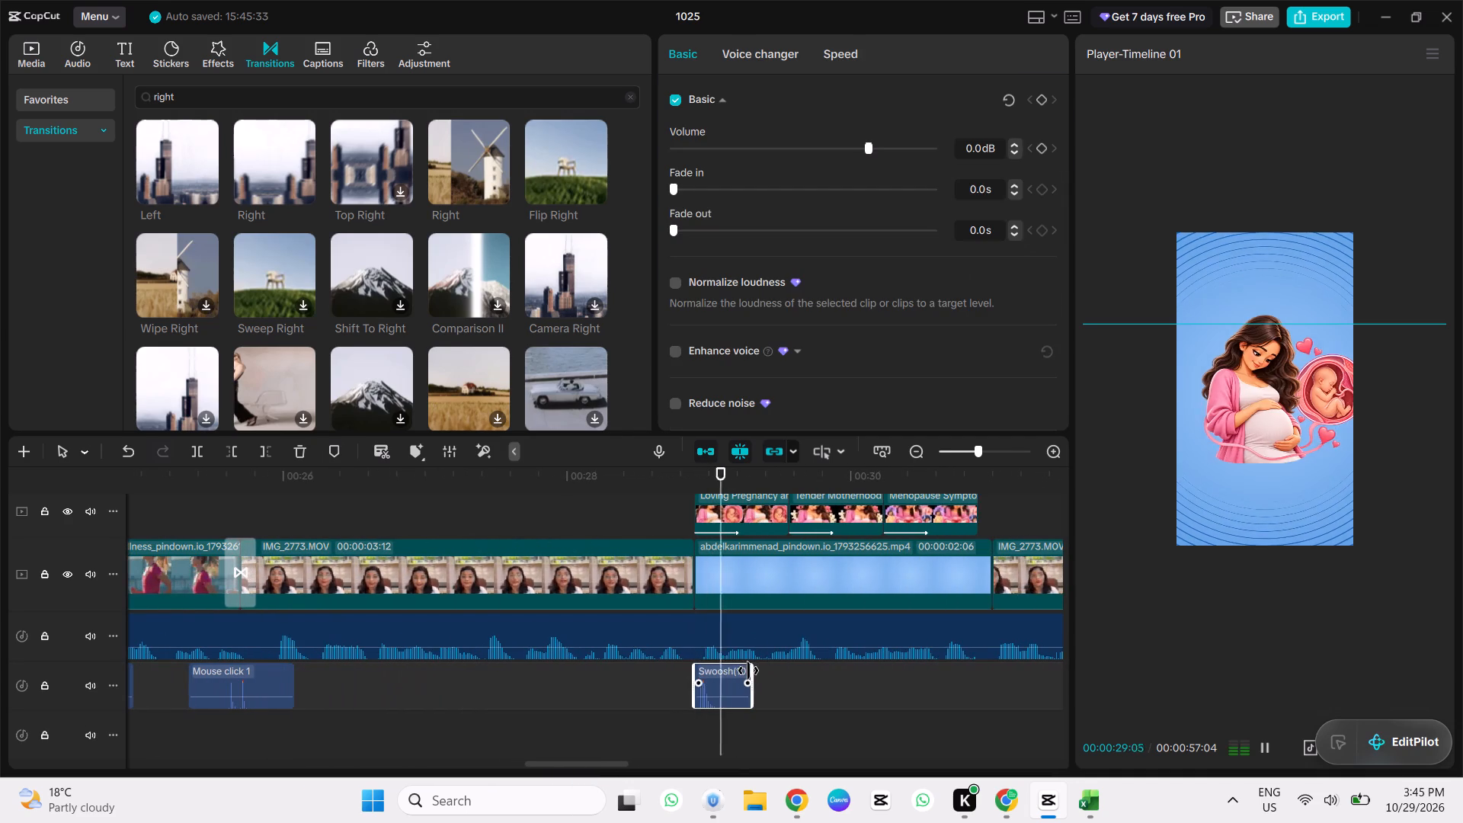
{"action": "key", "text": "space"}
{"action": "left_click_drag", "start_coordinate": [982, 509], "coordinate": [729, 522]}
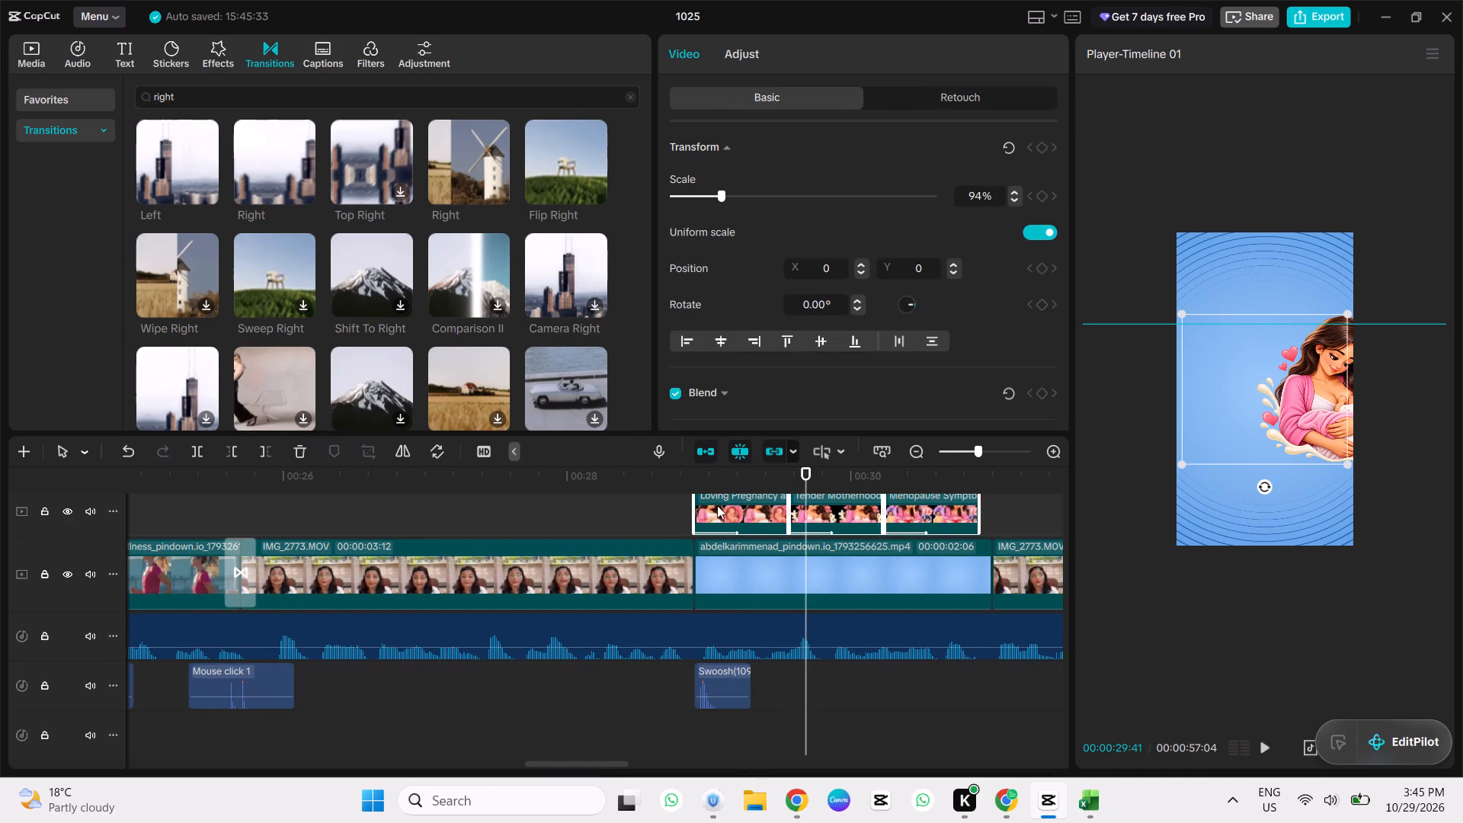
{"action": "left_click", "coordinate": [755, 520]}
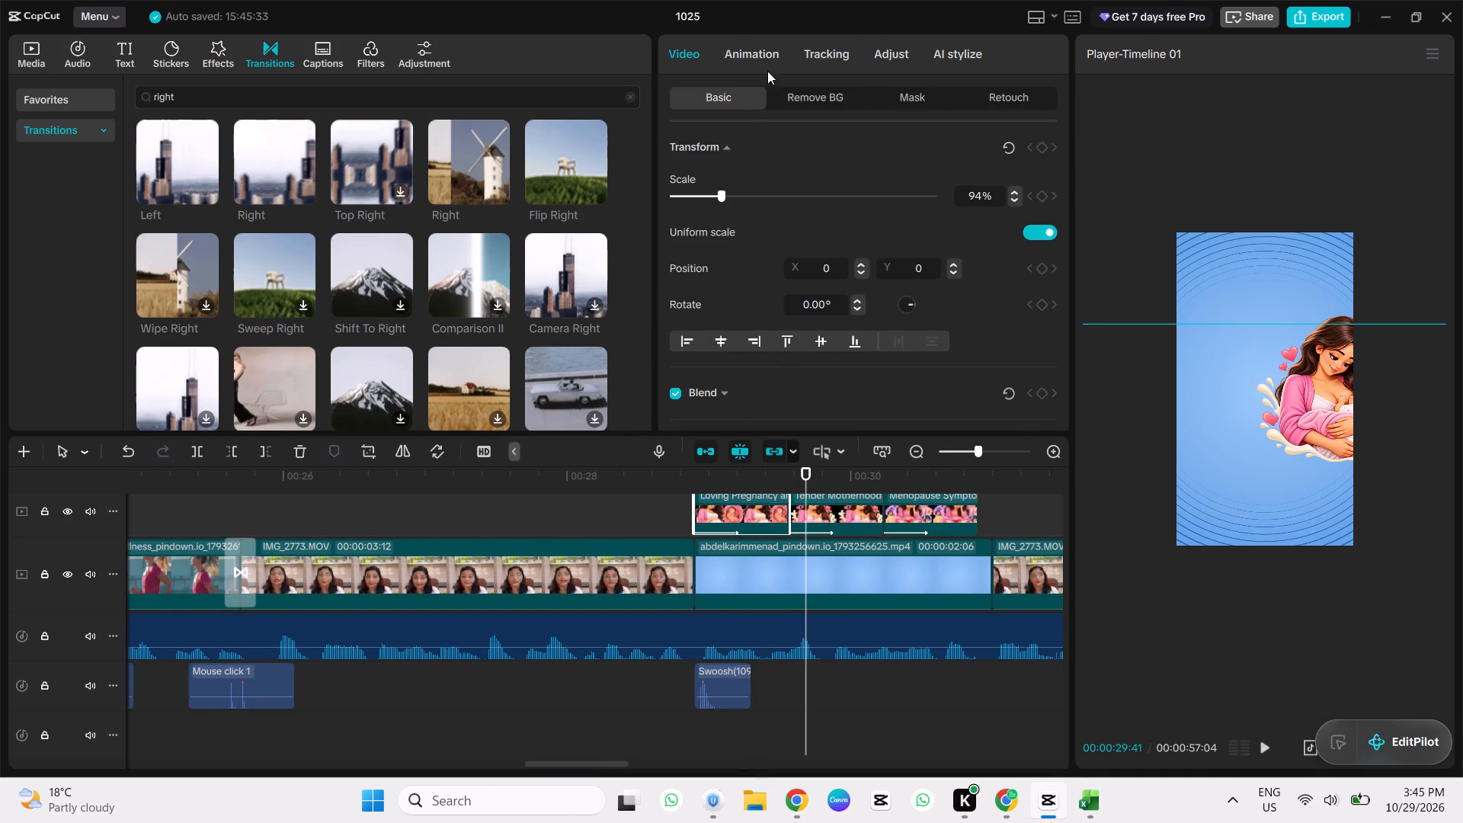
{"action": "left_click", "coordinate": [743, 47]}
{"action": "left_click", "coordinate": [708, 227]}
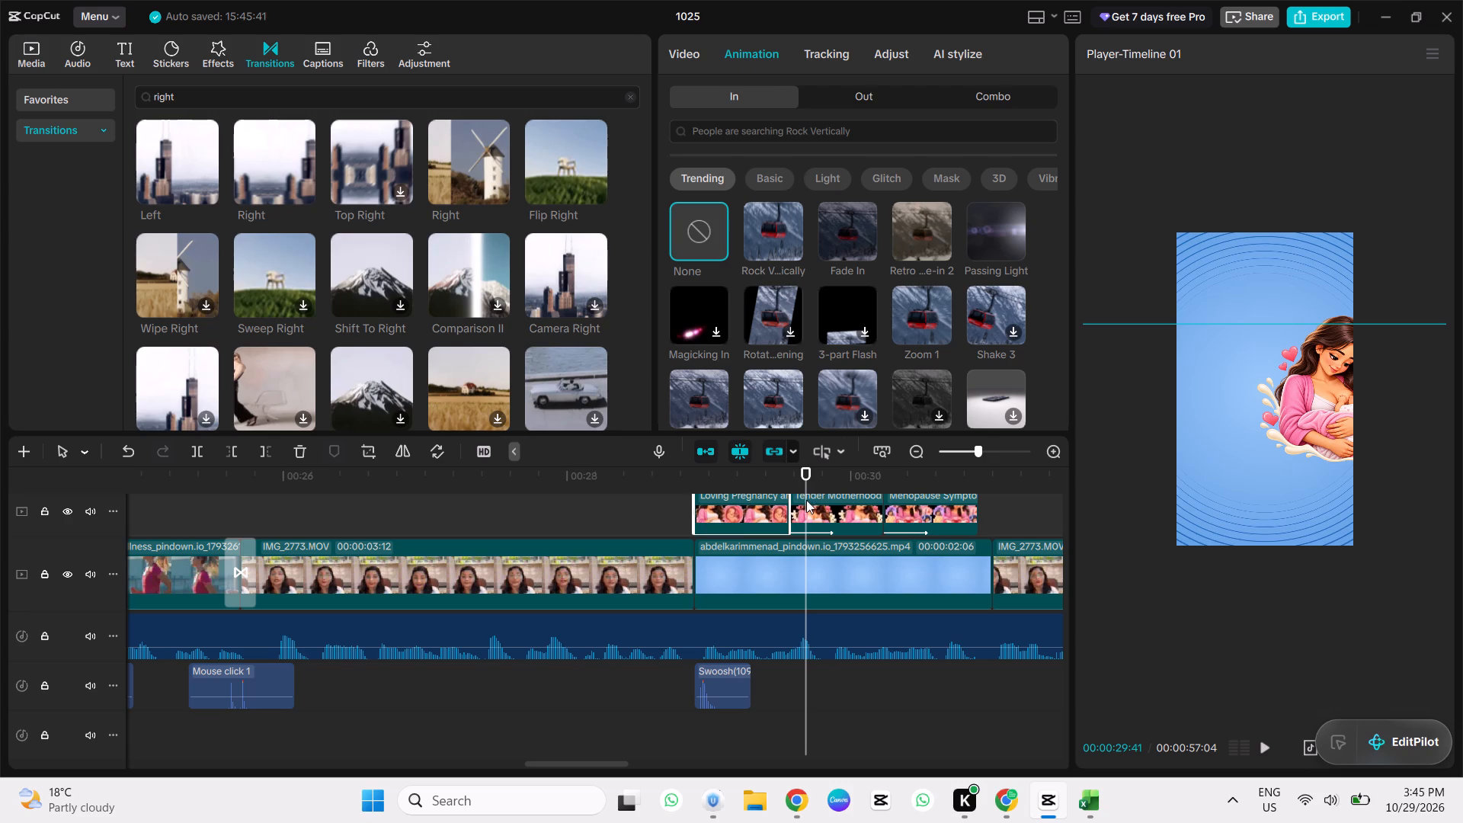
{"action": "left_click", "coordinate": [803, 505]}
{"action": "left_click", "coordinate": [710, 236]}
{"action": "left_click", "coordinate": [910, 522]}
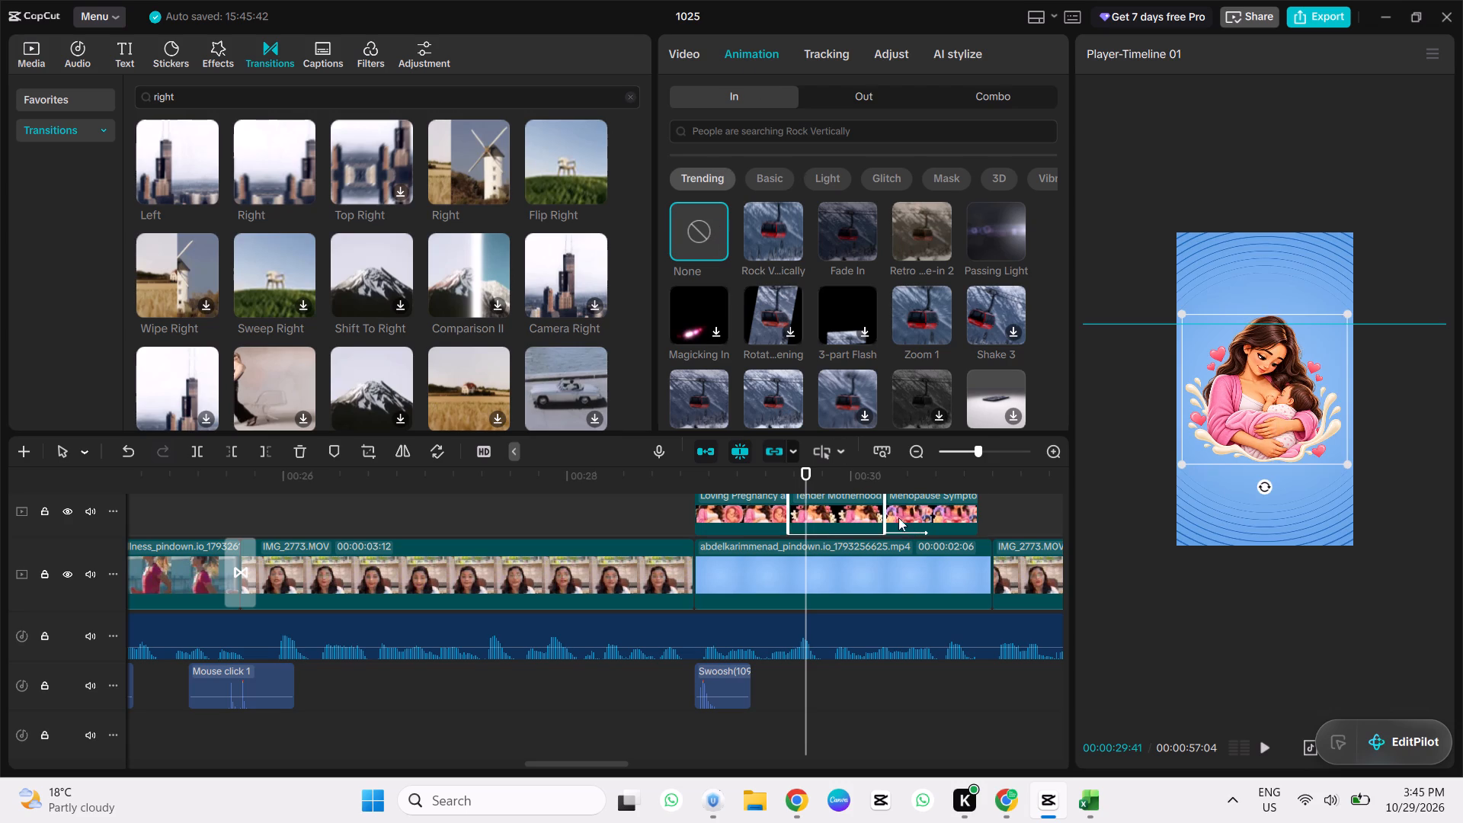
{"action": "left_click", "coordinate": [699, 230]}
Search the In animations for "left", apply Slide Left to the Menopause overlay, and play it back.
{"action": "scroll", "coordinate": [762, 357], "scroll_direction": "down", "scroll_amount": 6}
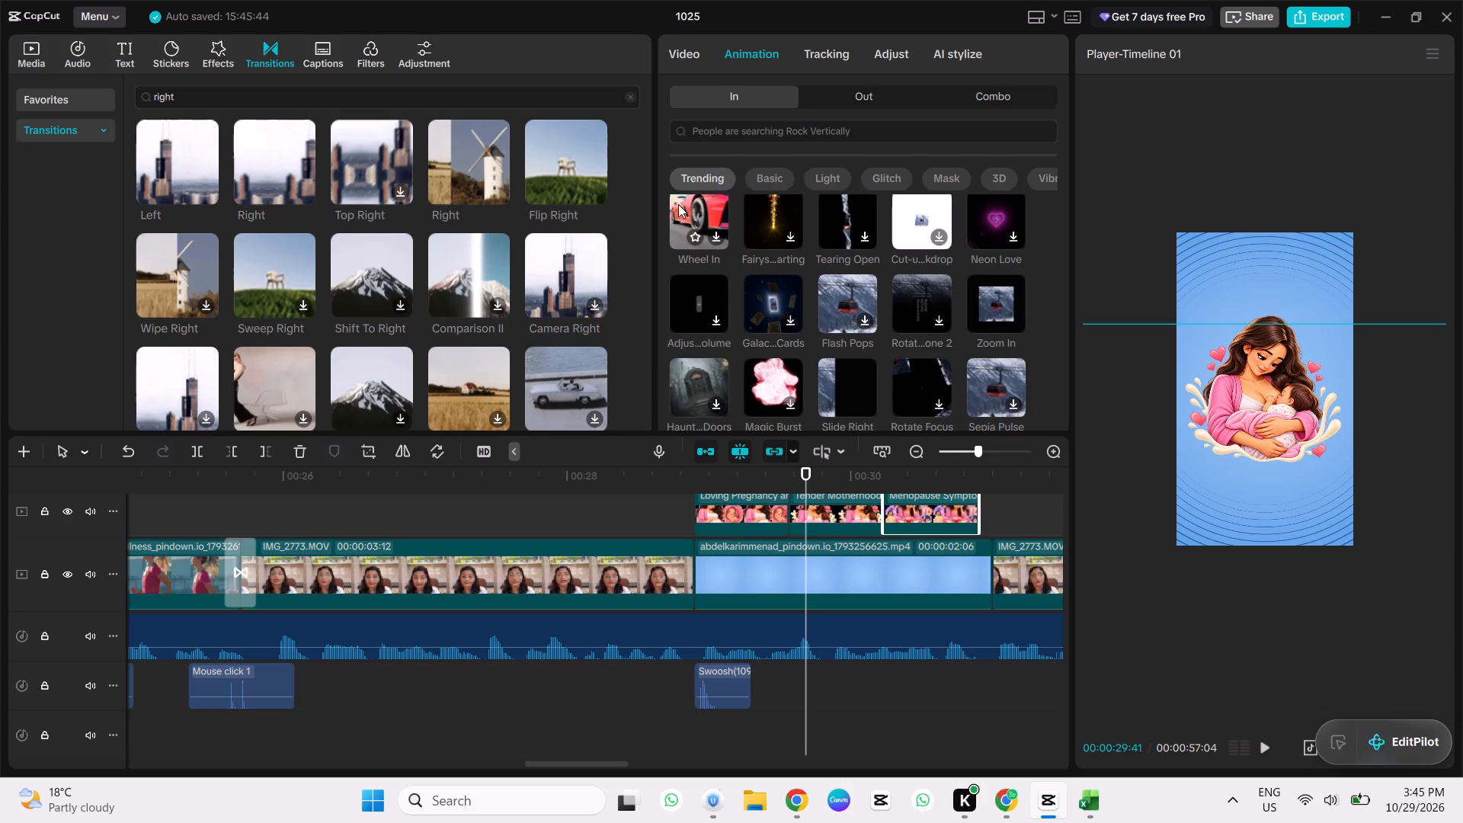
{"action": "left_click", "coordinate": [794, 134]}
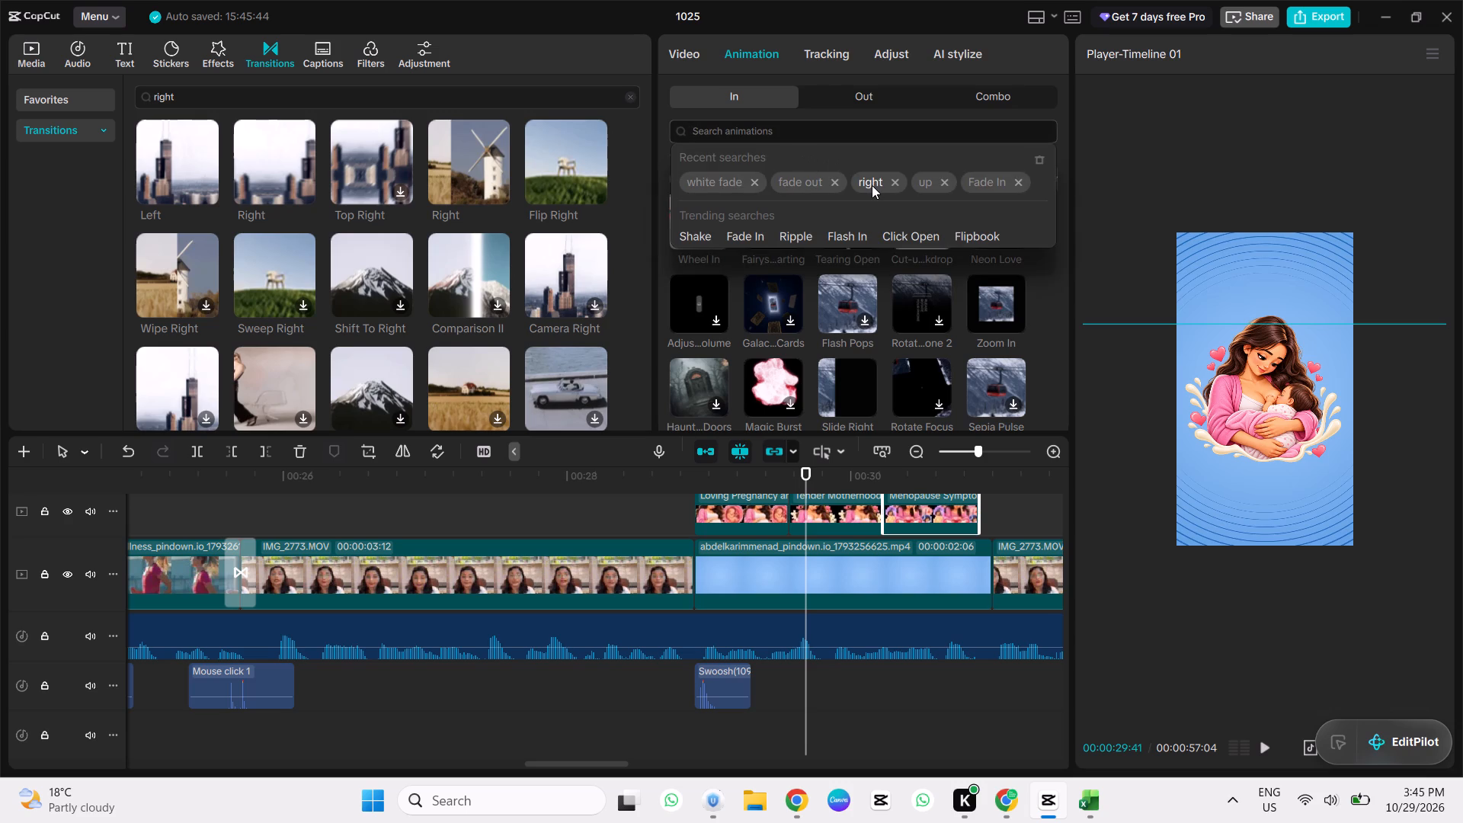
{"action": "type", "text": "left"}
{"action": "key", "text": "Return"}
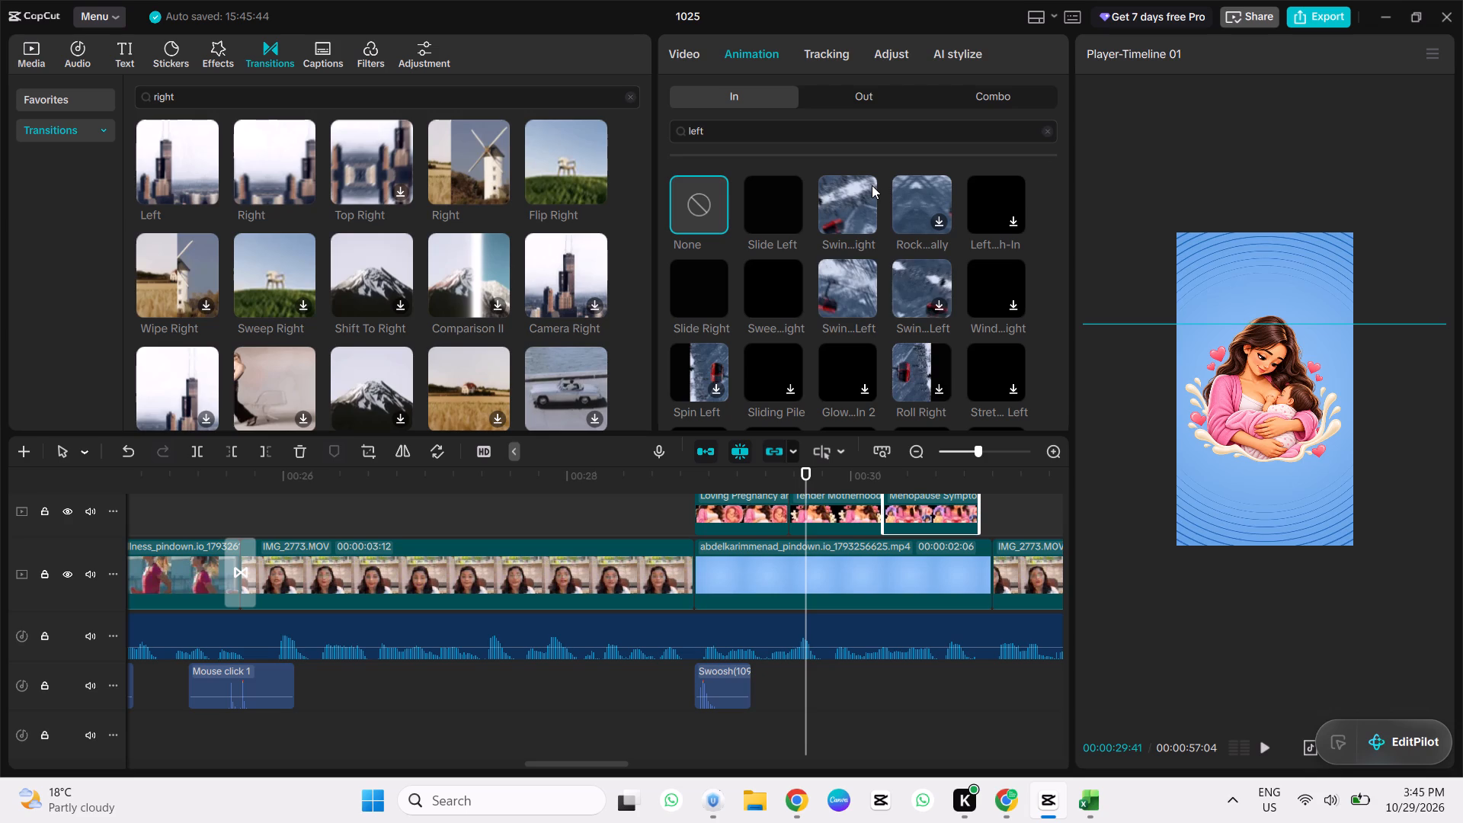
{"action": "left_click", "coordinate": [776, 210]}
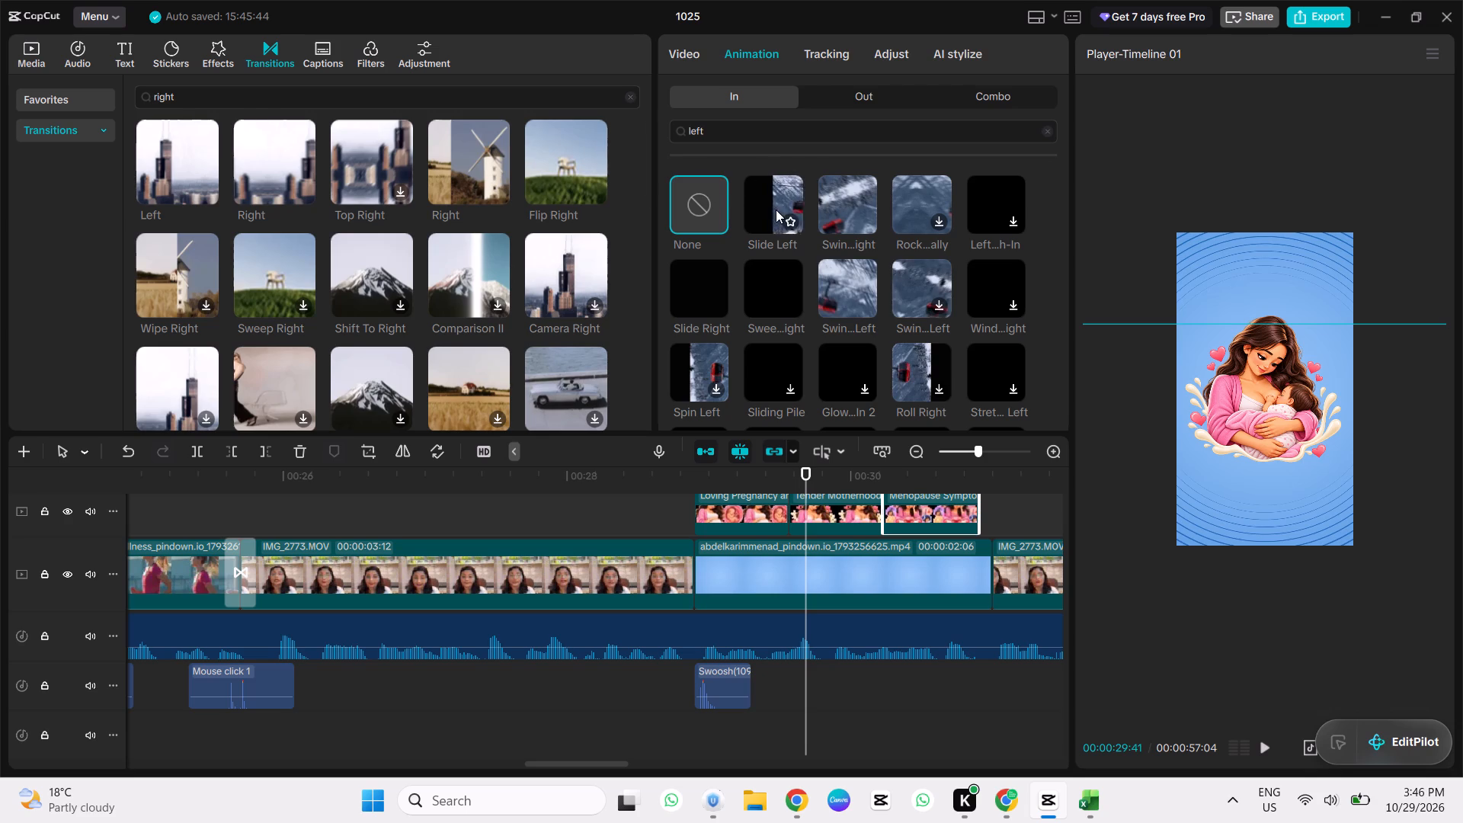
{"action": "key", "text": "space"}
{"action": "key", "text": "space"}
{"action": "left_click", "coordinate": [902, 514]}
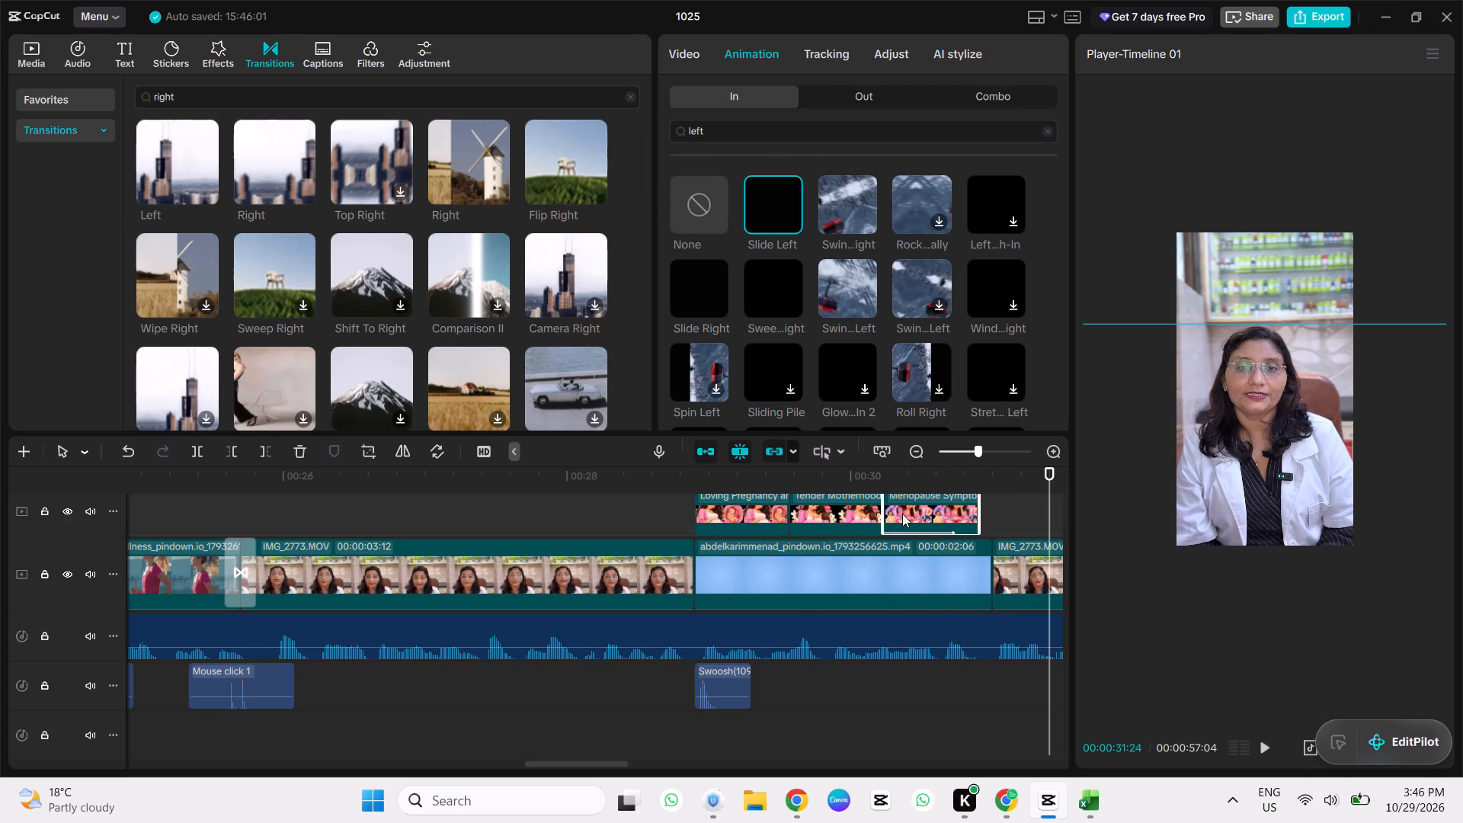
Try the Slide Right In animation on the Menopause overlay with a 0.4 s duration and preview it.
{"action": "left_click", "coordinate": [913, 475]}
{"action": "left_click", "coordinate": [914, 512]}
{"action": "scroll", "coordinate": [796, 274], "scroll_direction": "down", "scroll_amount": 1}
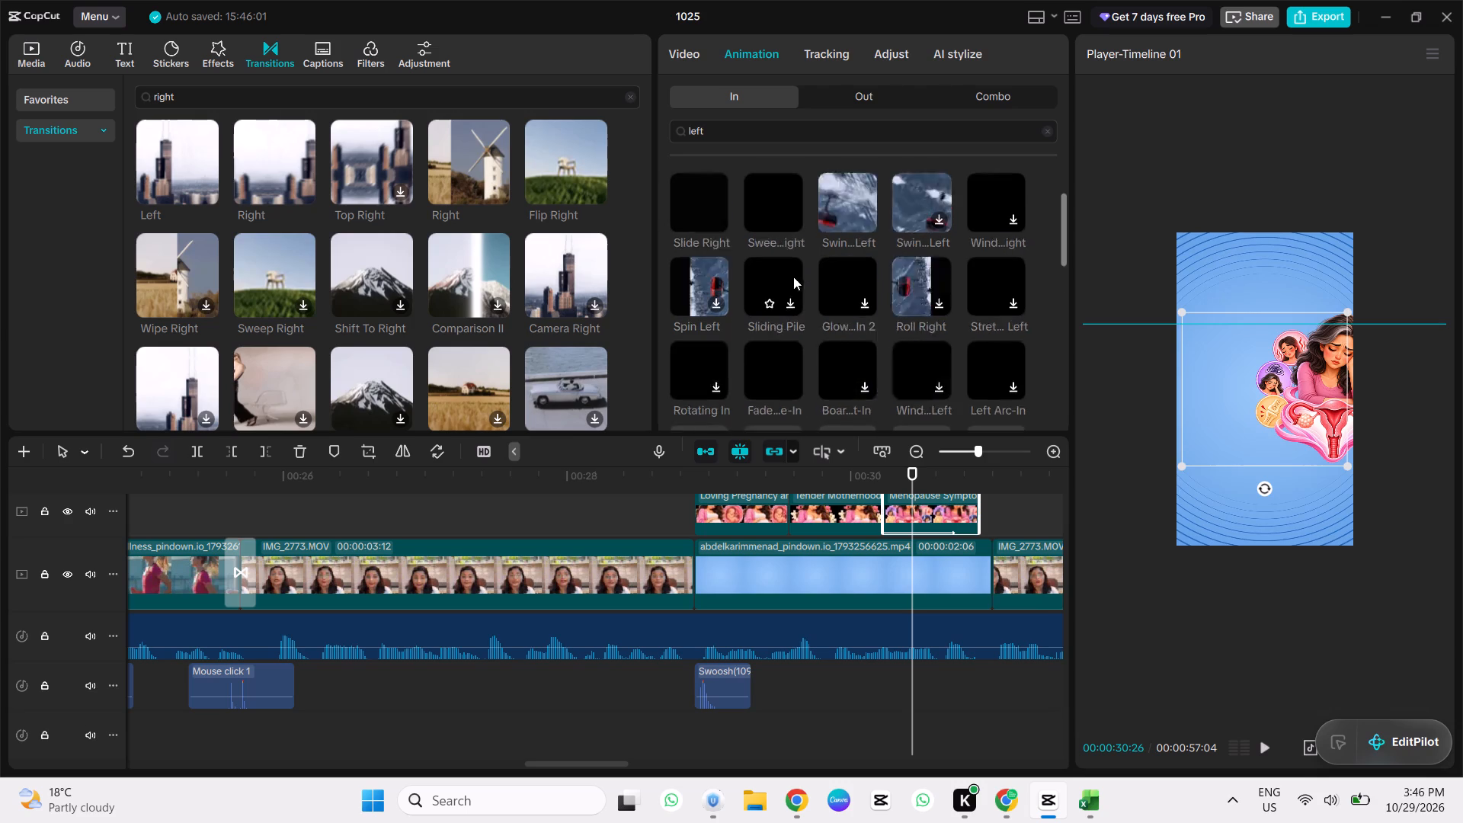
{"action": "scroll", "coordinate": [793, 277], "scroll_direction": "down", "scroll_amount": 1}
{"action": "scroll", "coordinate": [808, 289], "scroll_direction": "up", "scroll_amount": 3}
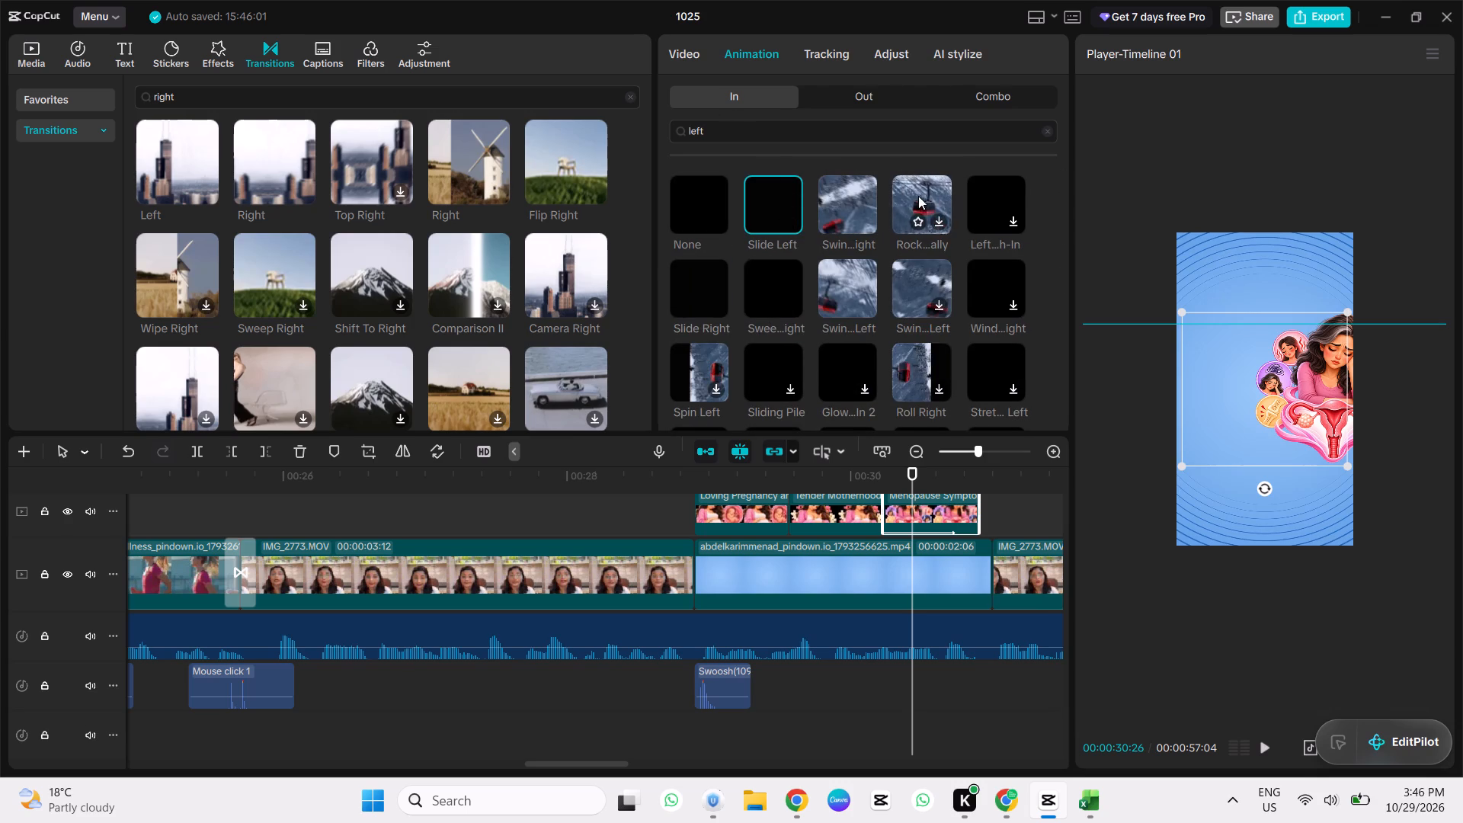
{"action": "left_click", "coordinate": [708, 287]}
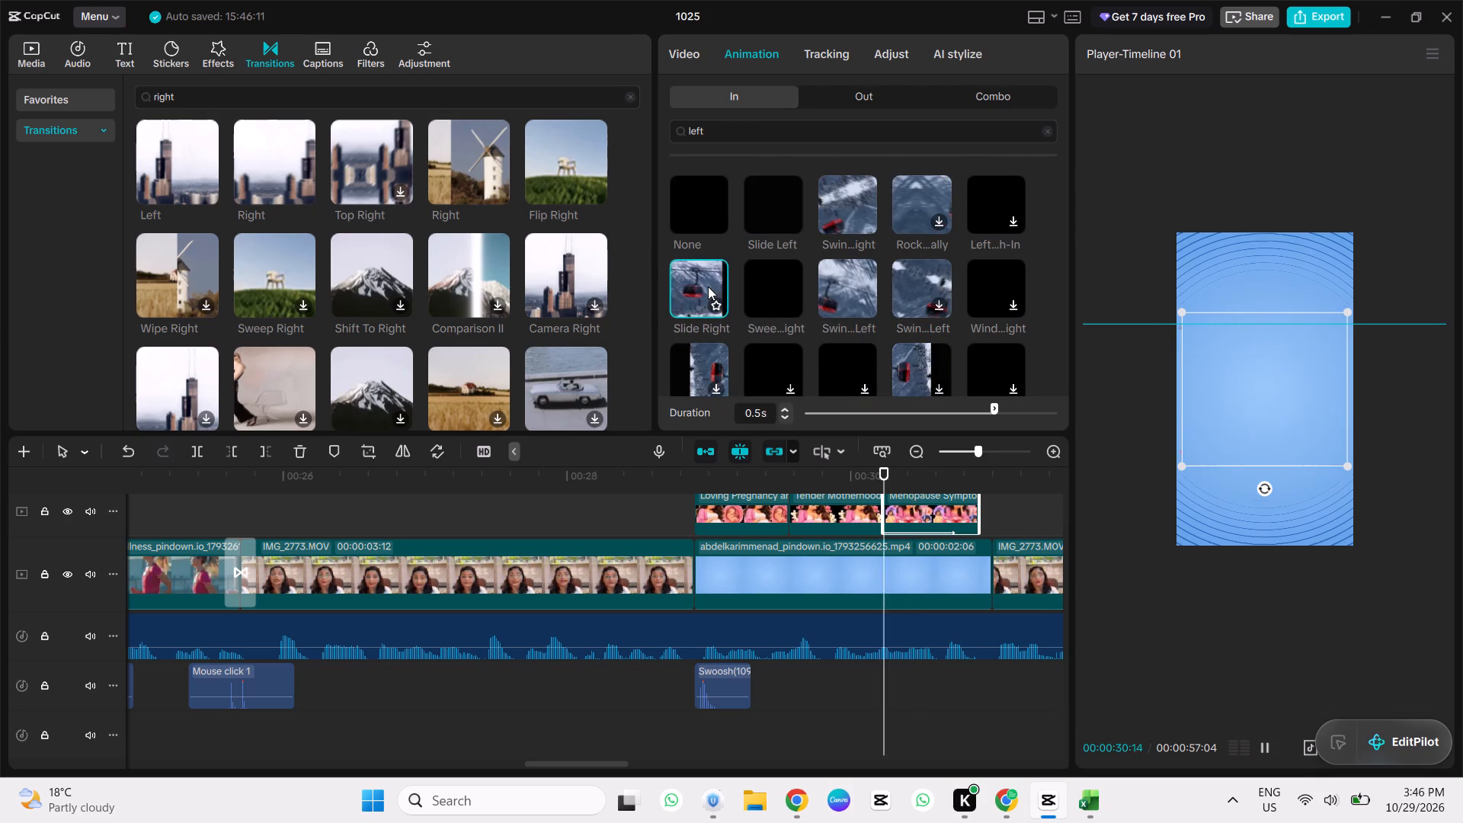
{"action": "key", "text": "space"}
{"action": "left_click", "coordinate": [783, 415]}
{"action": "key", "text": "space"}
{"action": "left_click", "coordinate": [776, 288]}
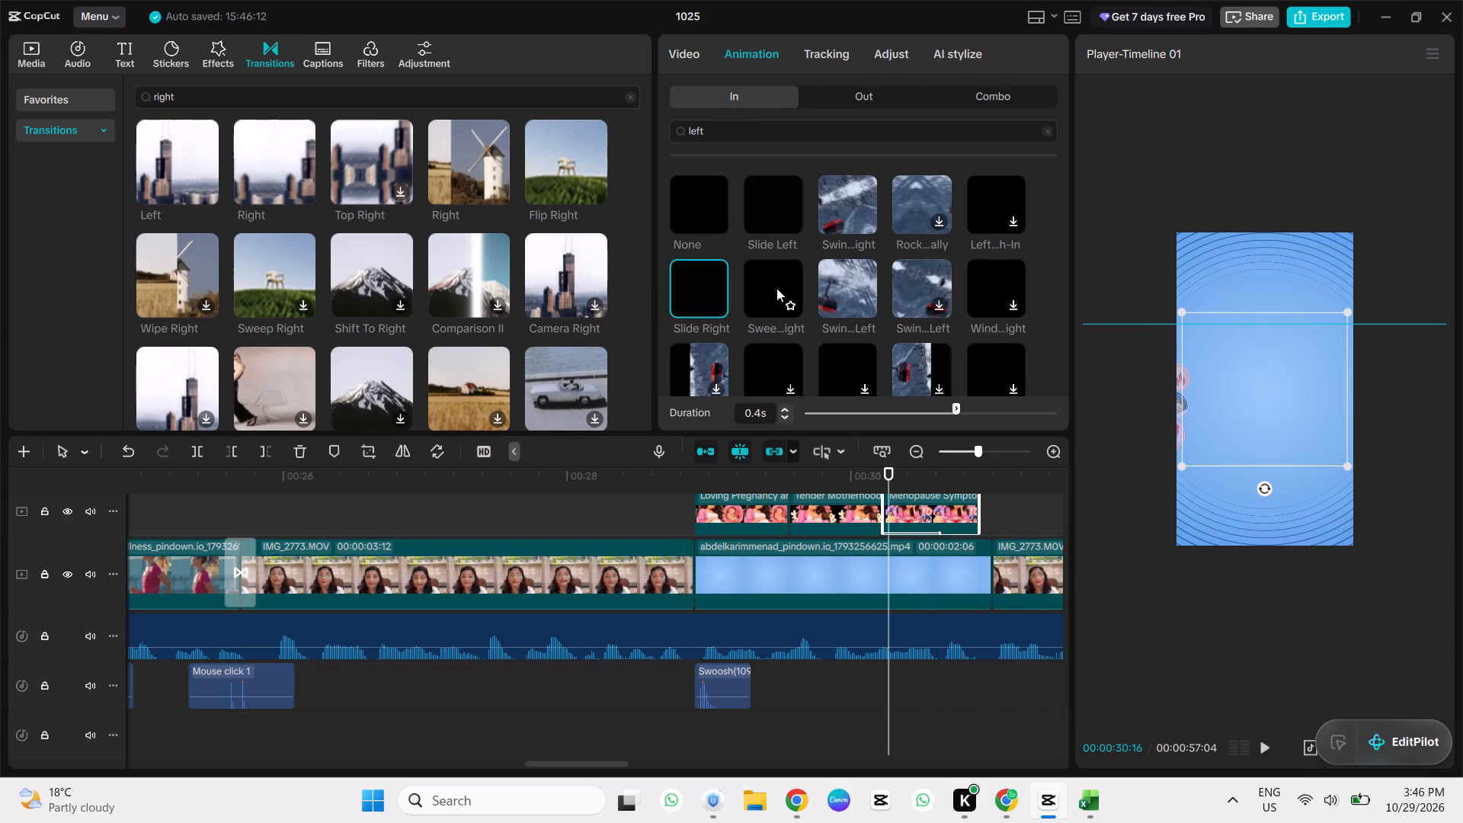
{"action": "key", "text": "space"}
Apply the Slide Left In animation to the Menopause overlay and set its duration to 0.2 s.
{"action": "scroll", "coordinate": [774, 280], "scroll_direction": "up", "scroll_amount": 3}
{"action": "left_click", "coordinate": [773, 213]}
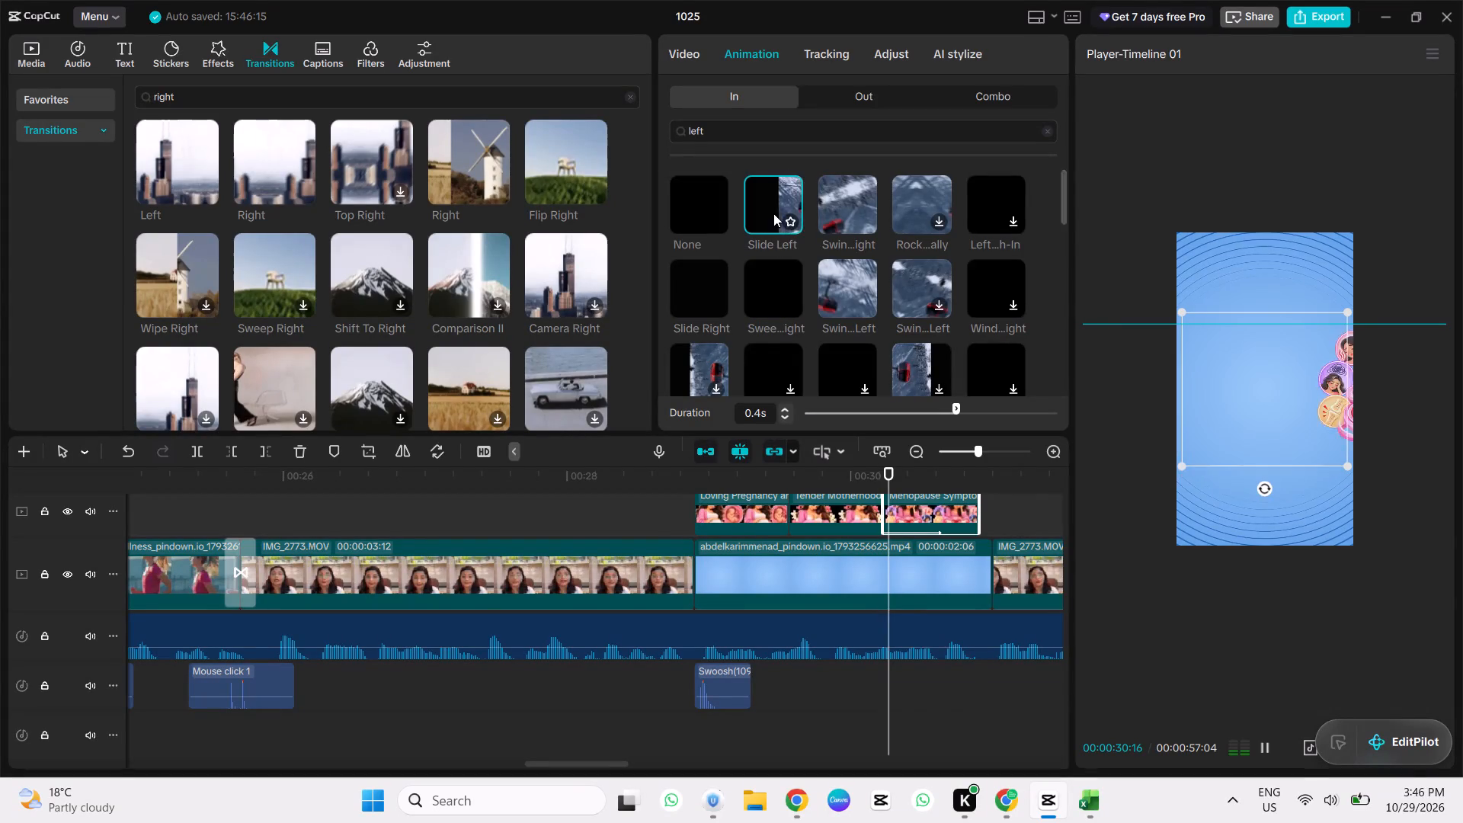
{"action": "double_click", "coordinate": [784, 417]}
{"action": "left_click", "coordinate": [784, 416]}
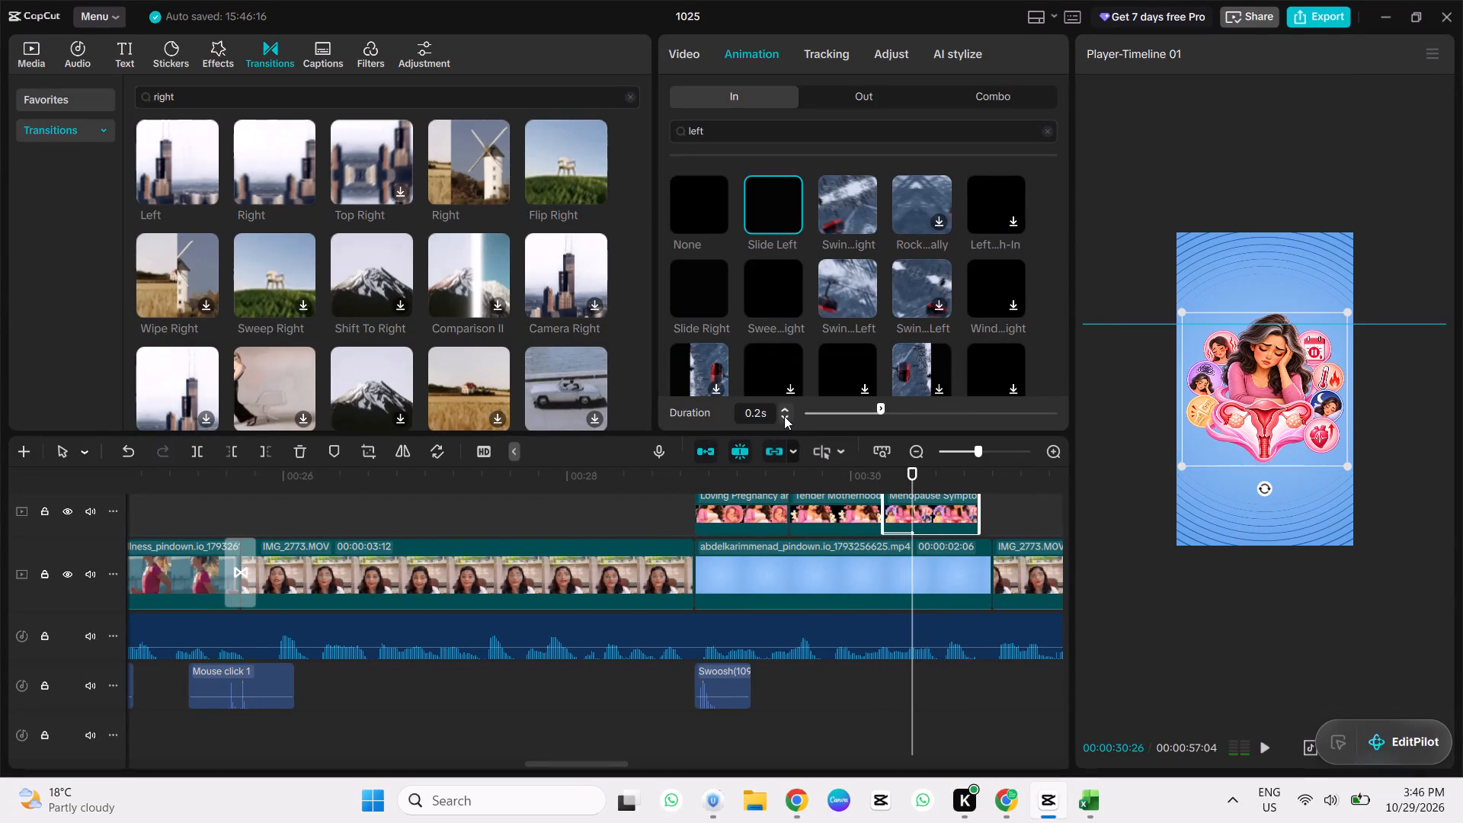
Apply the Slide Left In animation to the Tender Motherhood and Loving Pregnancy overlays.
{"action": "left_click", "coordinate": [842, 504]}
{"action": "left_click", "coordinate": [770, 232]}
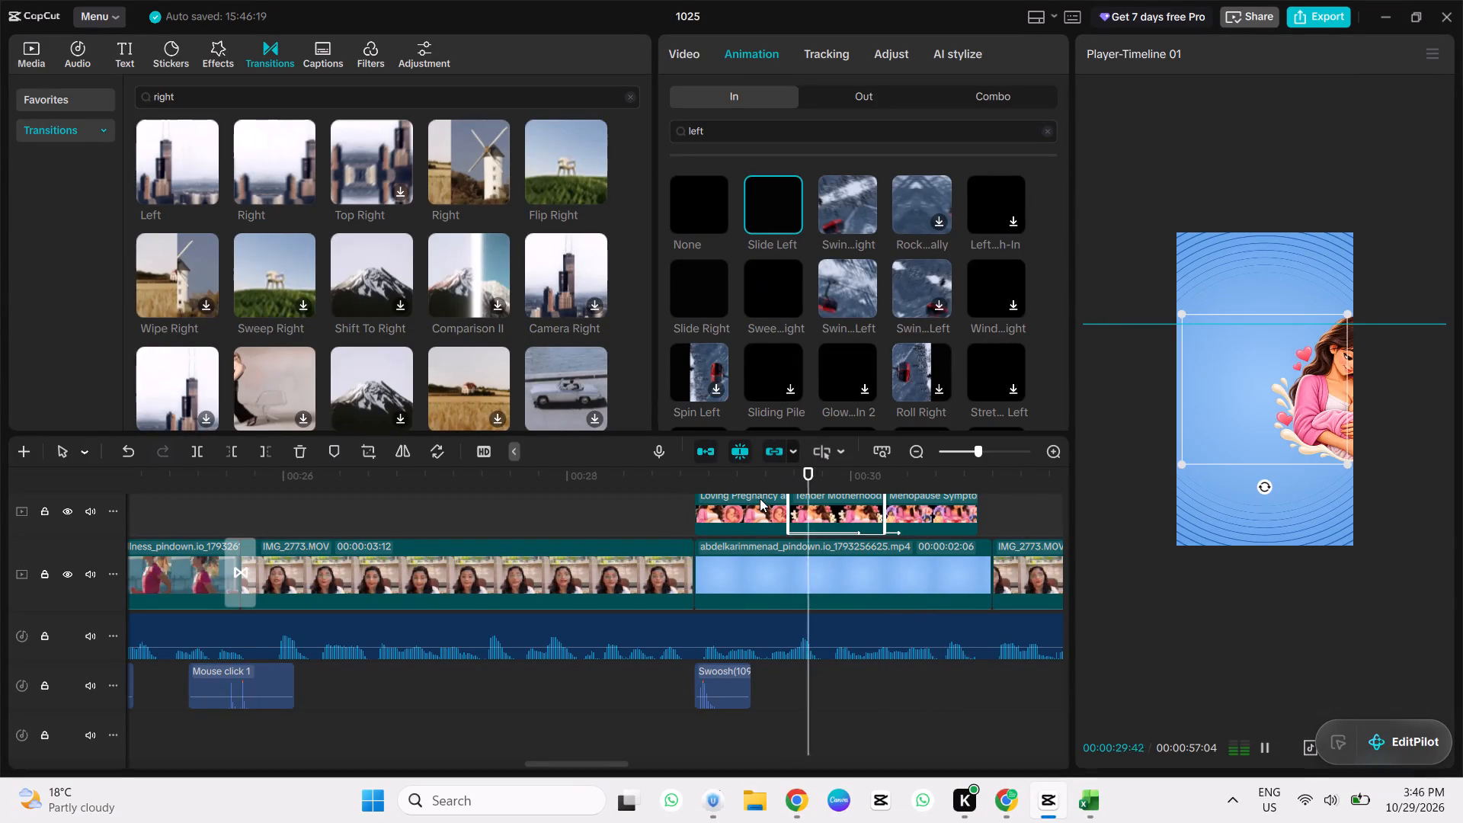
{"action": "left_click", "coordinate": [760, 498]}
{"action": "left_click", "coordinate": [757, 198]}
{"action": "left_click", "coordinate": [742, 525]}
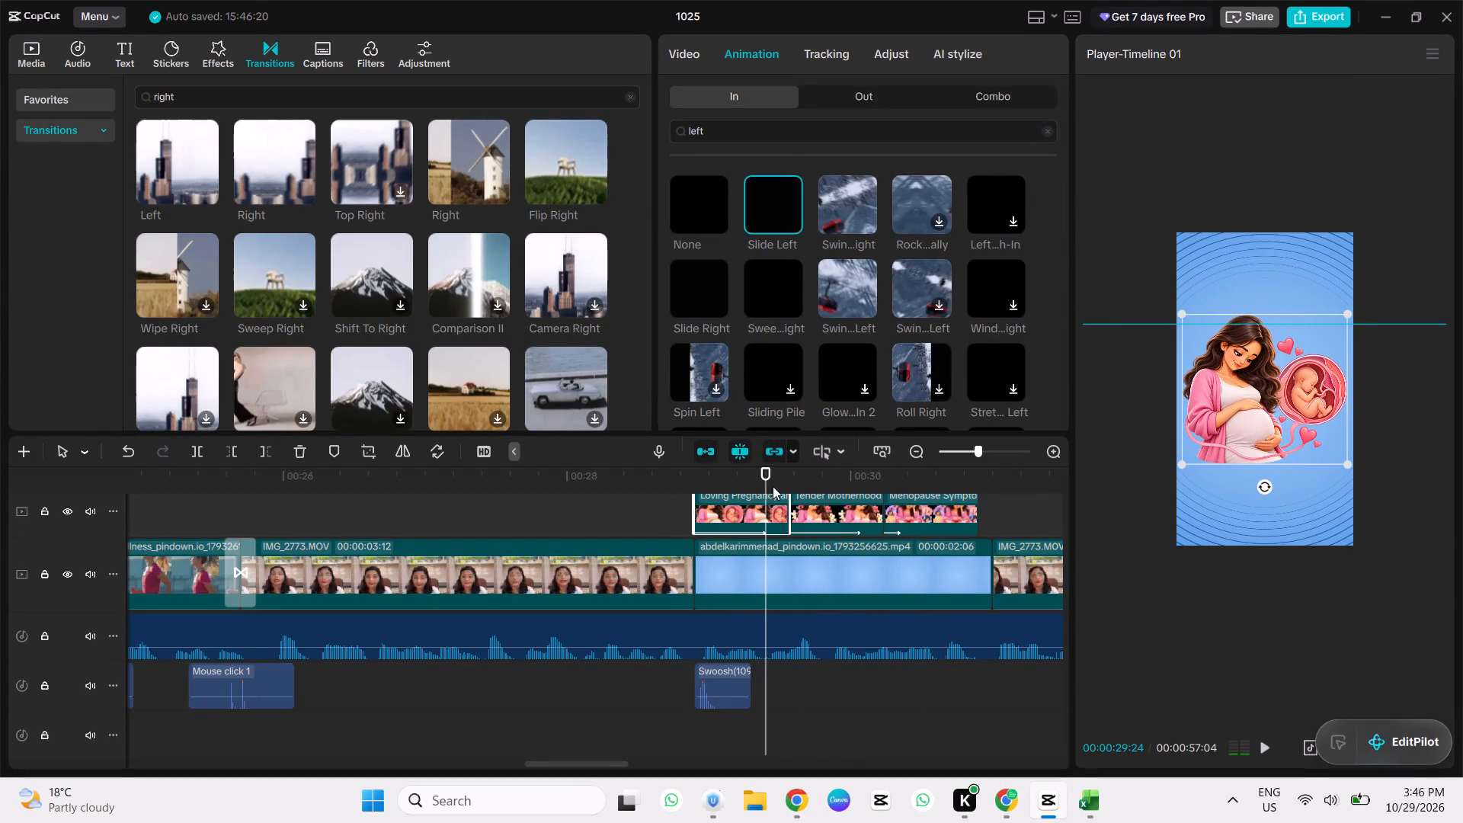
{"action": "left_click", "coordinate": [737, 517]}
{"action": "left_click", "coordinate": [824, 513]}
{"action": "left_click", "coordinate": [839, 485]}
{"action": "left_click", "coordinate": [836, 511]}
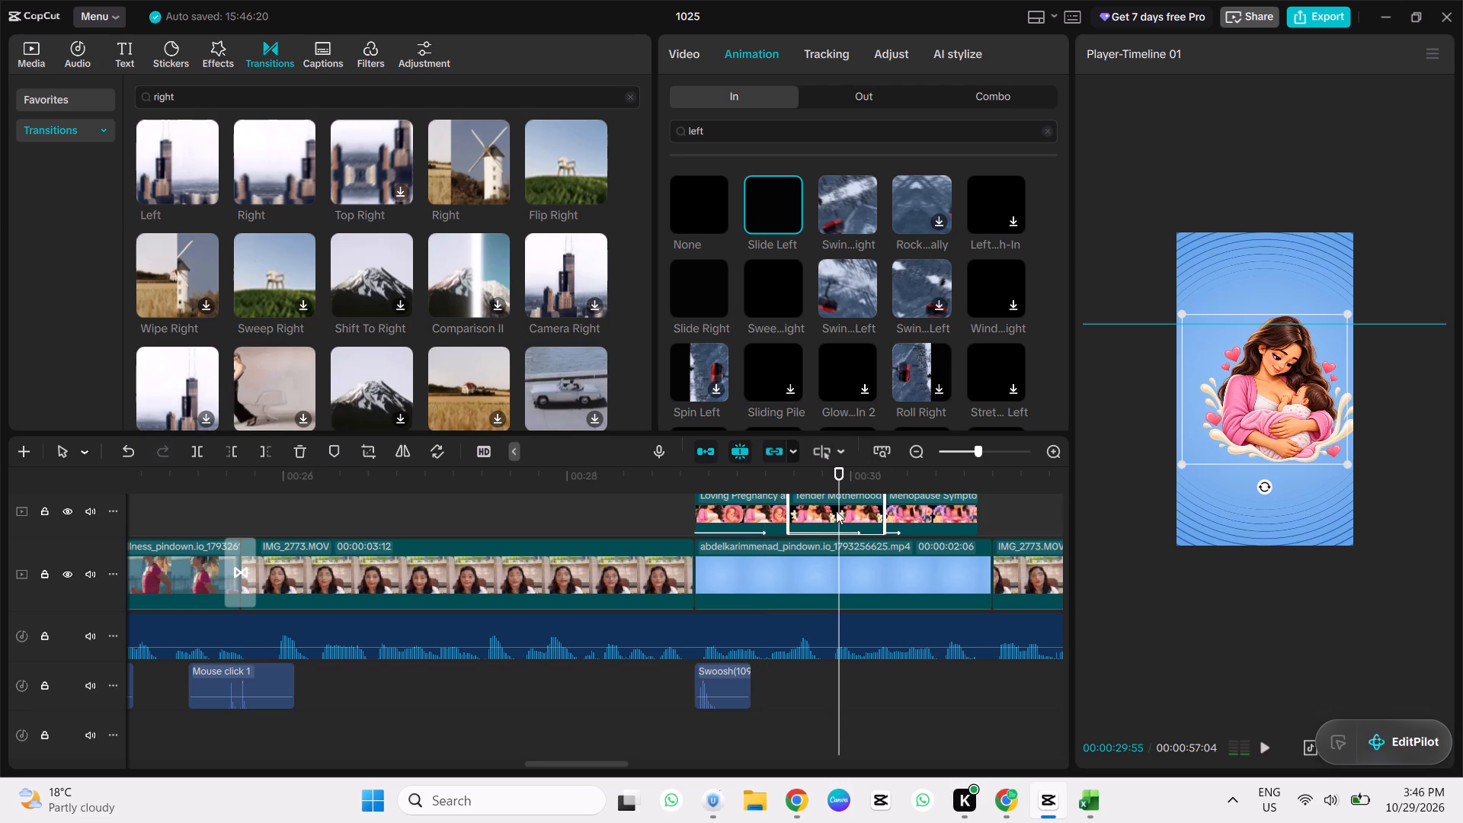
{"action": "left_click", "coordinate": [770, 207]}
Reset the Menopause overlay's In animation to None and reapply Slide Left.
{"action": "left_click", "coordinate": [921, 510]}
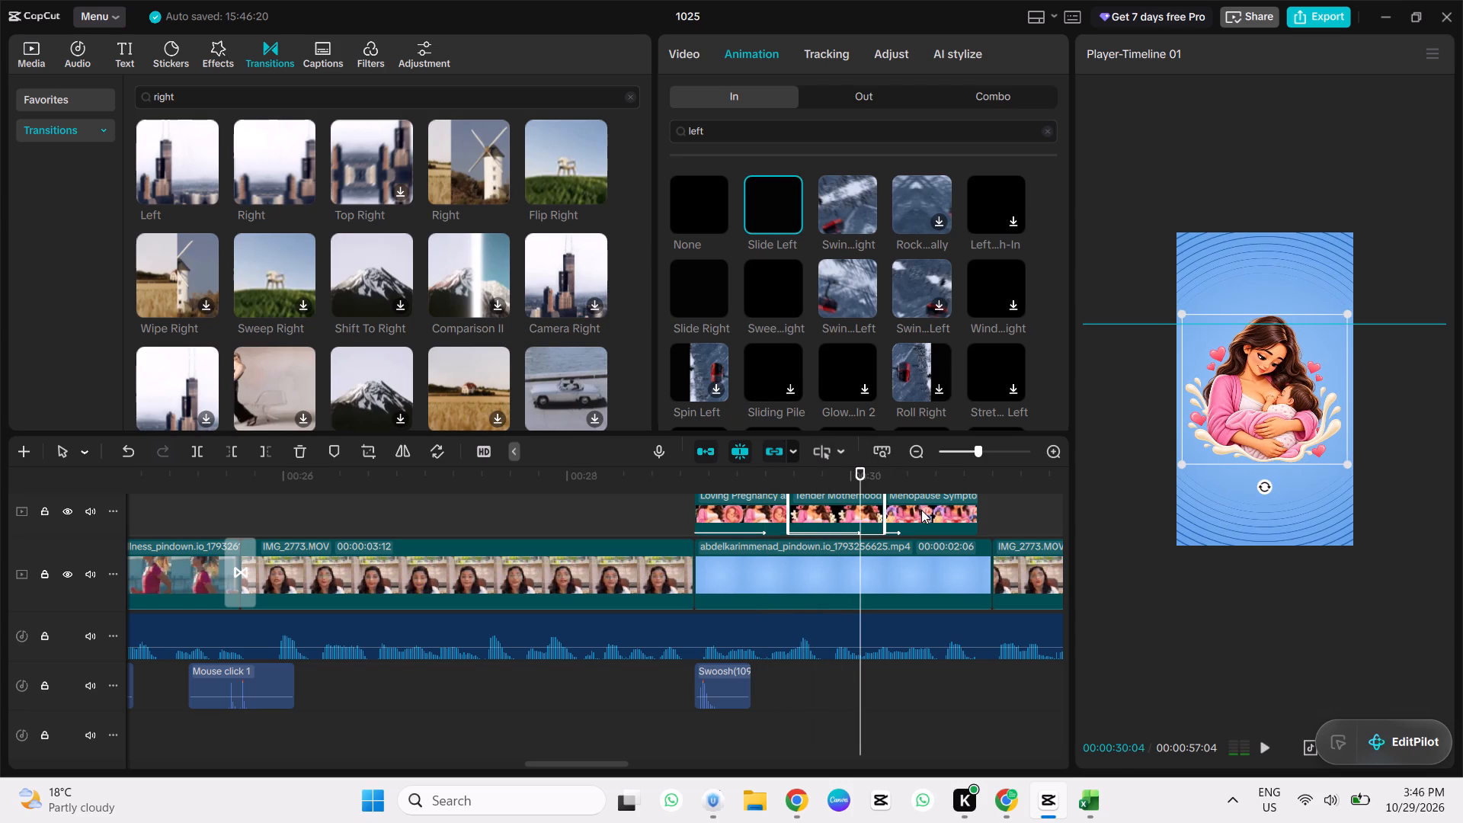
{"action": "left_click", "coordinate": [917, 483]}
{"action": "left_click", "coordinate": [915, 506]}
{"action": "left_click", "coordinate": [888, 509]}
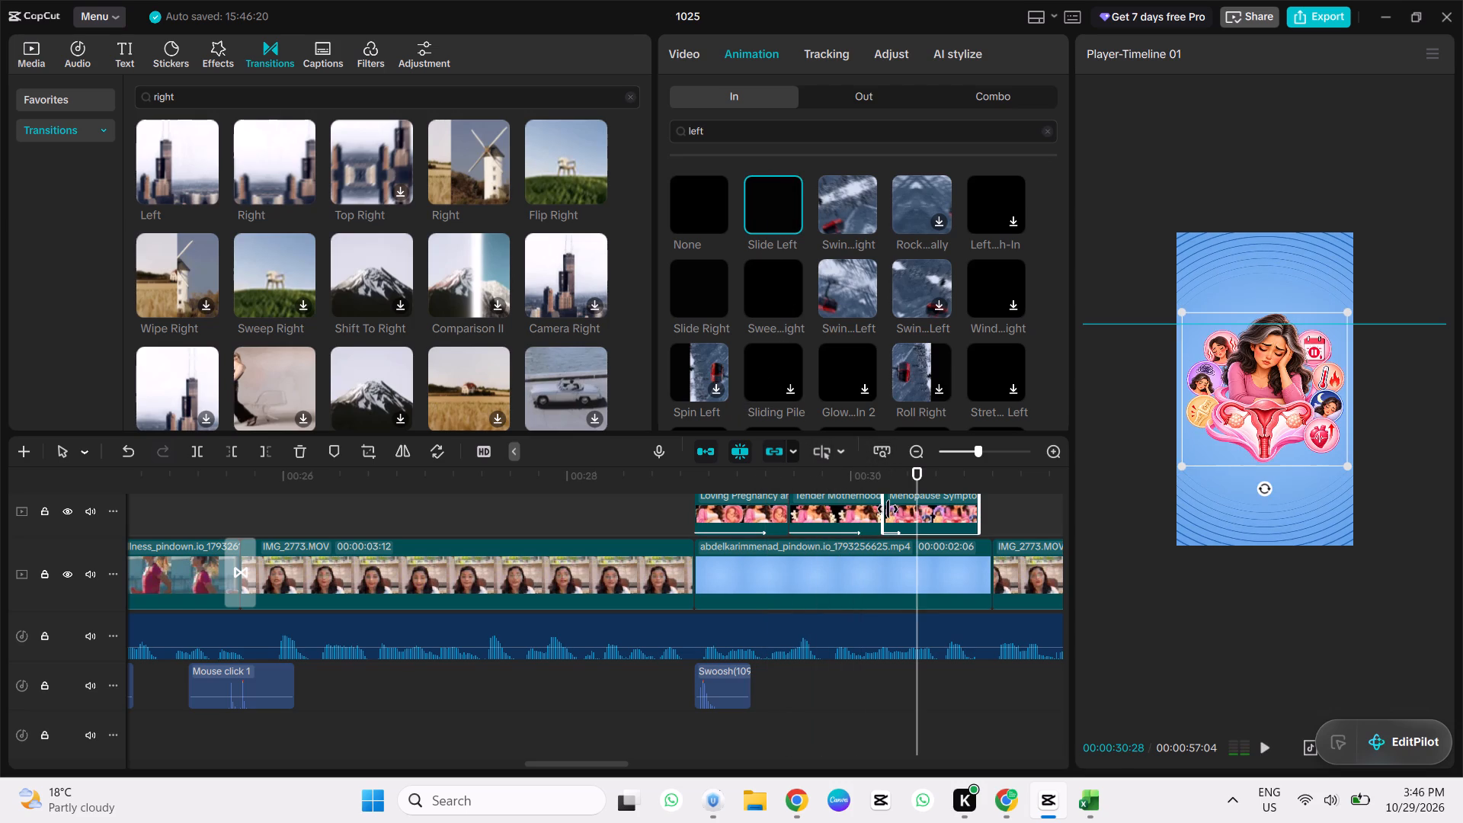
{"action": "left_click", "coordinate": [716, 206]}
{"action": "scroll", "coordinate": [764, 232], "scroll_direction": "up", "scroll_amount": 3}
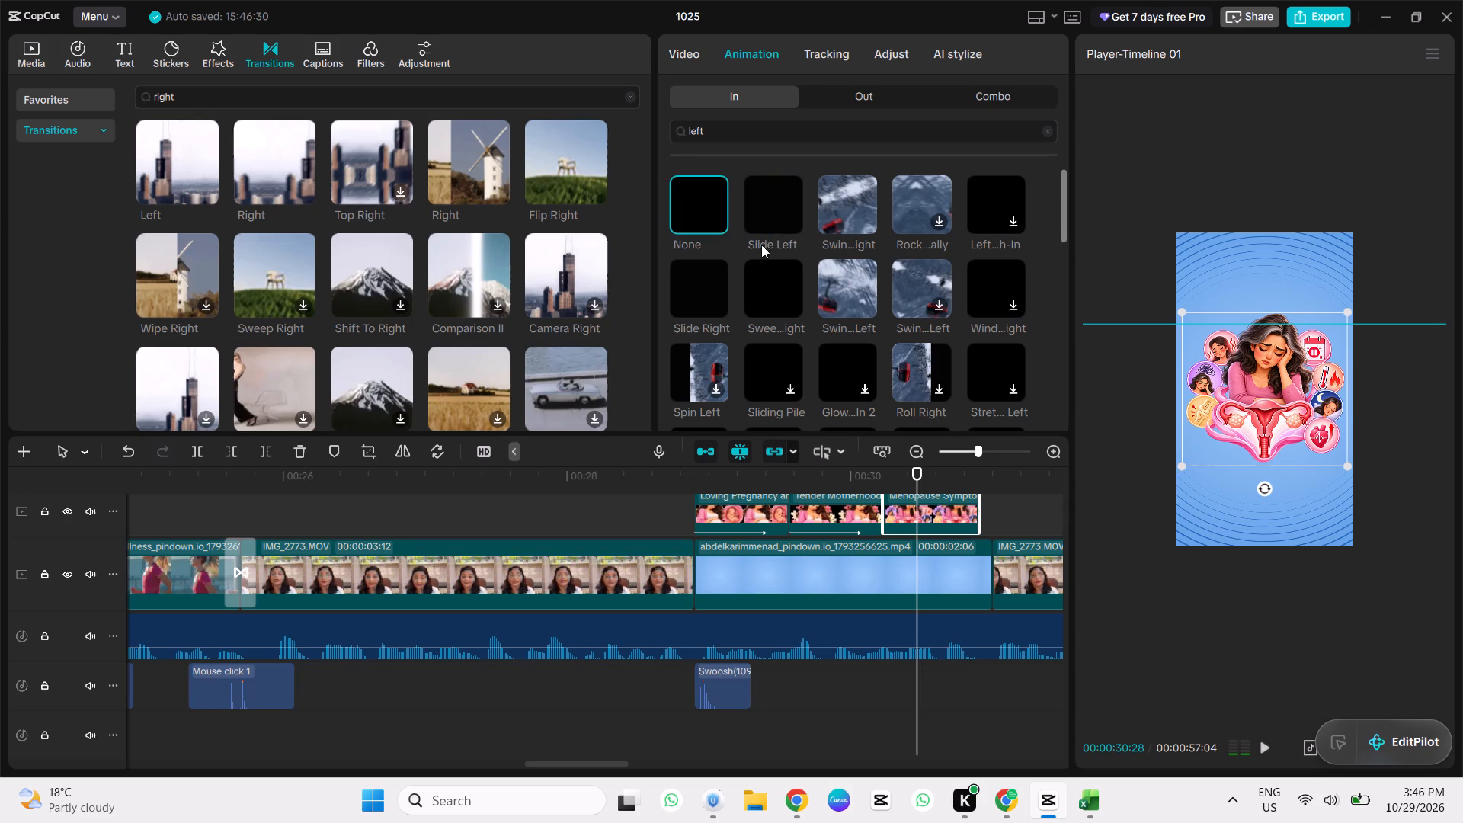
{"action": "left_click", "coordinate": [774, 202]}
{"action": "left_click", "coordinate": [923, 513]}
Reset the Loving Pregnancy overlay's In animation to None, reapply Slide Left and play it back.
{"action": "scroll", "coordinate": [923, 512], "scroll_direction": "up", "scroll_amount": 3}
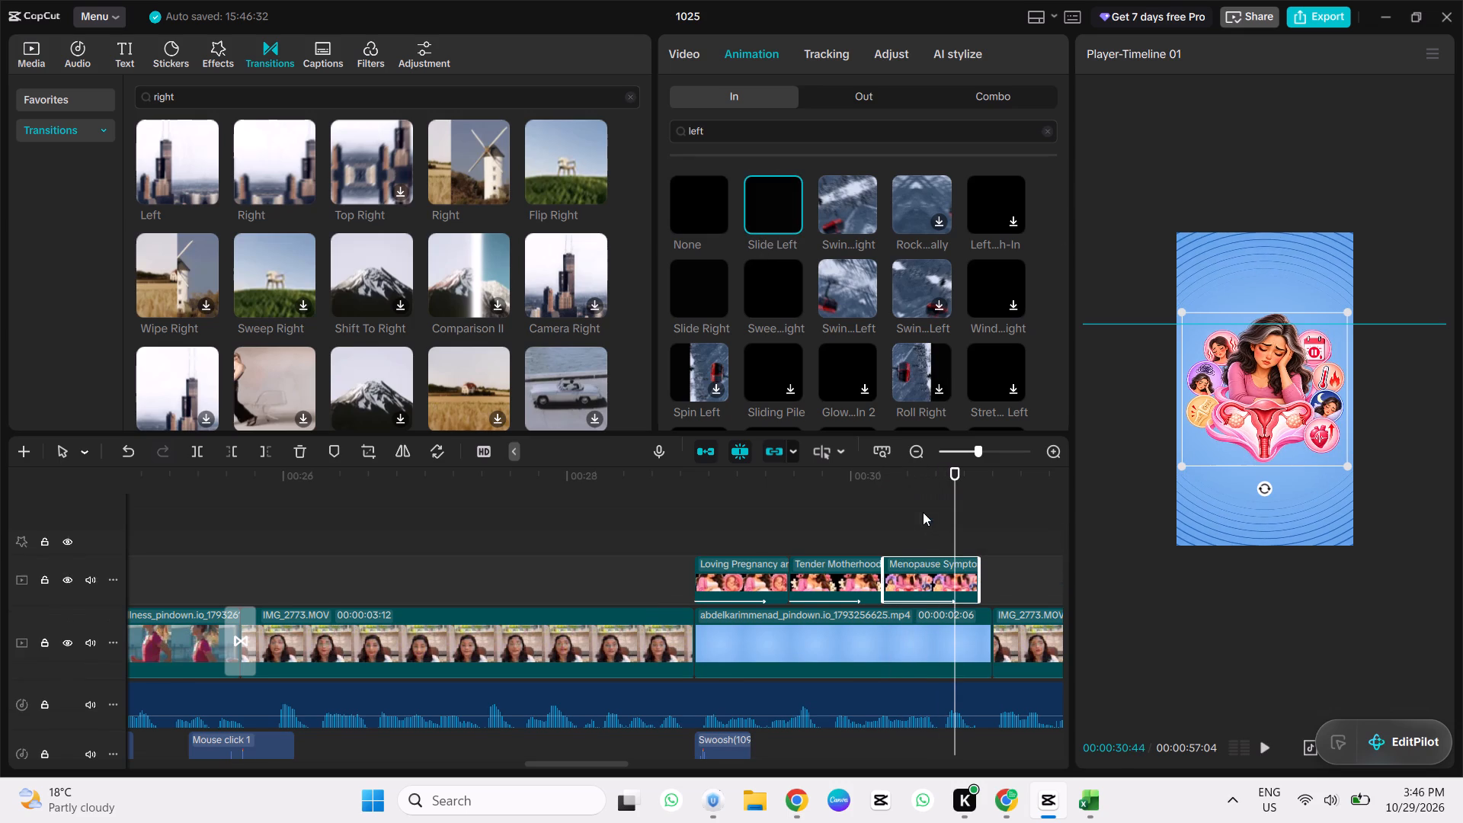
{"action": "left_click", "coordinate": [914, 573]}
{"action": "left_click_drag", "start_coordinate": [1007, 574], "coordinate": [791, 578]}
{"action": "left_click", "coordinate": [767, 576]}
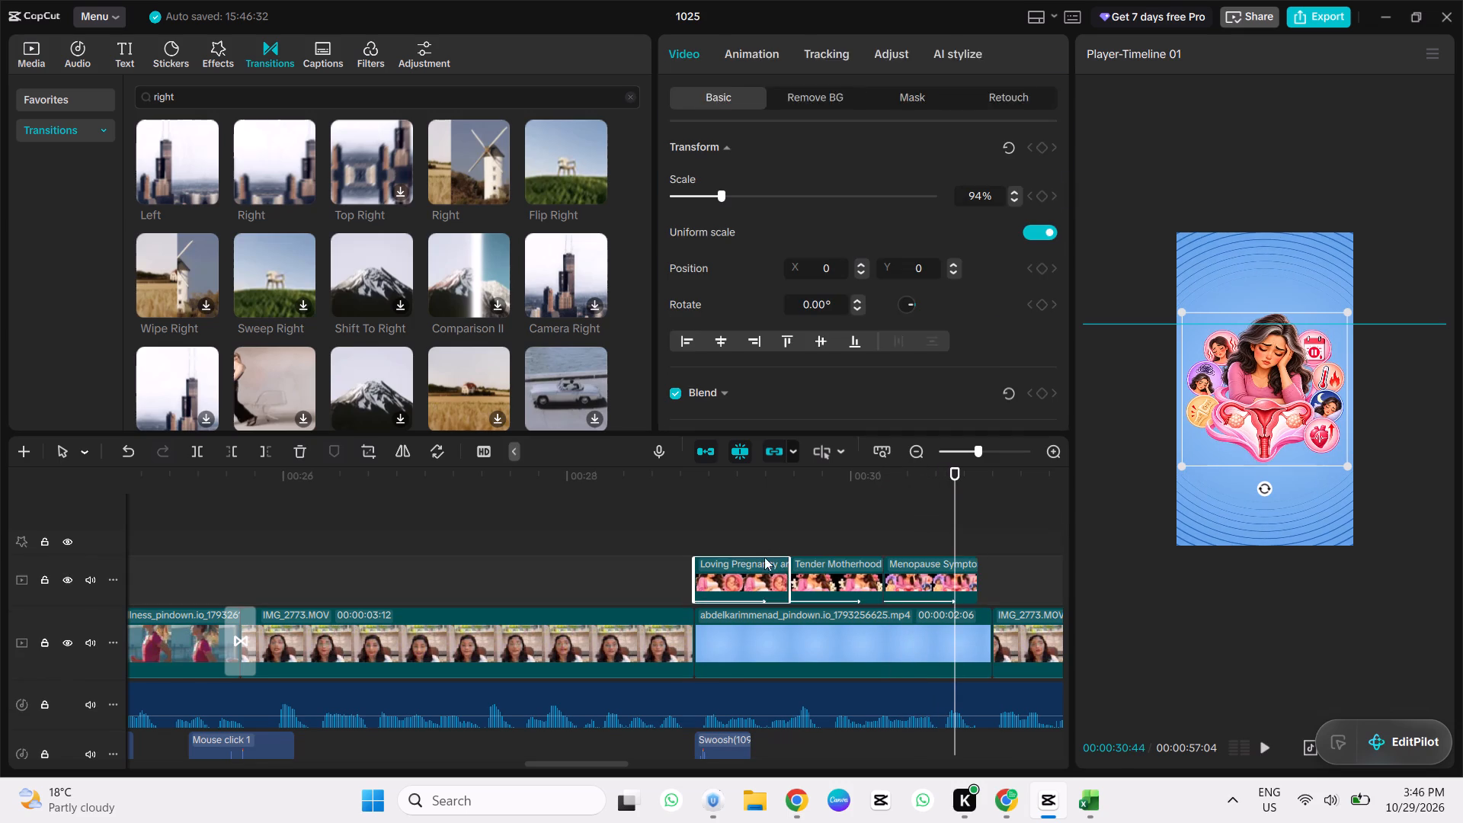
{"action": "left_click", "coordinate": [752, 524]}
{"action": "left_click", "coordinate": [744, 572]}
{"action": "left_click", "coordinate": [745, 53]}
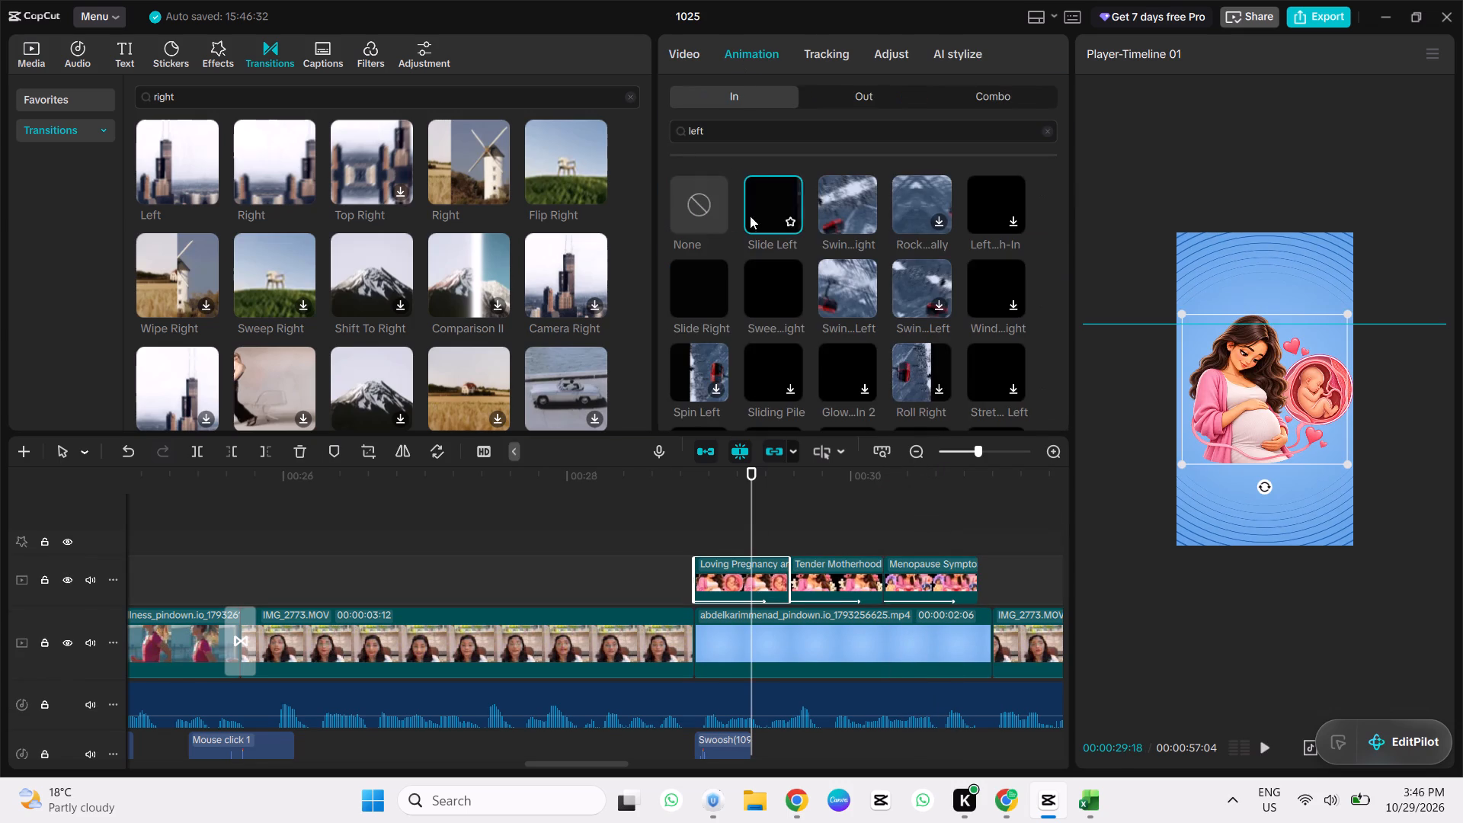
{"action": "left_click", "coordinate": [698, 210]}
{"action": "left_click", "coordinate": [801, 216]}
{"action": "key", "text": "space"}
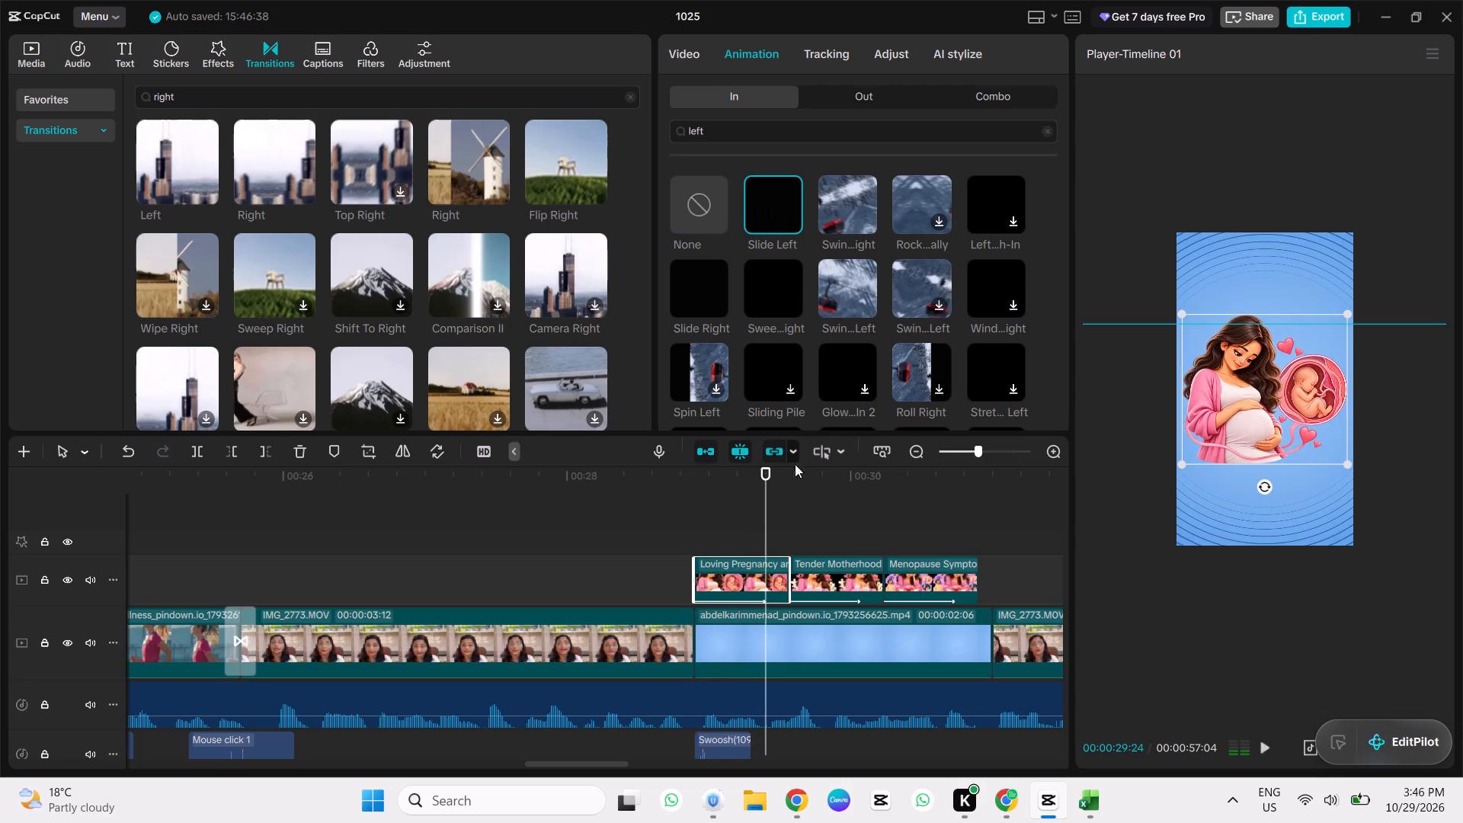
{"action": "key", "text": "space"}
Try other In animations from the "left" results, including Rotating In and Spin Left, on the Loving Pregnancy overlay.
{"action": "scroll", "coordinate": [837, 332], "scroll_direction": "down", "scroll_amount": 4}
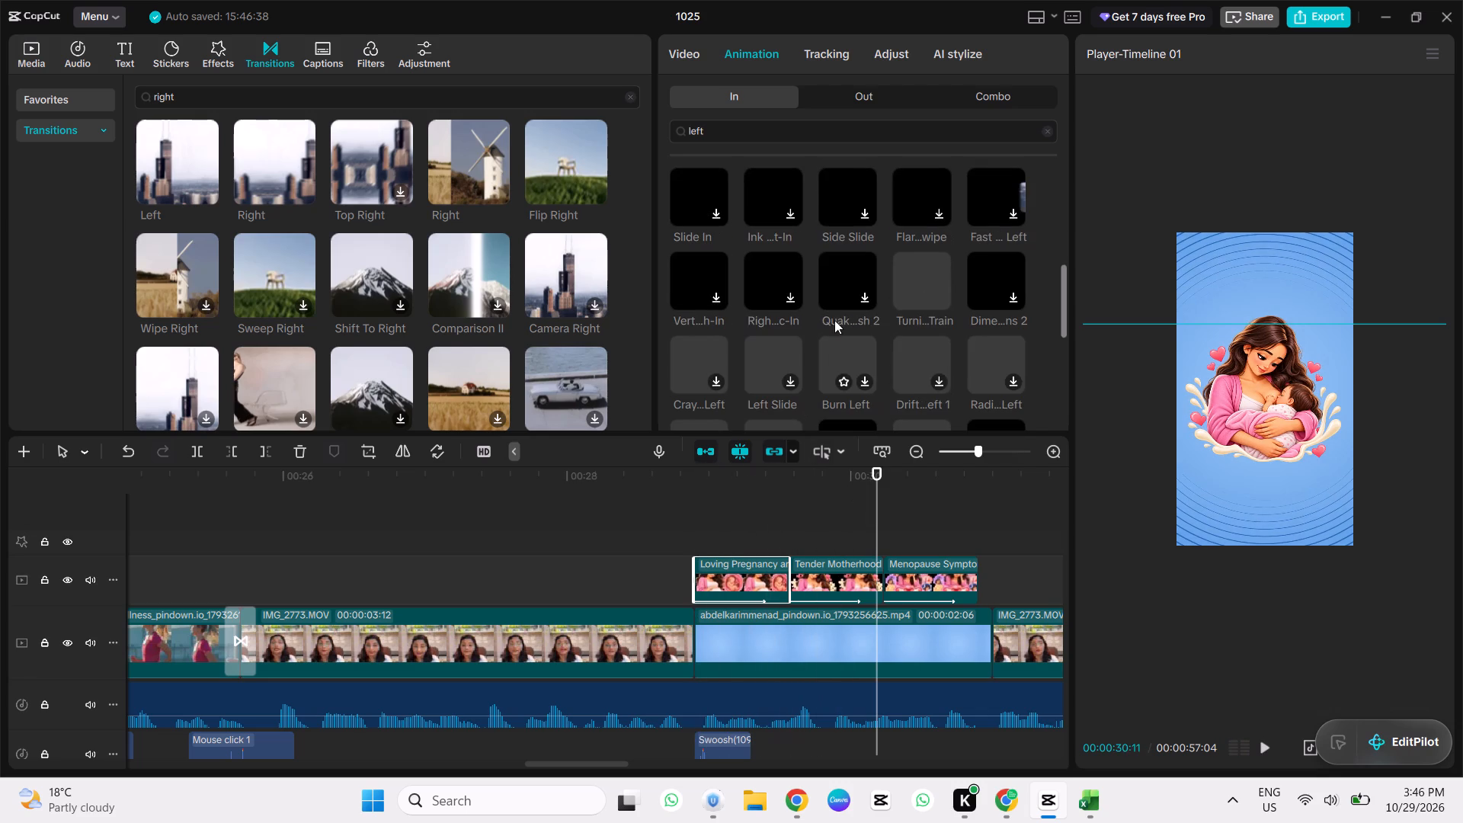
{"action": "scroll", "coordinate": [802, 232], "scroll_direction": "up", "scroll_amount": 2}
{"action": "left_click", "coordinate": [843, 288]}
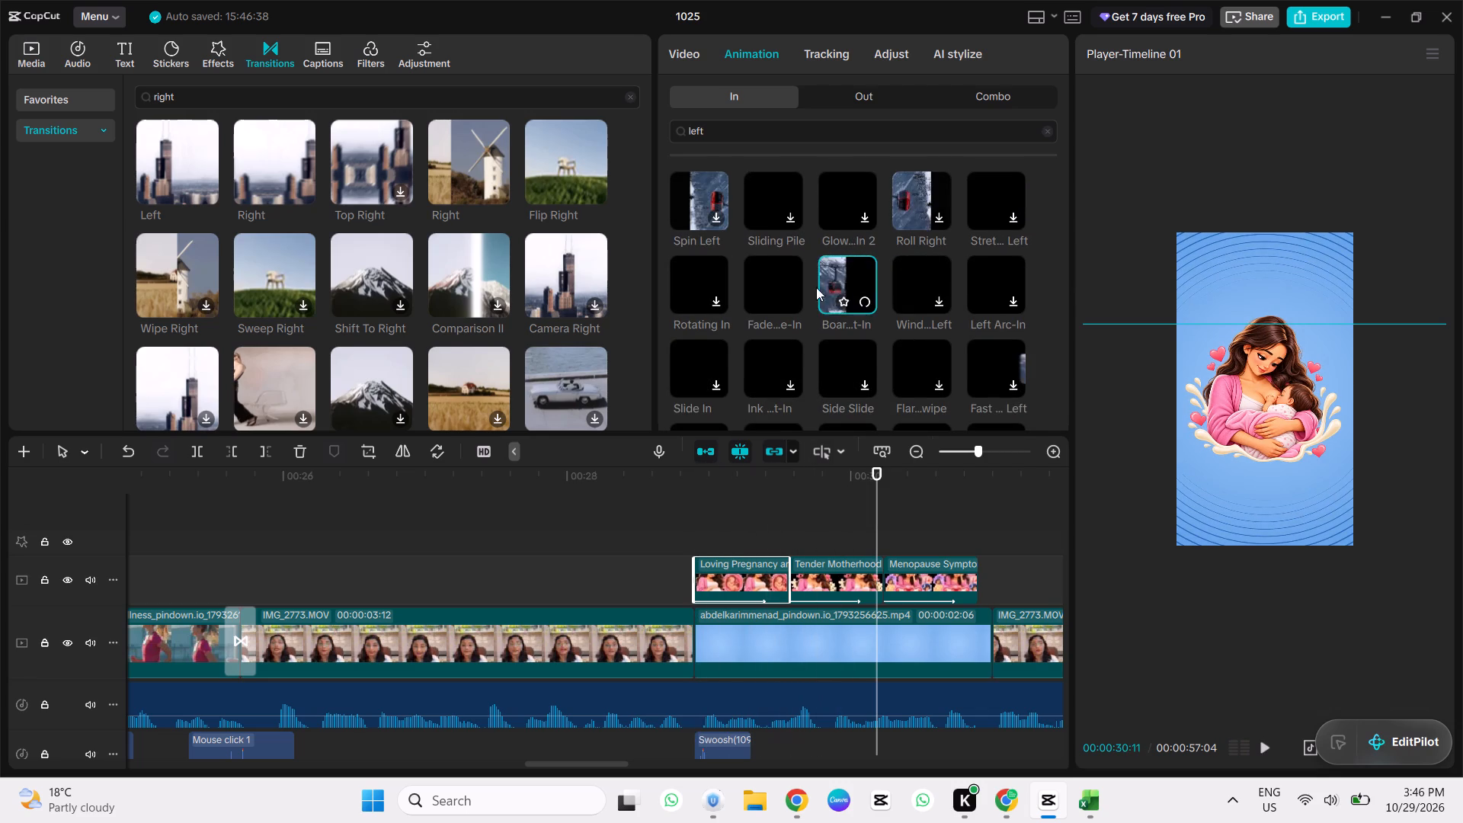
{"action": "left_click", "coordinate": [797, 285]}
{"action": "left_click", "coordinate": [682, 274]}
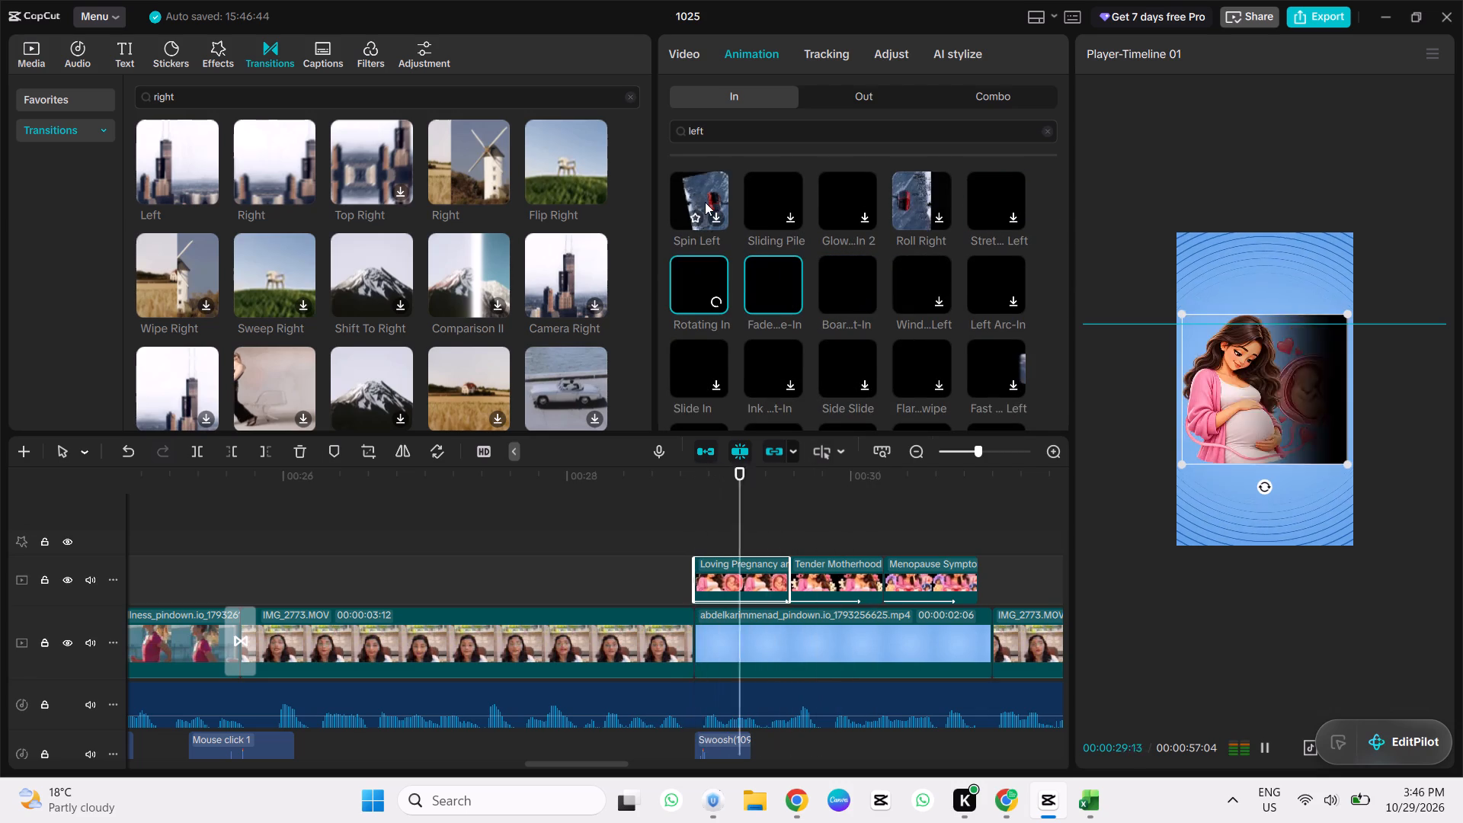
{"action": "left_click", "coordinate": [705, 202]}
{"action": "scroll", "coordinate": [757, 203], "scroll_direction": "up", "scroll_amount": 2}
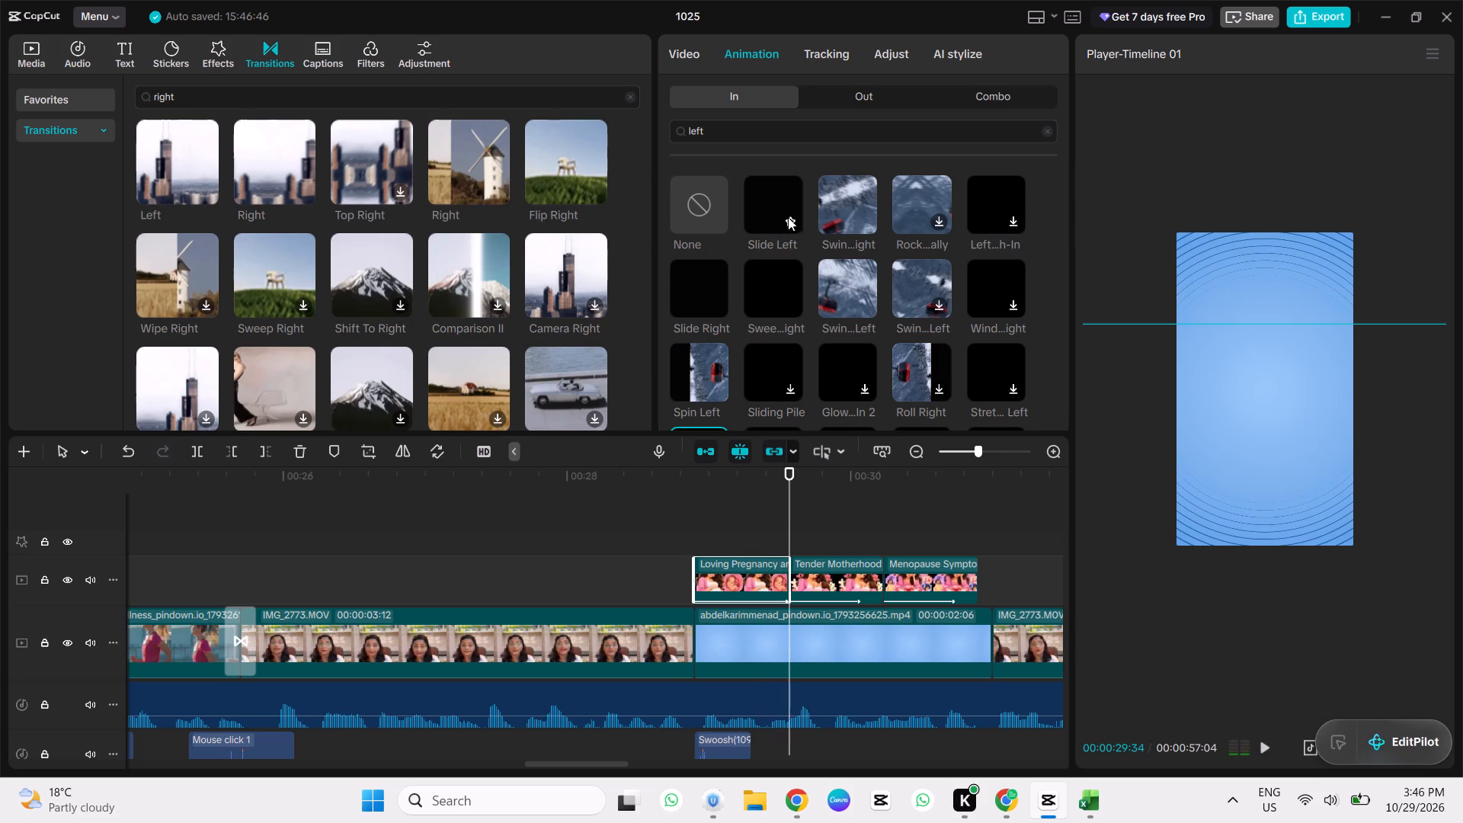
Apply the Slide Right In animation to the Loving Pregnancy overlay with a 0.2 s duration.
{"action": "left_click", "coordinate": [692, 299]}
{"action": "key", "text": "space"}
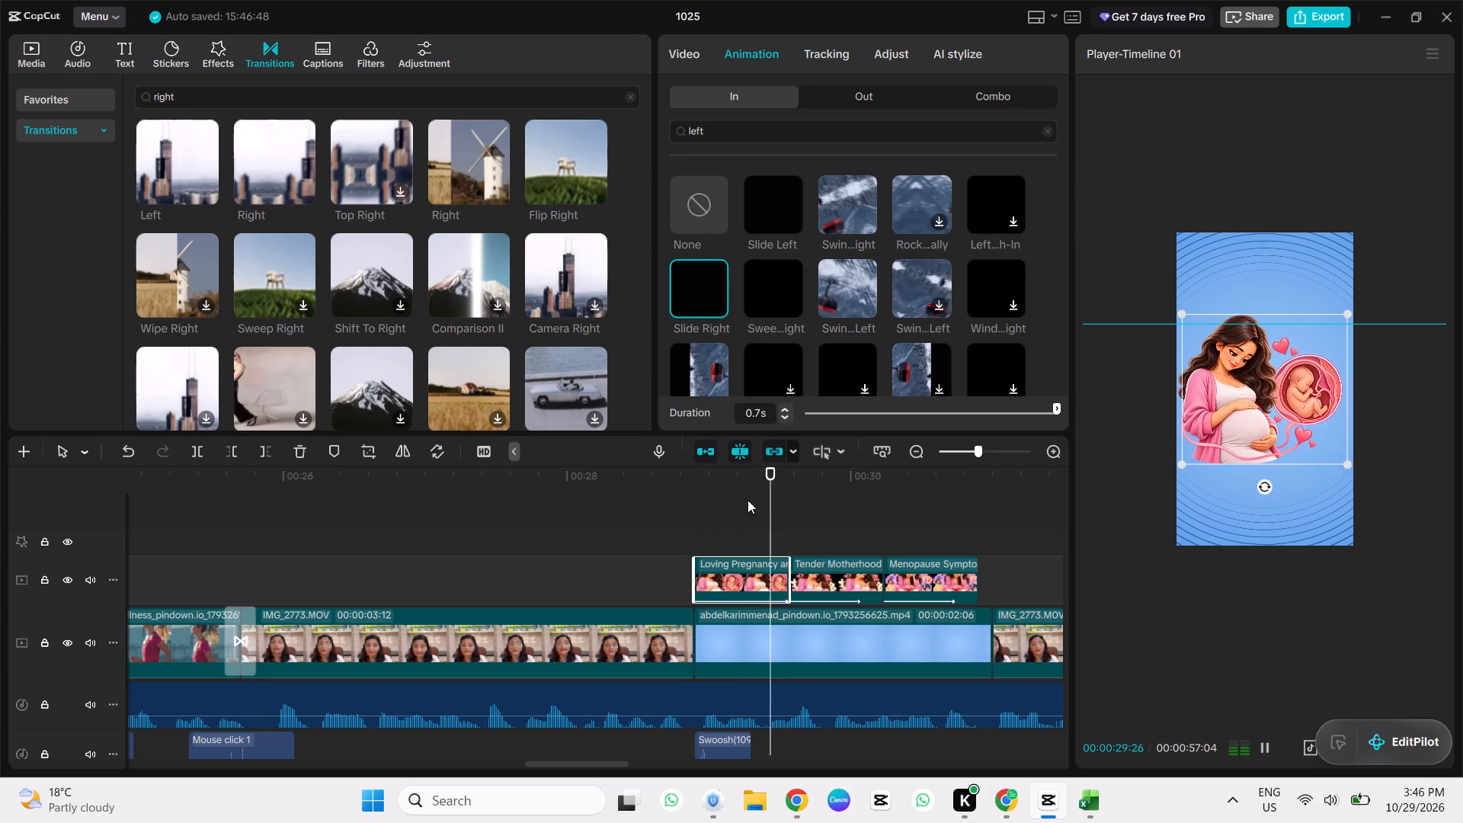
{"action": "left_click", "coordinate": [777, 415]}
{"action": "triple_click", "coordinate": [783, 415]}
{"action": "left_click", "coordinate": [783, 415]}
{"action": "left_click", "coordinate": [783, 415]}
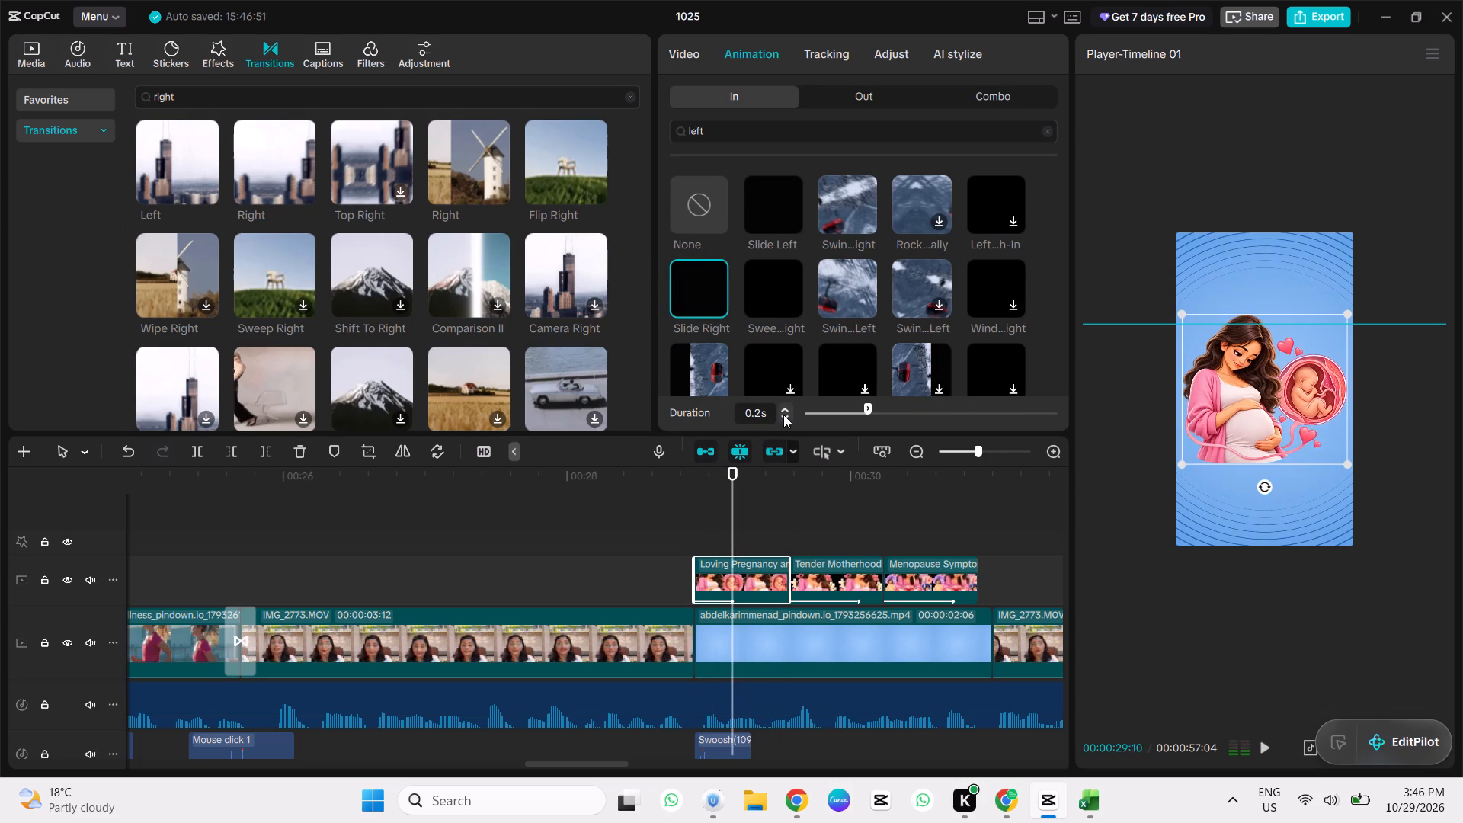
Apply the Slide Right In animation to the Tender Motherhood overlay with a 0.2 s duration.
{"action": "left_click", "coordinate": [804, 502]}
{"action": "left_click", "coordinate": [828, 598]}
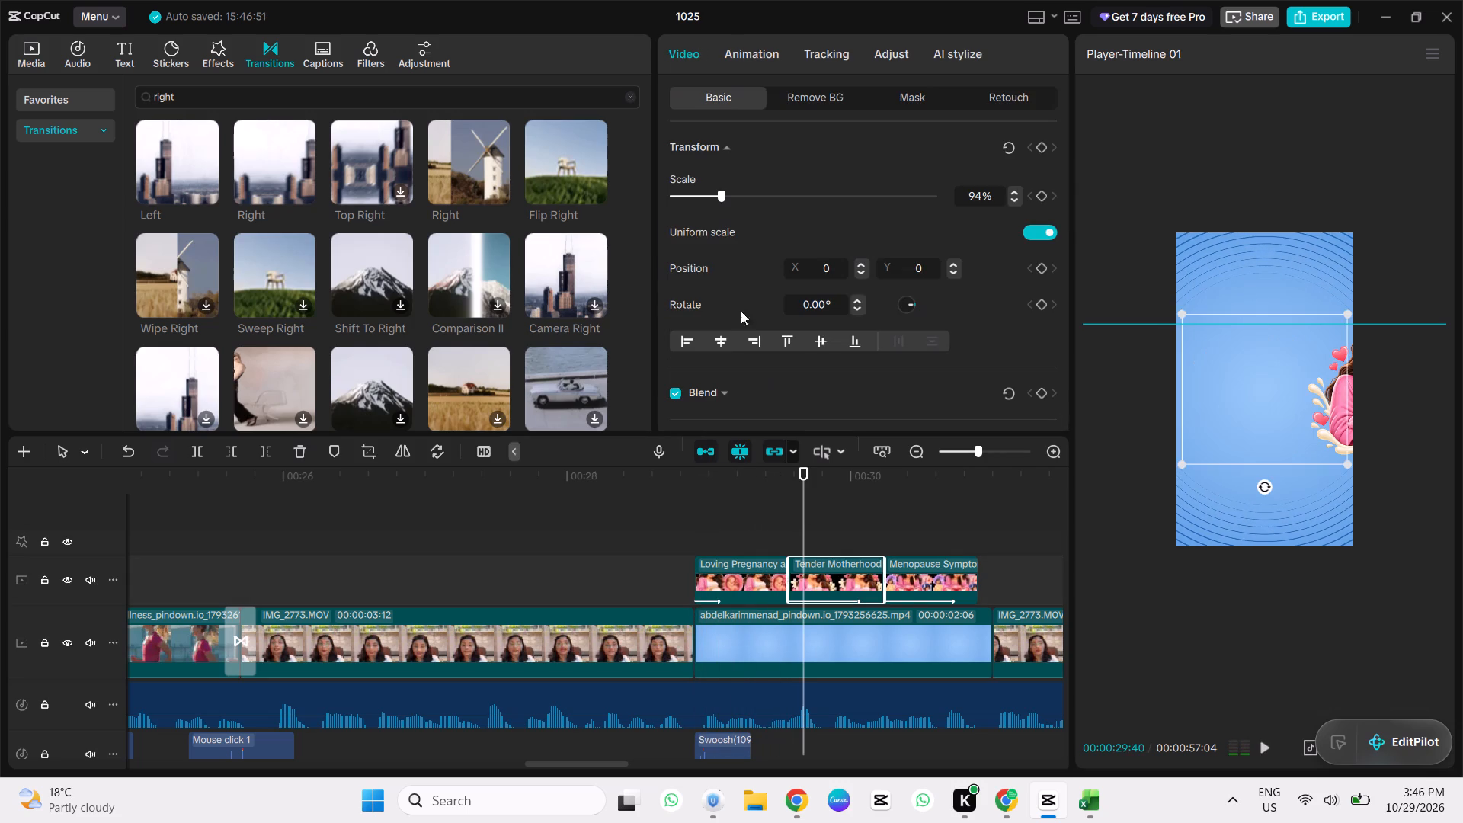
{"action": "left_click", "coordinate": [751, 51]}
{"action": "left_click", "coordinate": [692, 291]}
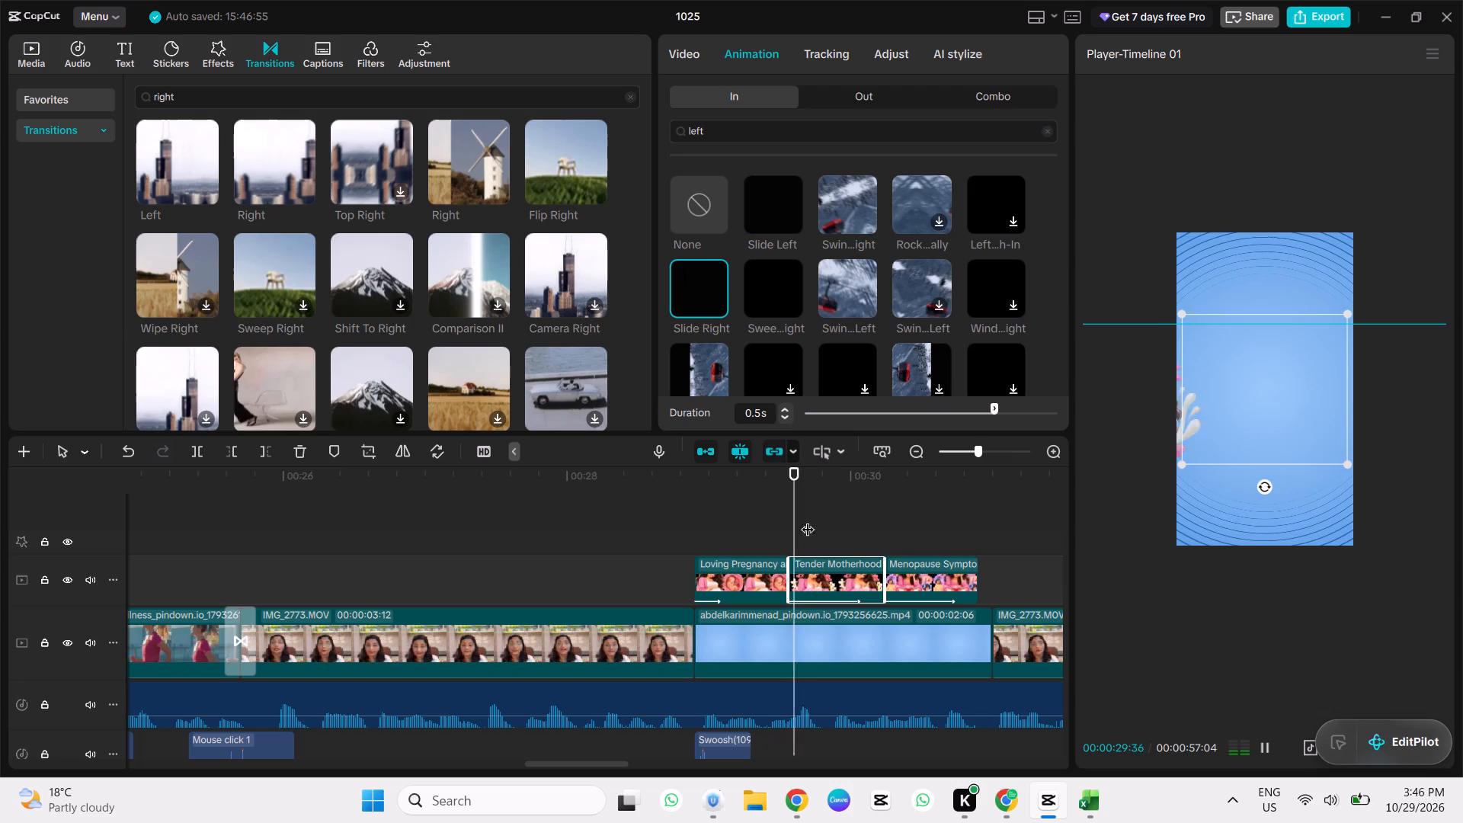
{"action": "triple_click", "coordinate": [786, 415]}
Apply the Slide Right In animation to the Menopause overlay and shorten its duration to match the other two overlays.
{"action": "left_click", "coordinate": [933, 568]}
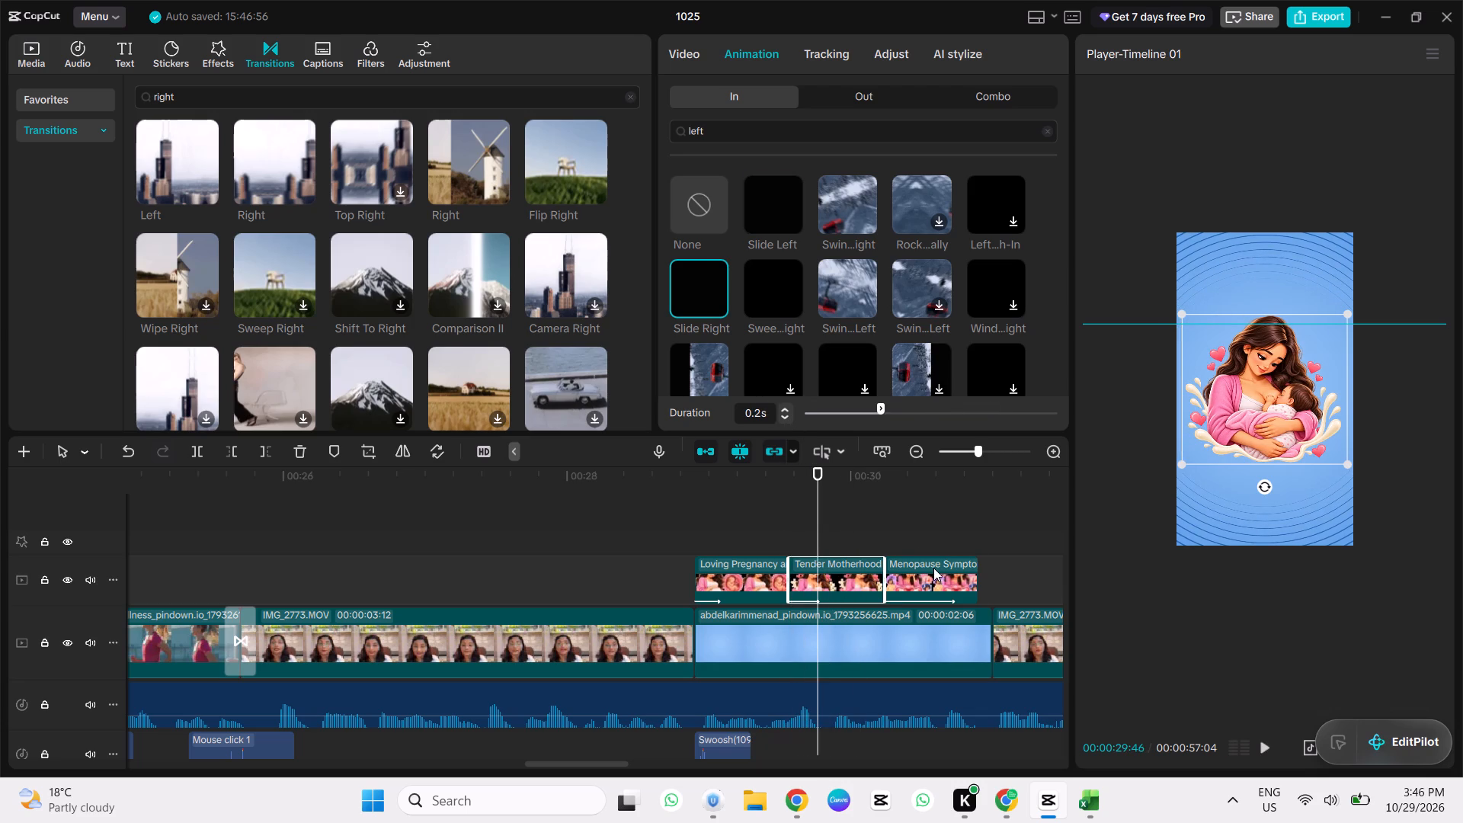
{"action": "left_click", "coordinate": [709, 299]}
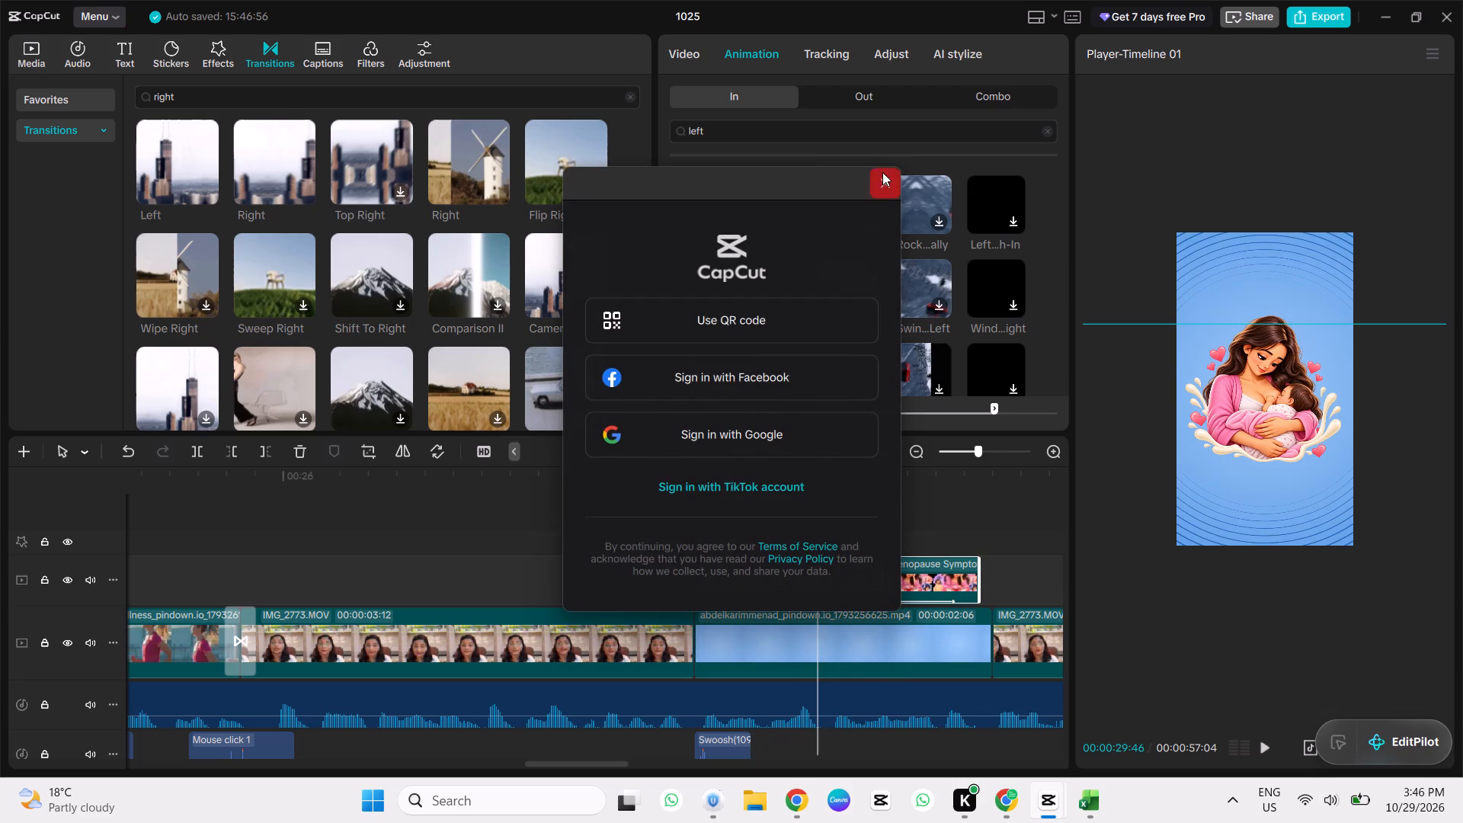
{"action": "left_click", "coordinate": [882, 172]}
{"action": "left_click", "coordinate": [665, 293]}
{"action": "left_click", "coordinate": [689, 287]}
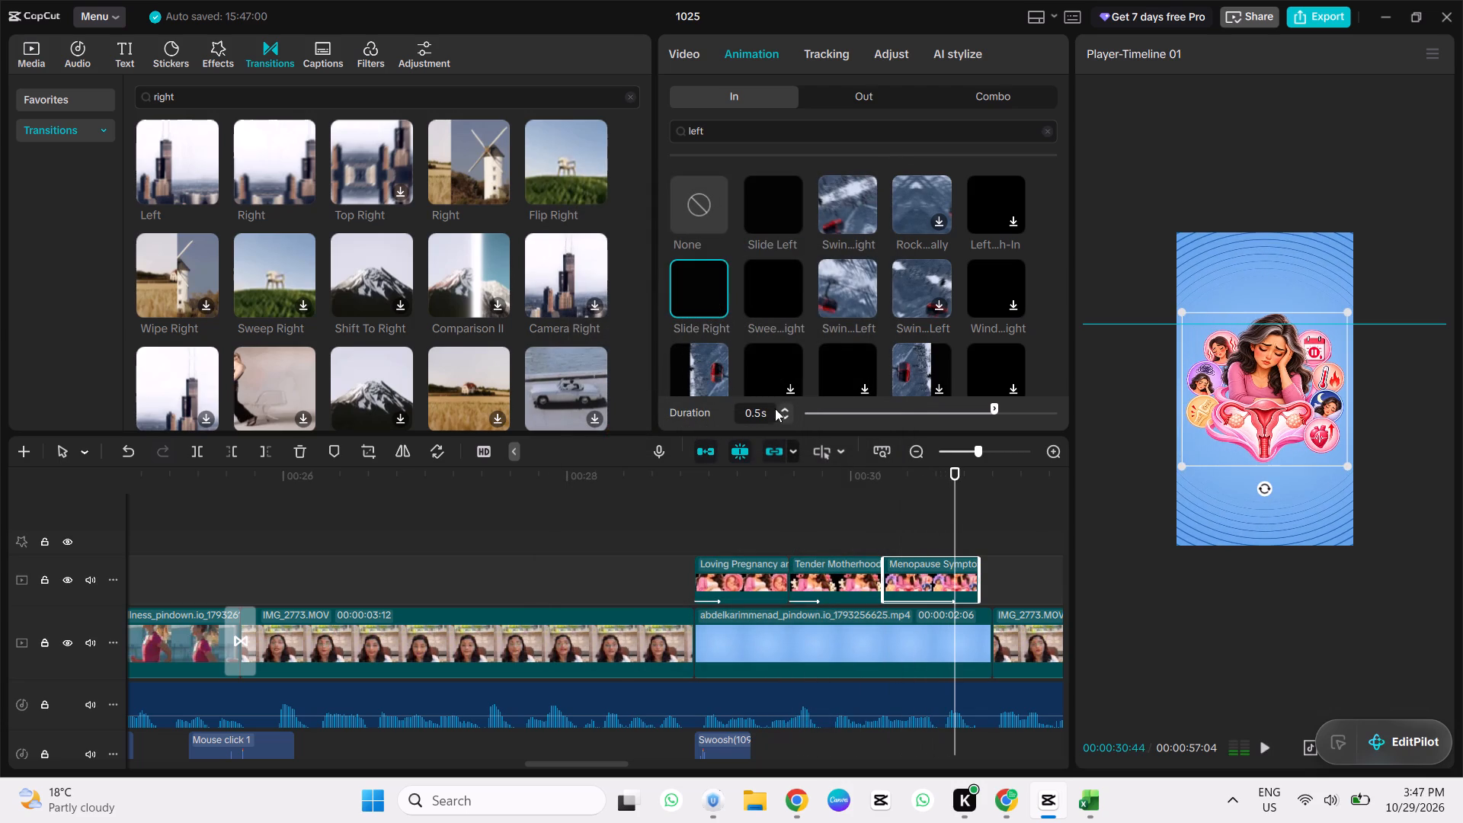
{"action": "double_click", "coordinate": [788, 413]}
{"action": "double_click", "coordinate": [788, 413]}
{"action": "triple_click", "coordinate": [786, 415]}
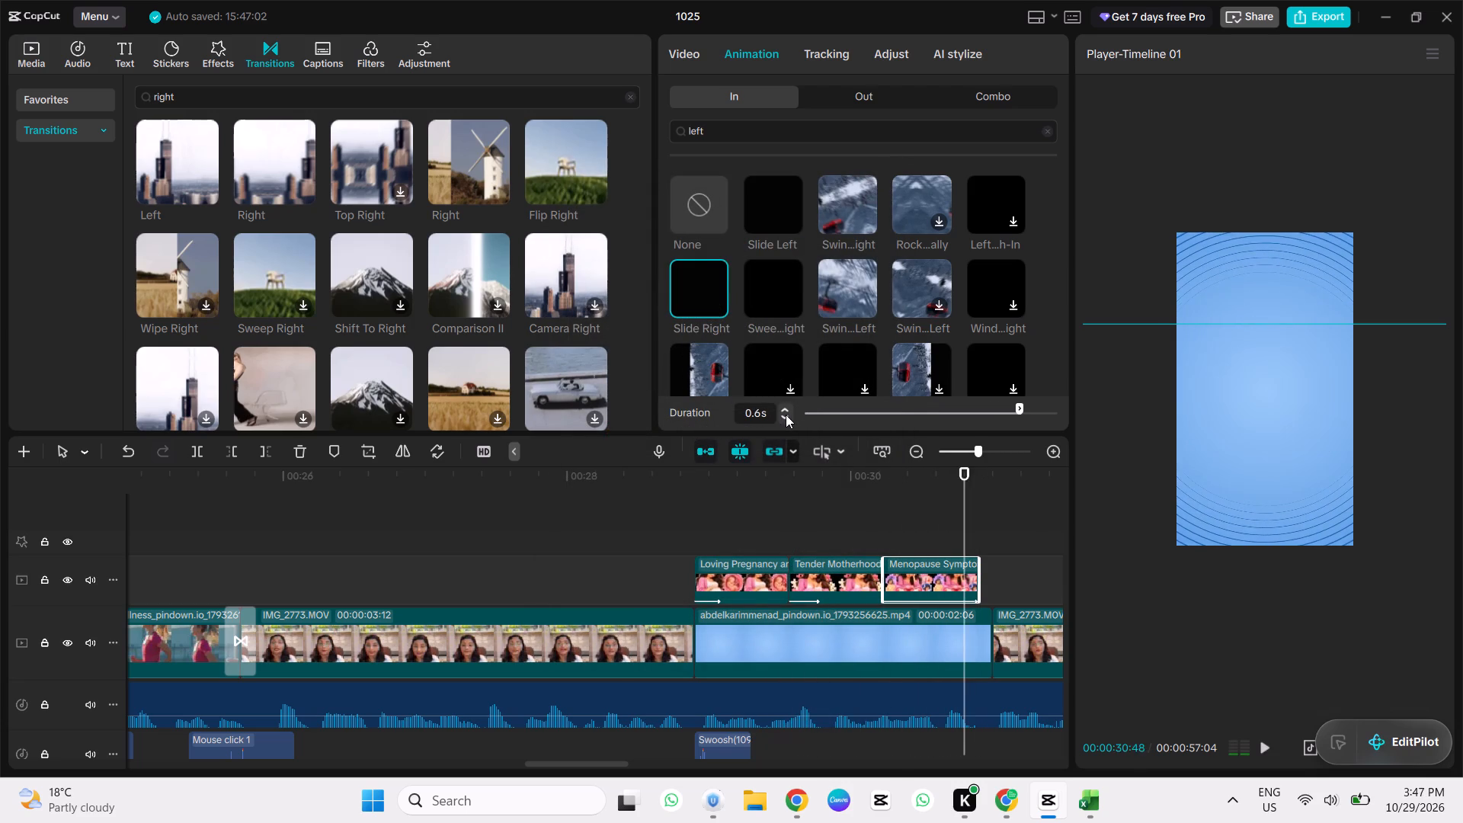
{"action": "left_click", "coordinate": [786, 415]}
{"action": "left_click", "coordinate": [786, 415]}
Paste the Swoosh sound at 00:00:29:34, where the Tender Motherhood overlay starts, and play it back.
{"action": "left_click", "coordinate": [775, 503]}
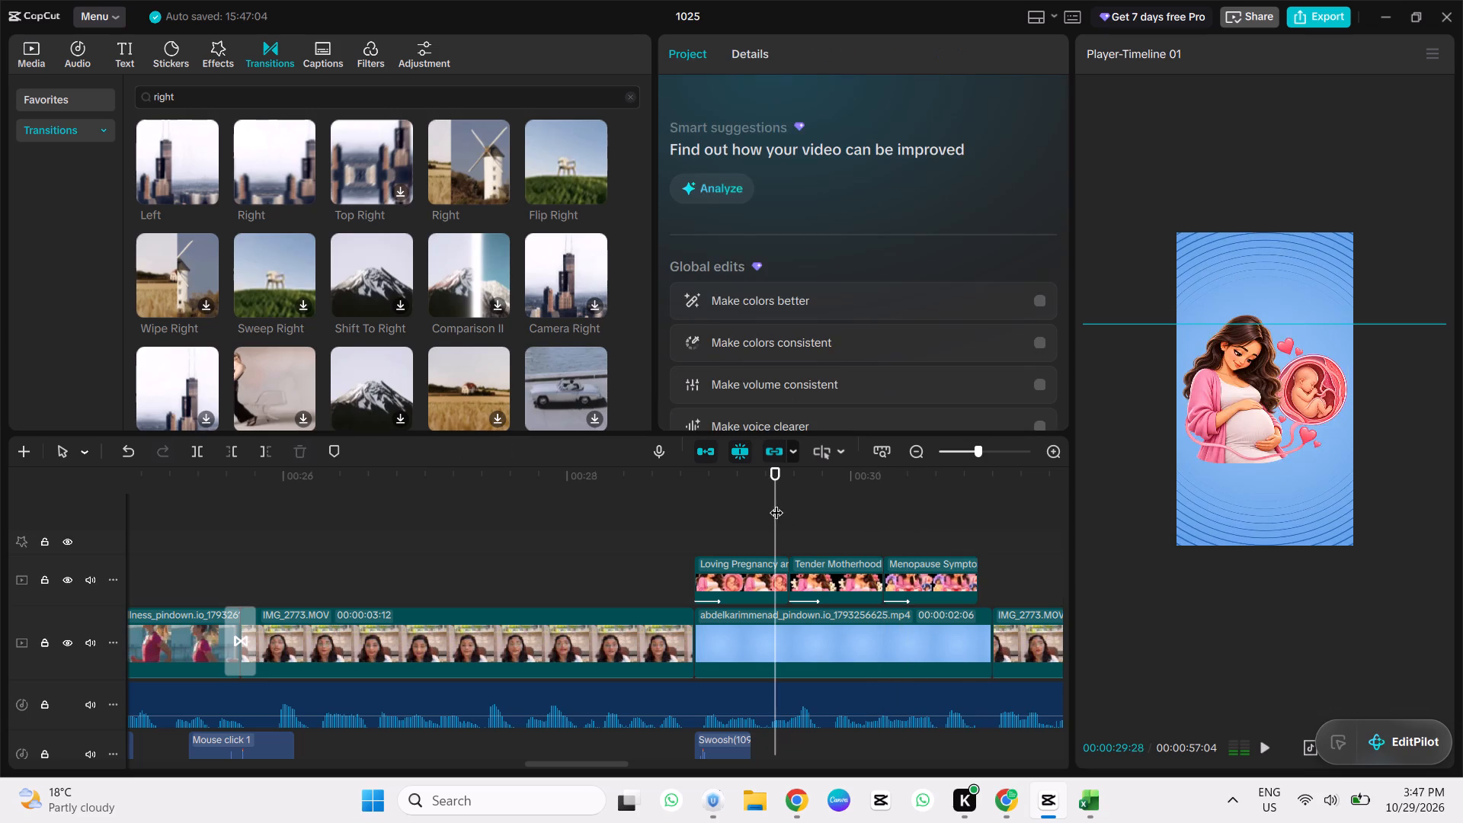
{"action": "left_click_drag", "start_coordinate": [776, 503], "coordinate": [786, 510]}
{"action": "key", "text": "ctrl+v"}
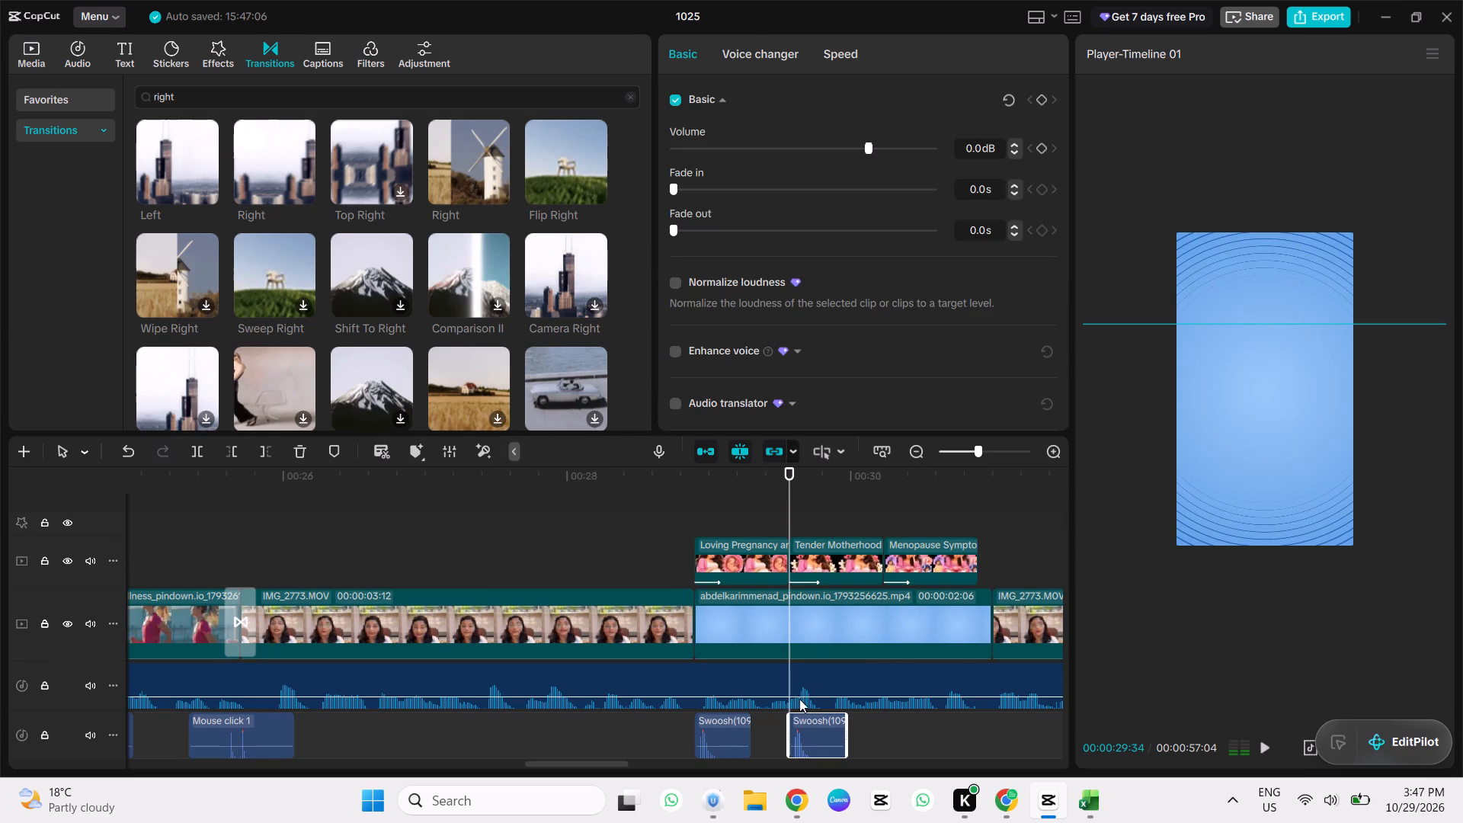
{"action": "key", "text": "space"}
{"action": "key", "text": "space"}
{"action": "key", "text": "space"}
{"action": "key", "text": "space"}
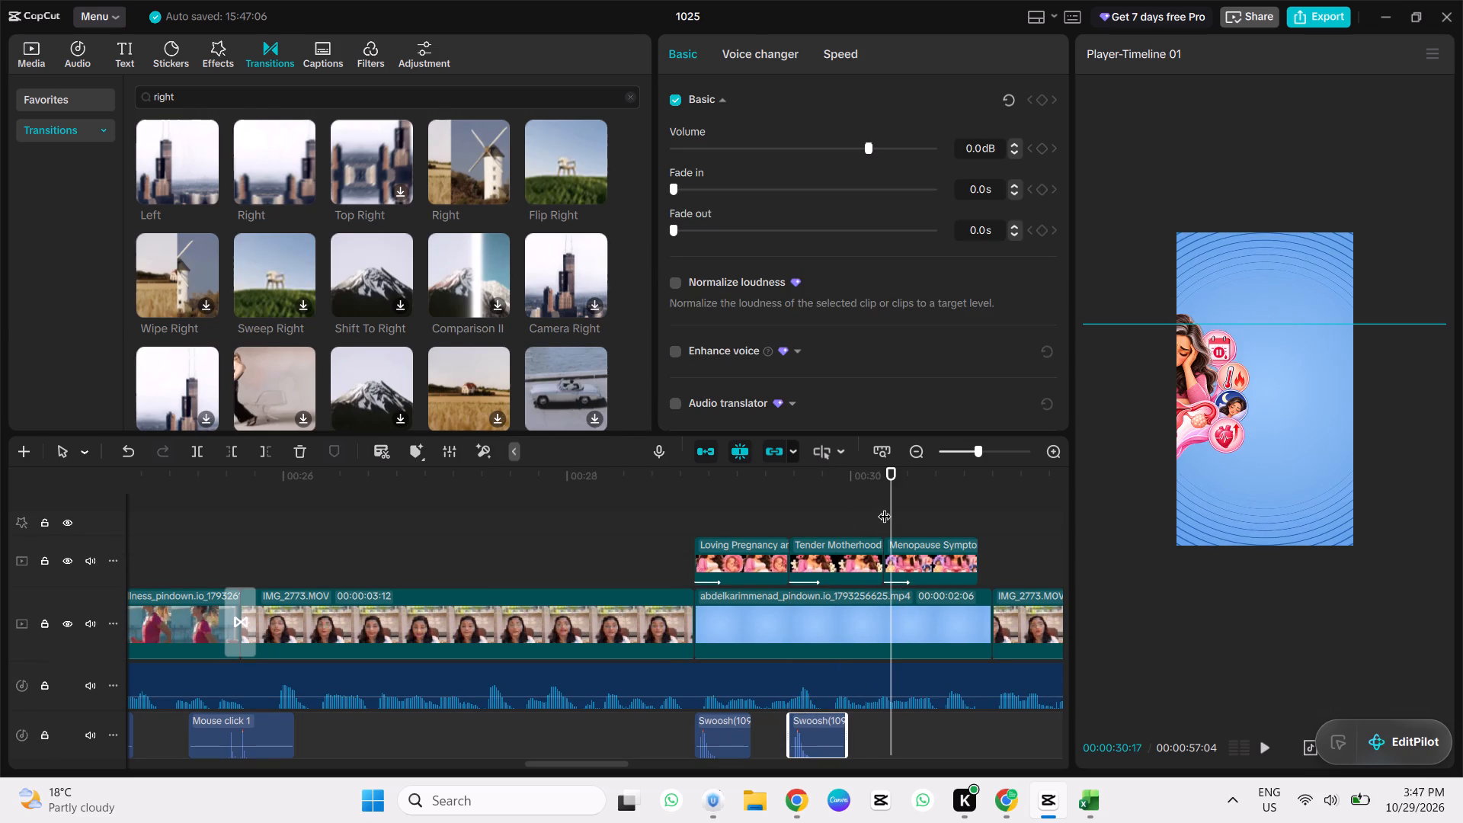
Paste the Swoosh sound at 00:00:30:14, where the Menopause overlay starts, and play it back.
{"action": "left_click", "coordinate": [891, 501]}
{"action": "key", "text": "ctrl+v"}
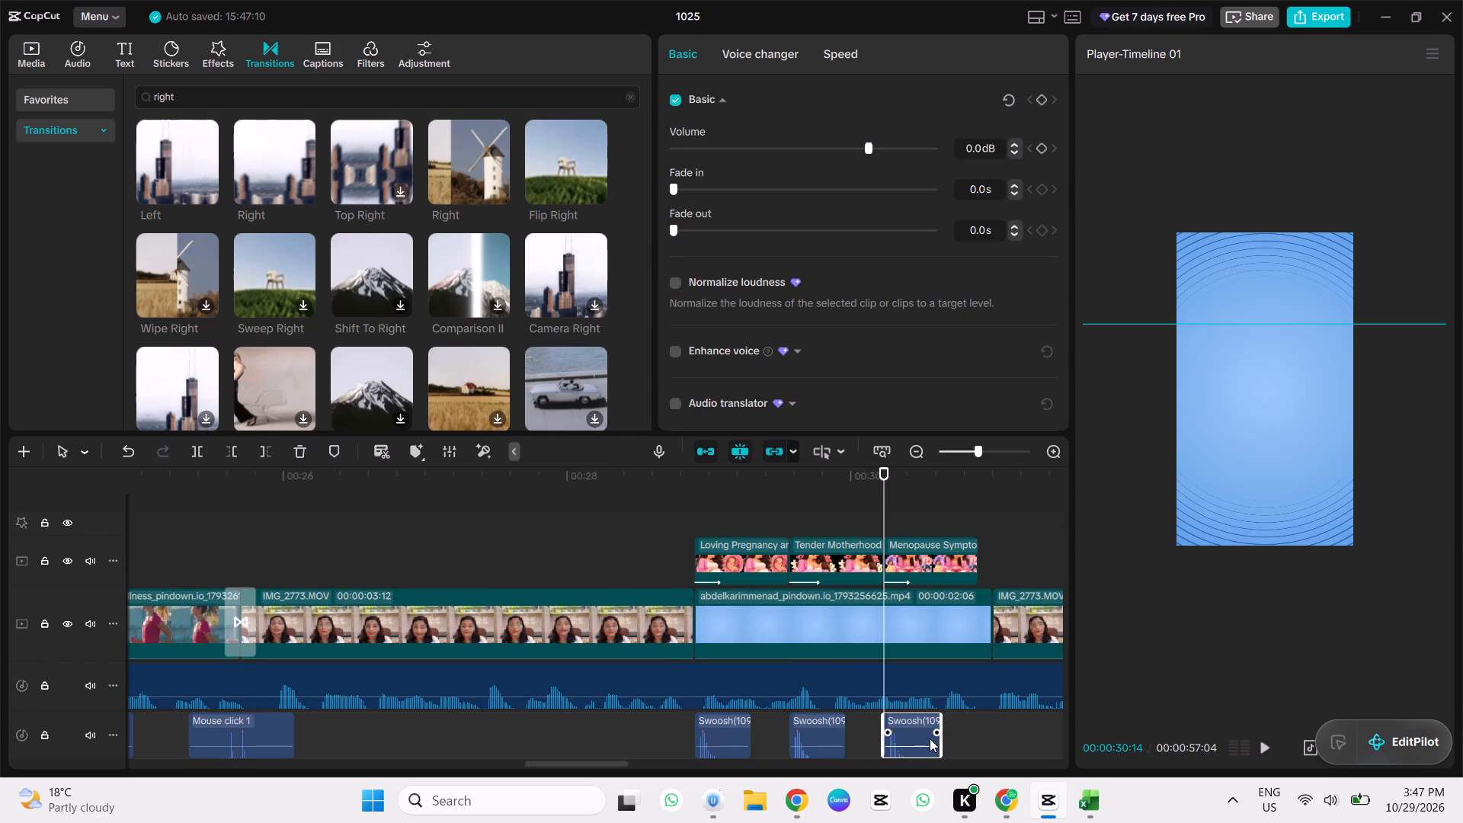
{"action": "key", "text": "space"}
{"action": "key", "text": "space"}
{"action": "scroll", "coordinate": [943, 698], "scroll_direction": "down", "scroll_amount": 5, "text": "ctrl"}
{"action": "key", "text": "space"}
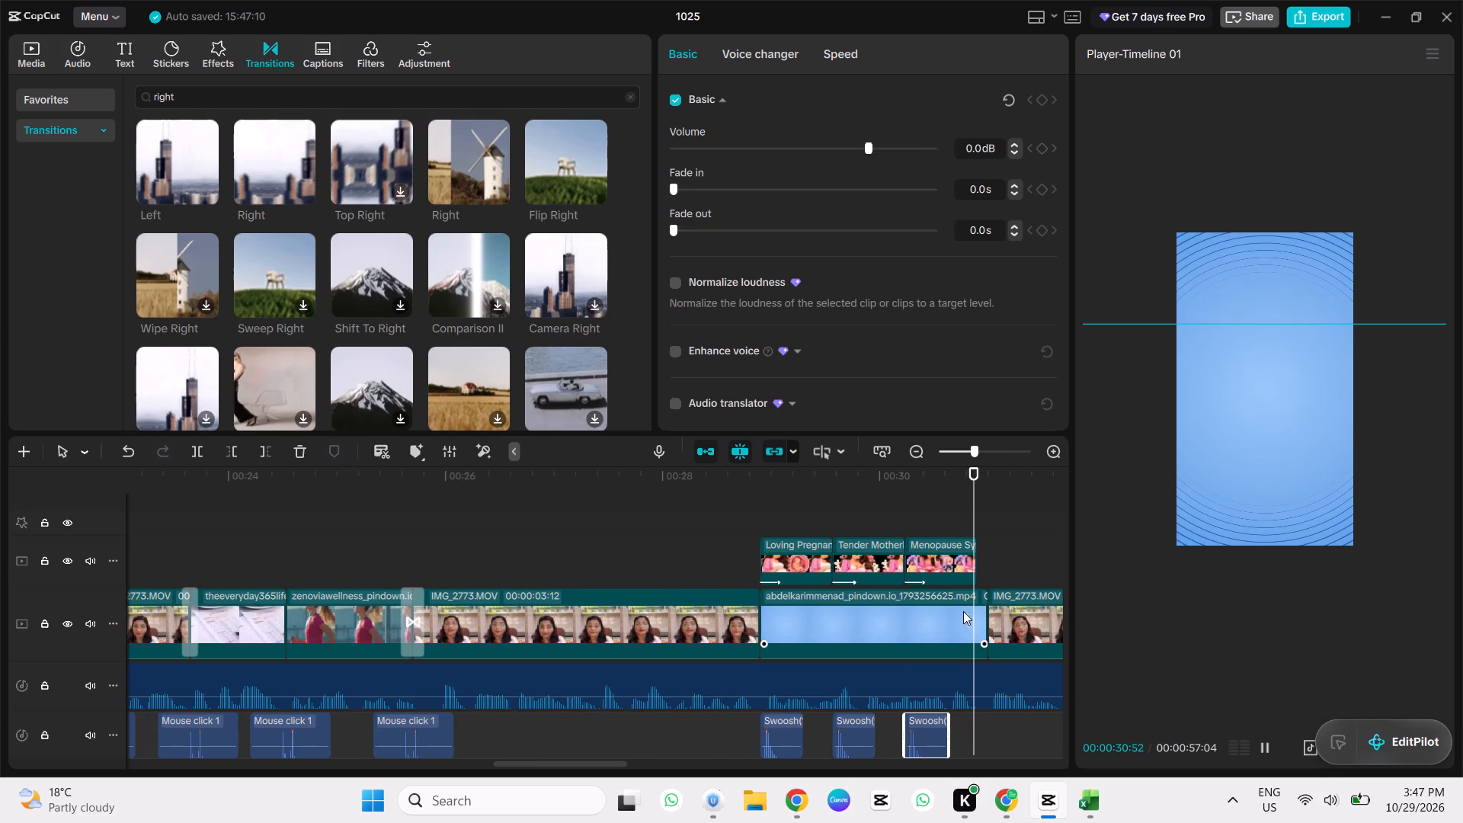
{"action": "key", "text": "space"}
{"action": "left_click", "coordinate": [968, 564]}
{"action": "left_click", "coordinate": [978, 563]}
{"action": "key", "text": "space"}
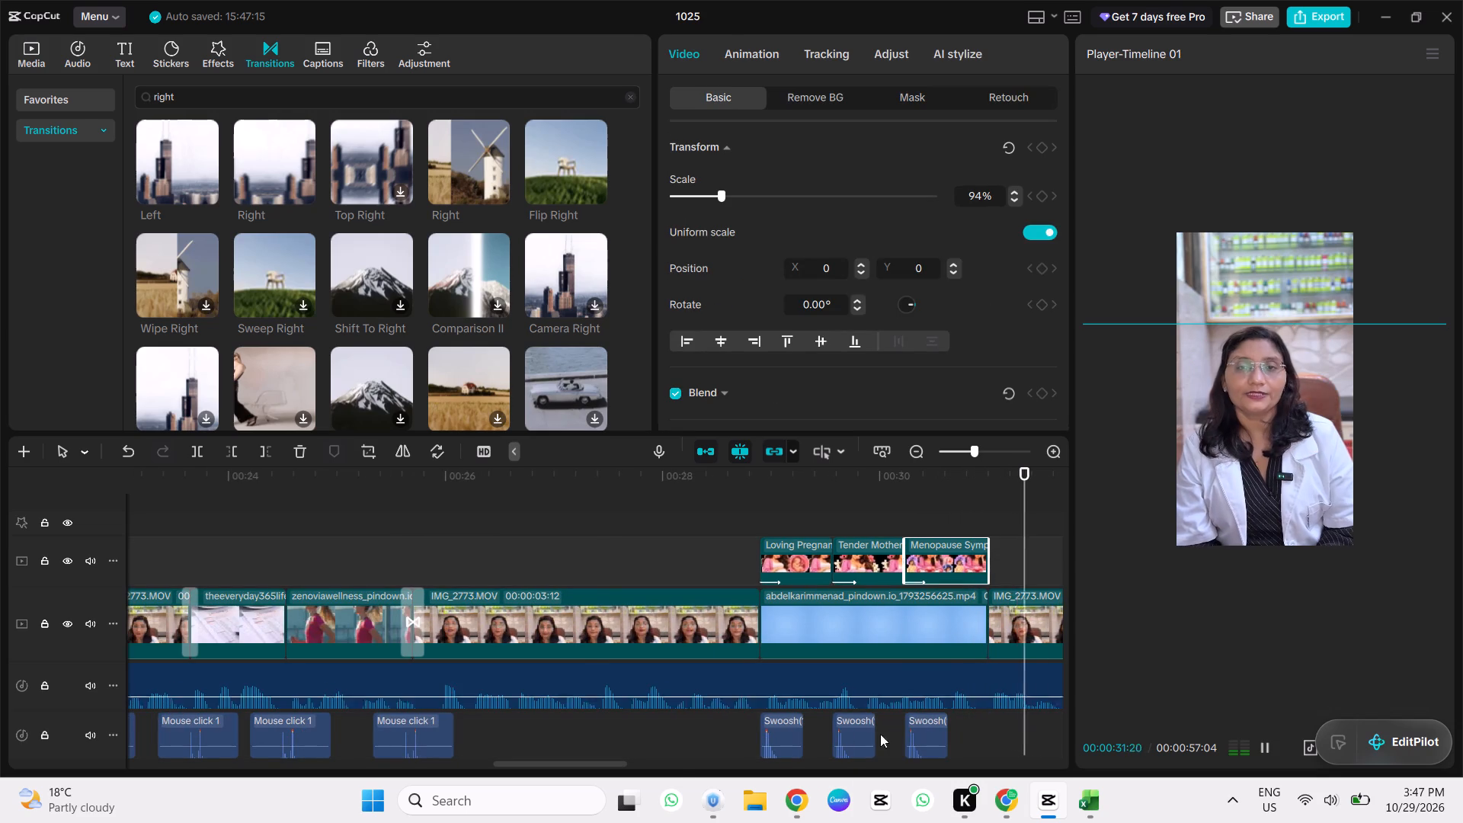
{"action": "key", "text": "space"}
{"action": "left_click_drag", "start_coordinate": [592, 498], "coordinate": [529, 503]}
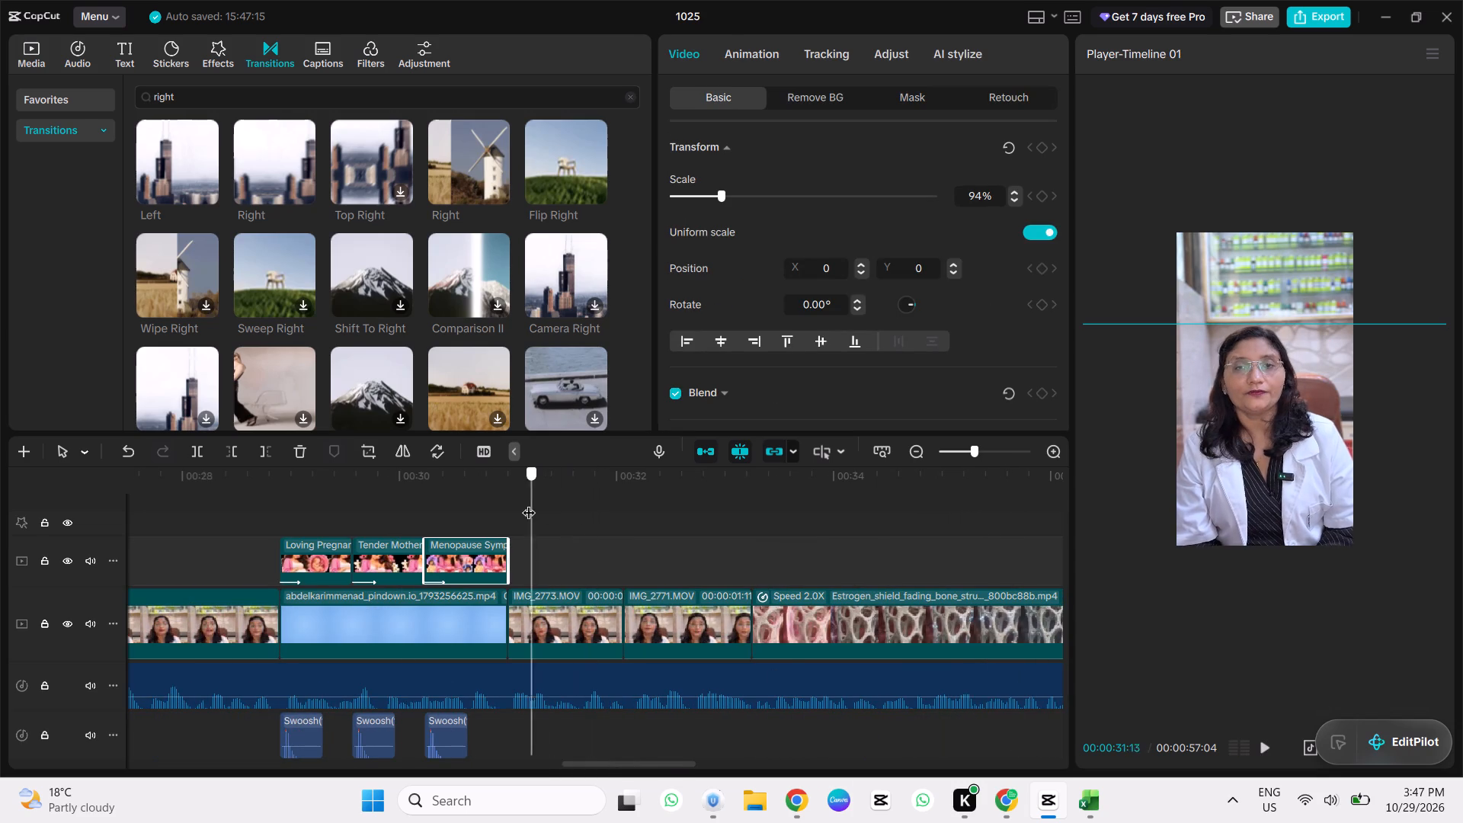
{"action": "left_click_drag", "start_coordinate": [529, 503], "coordinate": [511, 504]}
{"action": "left_click", "coordinate": [1195, 395]}
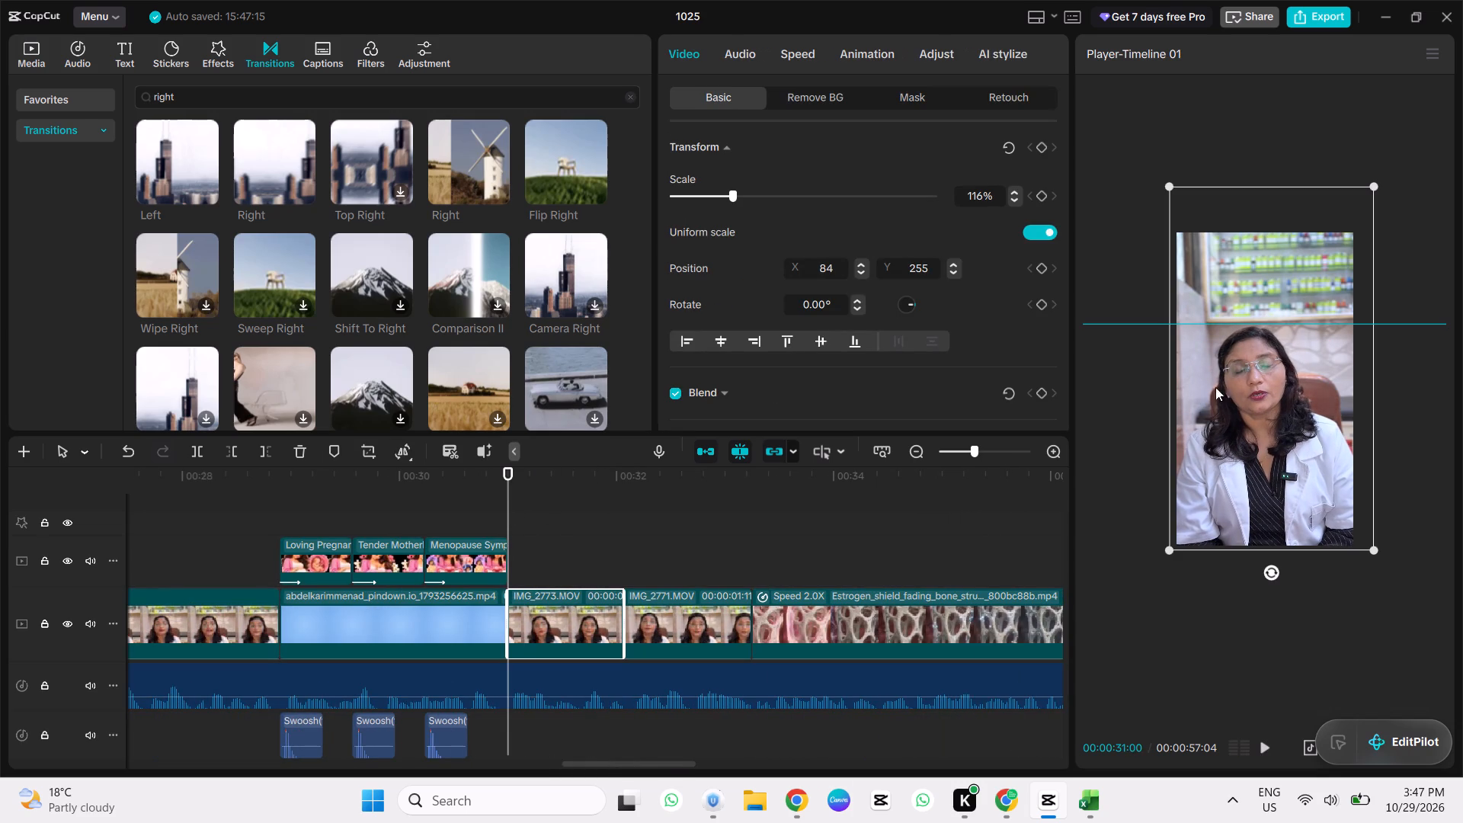
{"action": "left_click_drag", "start_coordinate": [1376, 181], "coordinate": [1388, 172]}
{"action": "left_click_drag", "start_coordinate": [1301, 267], "coordinate": [1303, 255]}
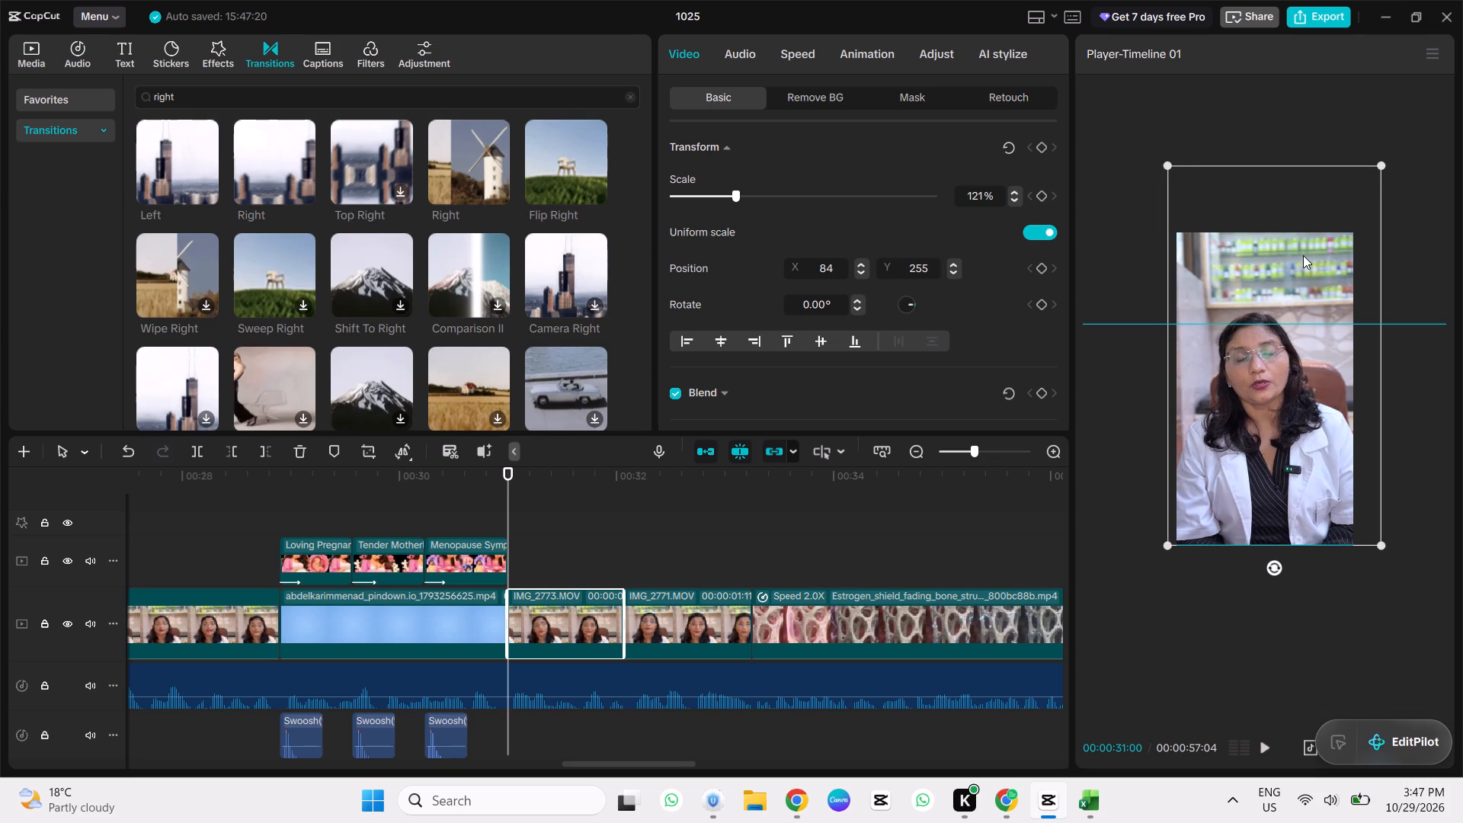
{"action": "left_click_drag", "start_coordinate": [1303, 255], "coordinate": [1302, 255]}
{"action": "key", "text": "space"}
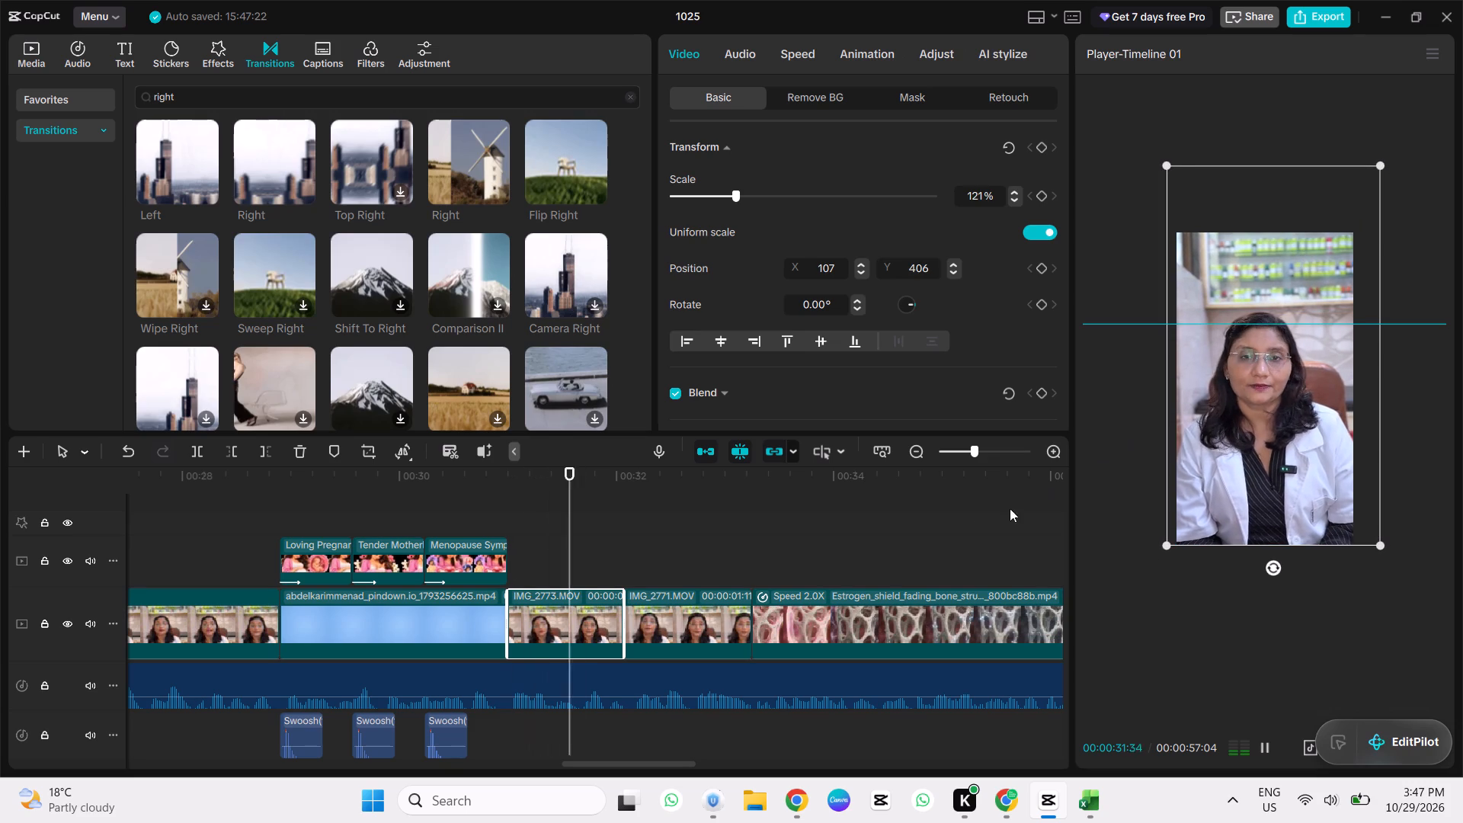
{"action": "key", "text": "space"}
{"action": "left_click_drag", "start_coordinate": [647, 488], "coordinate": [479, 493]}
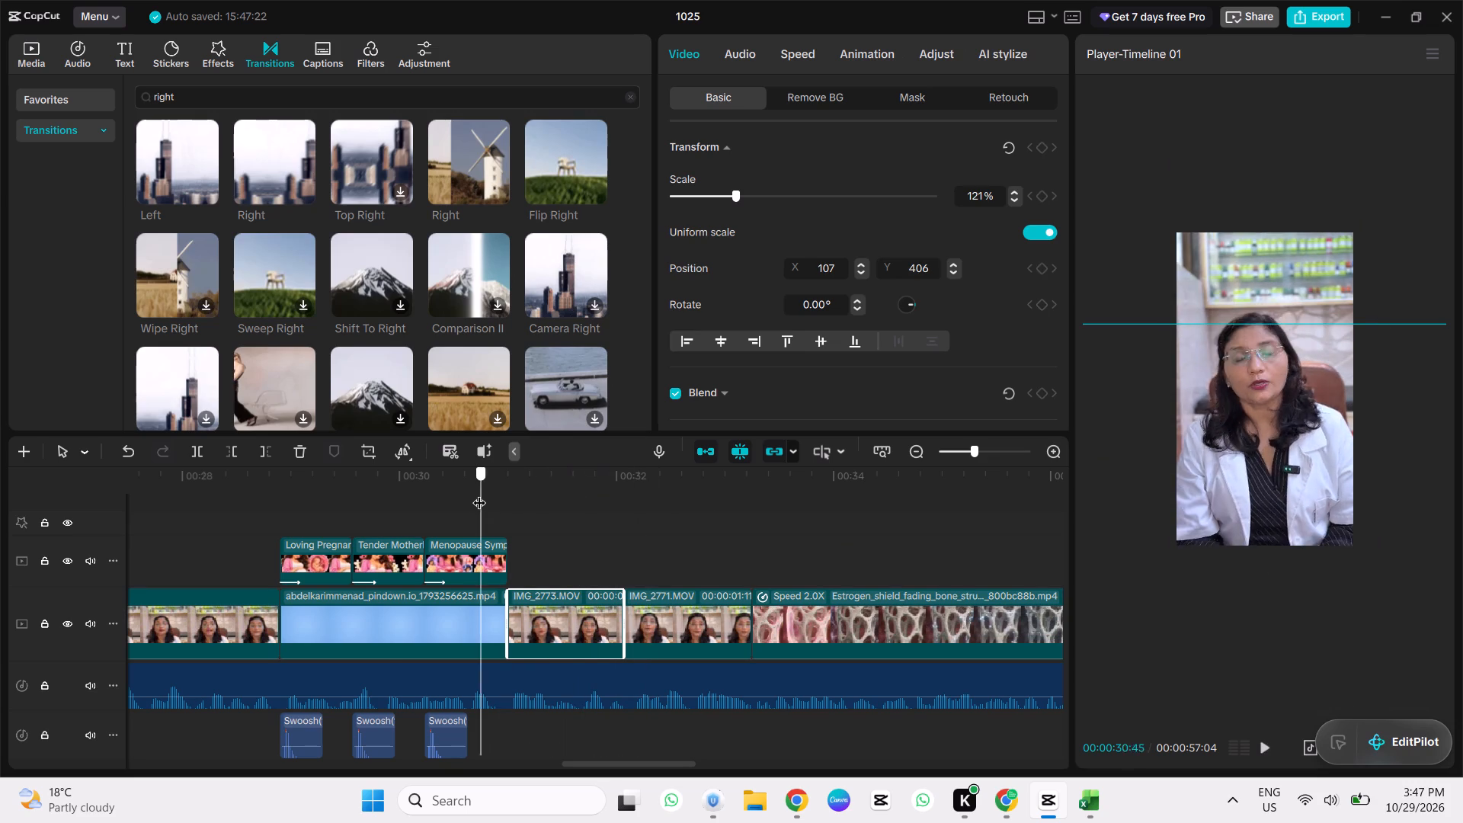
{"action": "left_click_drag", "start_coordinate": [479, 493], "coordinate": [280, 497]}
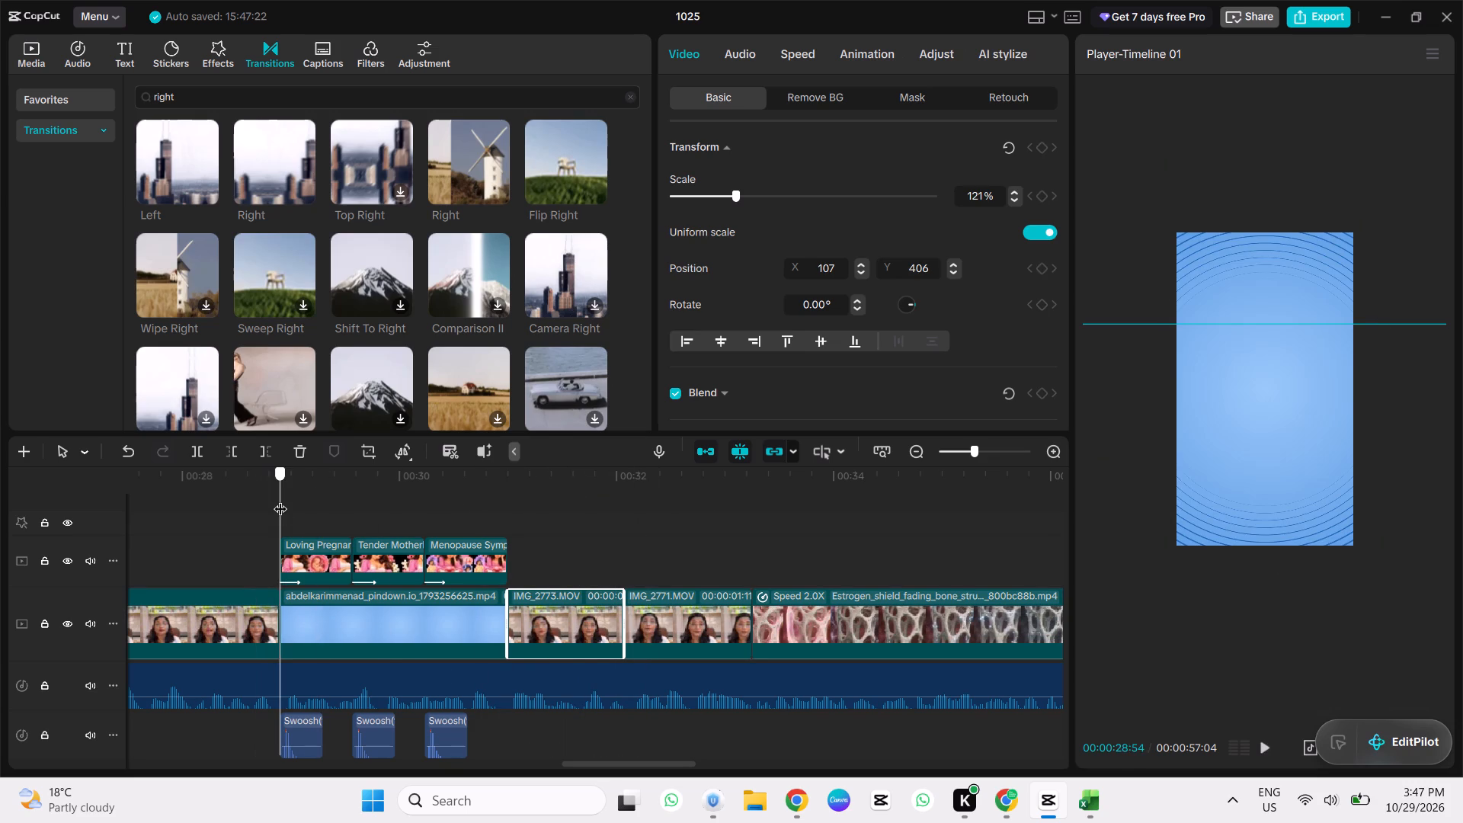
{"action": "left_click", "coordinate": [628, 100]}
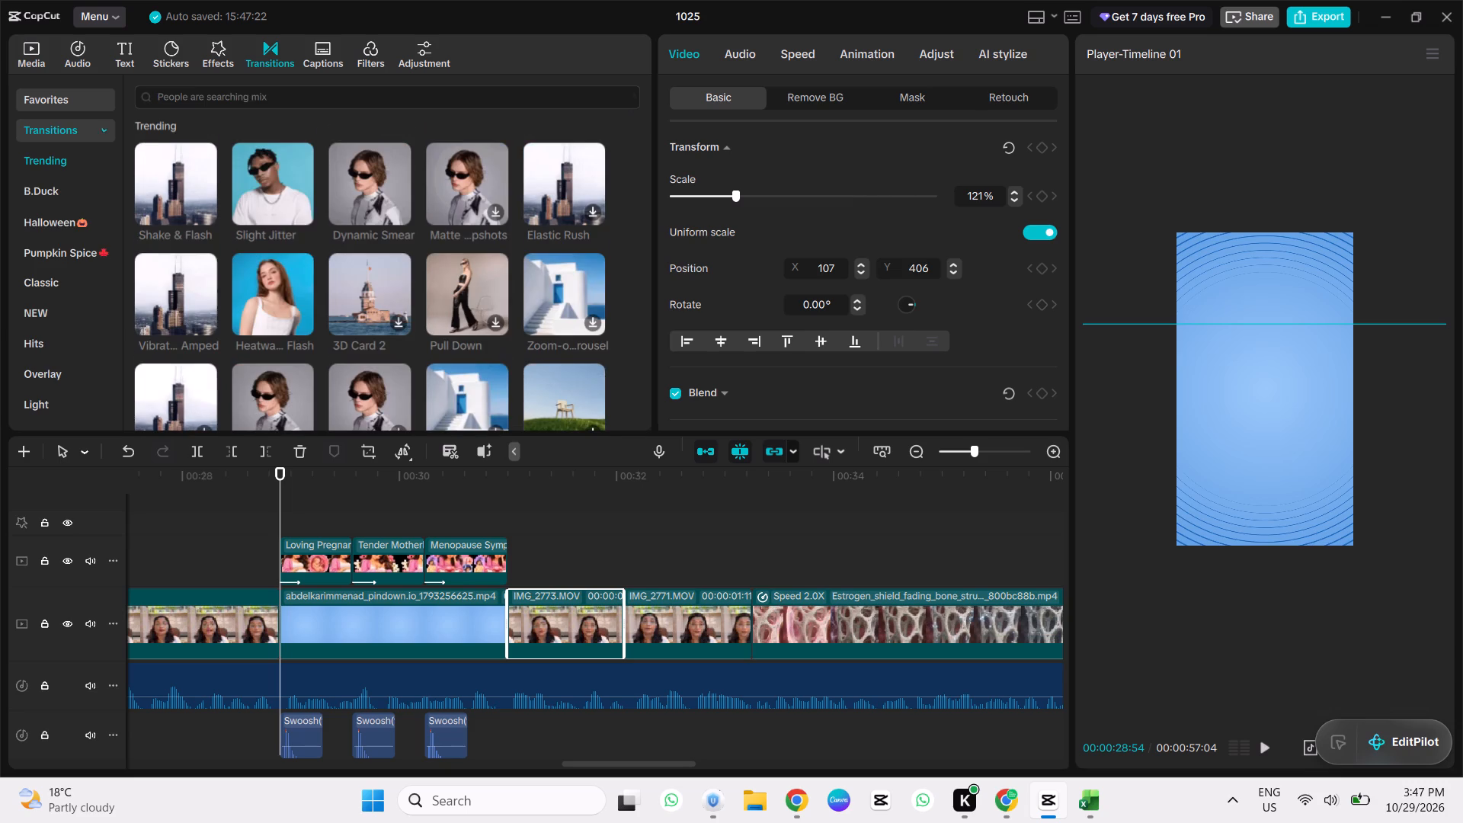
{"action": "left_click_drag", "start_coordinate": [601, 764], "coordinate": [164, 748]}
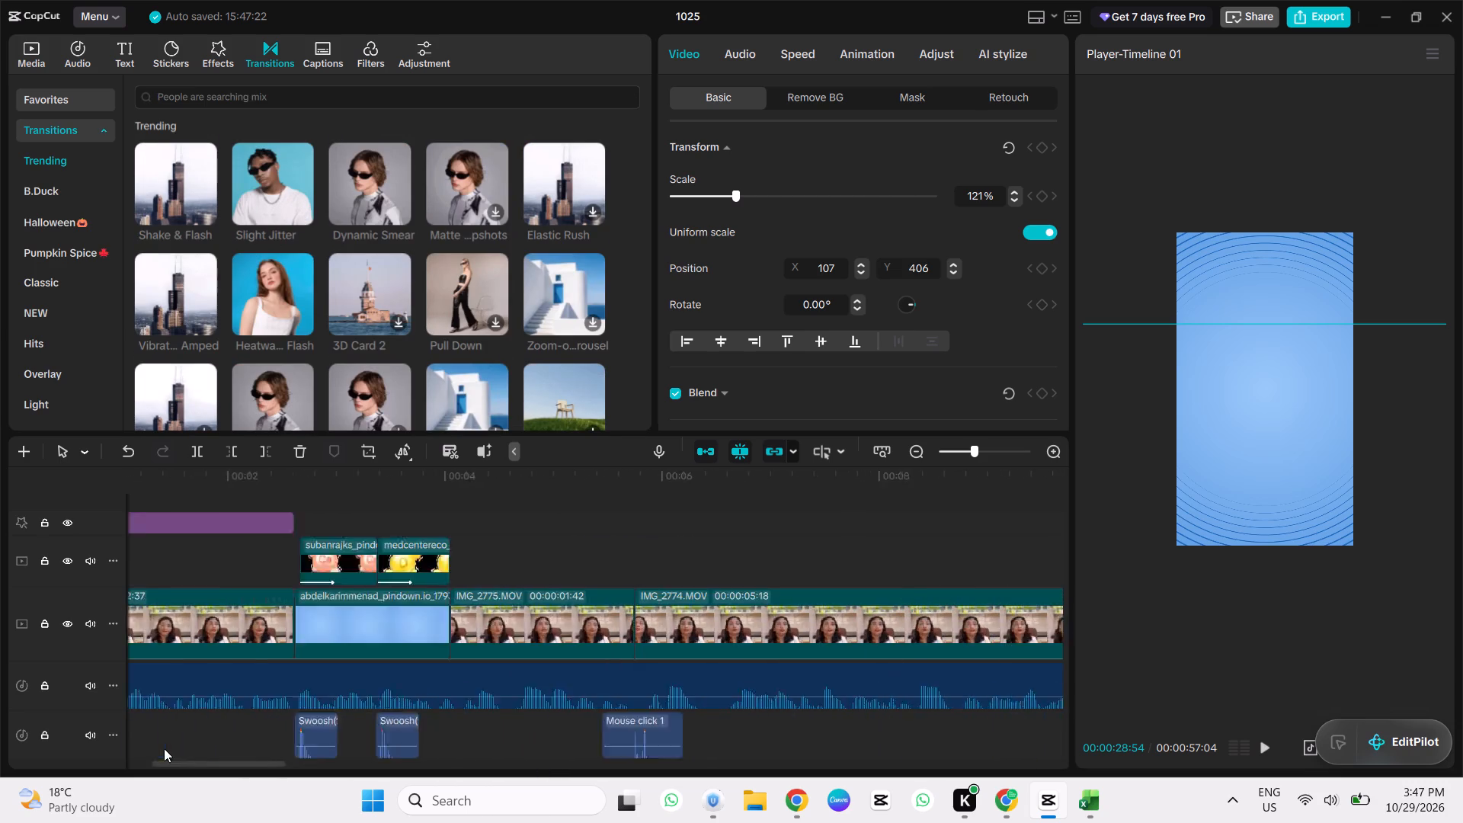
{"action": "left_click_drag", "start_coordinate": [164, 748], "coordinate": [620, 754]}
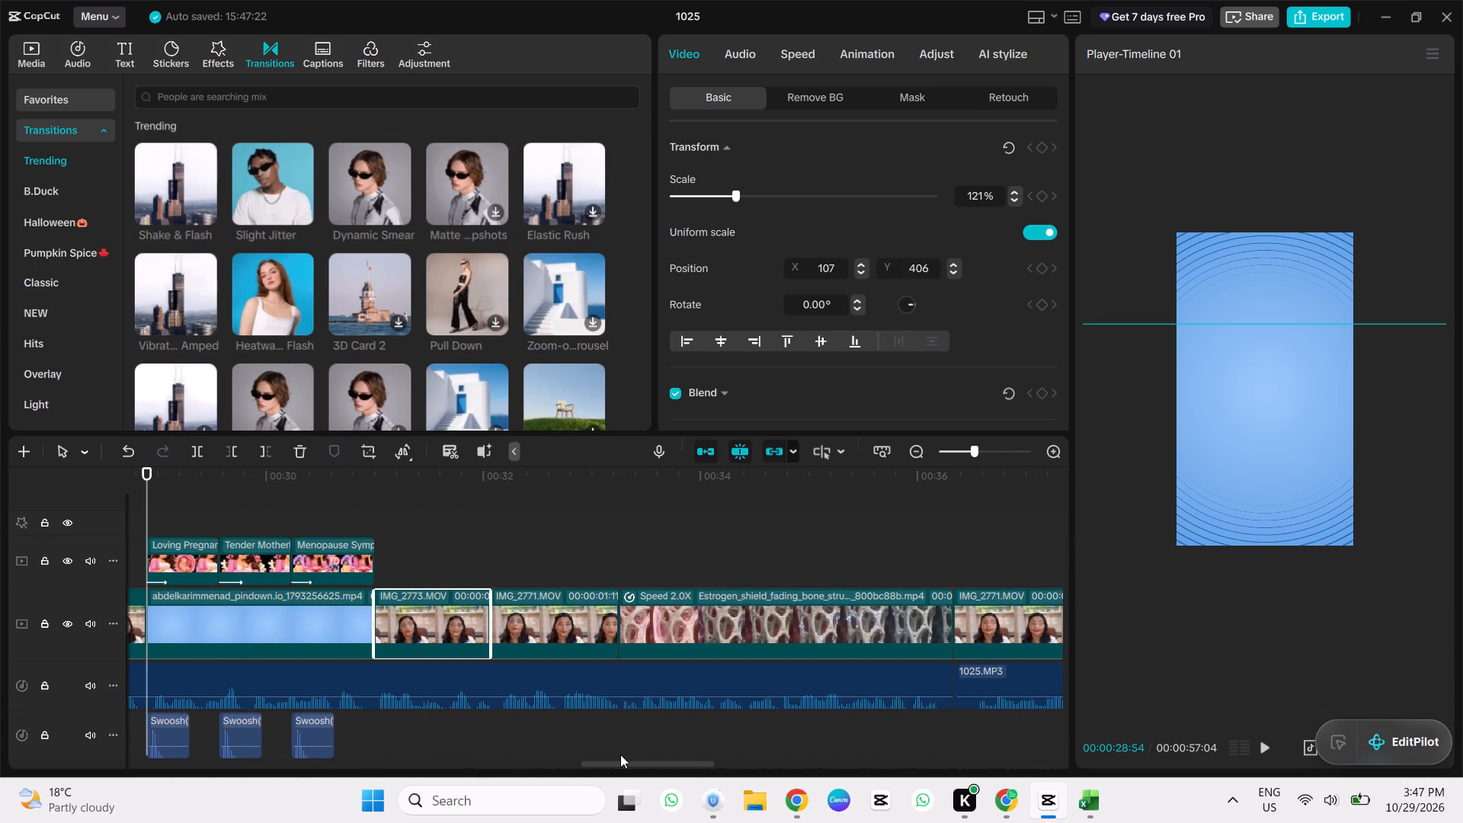
Set the following IMG_2771 clip's scale to 121% and raise it to about Y 403, matching the IMG_2773 clip's framing.
{"action": "left_click", "coordinate": [487, 503]}
{"action": "left_click_drag", "start_coordinate": [487, 503], "coordinate": [493, 514]}
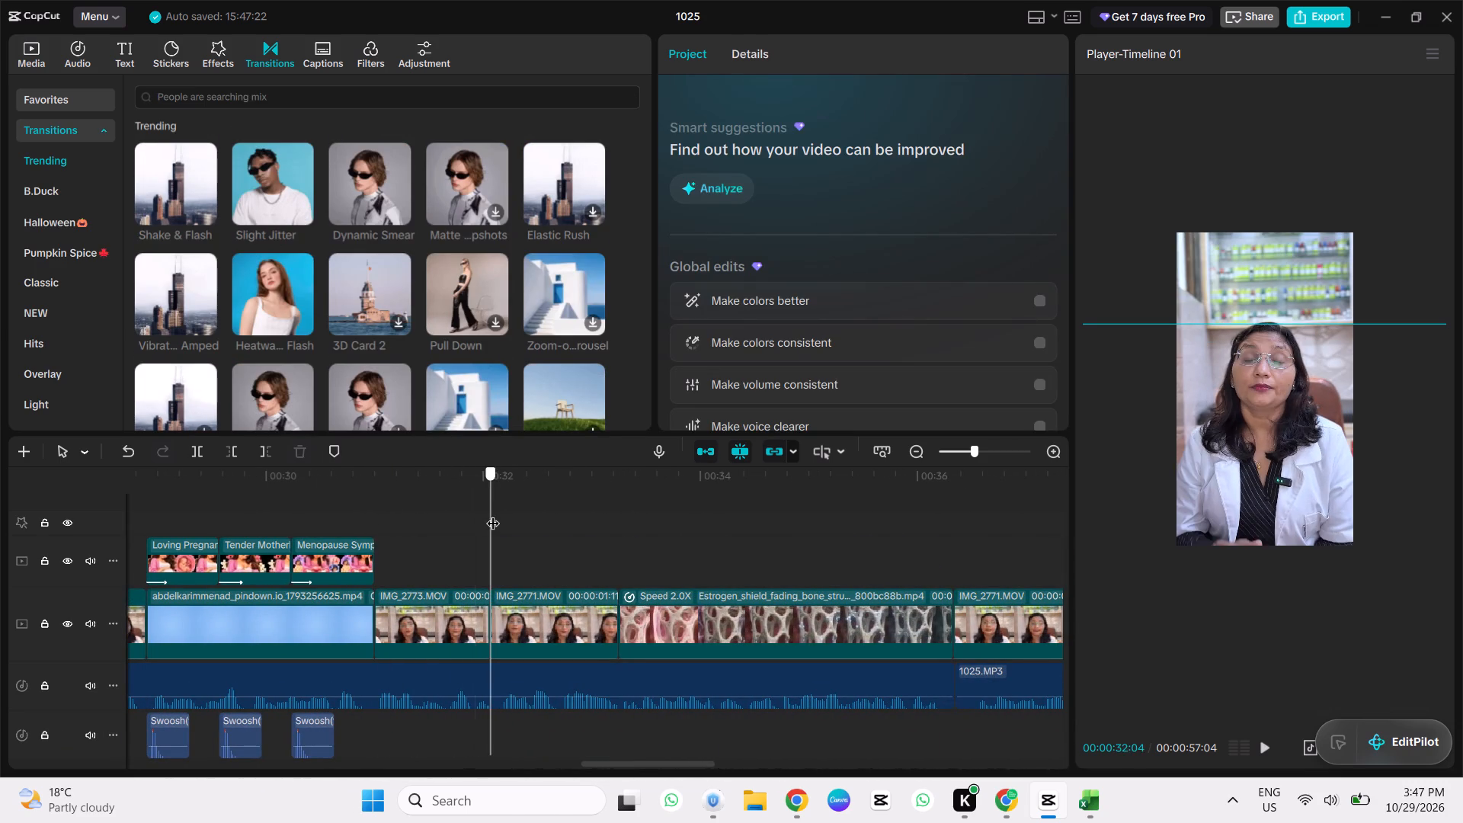
{"action": "left_click_drag", "start_coordinate": [493, 514], "coordinate": [457, 528]}
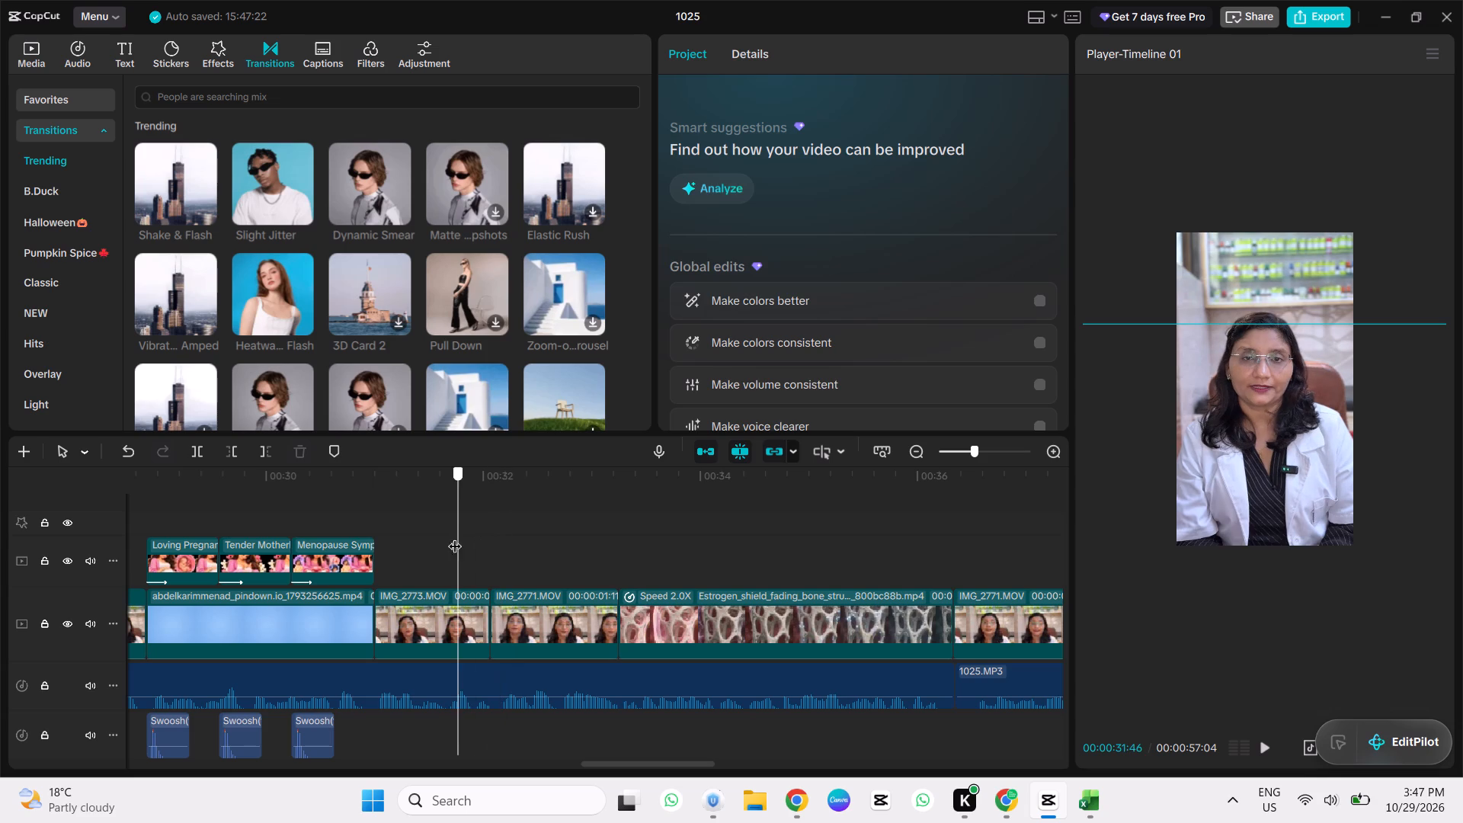
{"action": "left_click", "coordinate": [466, 627]}
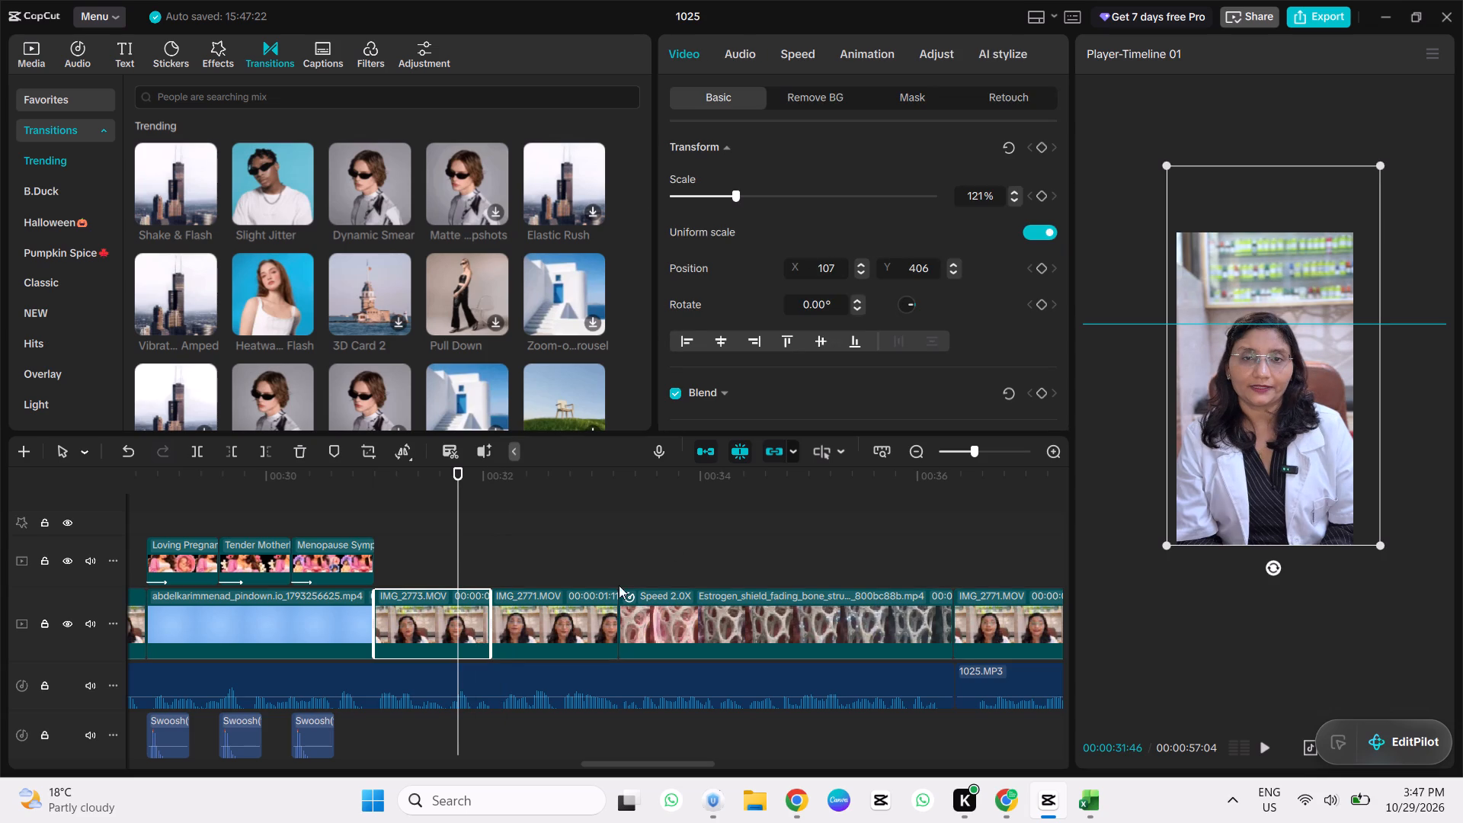
{"action": "left_click", "coordinate": [564, 612]}
{"action": "left_click", "coordinate": [546, 501]}
{"action": "left_click", "coordinate": [560, 609]}
{"action": "left_click_drag", "start_coordinate": [973, 189], "coordinate": [978, 191]}
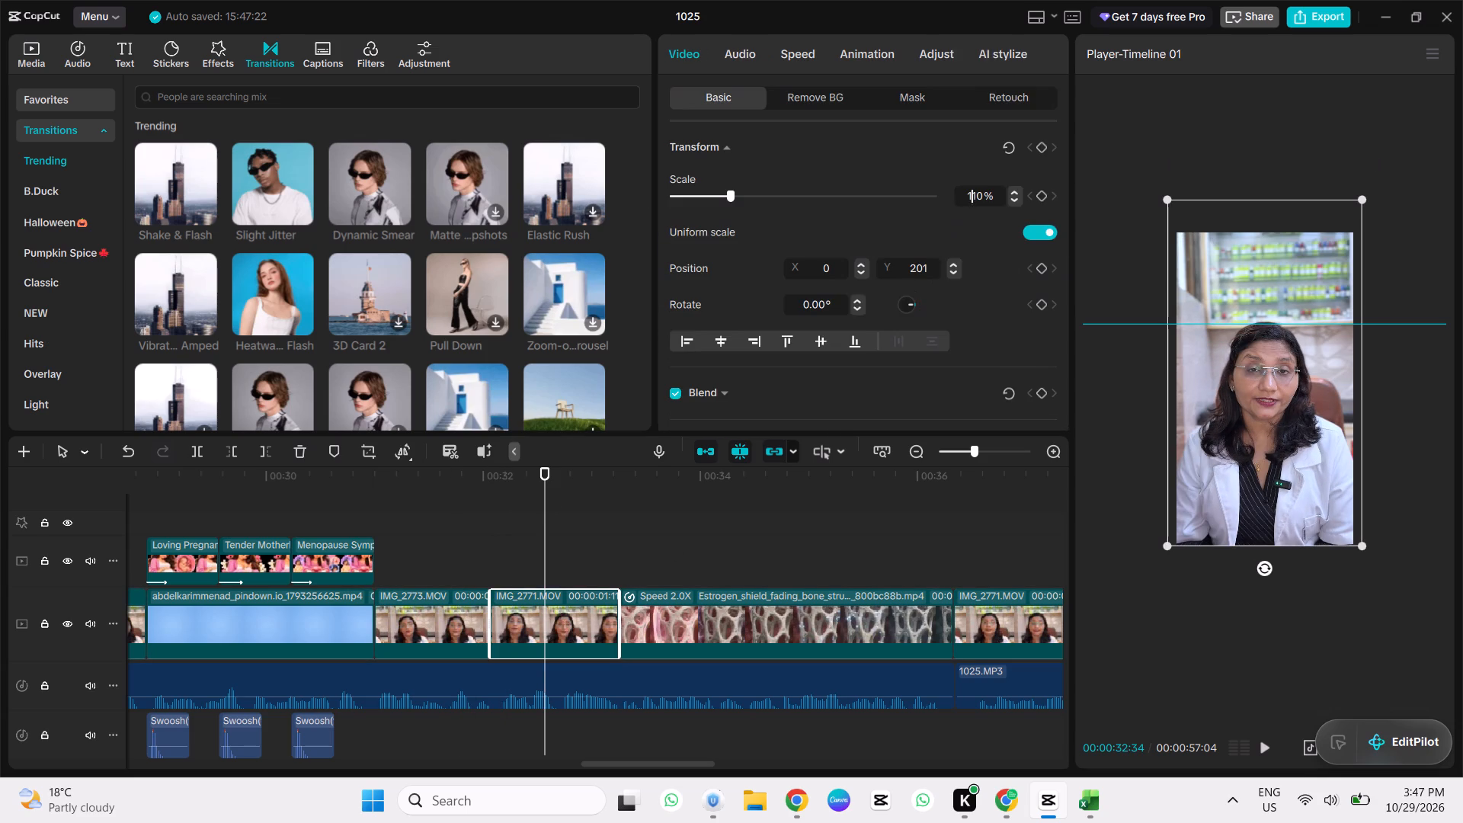
{"action": "left_click_drag", "start_coordinate": [978, 191], "coordinate": [993, 192]}
{"action": "key", "text": "2"}
{"action": "key", "text": "1"}
{"action": "key", "text": "Return"}
{"action": "key", "text": "backslash"}
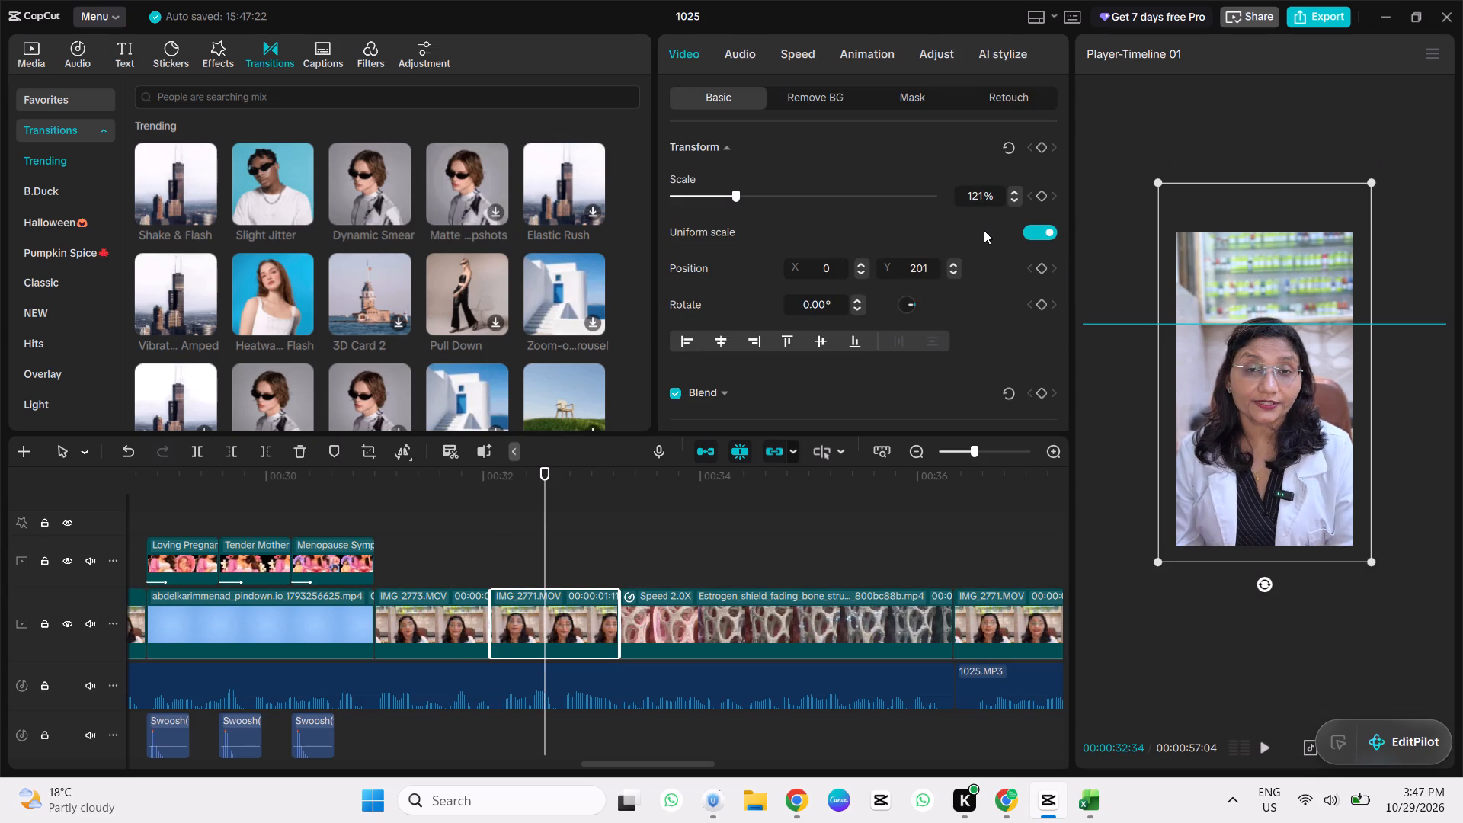
{"action": "left_click_drag", "start_coordinate": [1219, 415], "coordinate": [1221, 402]}
Play back the IMG_2773 and IMG_2771 clips to check the framing across their cut.
{"action": "left_click_drag", "start_coordinate": [545, 491], "coordinate": [363, 496]}
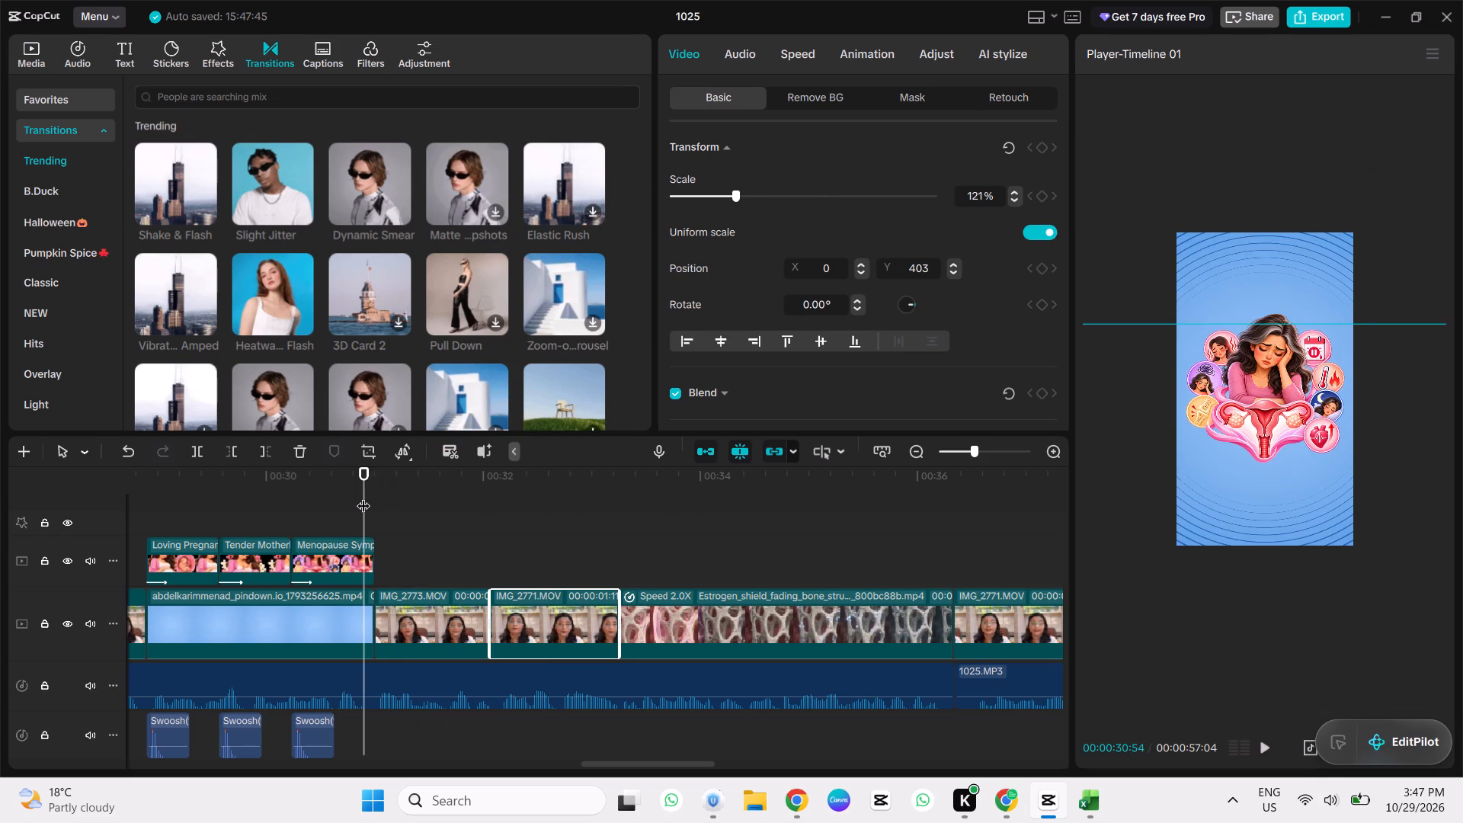
{"action": "key", "text": "space"}
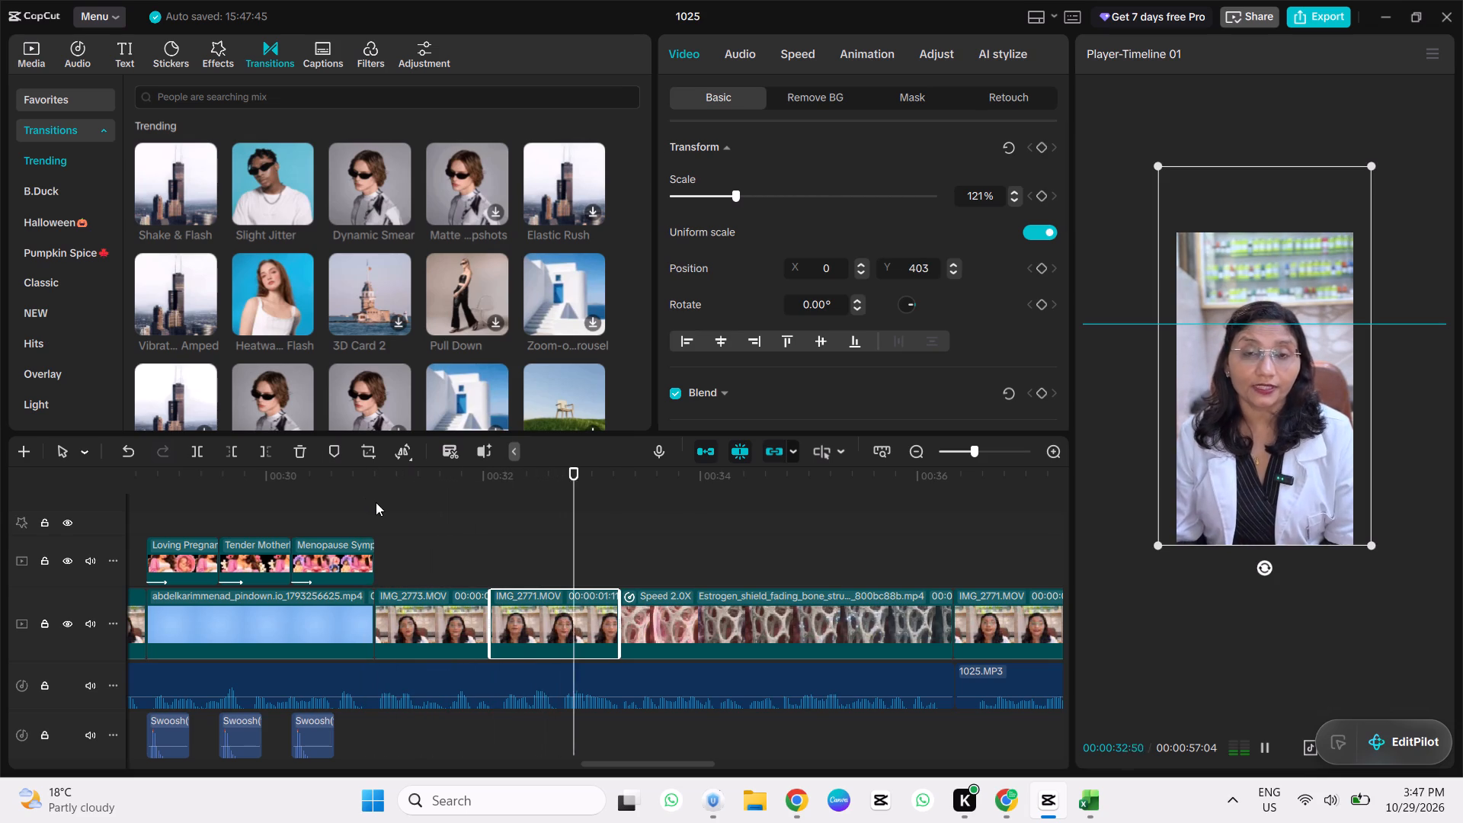
{"action": "key", "text": "space"}
{"action": "left_click", "coordinate": [392, 509]}
{"action": "key", "text": "space"}
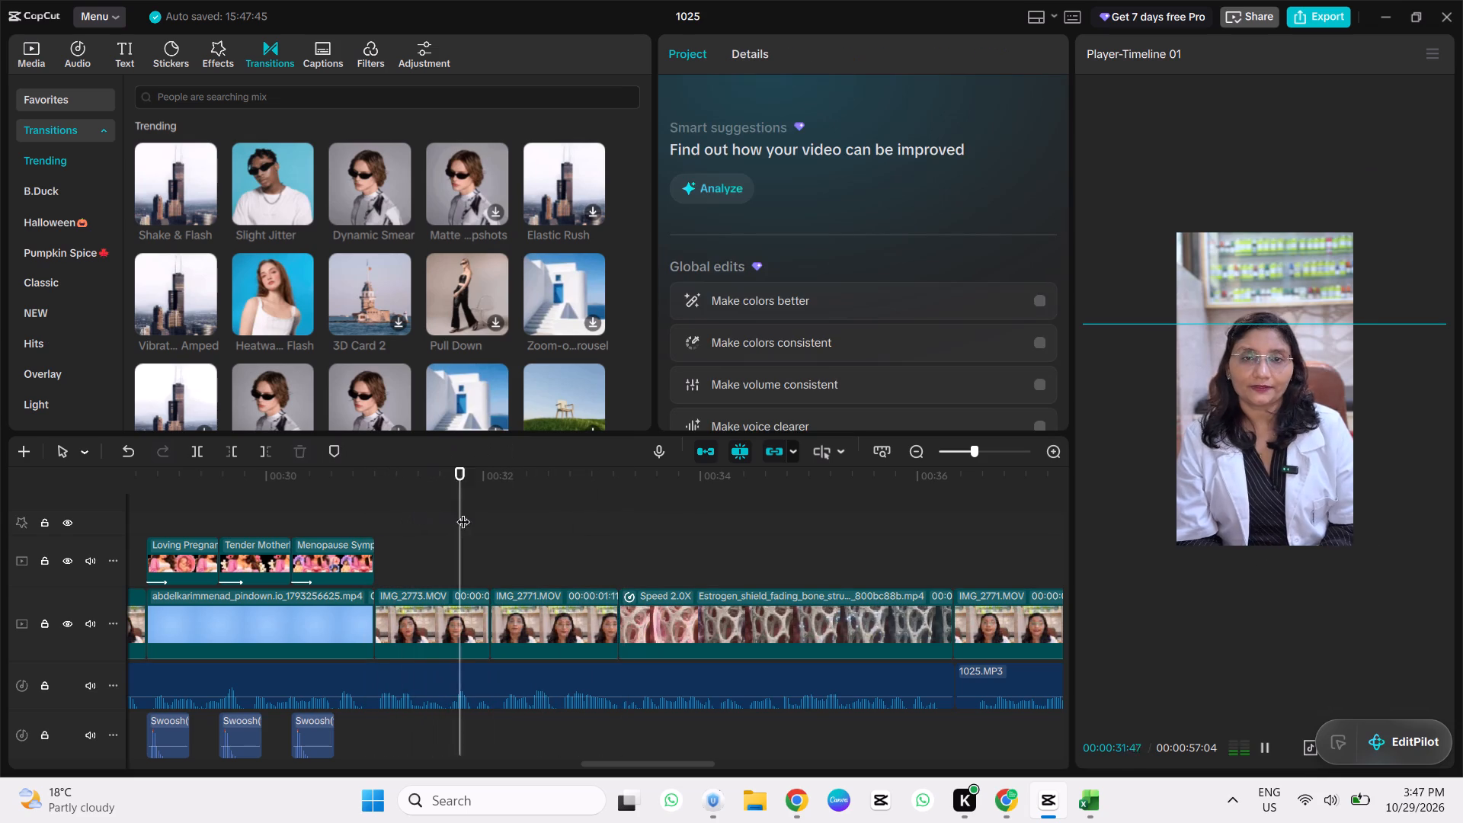
{"action": "key", "text": "space"}
{"action": "left_click", "coordinate": [590, 580]}
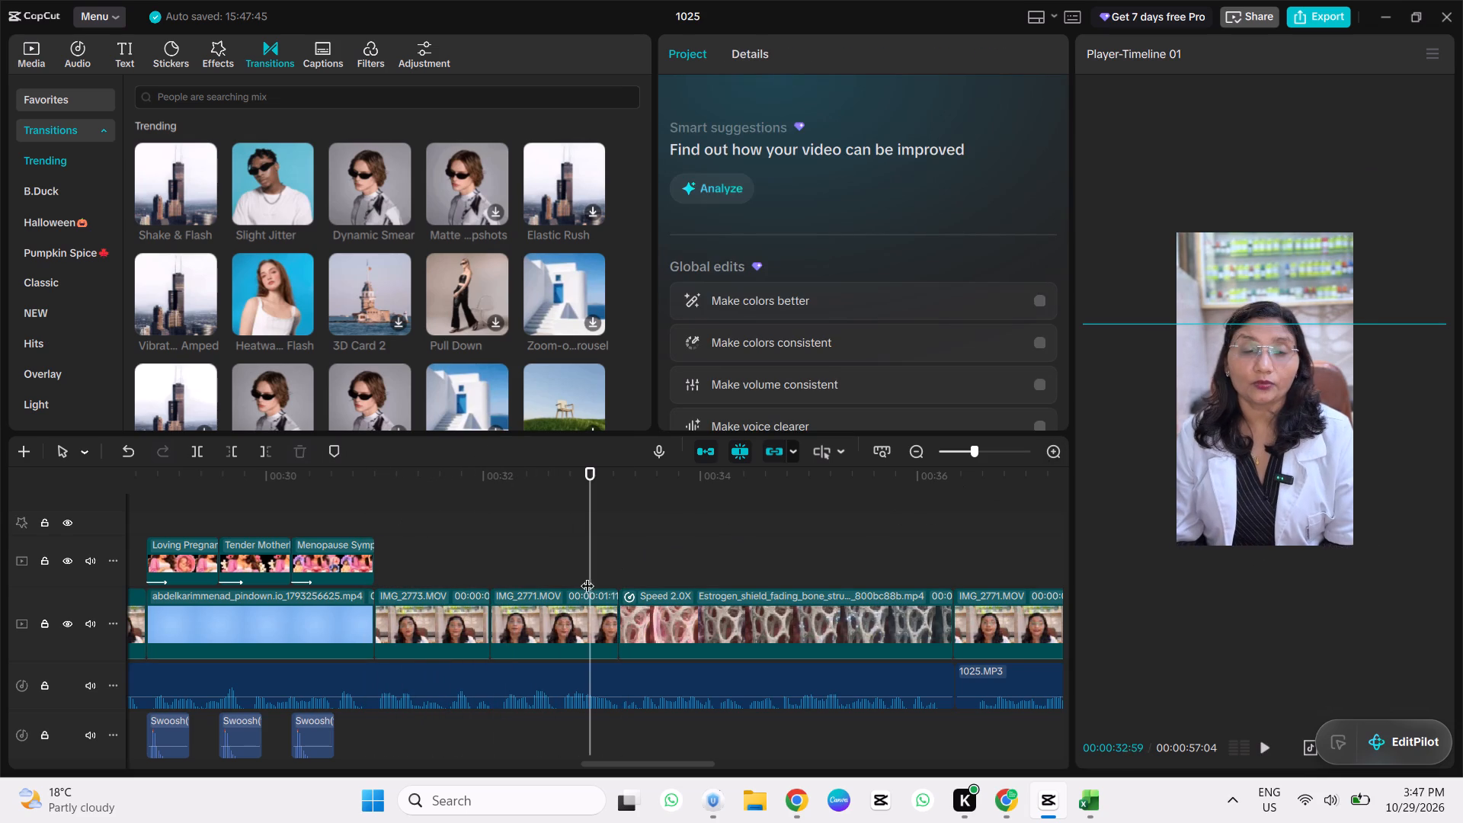
{"action": "left_click_drag", "start_coordinate": [595, 572], "coordinate": [372, 563]}
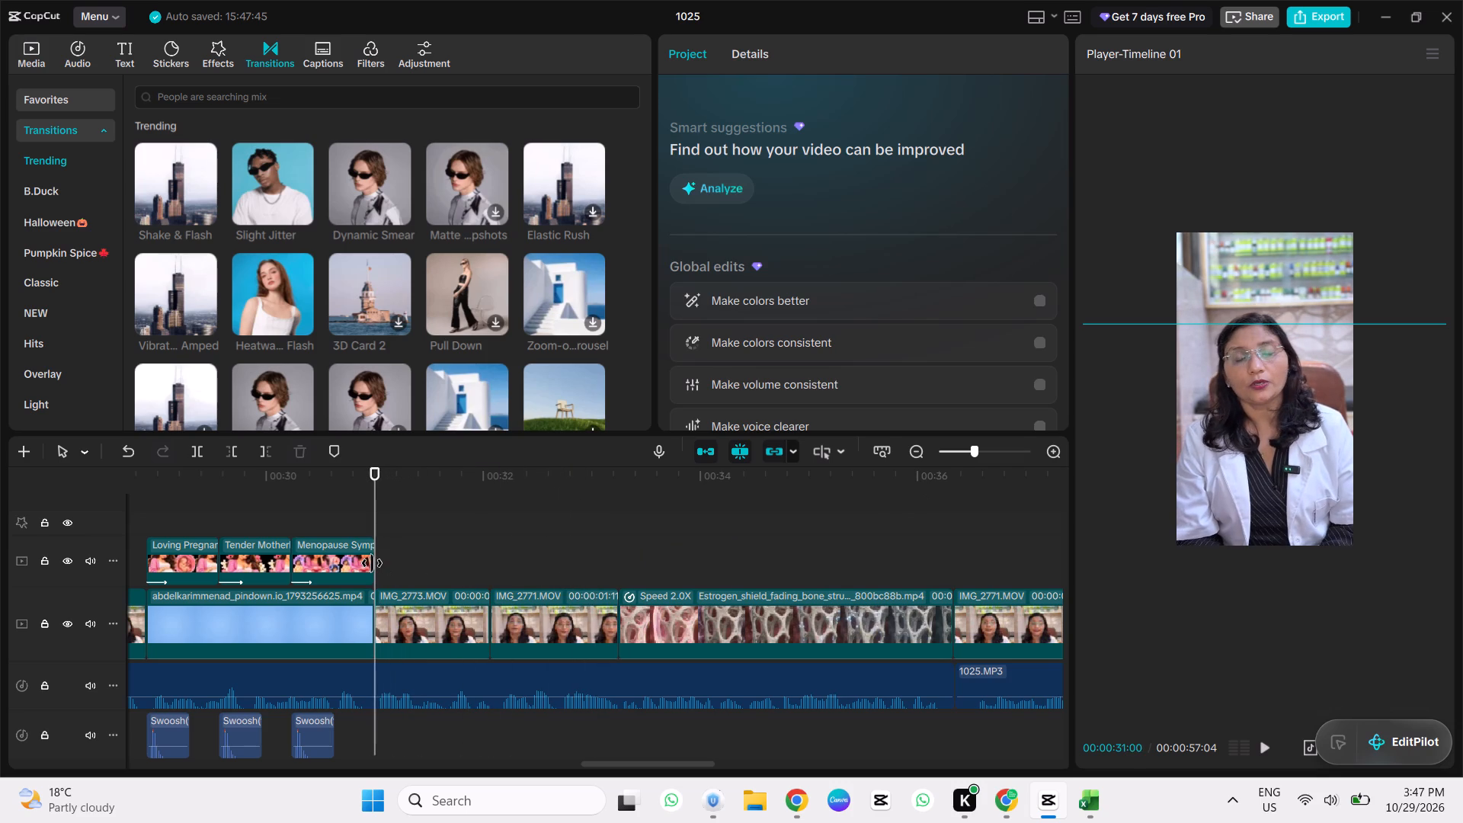
{"action": "key", "text": "space"}
{"action": "key", "text": "space"}
Add the Mouse click 1 sound at 00:00:32:04, shift it earlier so its click falls on the IMG_2773–IMG_2771 cut, and play it back.
{"action": "left_click_drag", "start_coordinate": [497, 549], "coordinate": [488, 549]}
{"action": "left_click", "coordinate": [90, 54]}
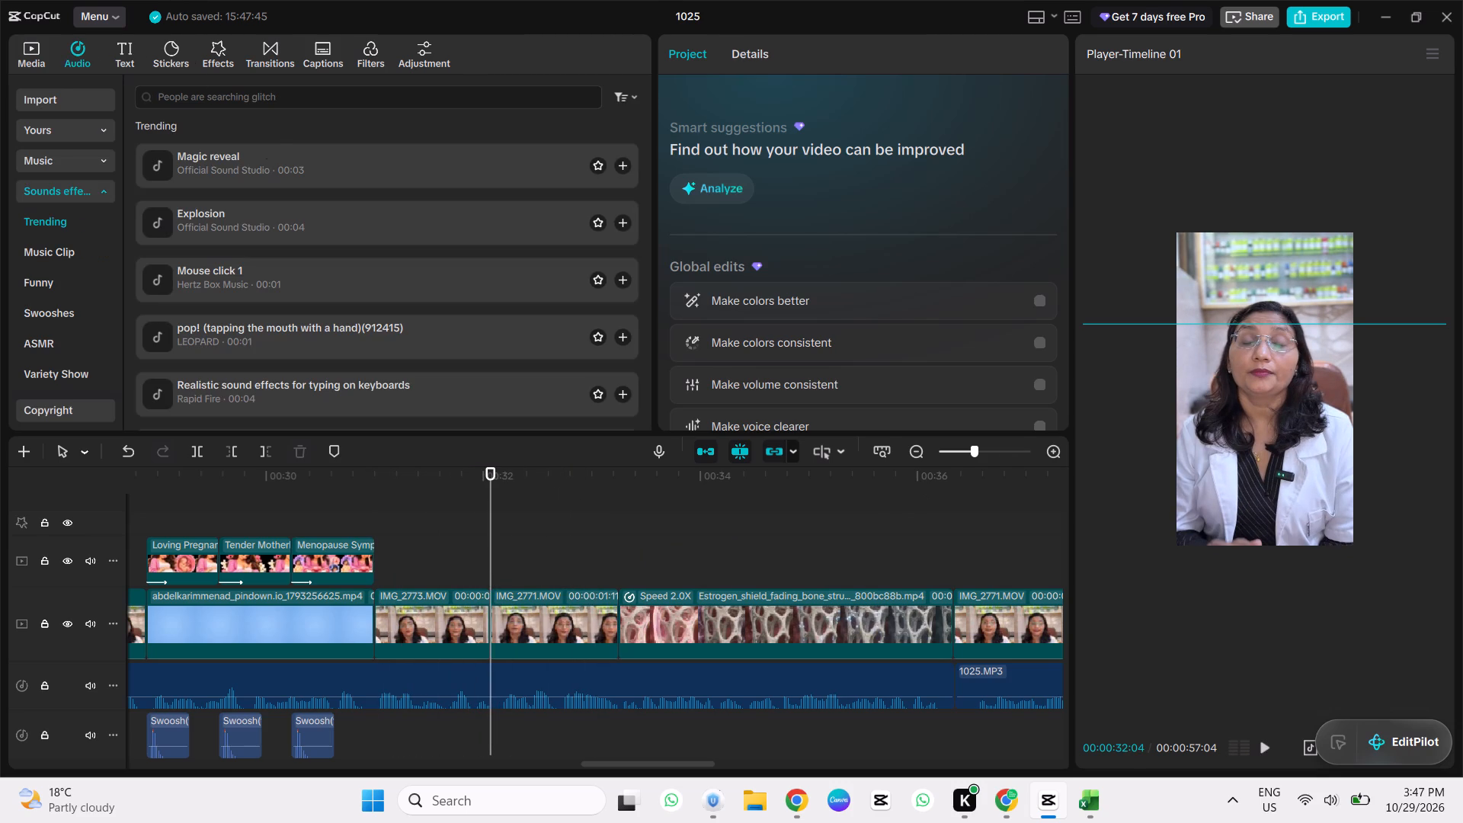
{"action": "left_click", "coordinate": [626, 281]}
{"action": "left_click_drag", "start_coordinate": [514, 732], "coordinate": [481, 729]}
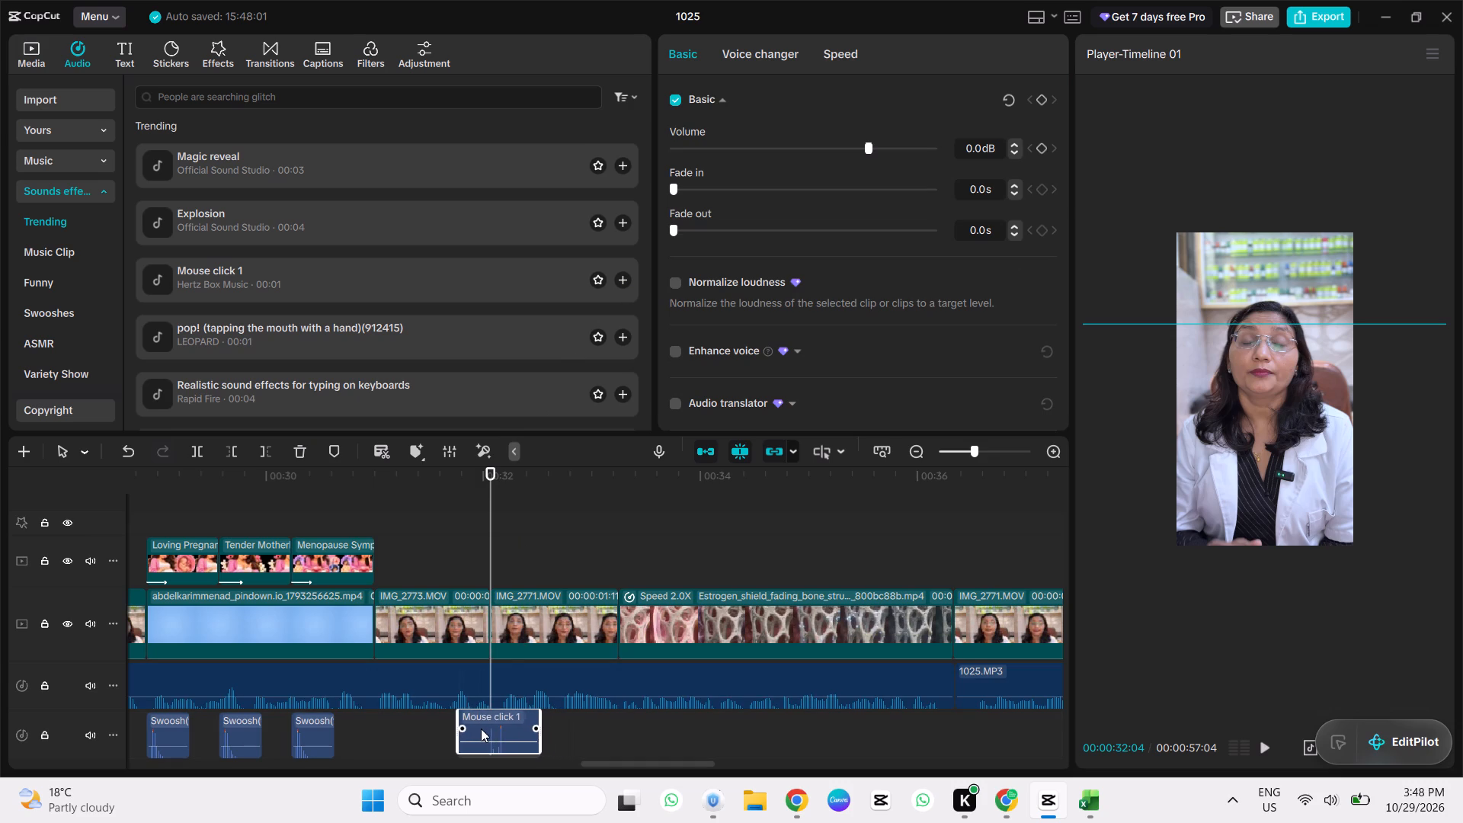
{"action": "left_click_drag", "start_coordinate": [481, 729], "coordinate": [480, 729]}
{"action": "left_click", "coordinate": [456, 559]}
{"action": "key", "text": "space"}
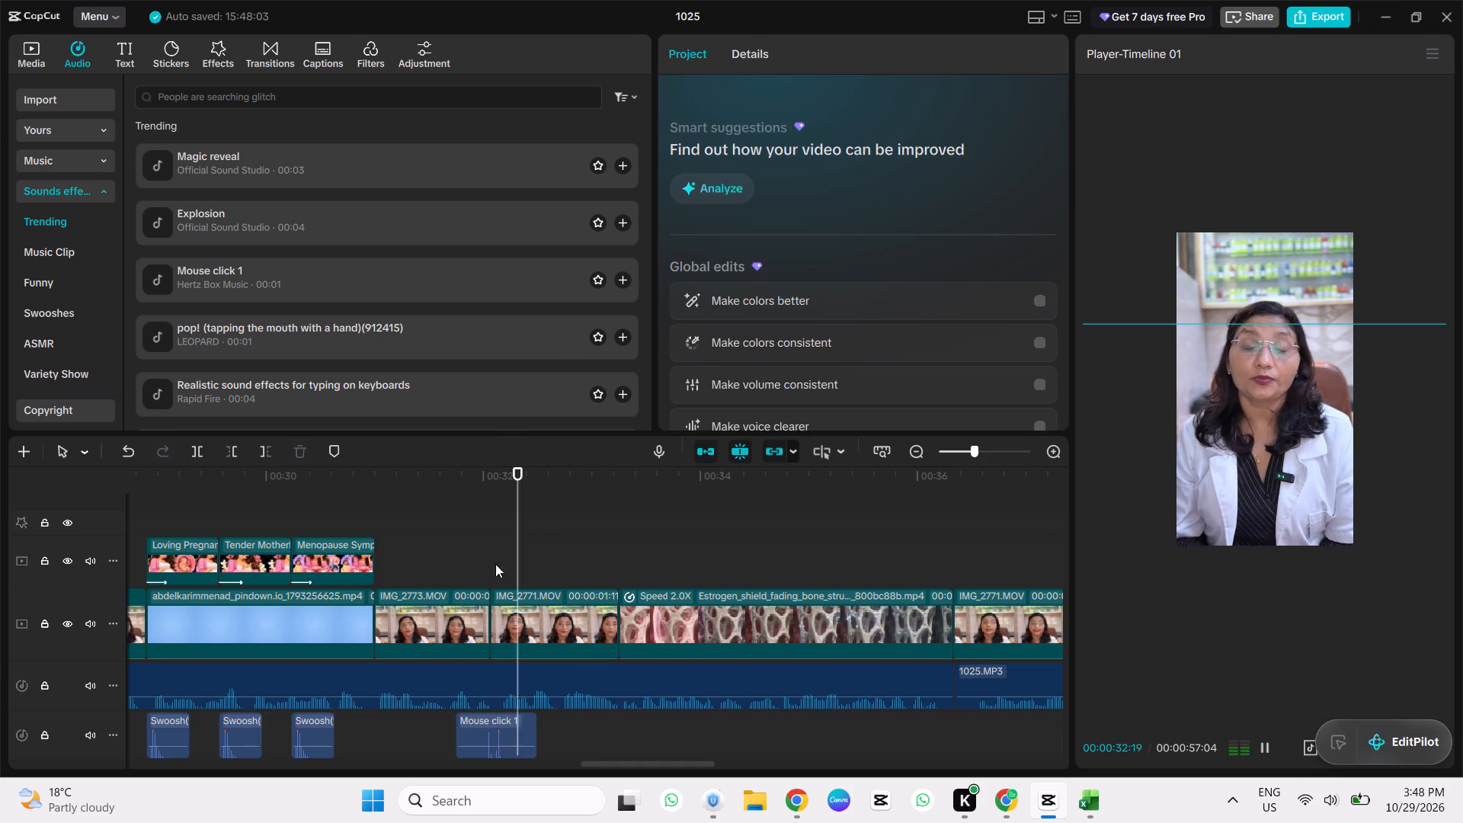
{"action": "key", "text": "space"}
Apply the Pull in transition between the IMG_2771 and Estrogen_shield clips, shorten it to about 0.2 s, and play it back.
{"action": "left_click_drag", "start_coordinate": [610, 537], "coordinate": [618, 543]}
{"action": "left_click", "coordinate": [250, 54]}
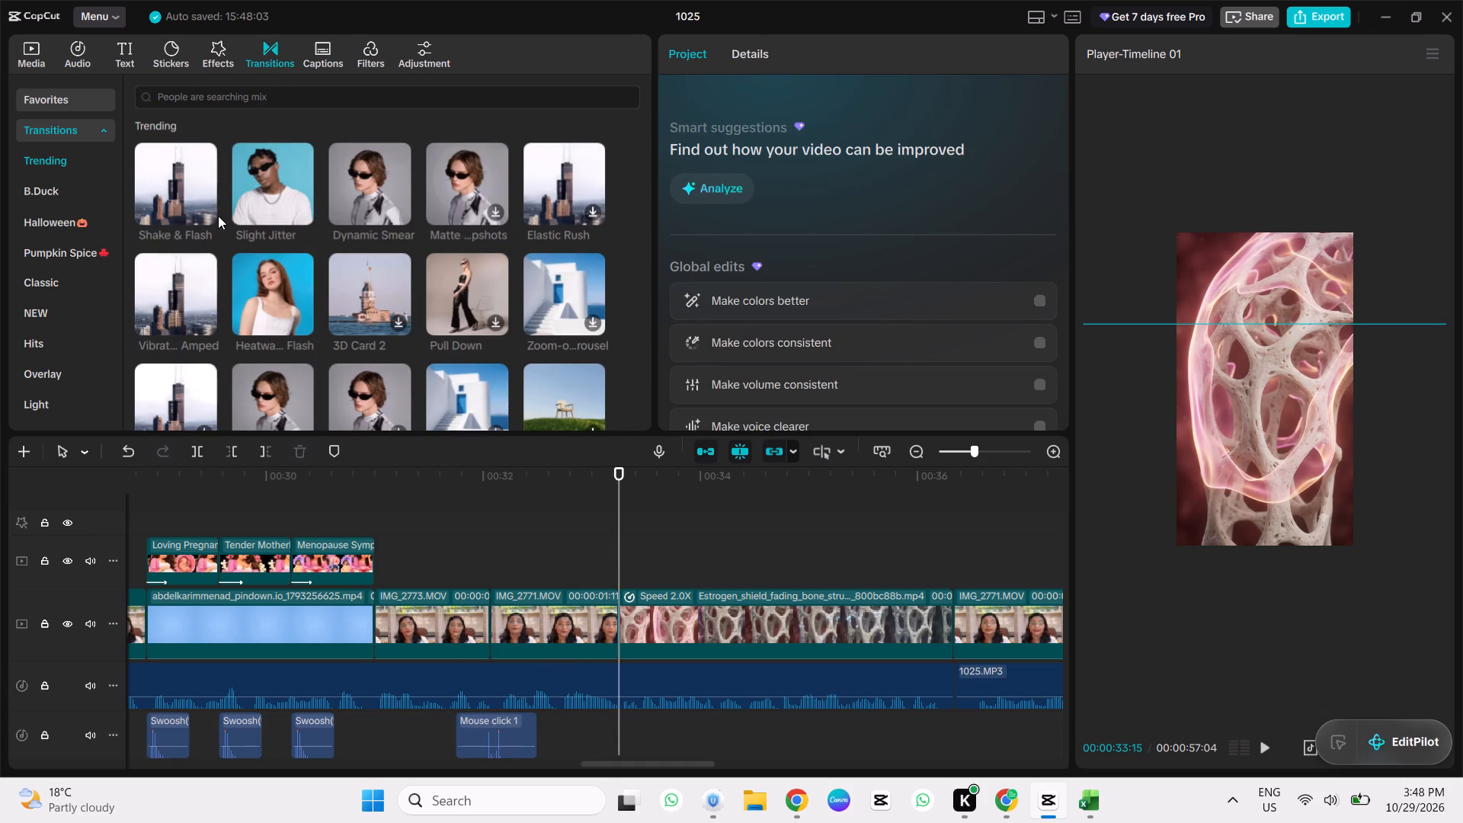
{"action": "left_click", "coordinate": [225, 97]}
{"action": "left_click", "coordinate": [158, 146]}
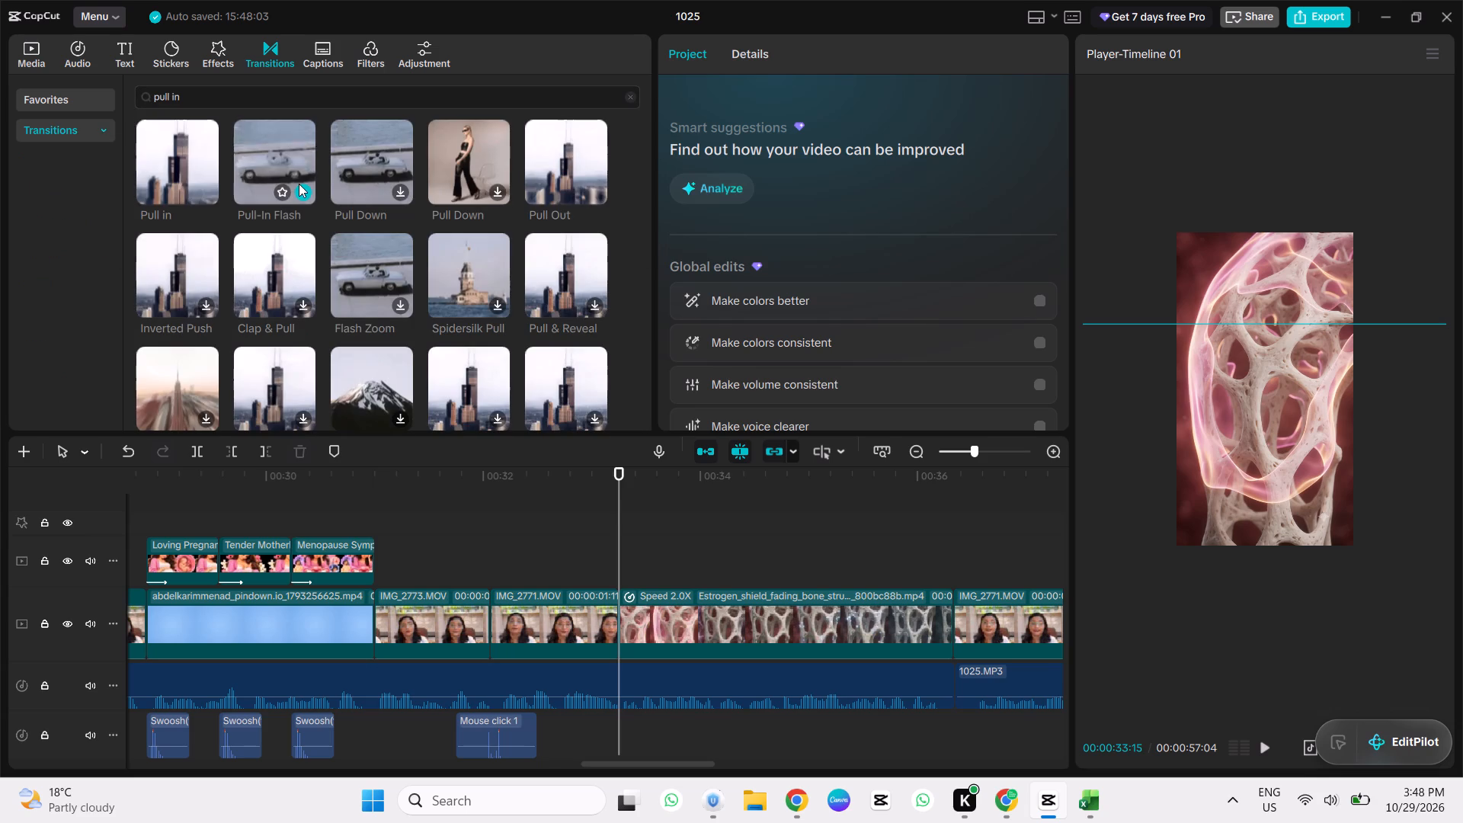
{"action": "left_click", "coordinate": [200, 187]}
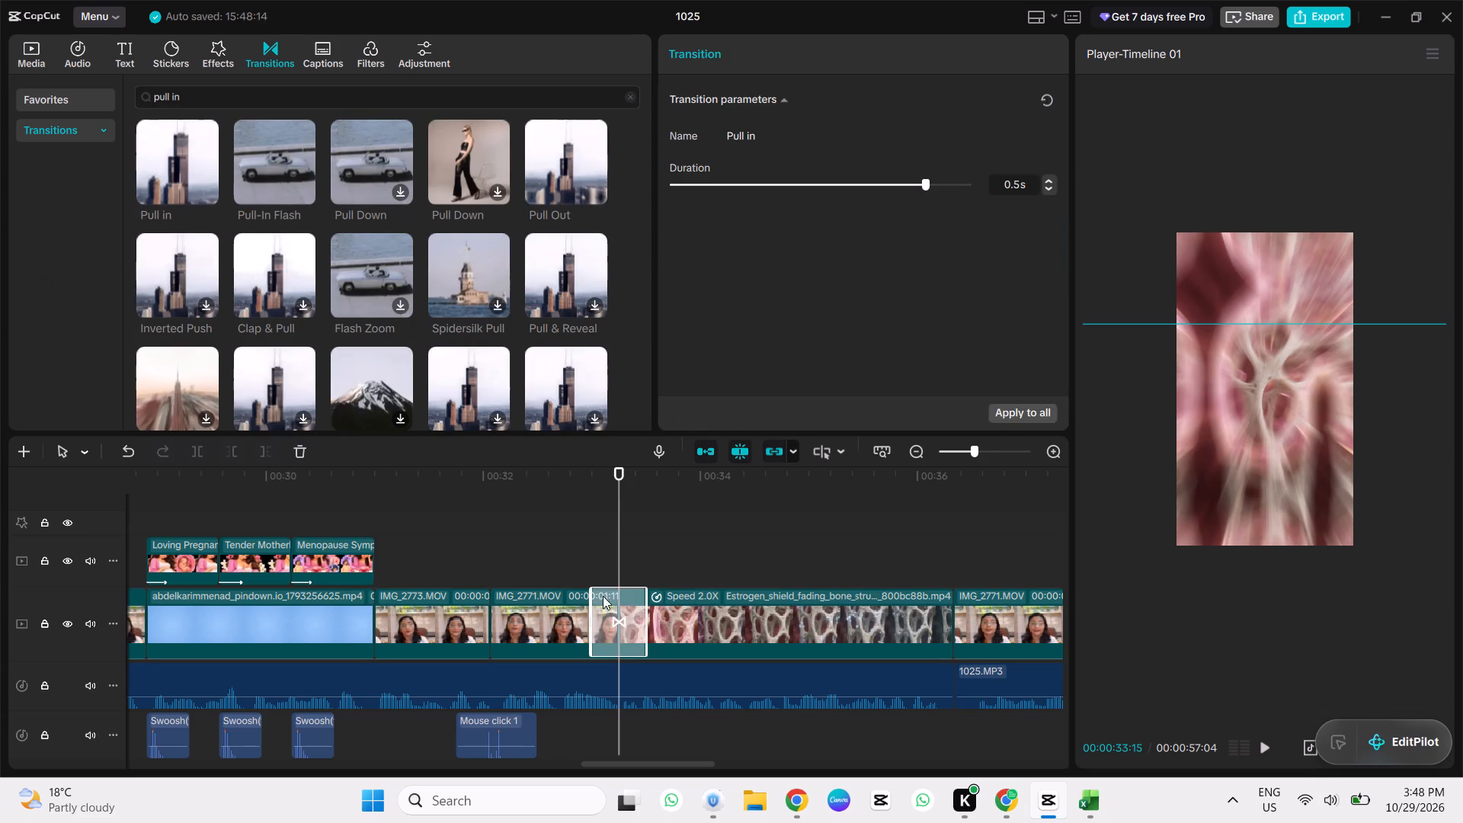
{"action": "left_click_drag", "start_coordinate": [594, 607], "coordinate": [612, 613]}
{"action": "left_click", "coordinate": [600, 512]}
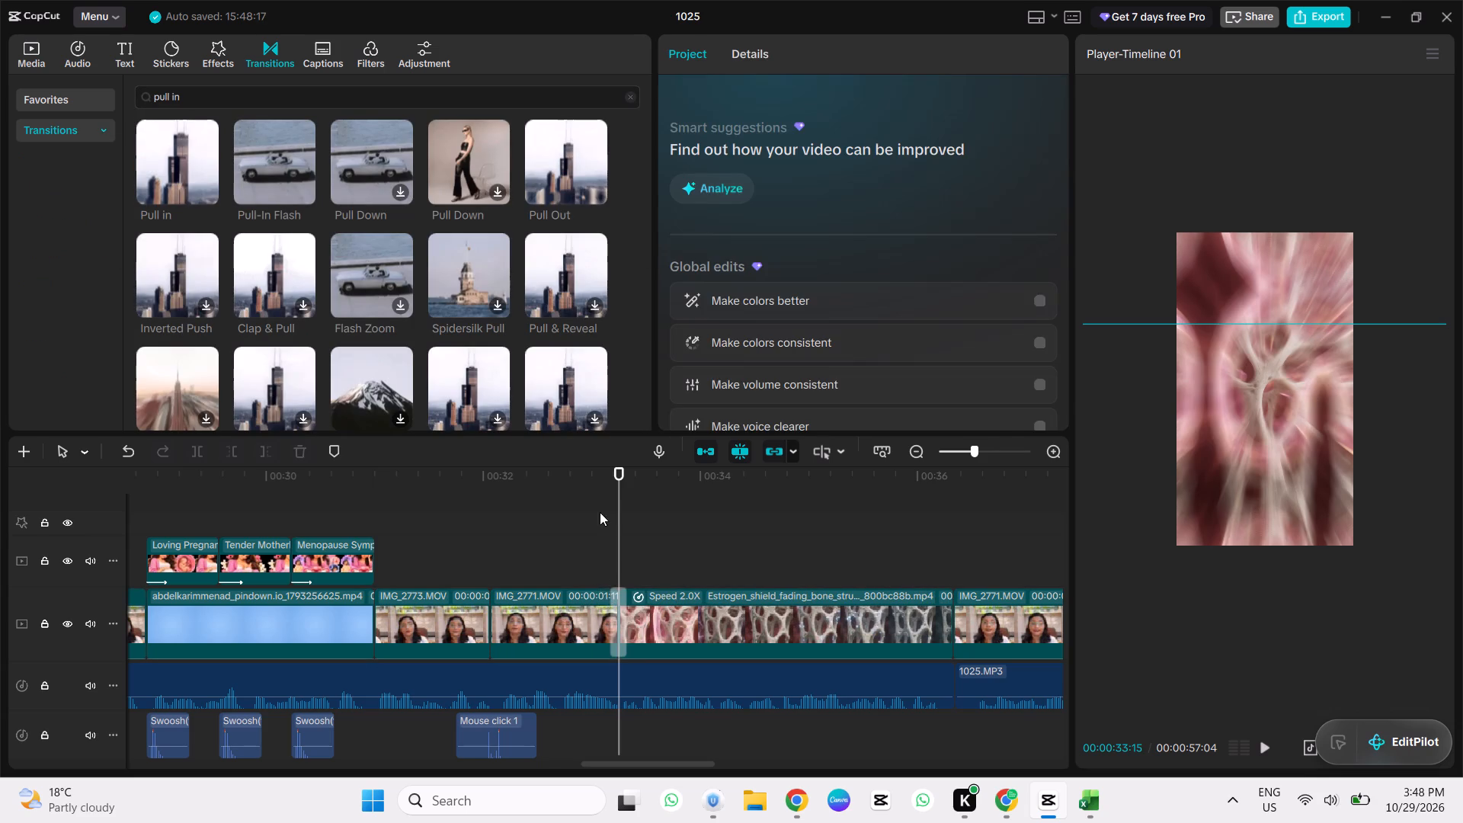
{"action": "key", "text": "space"}
{"action": "key", "text": "space"}
{"action": "left_click", "coordinate": [597, 516]}
{"action": "key", "text": "space"}
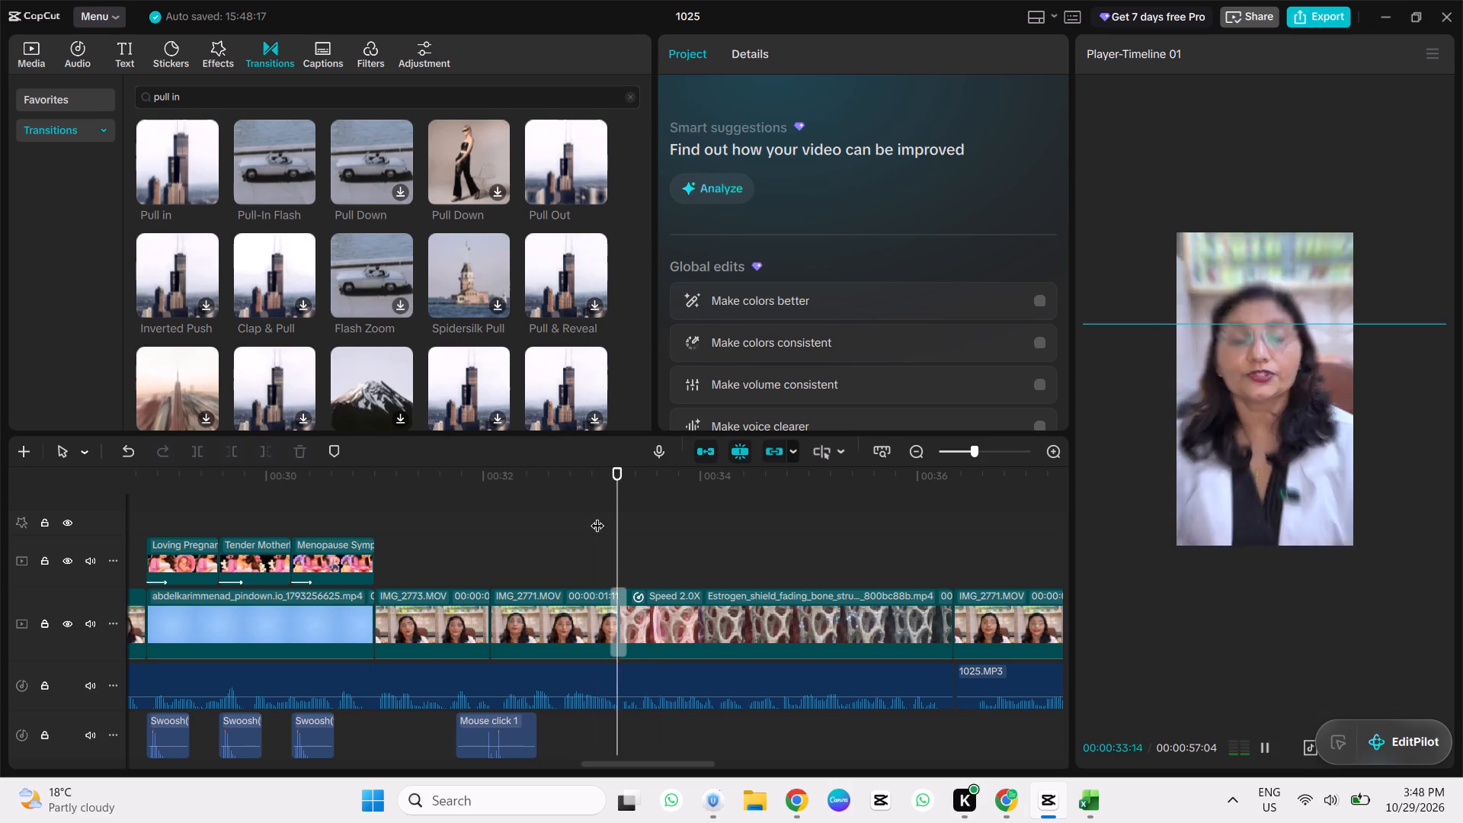
{"action": "key", "text": "space"}
{"action": "left_click", "coordinate": [619, 585]}
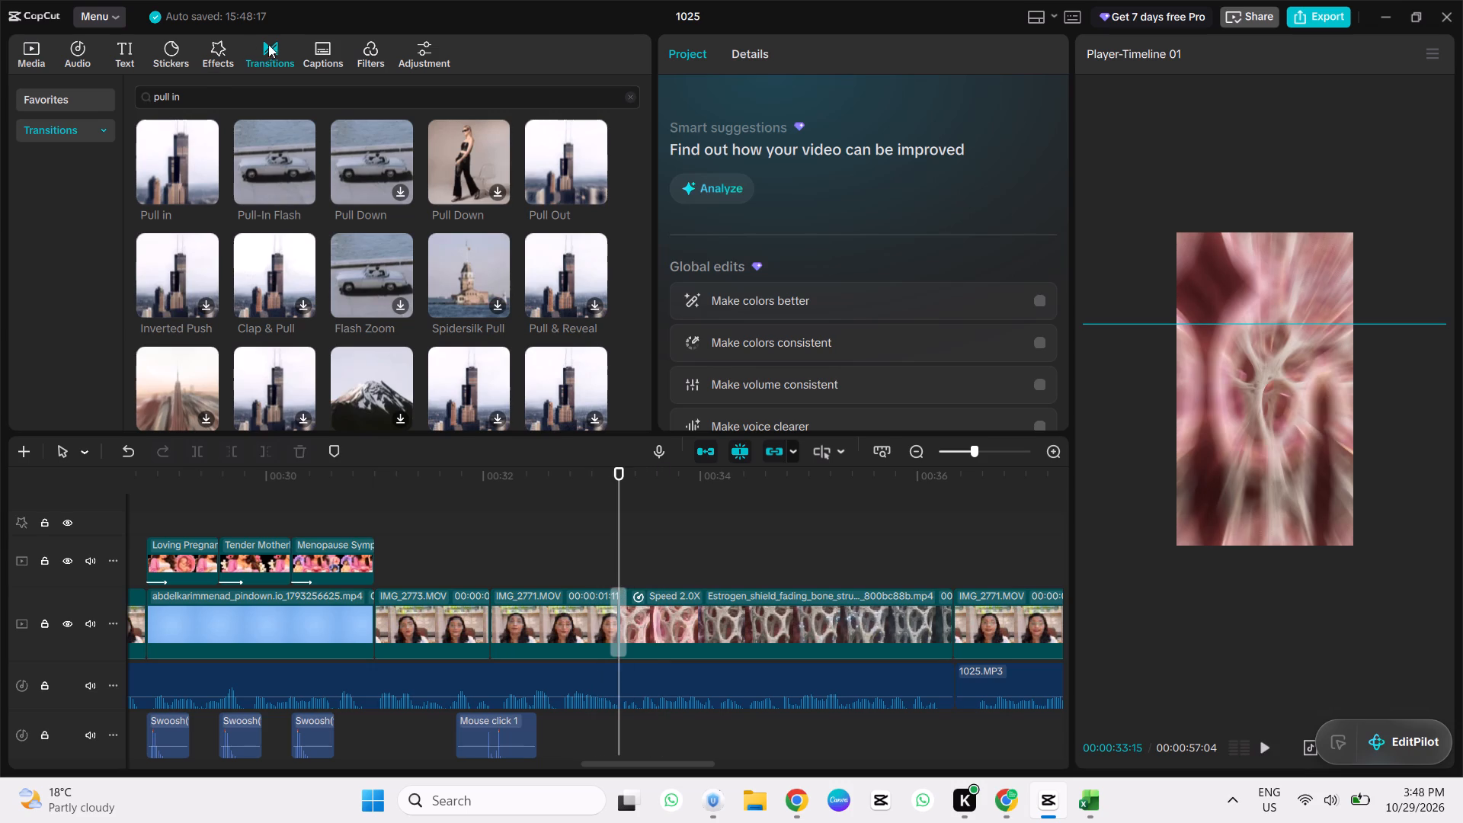
Search transitions for right, replace the Pull in transition before the Estrogen_shield clip with Left, and play across it.
{"action": "left_click", "coordinate": [623, 536]}
{"action": "left_click", "coordinate": [331, 85]}
{"action": "left_click", "coordinate": [632, 99]}
{"action": "left_click", "coordinate": [315, 95]}
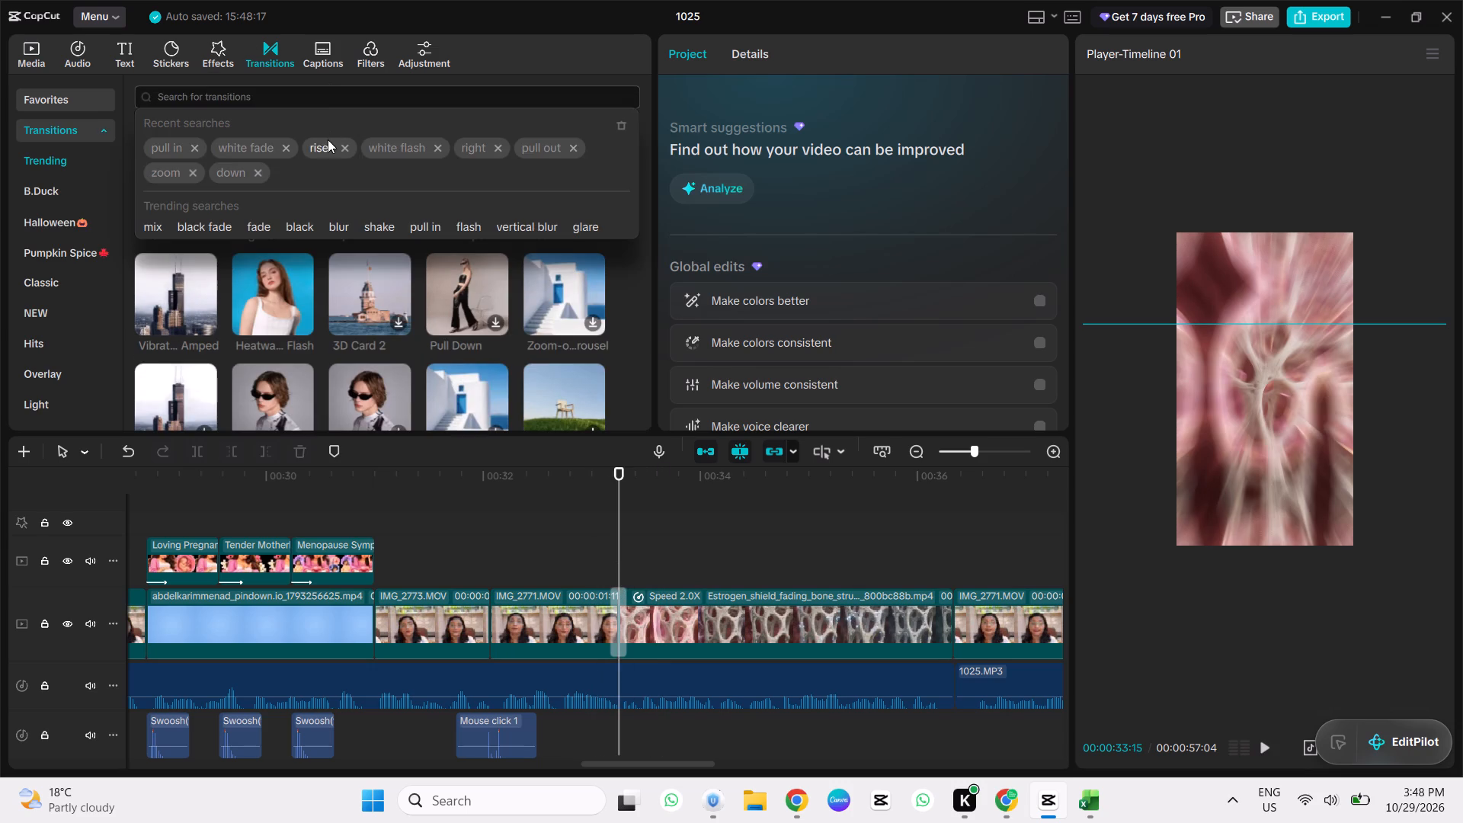
{"action": "left_click", "coordinate": [475, 154]}
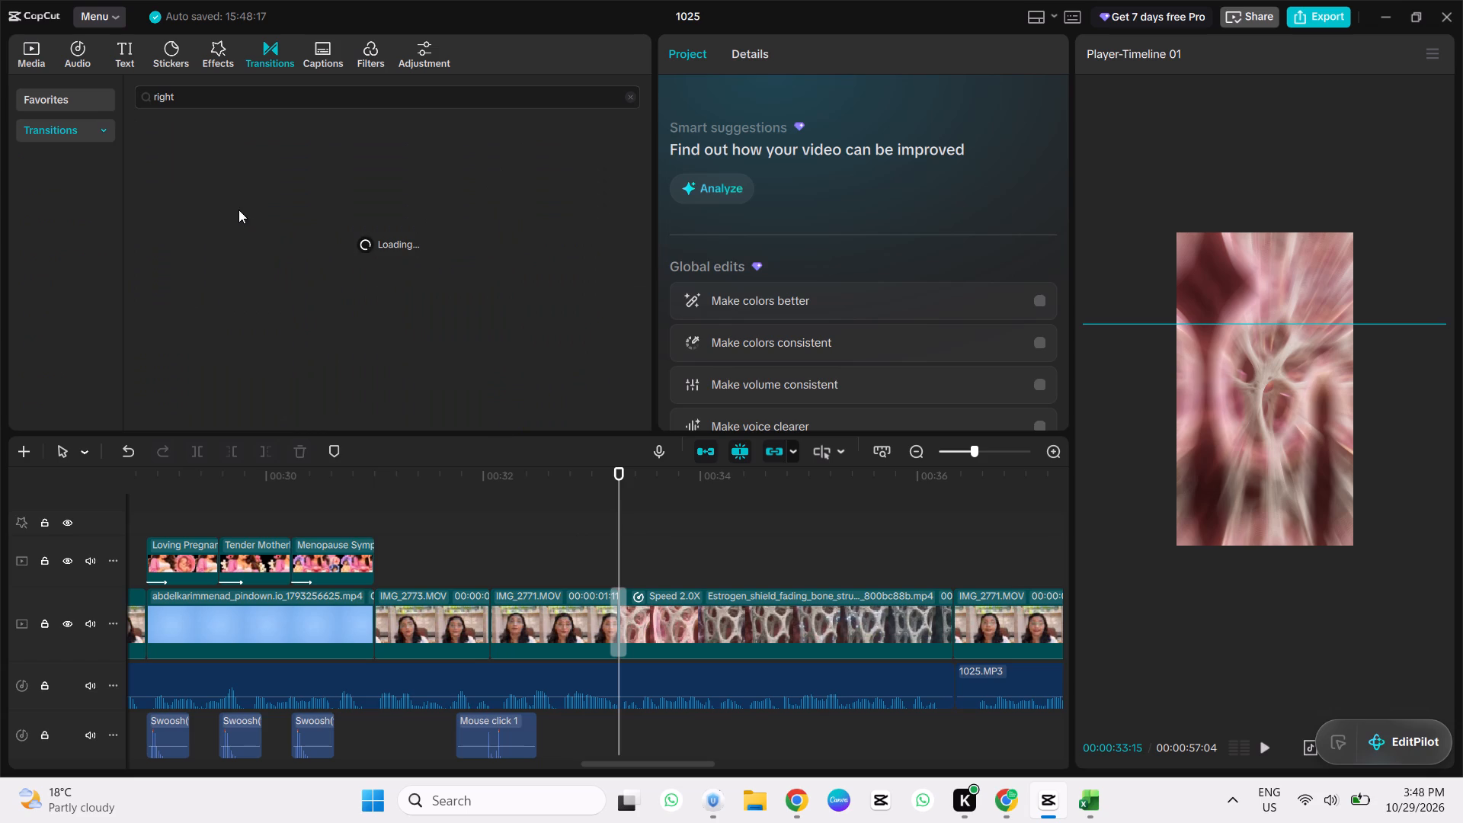
{"action": "left_click", "coordinate": [206, 186]}
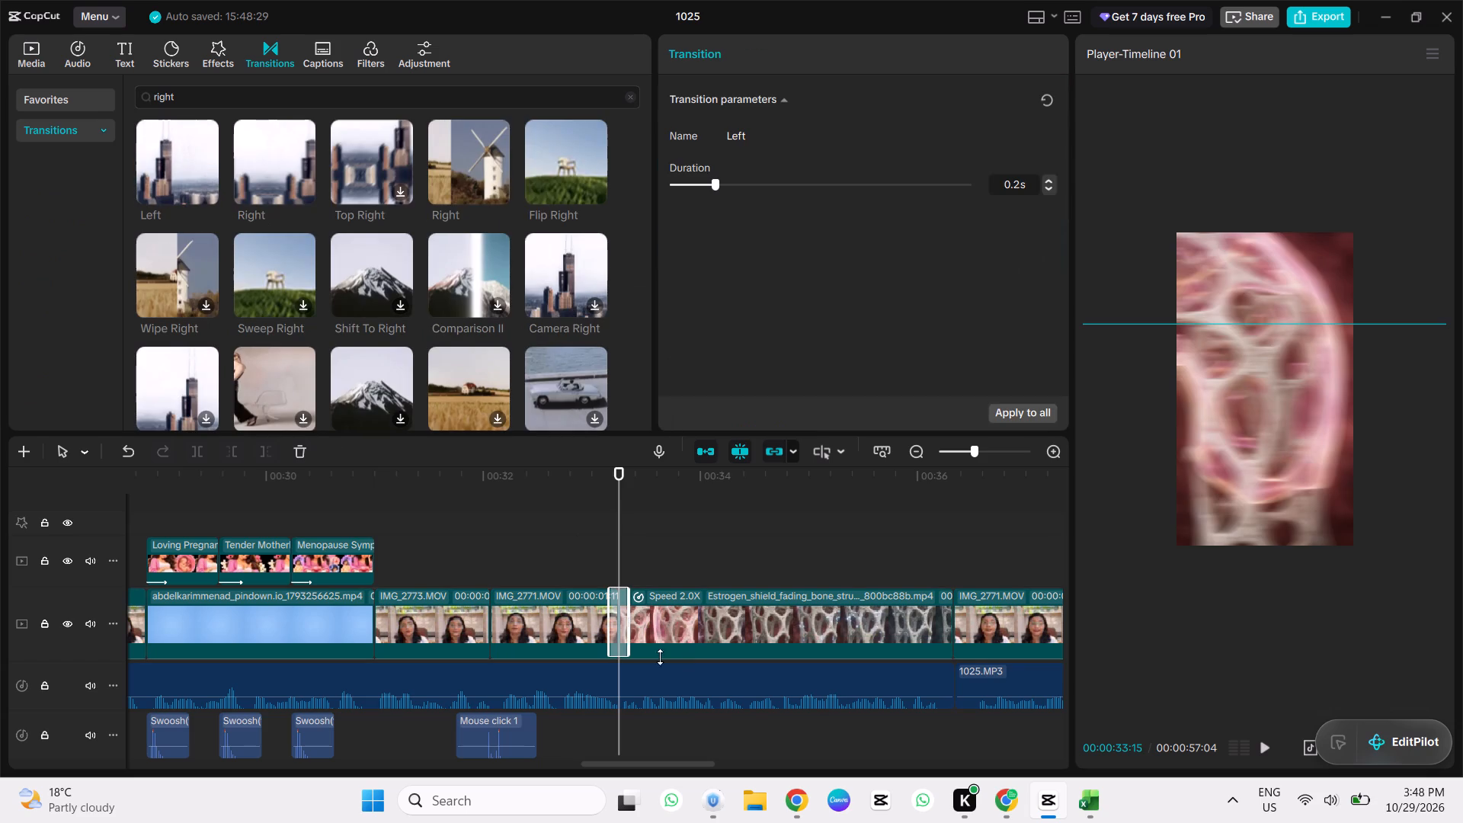
{"action": "left_click", "coordinate": [580, 527]}
{"action": "key", "text": "space"}
{"action": "key", "text": "space"}
Paste the Swoosh sound at 00:00:33:06 and move it to the start of the Left transition before the Estrogen_shield clip.
{"action": "left_click_drag", "start_coordinate": [629, 546], "coordinate": [624, 546]}
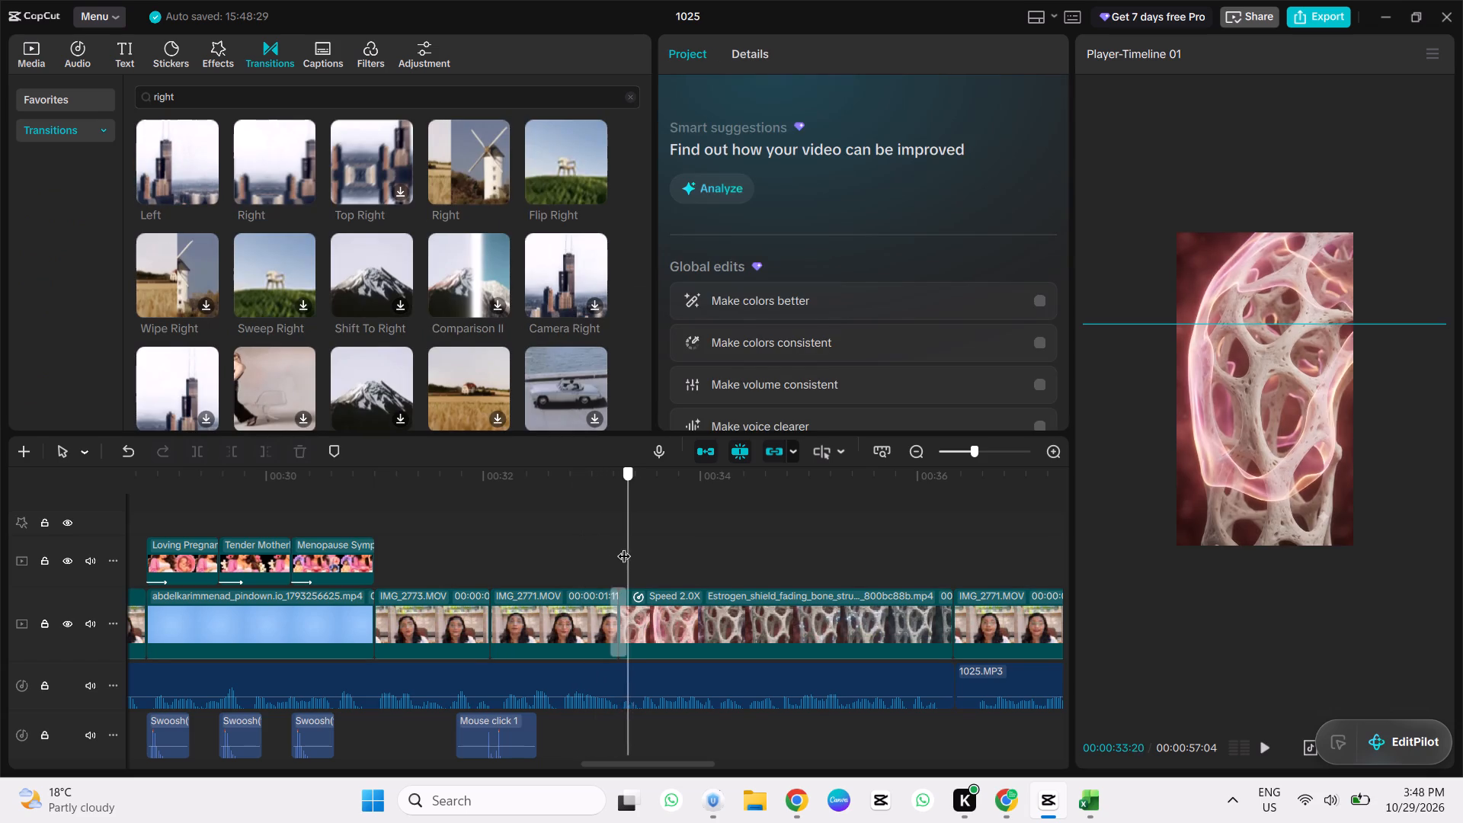
{"action": "left_click_drag", "start_coordinate": [624, 546], "coordinate": [602, 555]}
{"action": "key", "text": "ctrl+v"}
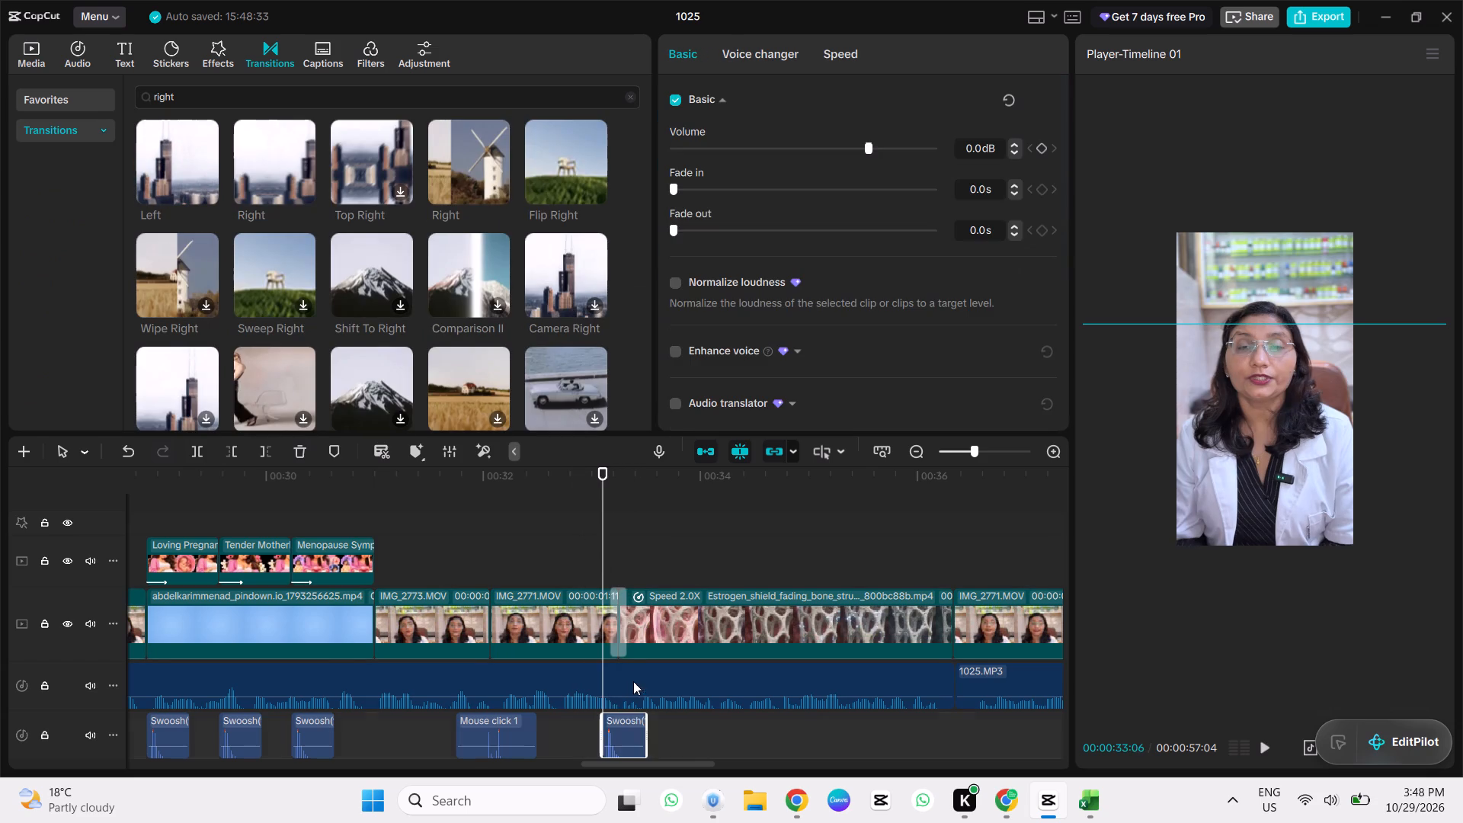
{"action": "scroll", "coordinate": [632, 690], "scroll_direction": "up", "scroll_amount": 9, "text": "ctrl"}
{"action": "left_click_drag", "start_coordinate": [646, 731], "coordinate": [677, 733]}
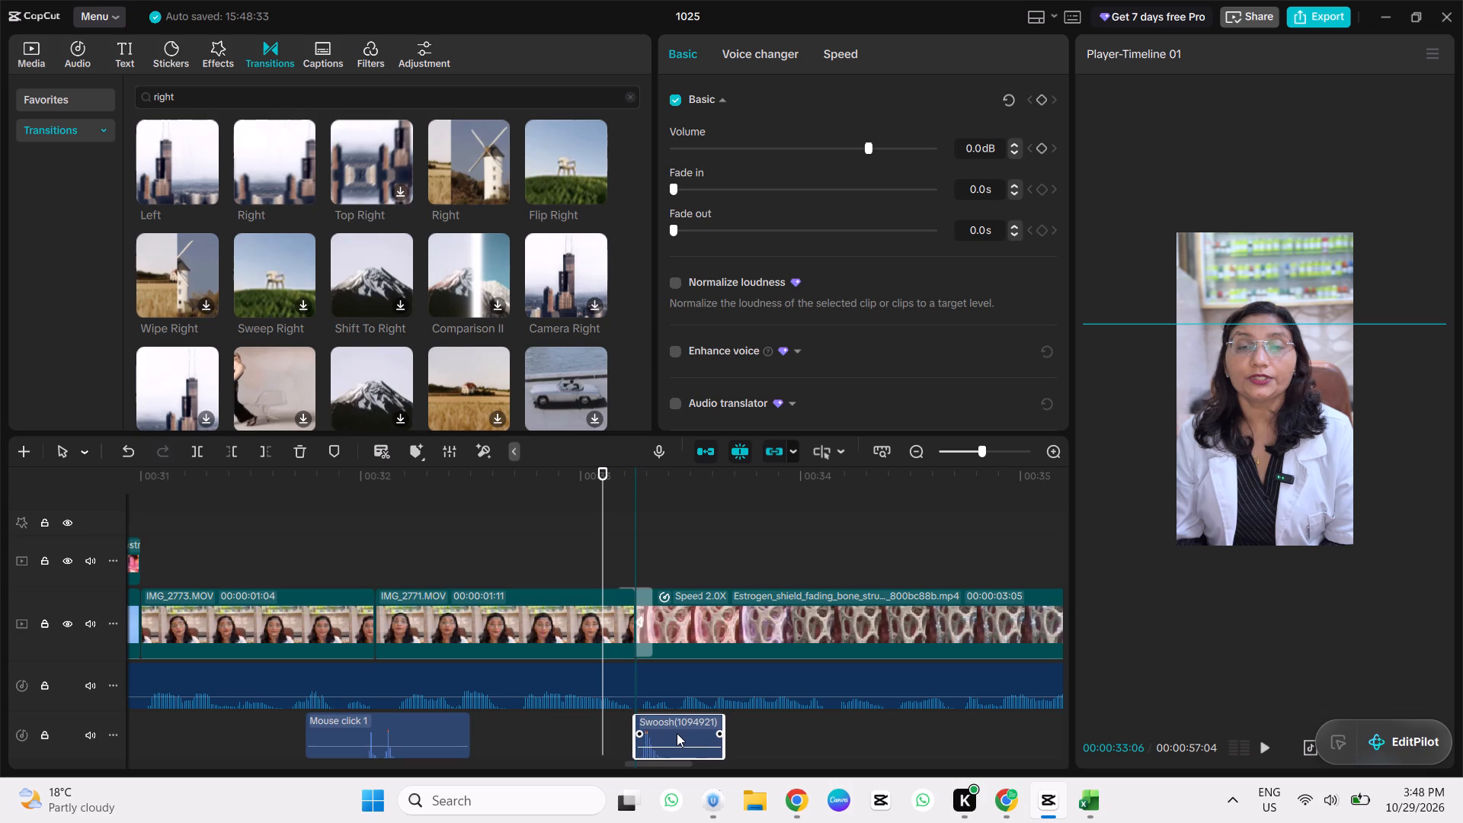
Nudge the Swoosh sound slightly earlier to align with the Left transition before the Estrogen_shield clip and play across it.
{"action": "left_click_drag", "start_coordinate": [677, 733], "coordinate": [671, 733]}
{"action": "key", "text": "space"}
{"action": "key", "text": "space"}
{"action": "left_click", "coordinate": [590, 544]}
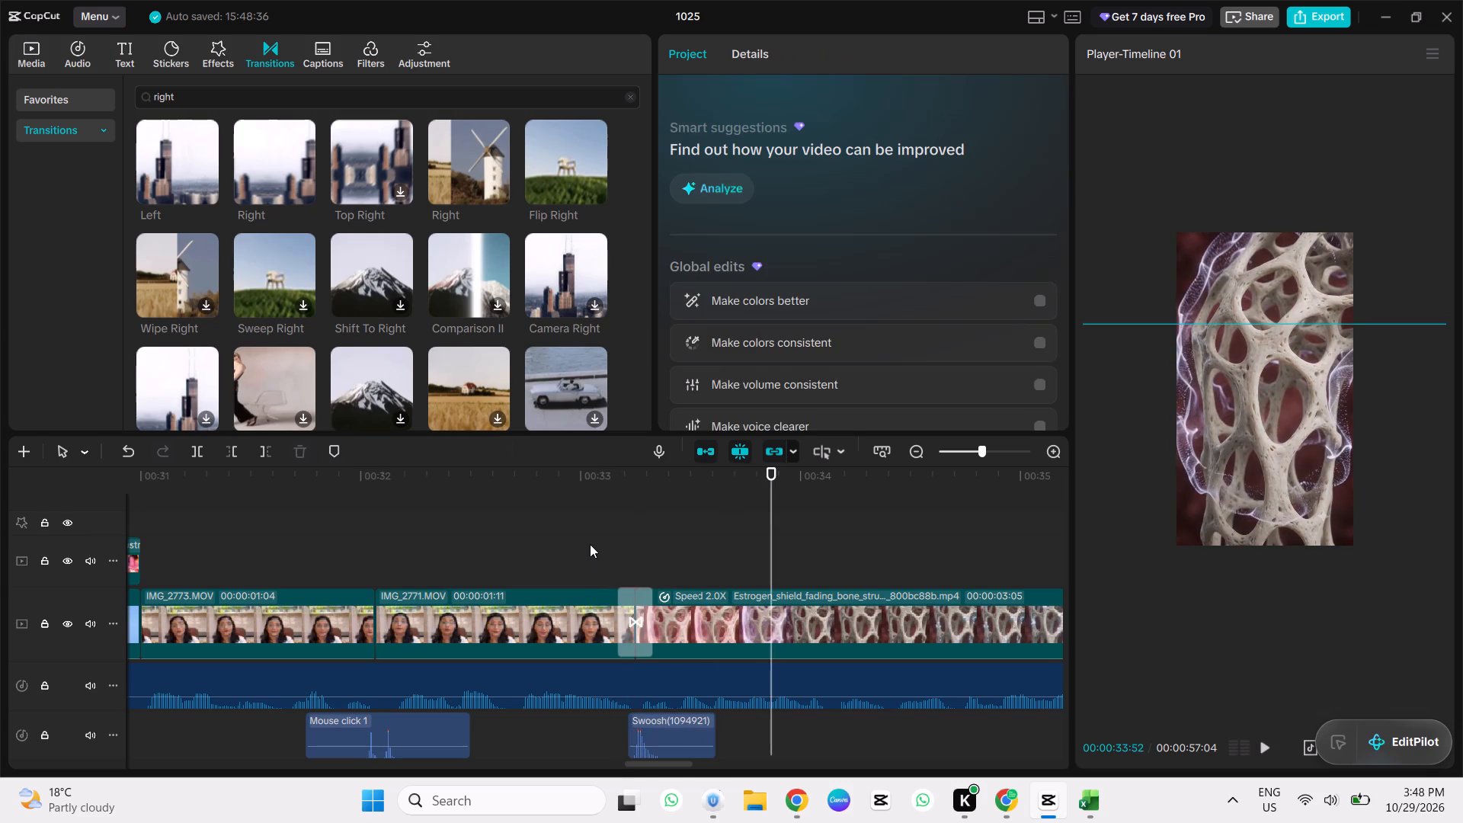
{"action": "key", "text": "space"}
{"action": "key", "text": "space"}
{"action": "left_click", "coordinate": [562, 527]}
{"action": "key", "text": "space"}
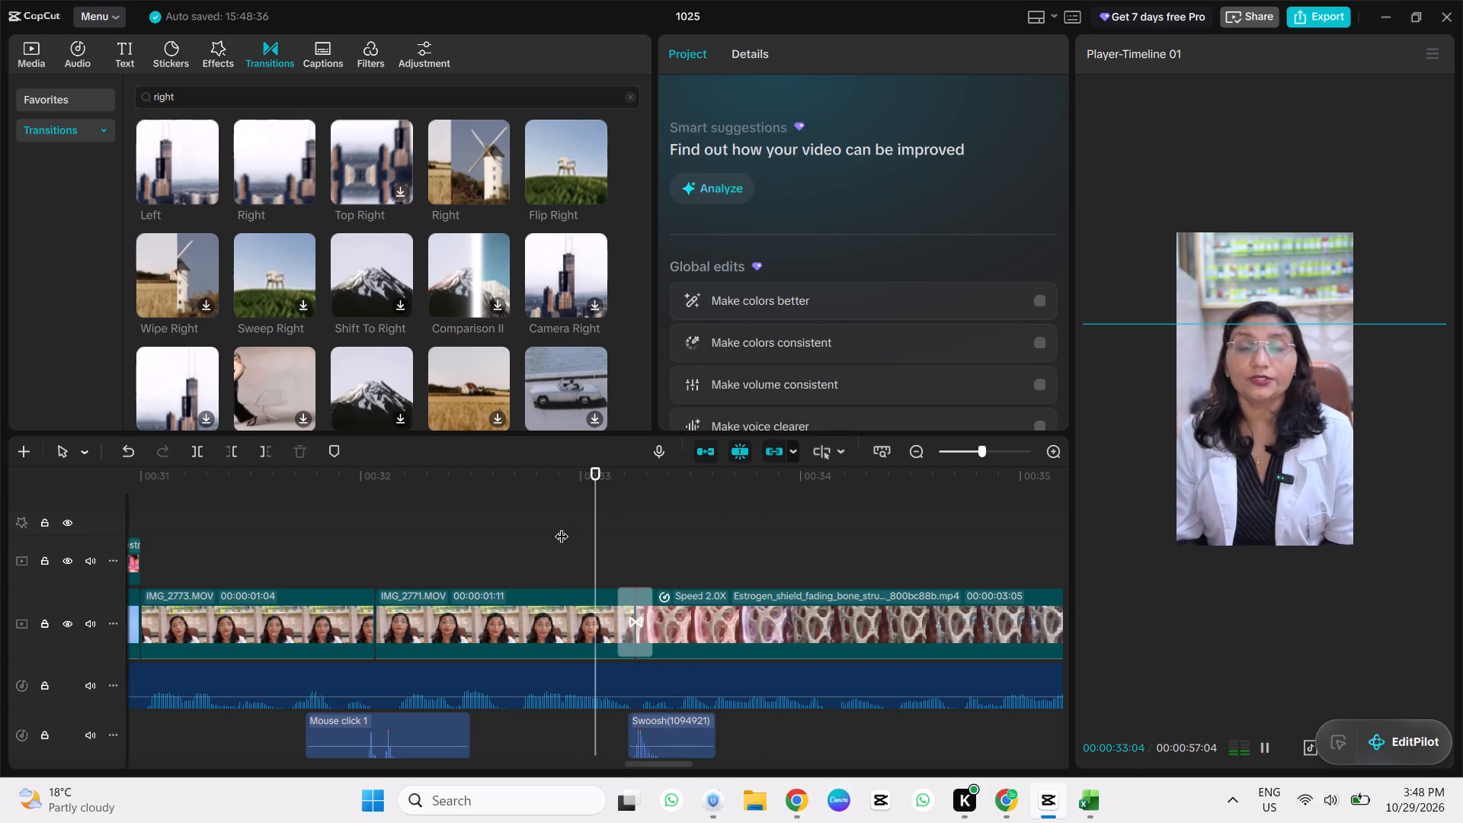
Apply the Right transition between the Estrogen_shield clip and the following IMG_2771 clip, and shorten it to 0.2 s.
{"action": "scroll", "coordinate": [675, 687], "scroll_direction": "down", "scroll_amount": 10, "text": "ctrl"}
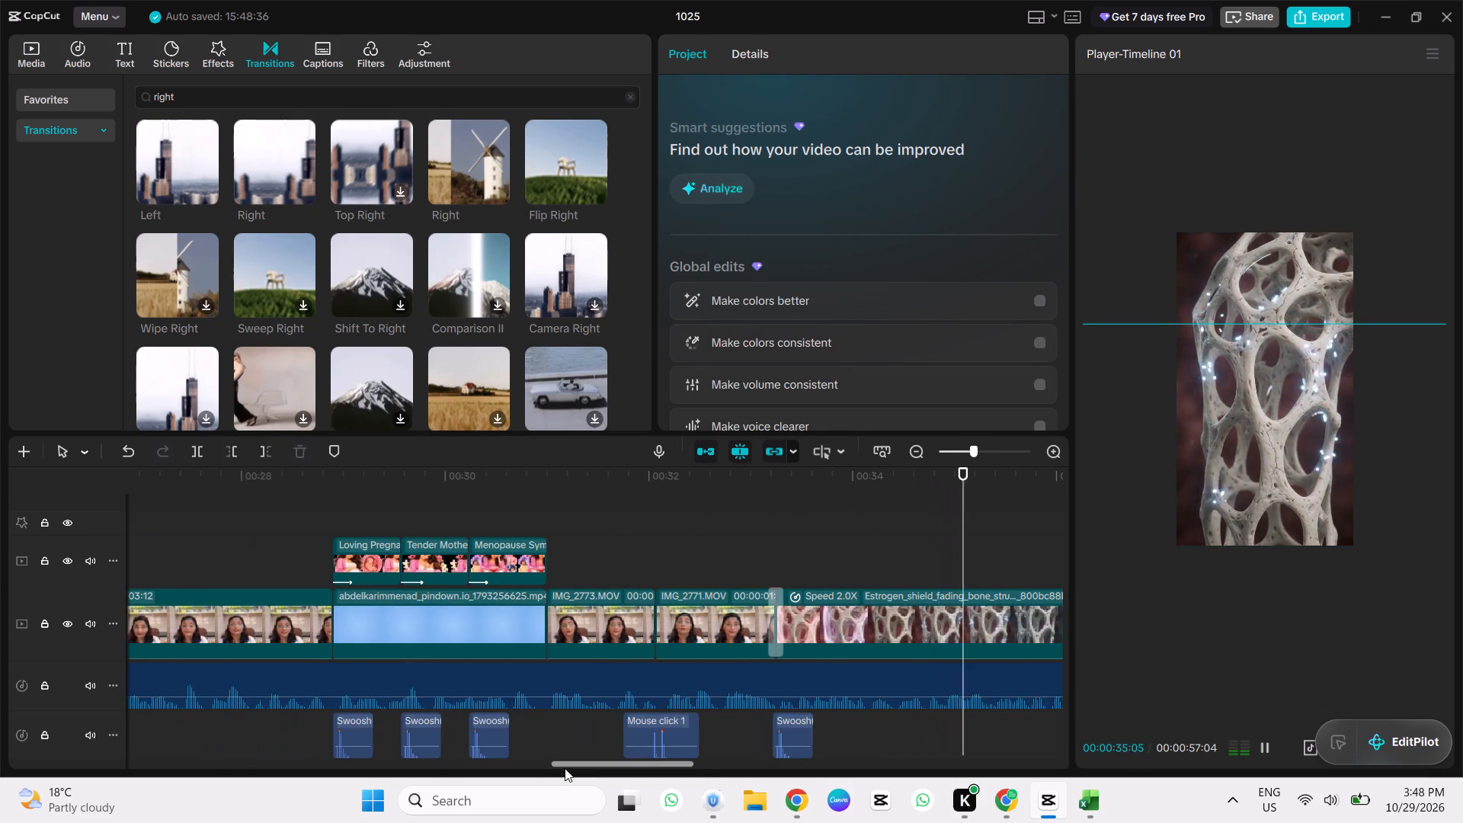
{"action": "left_click_drag", "start_coordinate": [574, 764], "coordinate": [638, 773]}
{"action": "key", "text": "space"}
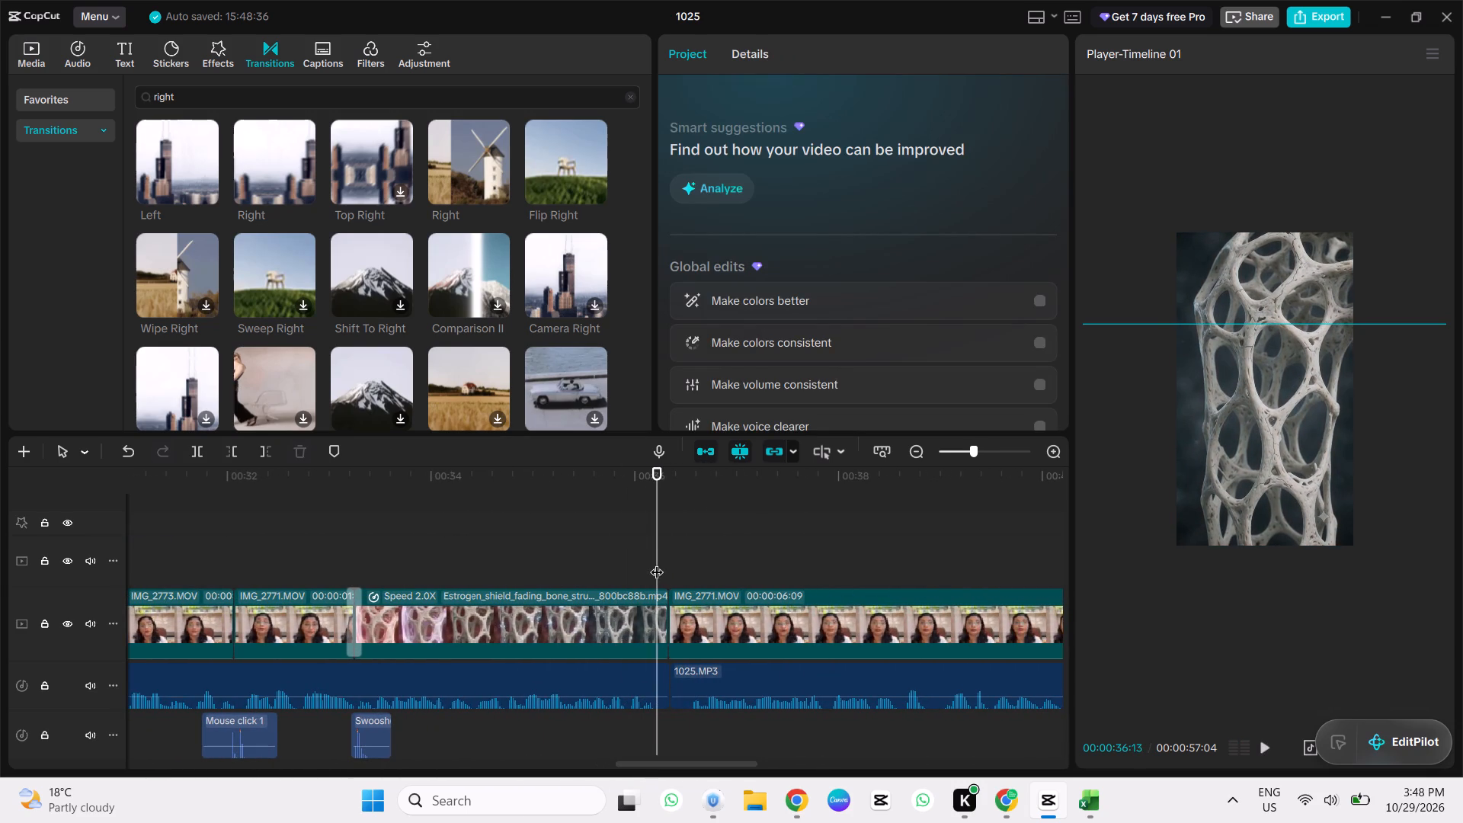
{"action": "left_click_drag", "start_coordinate": [657, 562], "coordinate": [667, 564]}
{"action": "left_click", "coordinate": [667, 564]}
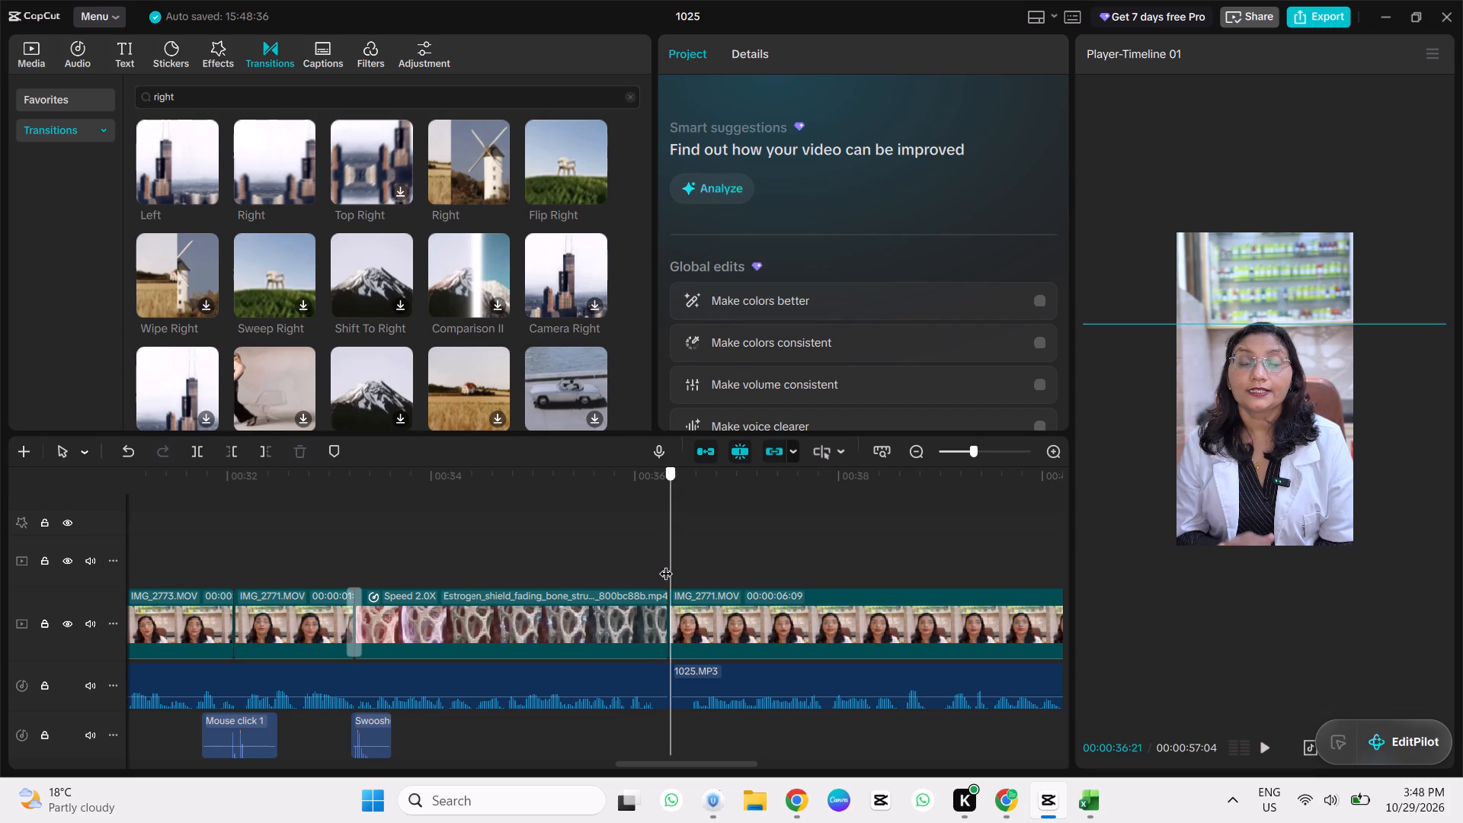
{"action": "left_click", "coordinate": [702, 508]}
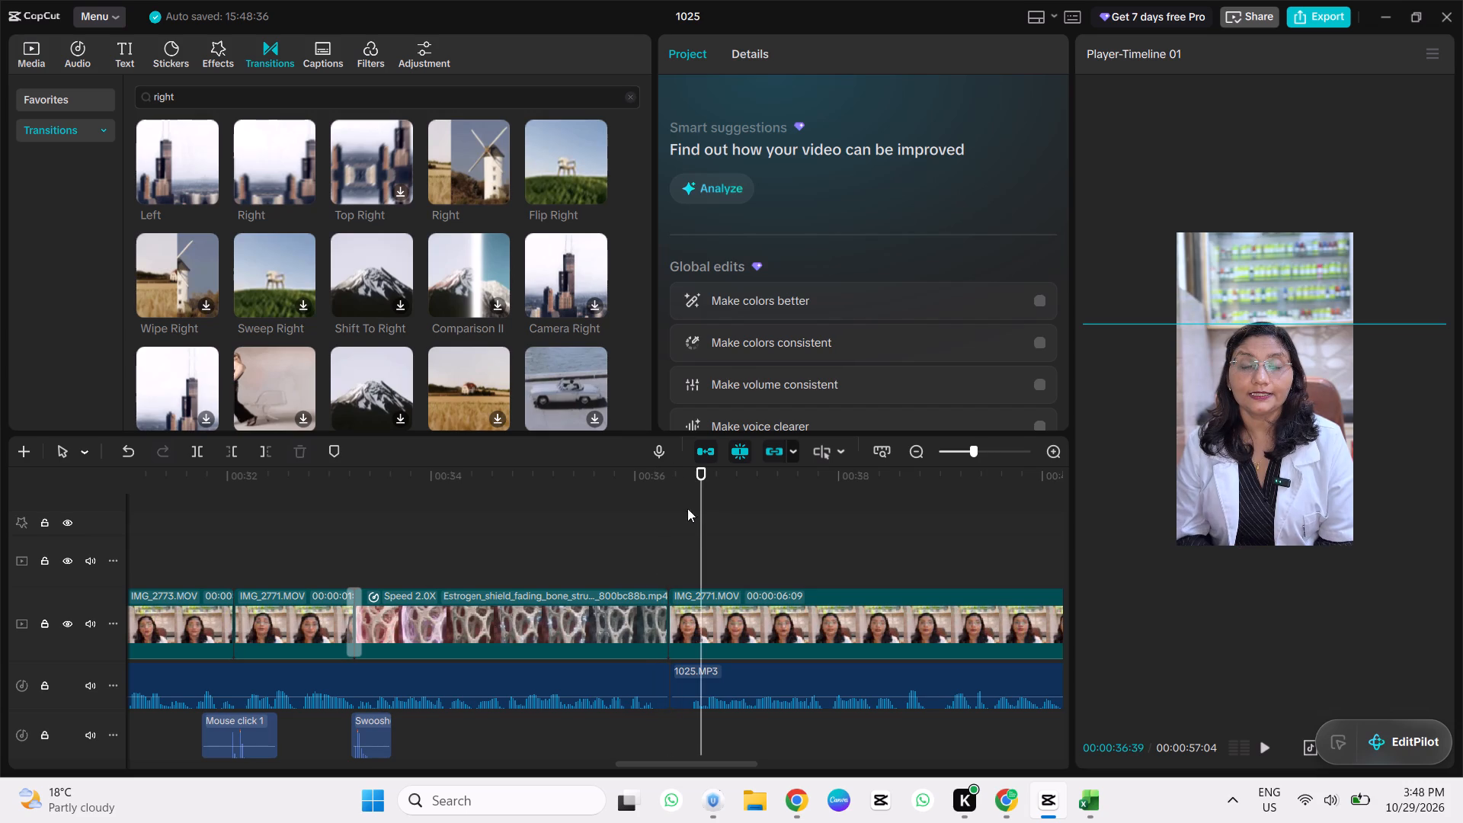
{"action": "left_click_drag", "start_coordinate": [699, 479], "coordinate": [664, 482]}
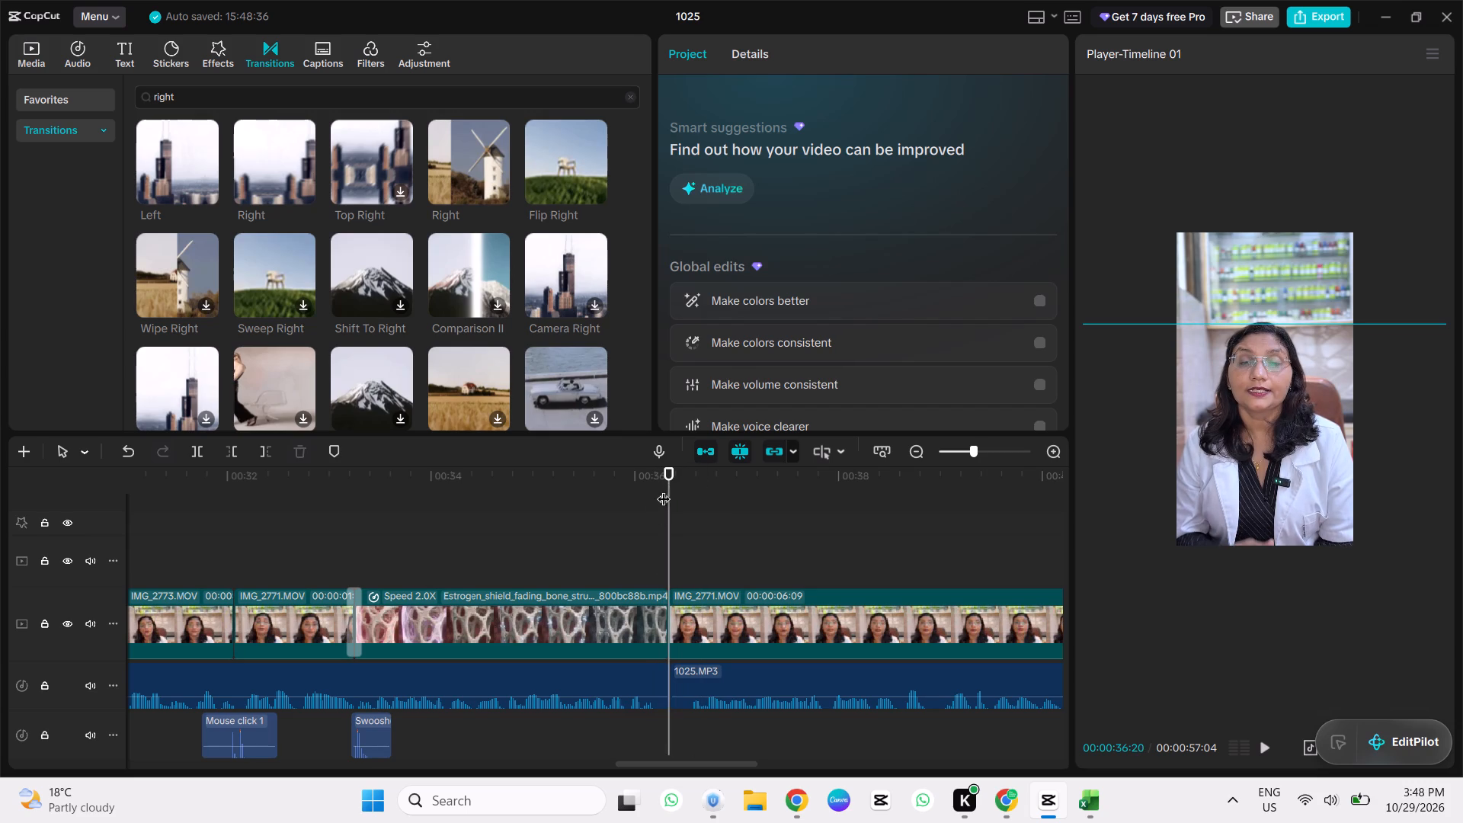
{"action": "left_click_drag", "start_coordinate": [666, 488], "coordinate": [639, 496]}
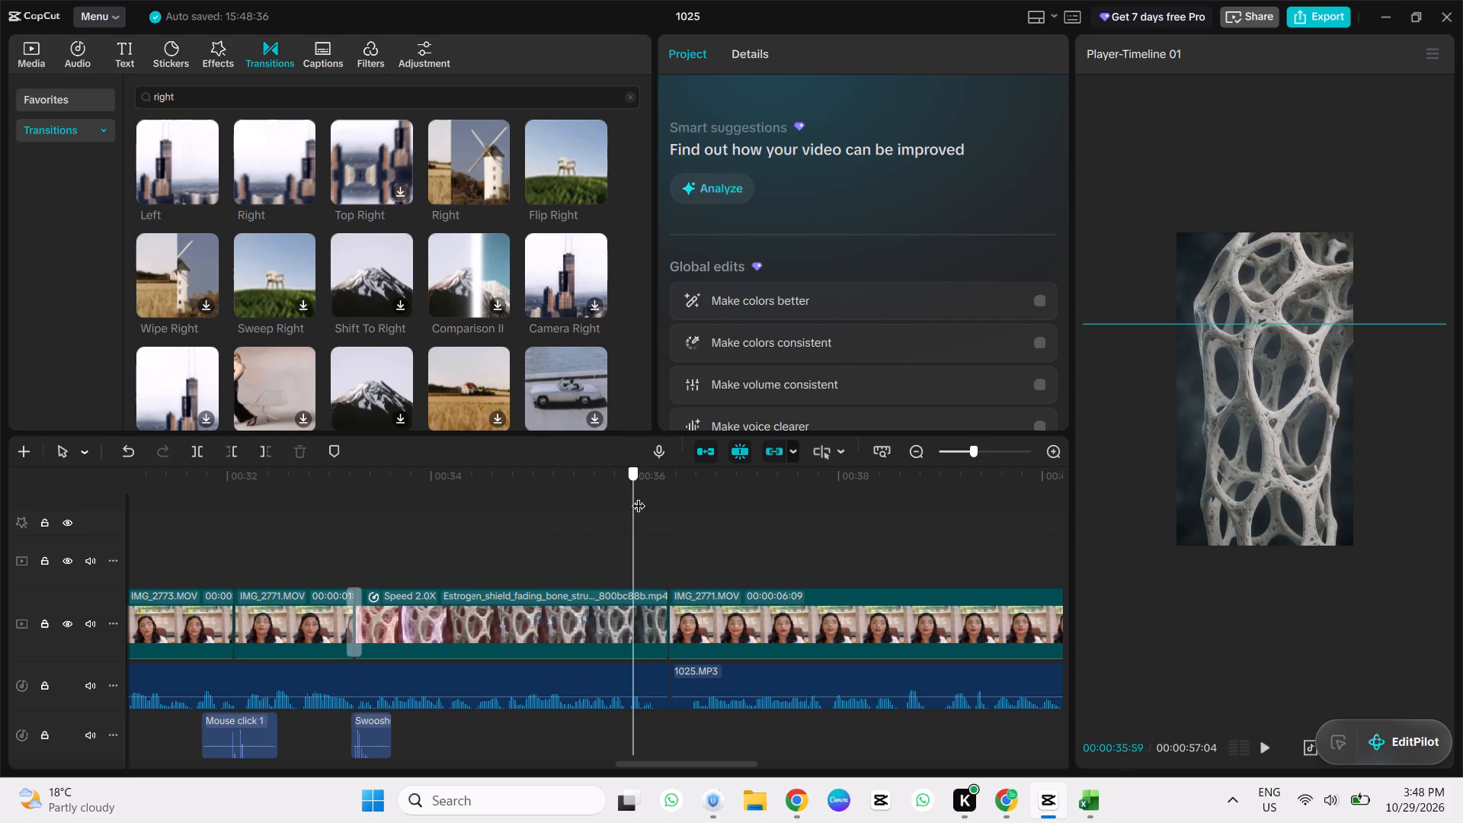
{"action": "left_click_drag", "start_coordinate": [639, 496], "coordinate": [664, 499]}
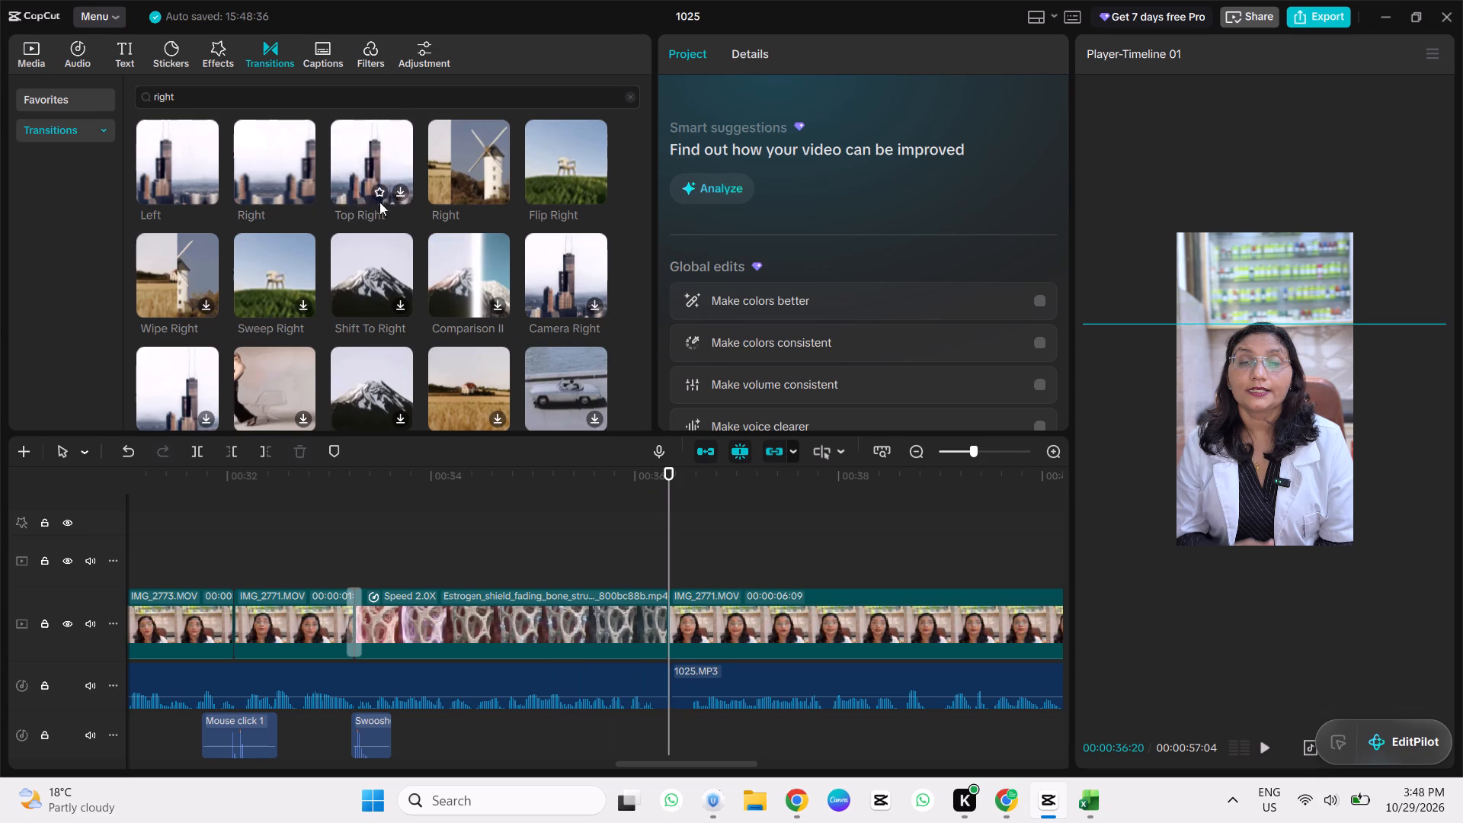
{"action": "left_click", "coordinate": [303, 190]}
{"action": "left_click_drag", "start_coordinate": [640, 604], "coordinate": [655, 604]}
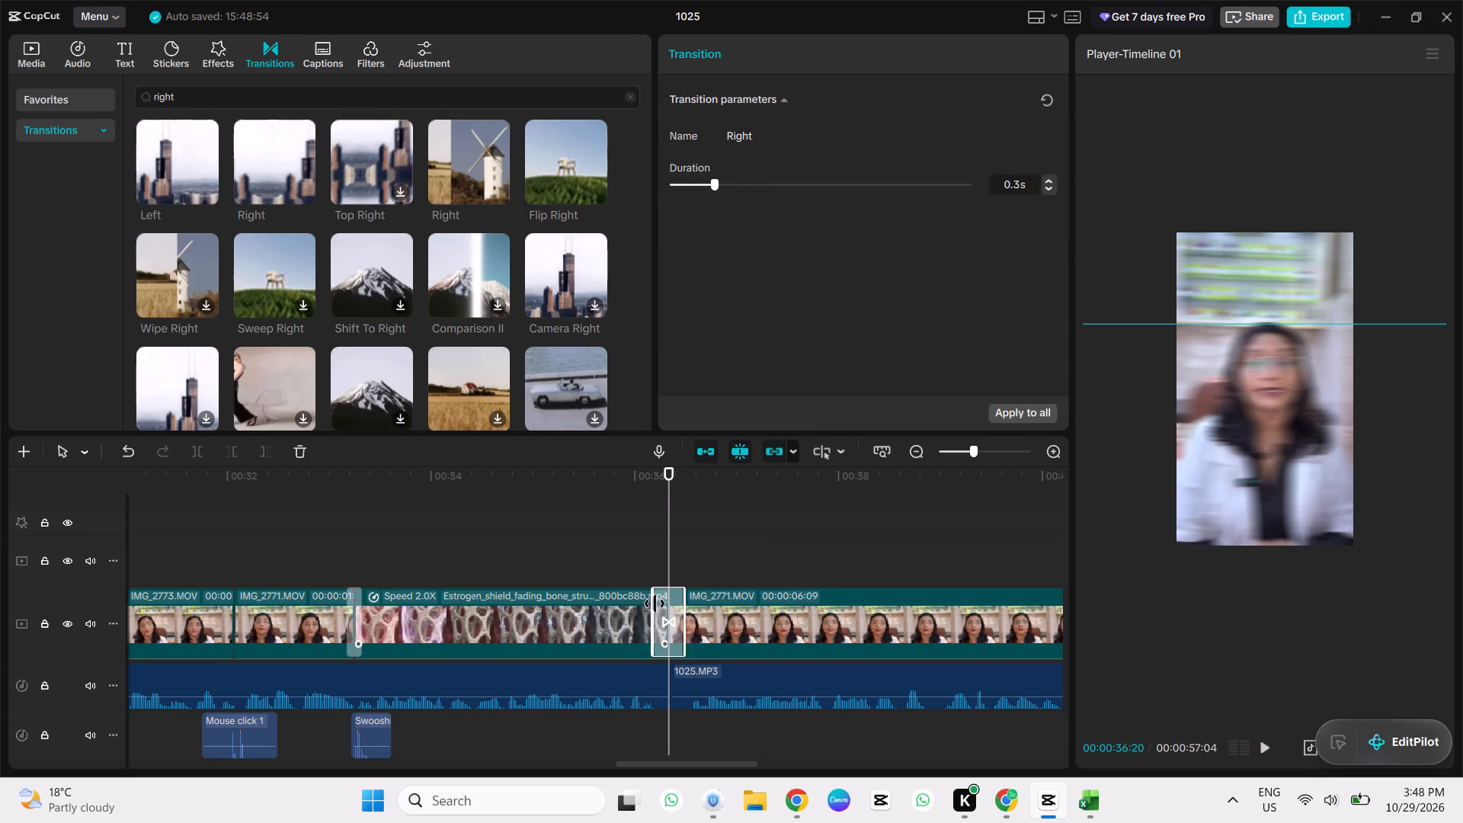
{"action": "left_click_drag", "start_coordinate": [655, 604], "coordinate": [658, 604]}
Paste the Swoosh sound at 00:00:36:14, at the start of the Right transition after the Estrogen_shield clip, and play it back.
{"action": "left_click_drag", "start_coordinate": [669, 489], "coordinate": [661, 491]}
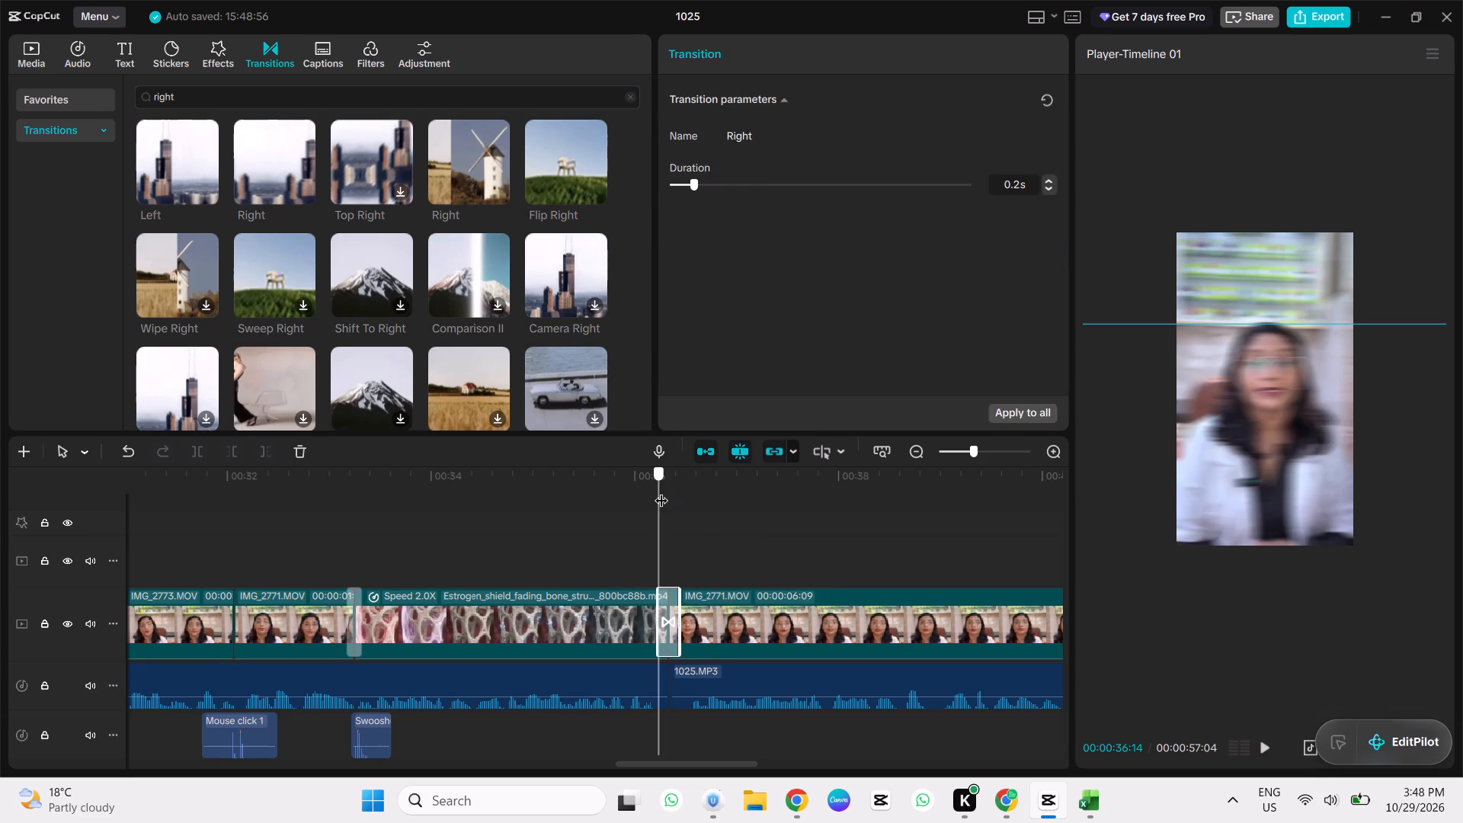
{"action": "left_click_drag", "start_coordinate": [661, 491], "coordinate": [653, 492]}
{"action": "key", "text": "ctrl+v"}
{"action": "scroll", "coordinate": [719, 527], "scroll_direction": "up", "scroll_amount": 4, "text": "ctrl"}
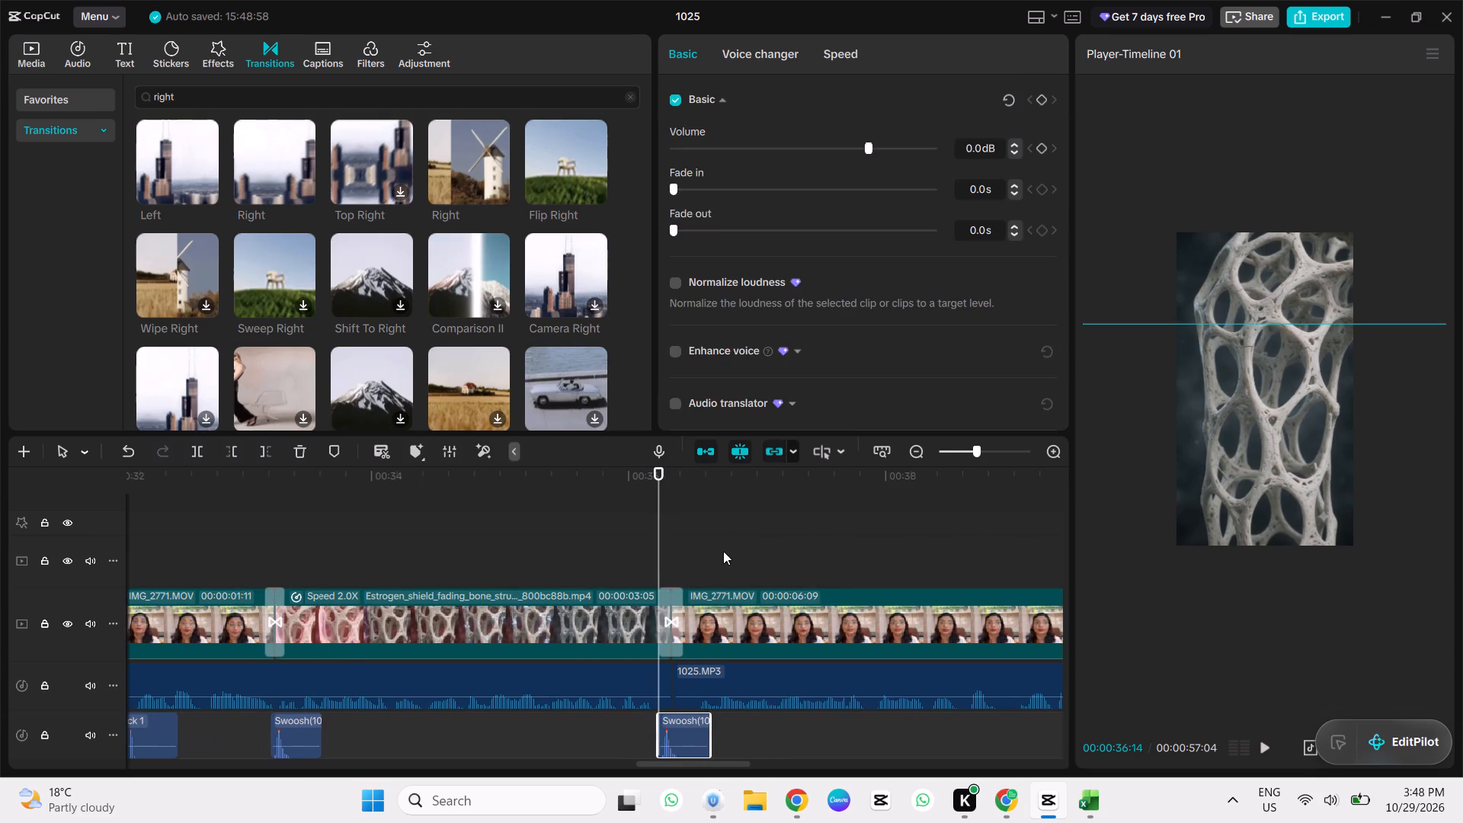
{"action": "key", "text": "space"}
{"action": "key", "text": "space"}
Play the IMG_2771 clip after the Right transition and examine the speaker's framing at its cut to IMG_2783.
{"action": "scroll", "coordinate": [760, 649], "scroll_direction": "down", "scroll_amount": 4, "text": "ctrl"}
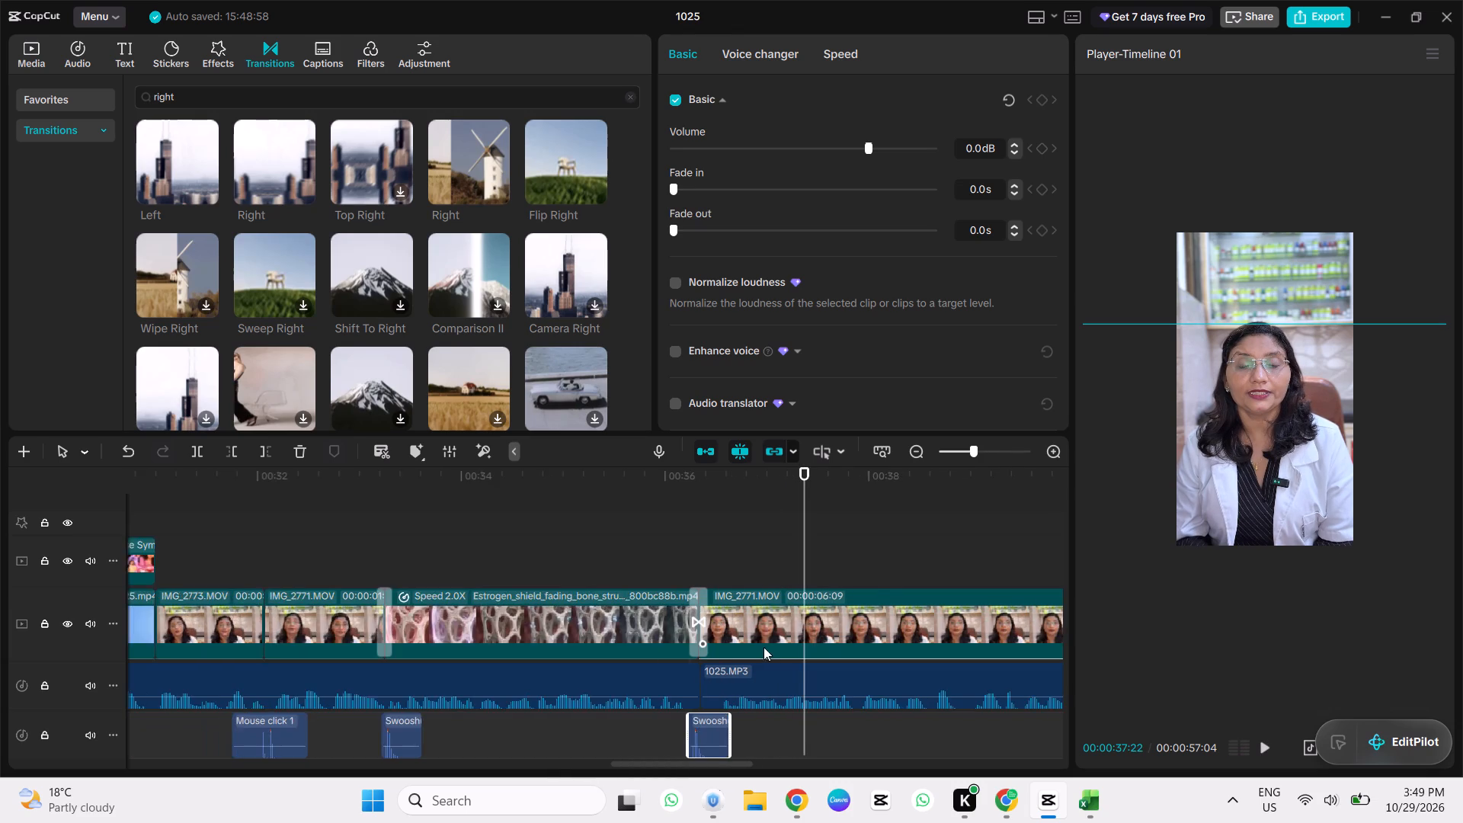
{"action": "scroll", "coordinate": [764, 647], "scroll_direction": "down", "scroll_amount": 9, "text": "ctrl"}
{"action": "left_click_drag", "start_coordinate": [690, 762], "coordinate": [749, 773]}
{"action": "key", "text": "space"}
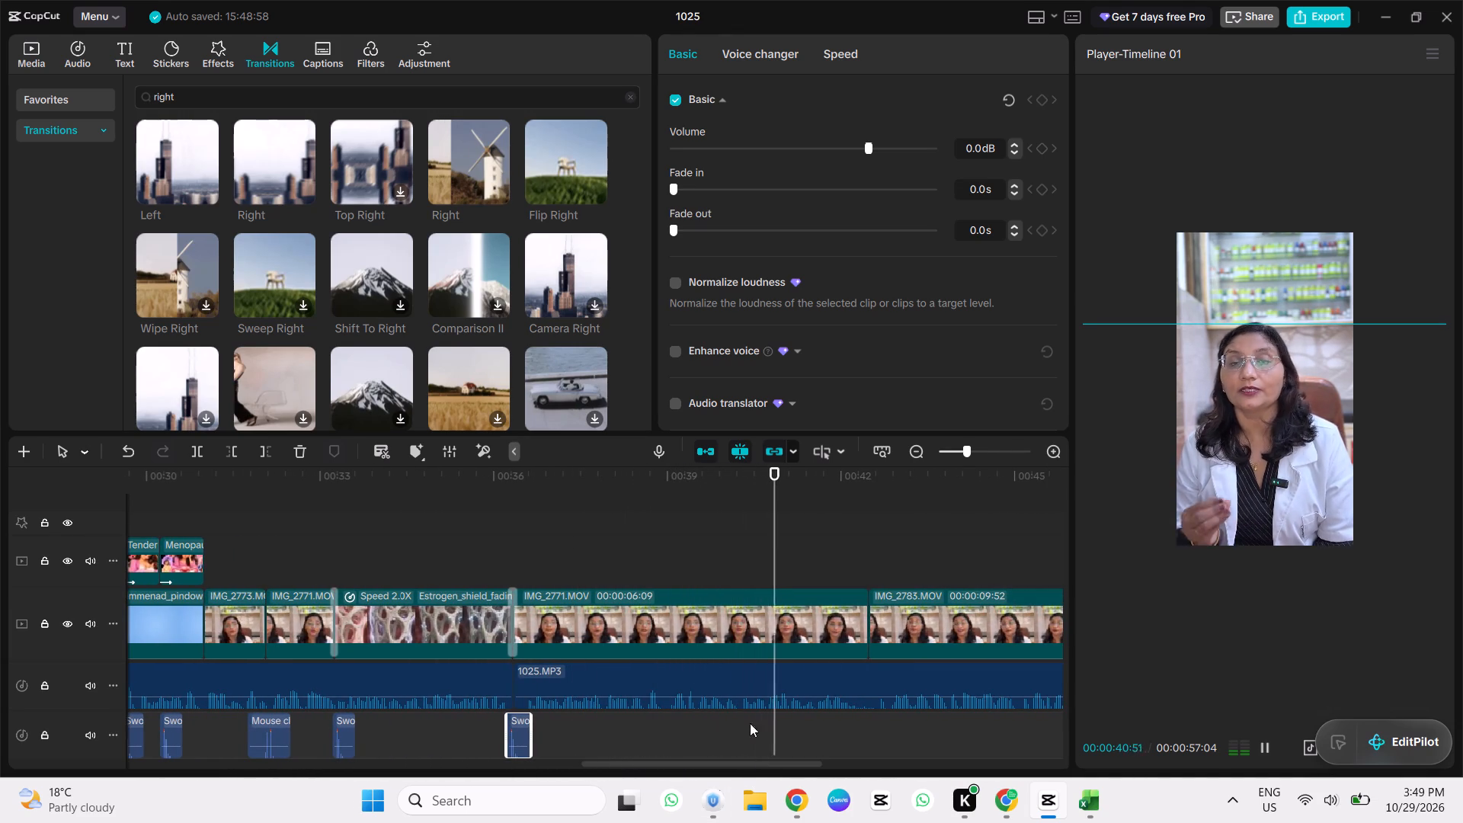
{"action": "key", "text": "space"}
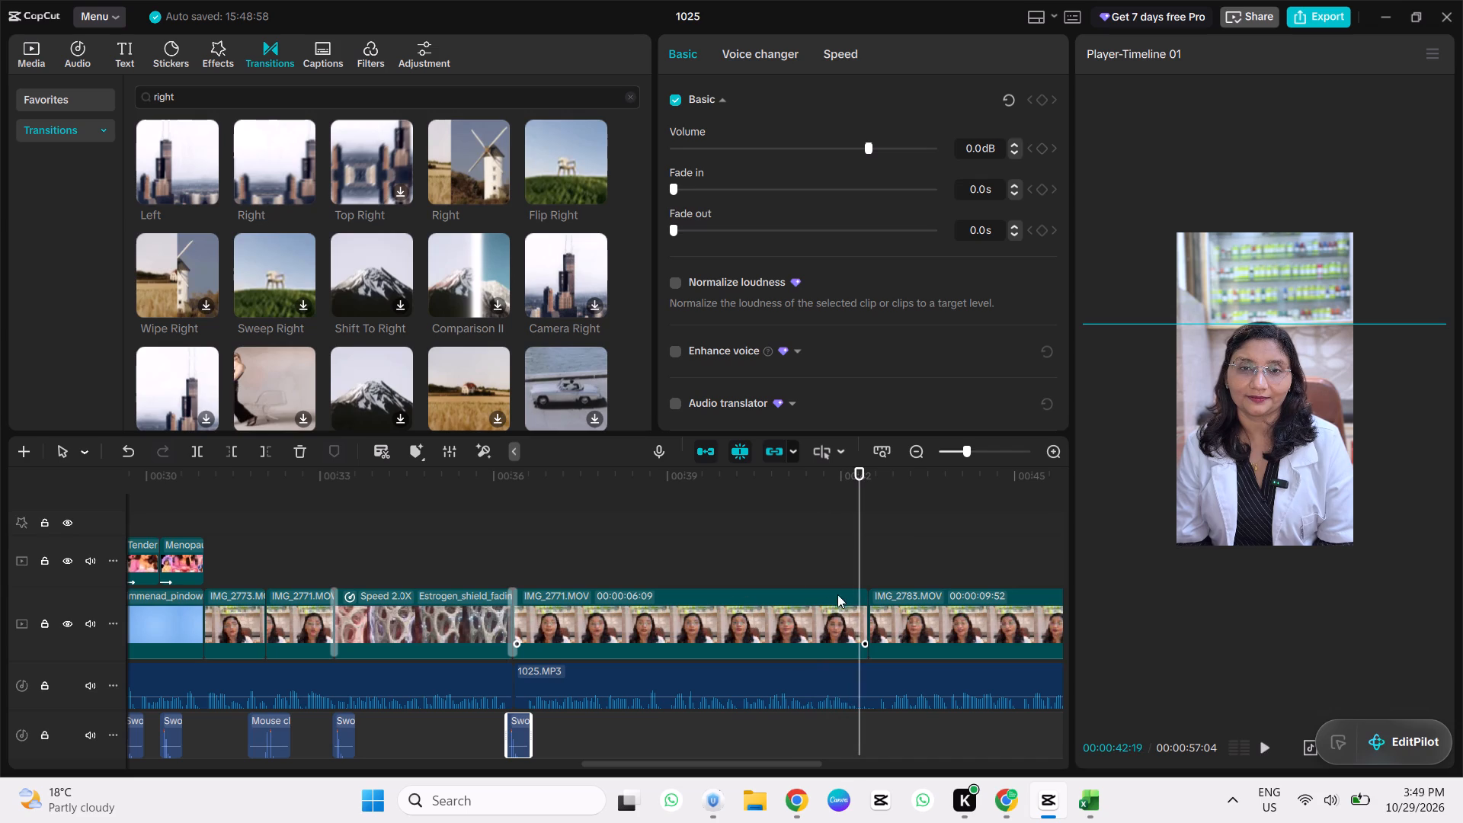
{"action": "left_click", "coordinate": [823, 596]}
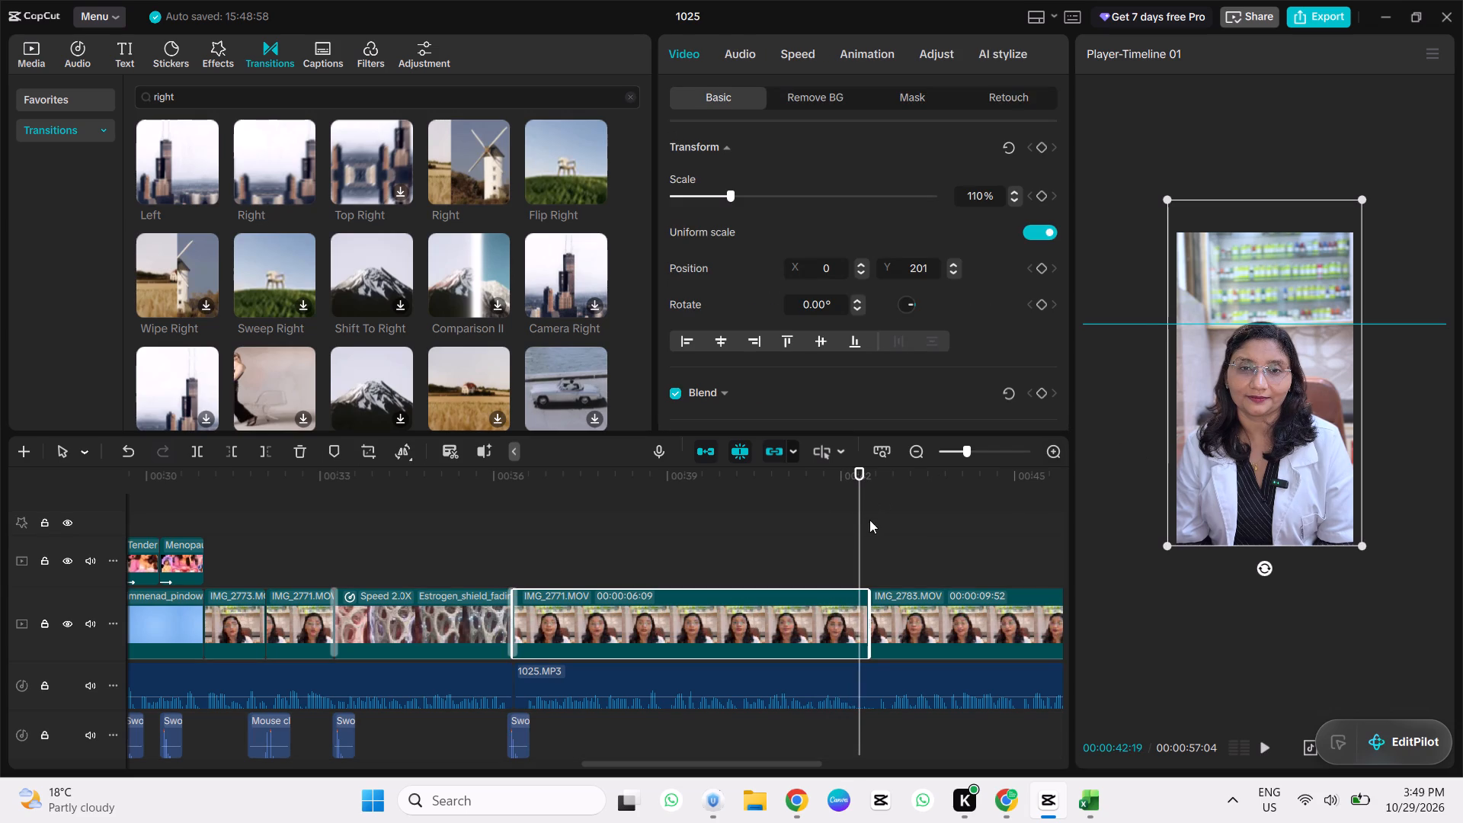
{"action": "key", "text": "space"}
{"action": "key", "text": "space"}
{"action": "left_click_drag", "start_coordinate": [884, 539], "coordinate": [867, 540]}
{"action": "left_click", "coordinate": [946, 632]}
{"action": "left_click", "coordinate": [1363, 190]}
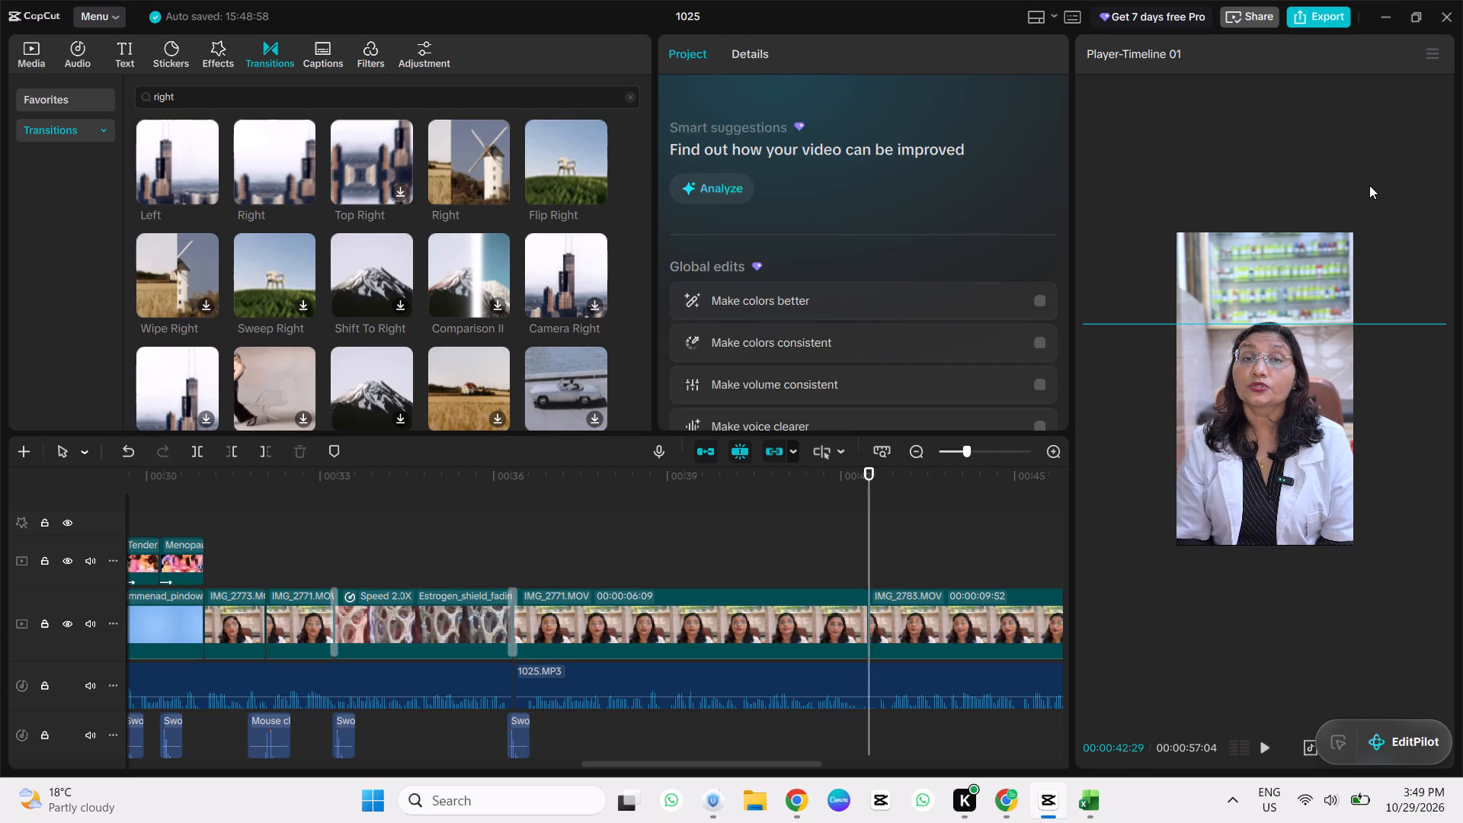
{"action": "left_click_drag", "start_coordinate": [873, 480], "coordinate": [524, 494]}
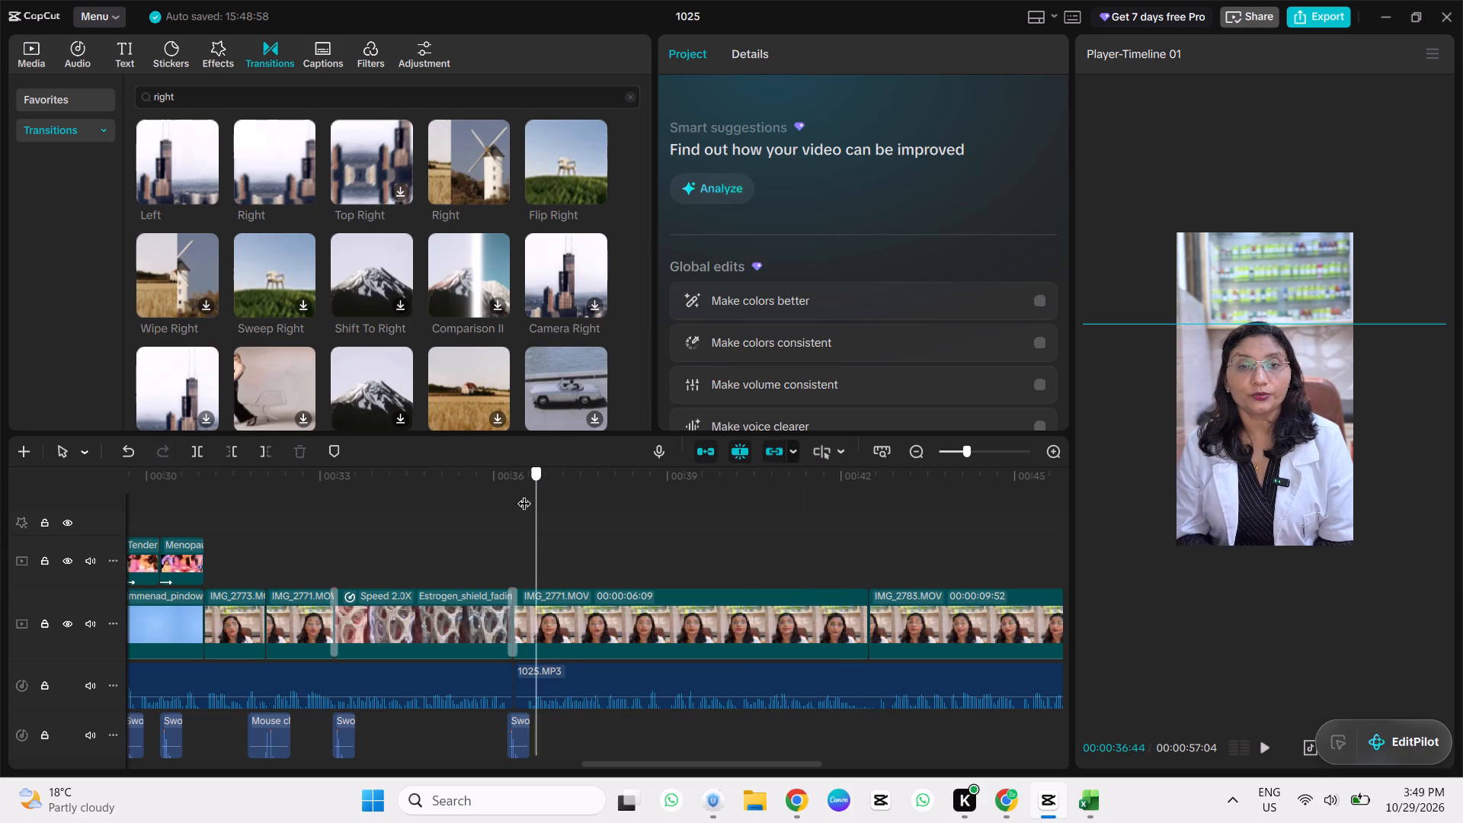
{"action": "left_click_drag", "start_coordinate": [524, 494], "coordinate": [508, 497]}
{"action": "key", "text": "space"}
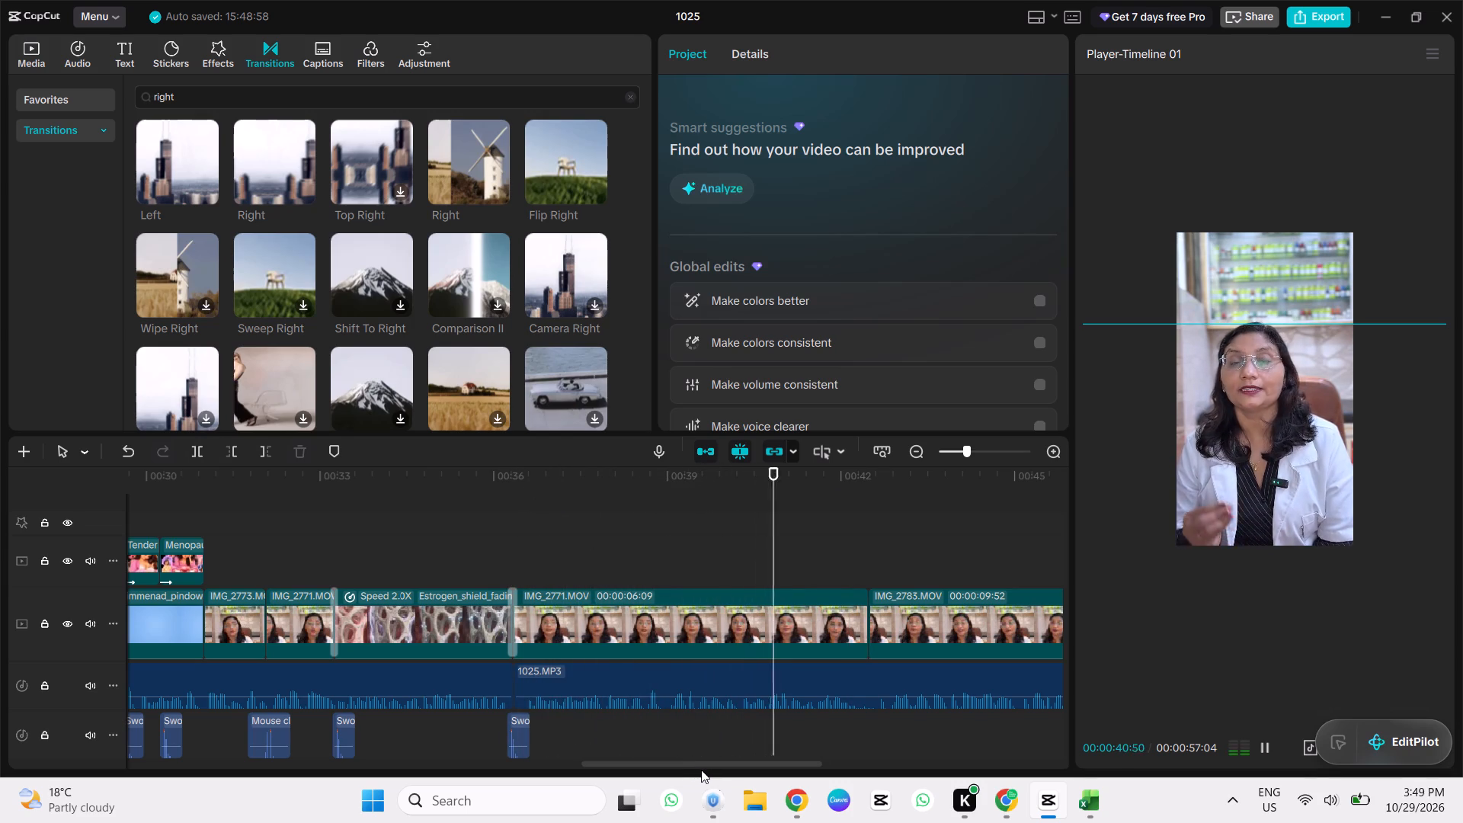
{"action": "key", "text": "space"}
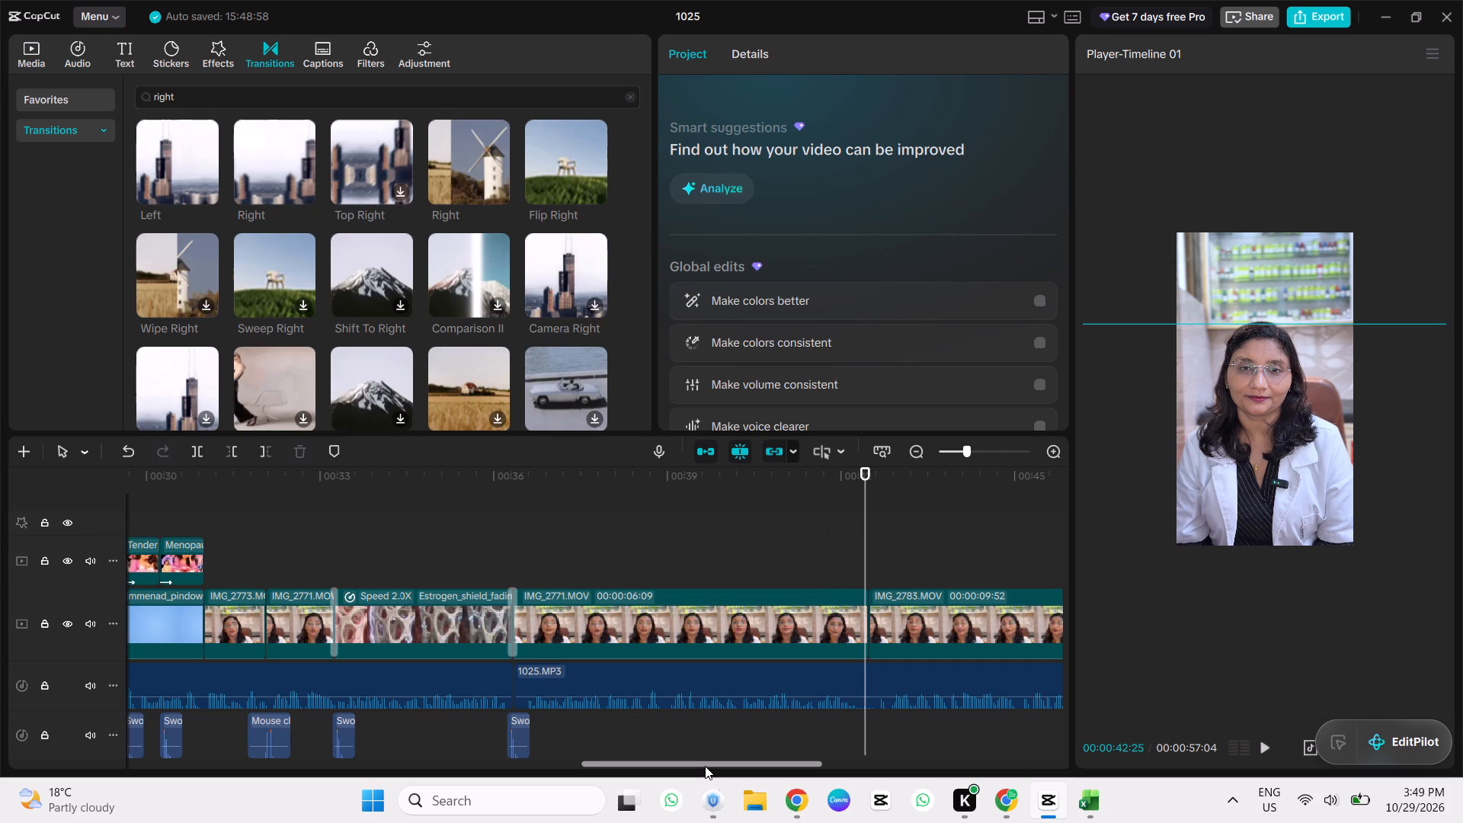
Minimize CapCut and shrink the Ads Manager window in Chrome, exposing the ChatGPT window behind it.
{"action": "left_click", "coordinate": [1381, 13]}
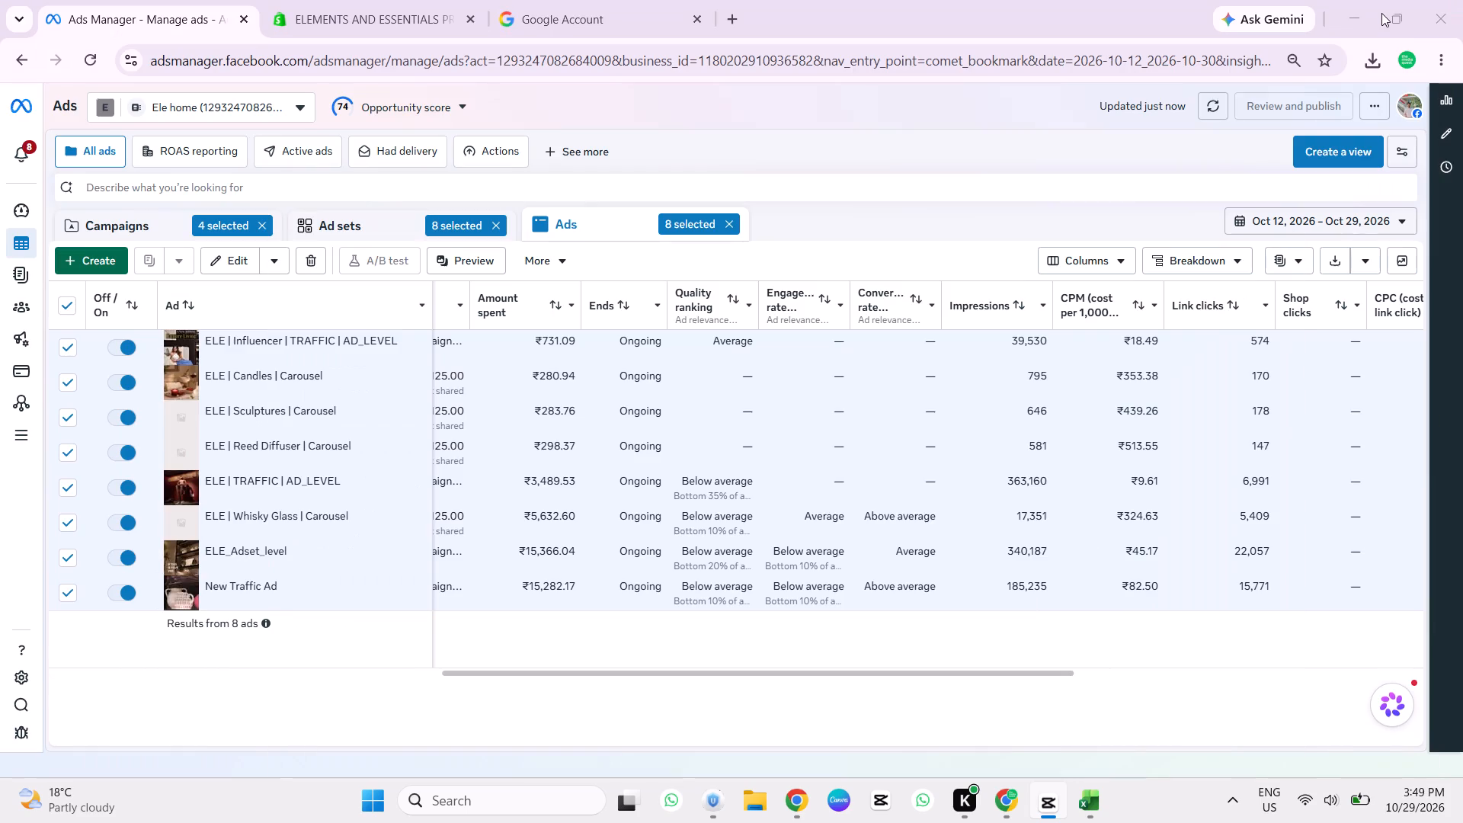
{"action": "left_click", "coordinate": [1381, 13]}
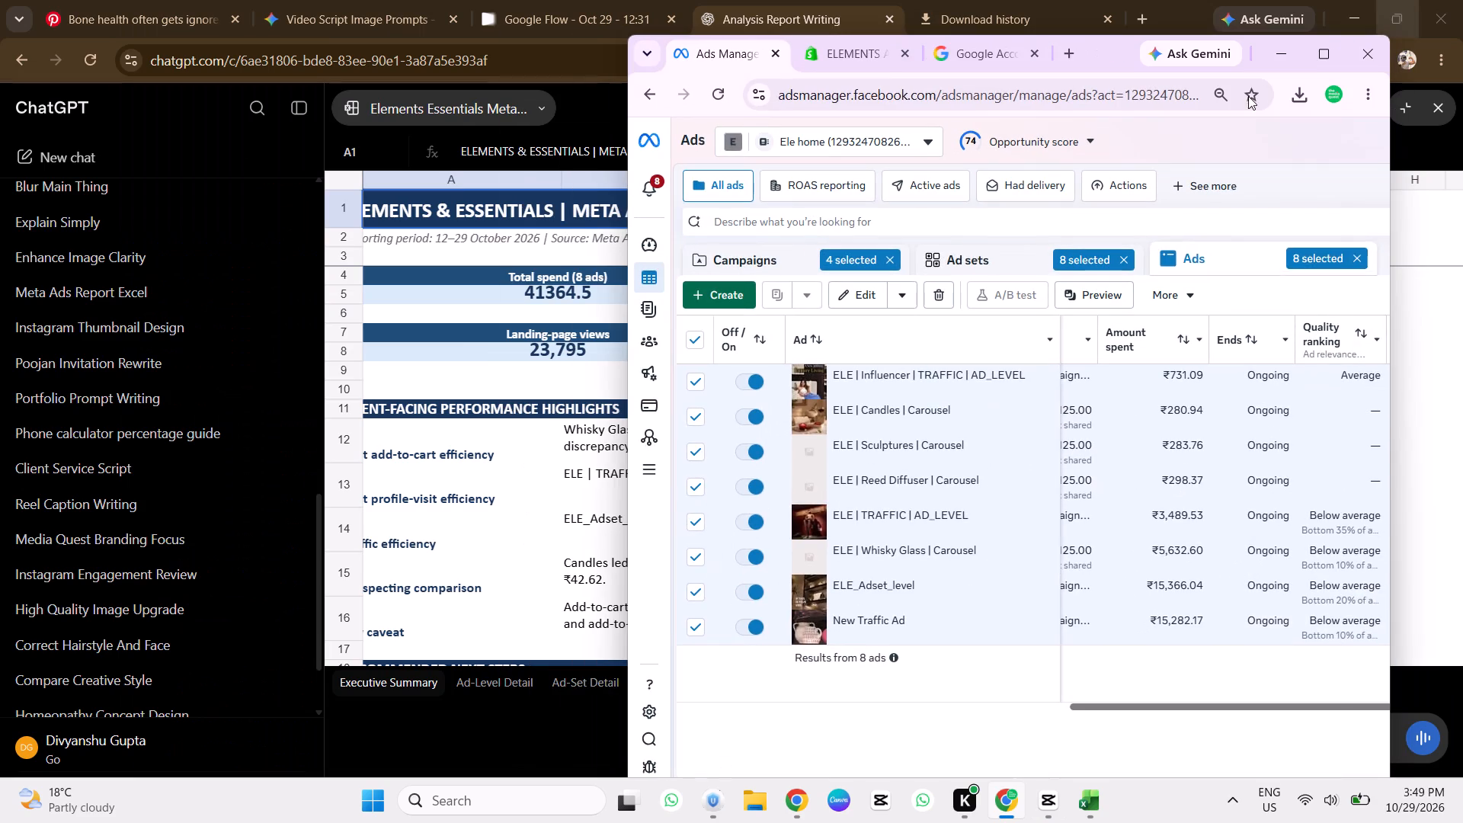
{"action": "left_click", "coordinate": [1359, 57]}
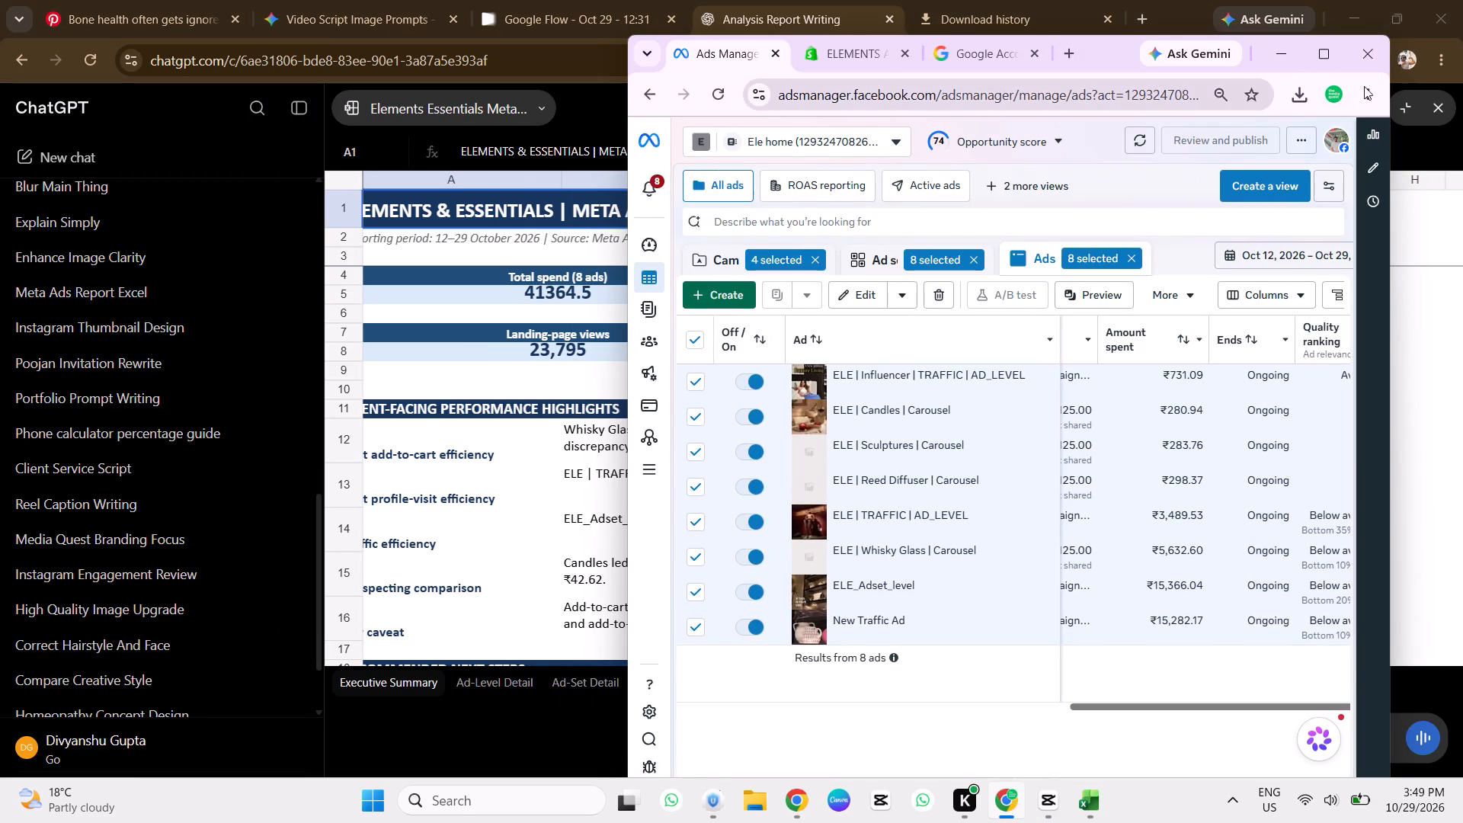
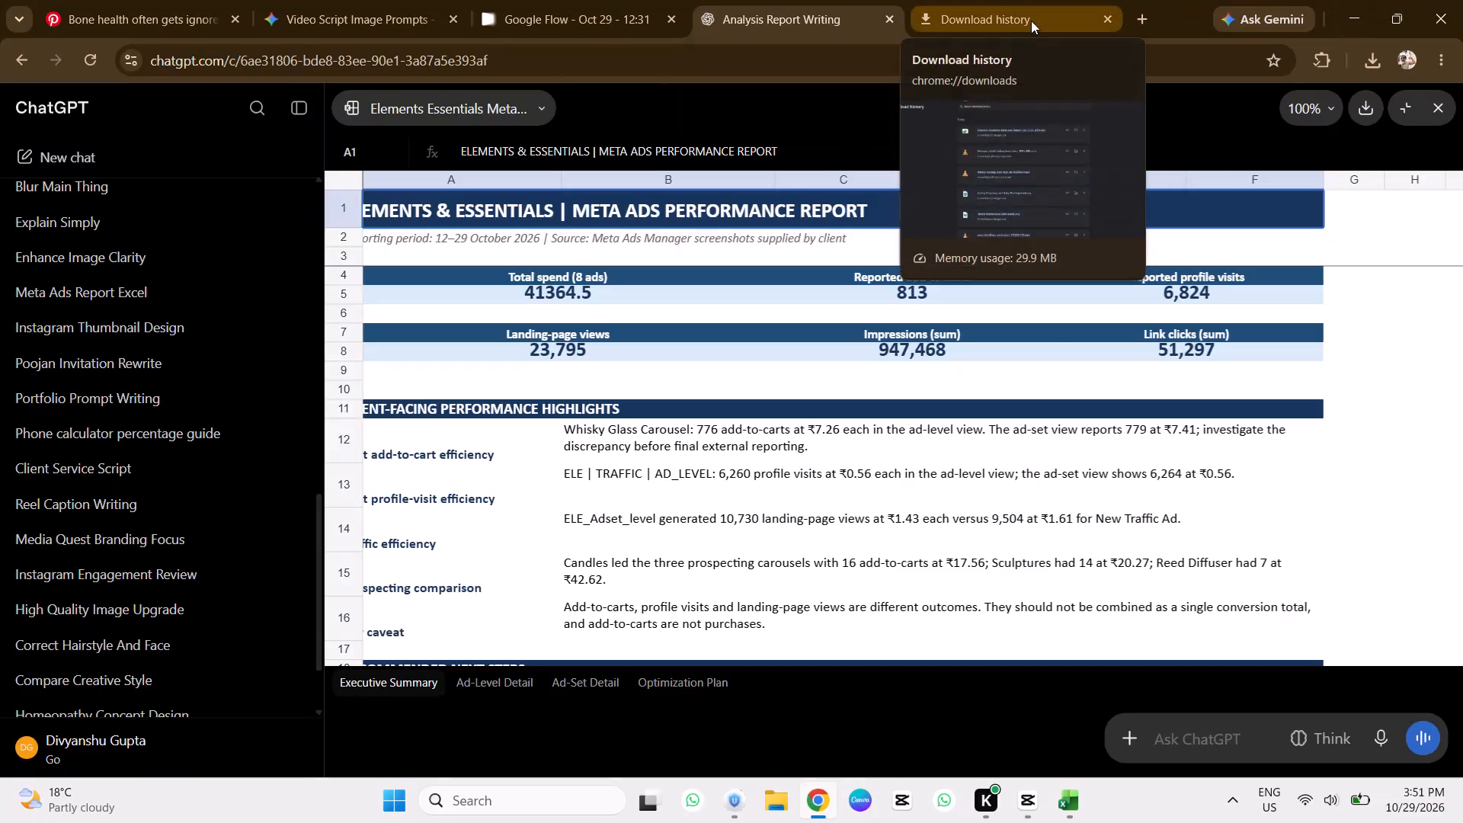
Show the Download history page in Chrome.
{"action": "left_click", "coordinate": [1031, 21]}
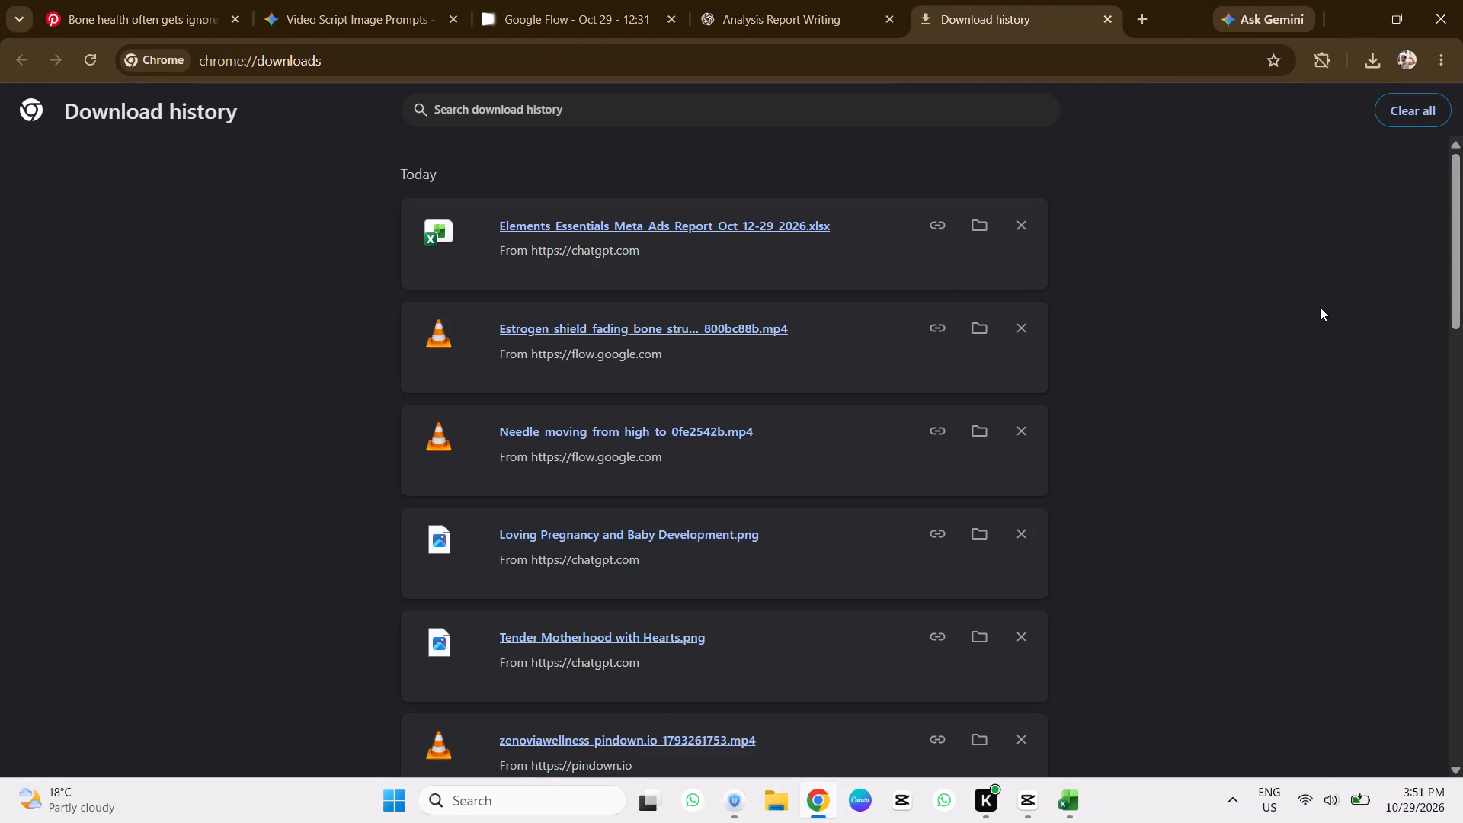
Switch to CapCut and play the IMG_2771 and IMG_2783 clips from the Estrogen_shield transition to the cut to IMG_2769, examining the speaker footage.
{"action": "left_click", "coordinate": [1035, 807]}
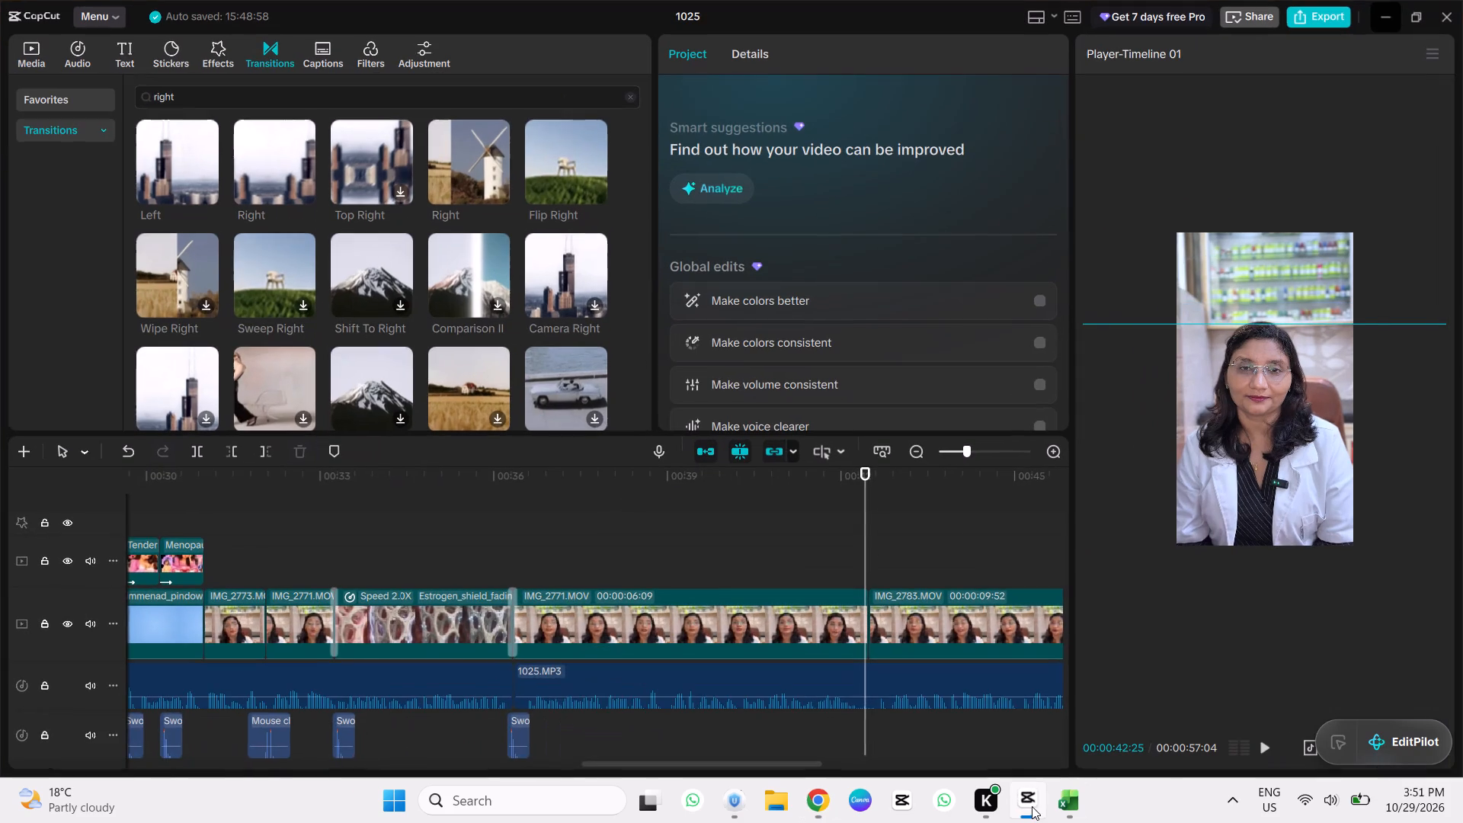
{"action": "left_click_drag", "start_coordinate": [863, 498], "coordinate": [501, 540]}
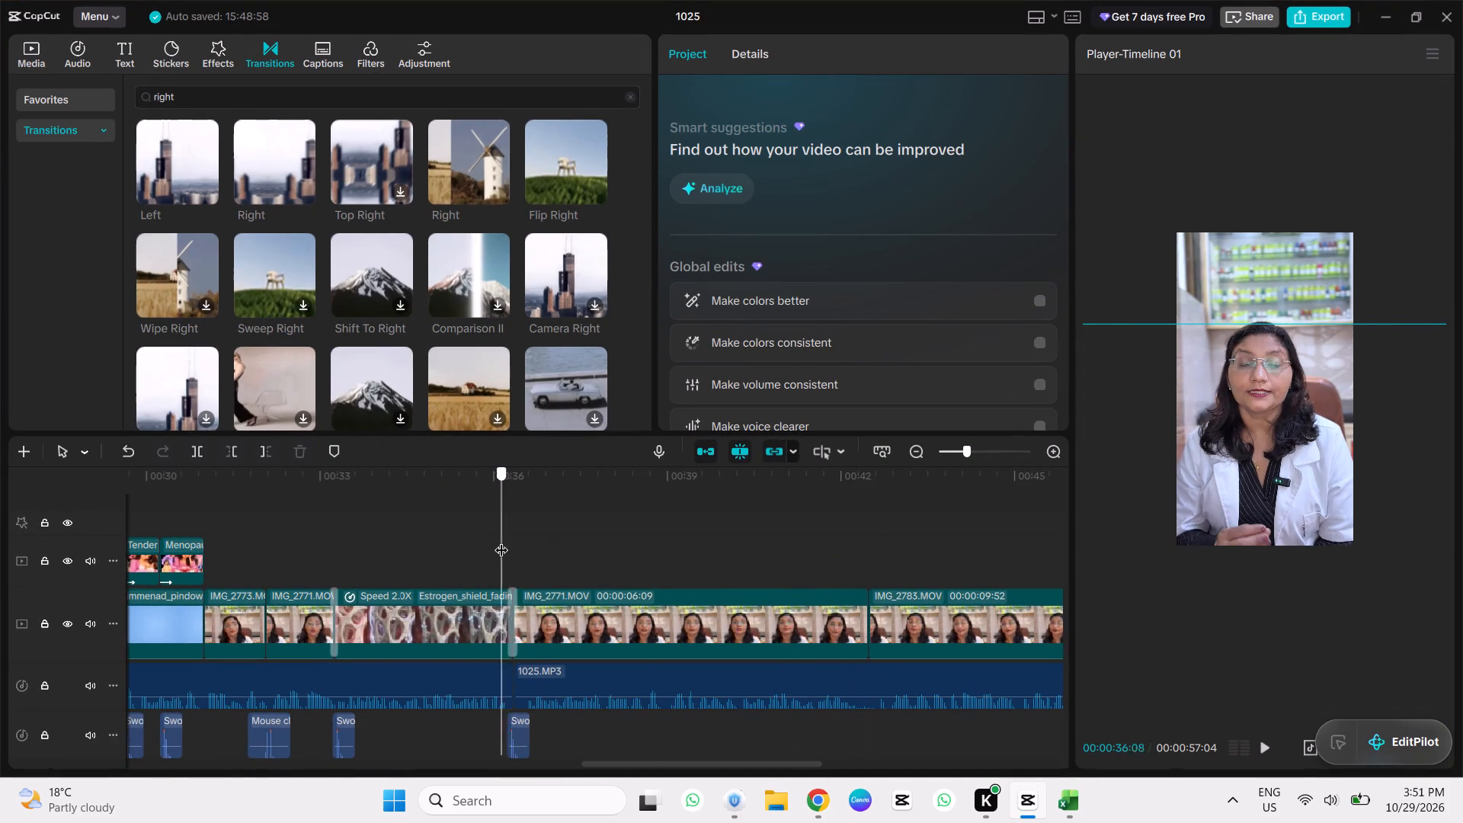
{"action": "left_click_drag", "start_coordinate": [501, 540], "coordinate": [503, 540]}
{"action": "key", "text": "space"}
{"action": "key", "text": "space"}
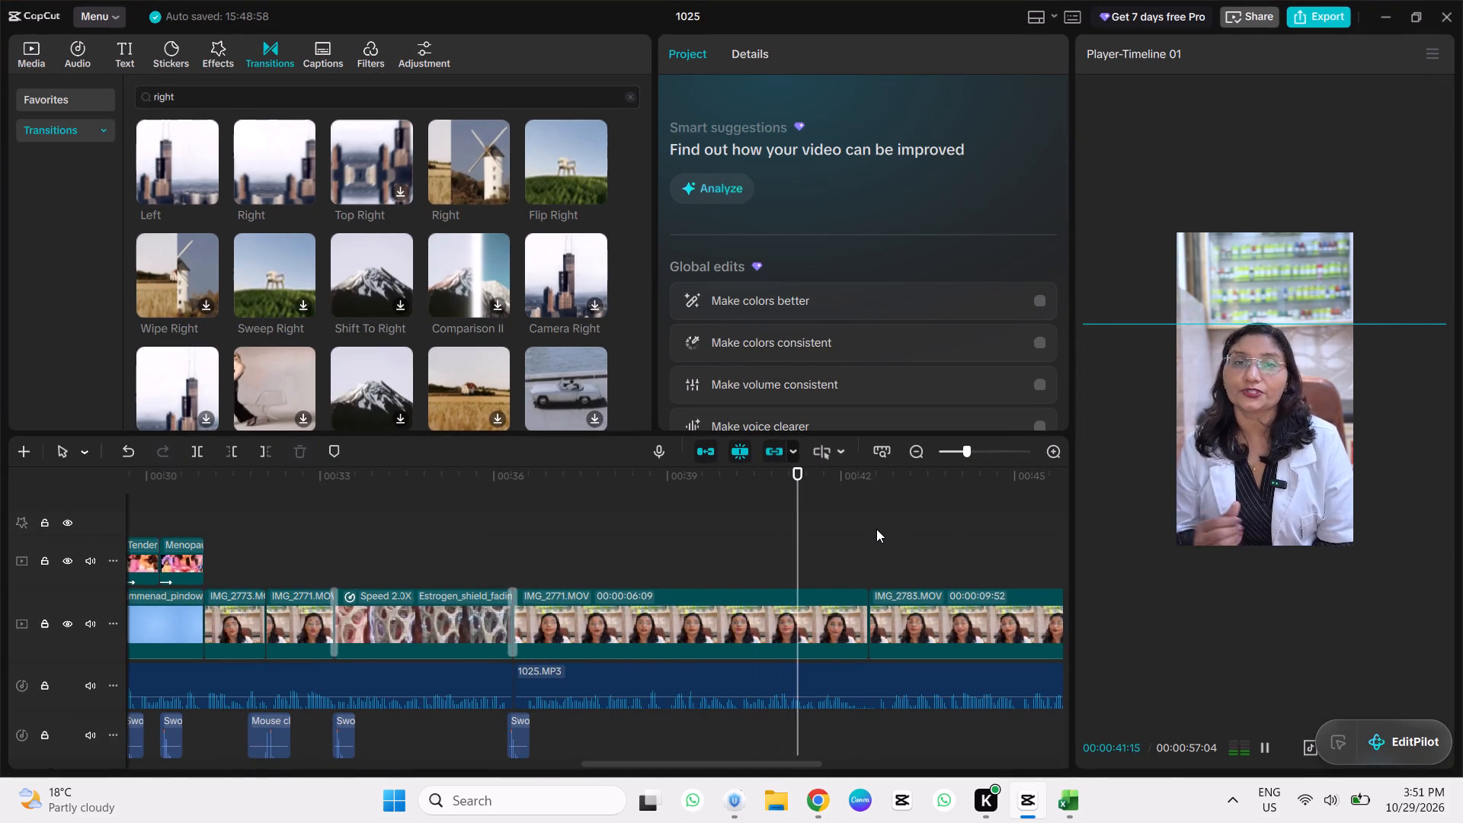
{"action": "key", "text": "space"}
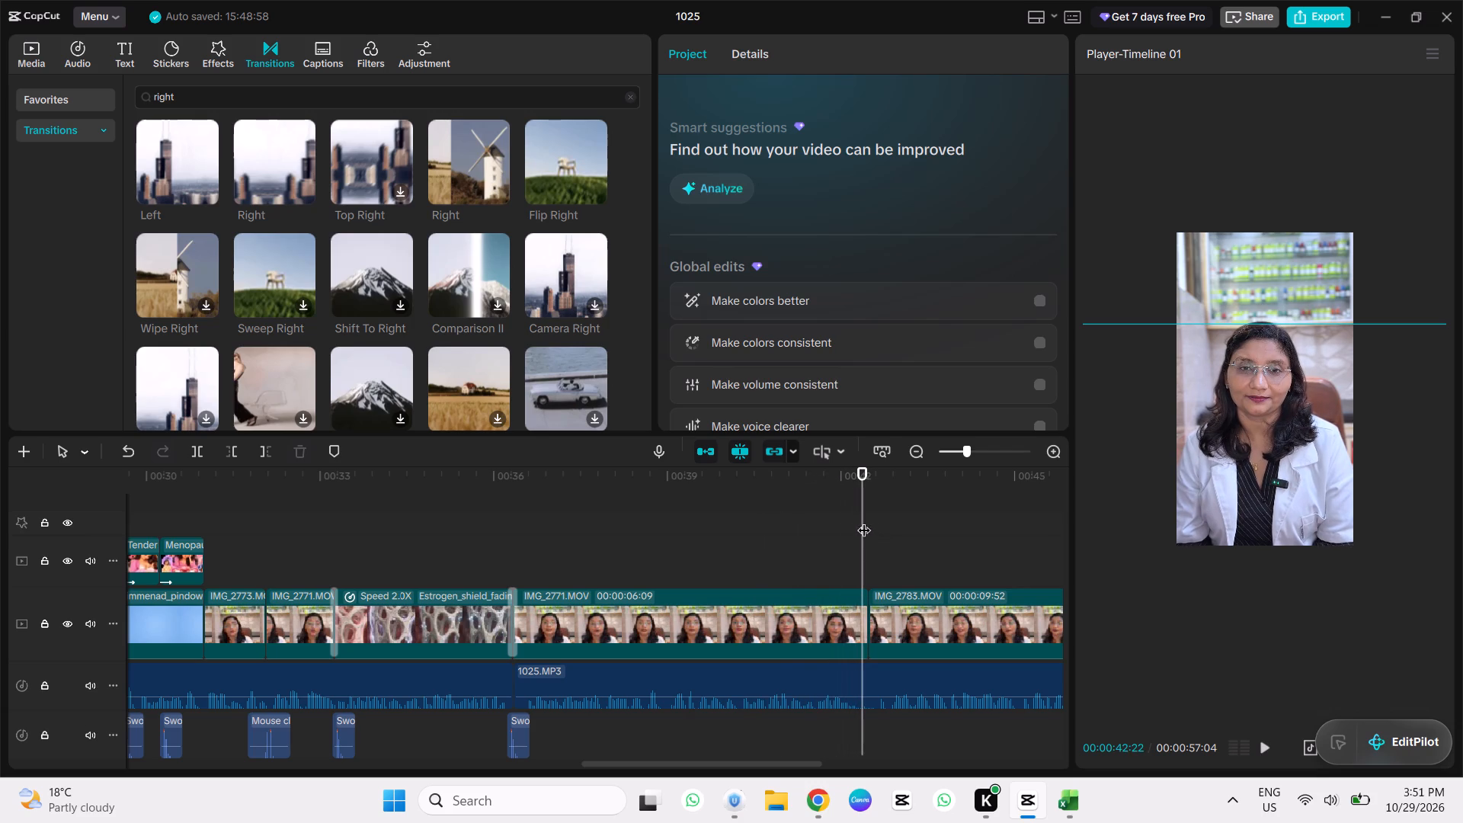
{"action": "left_click_drag", "start_coordinate": [860, 518], "coordinate": [868, 522]}
{"action": "key", "text": "space"}
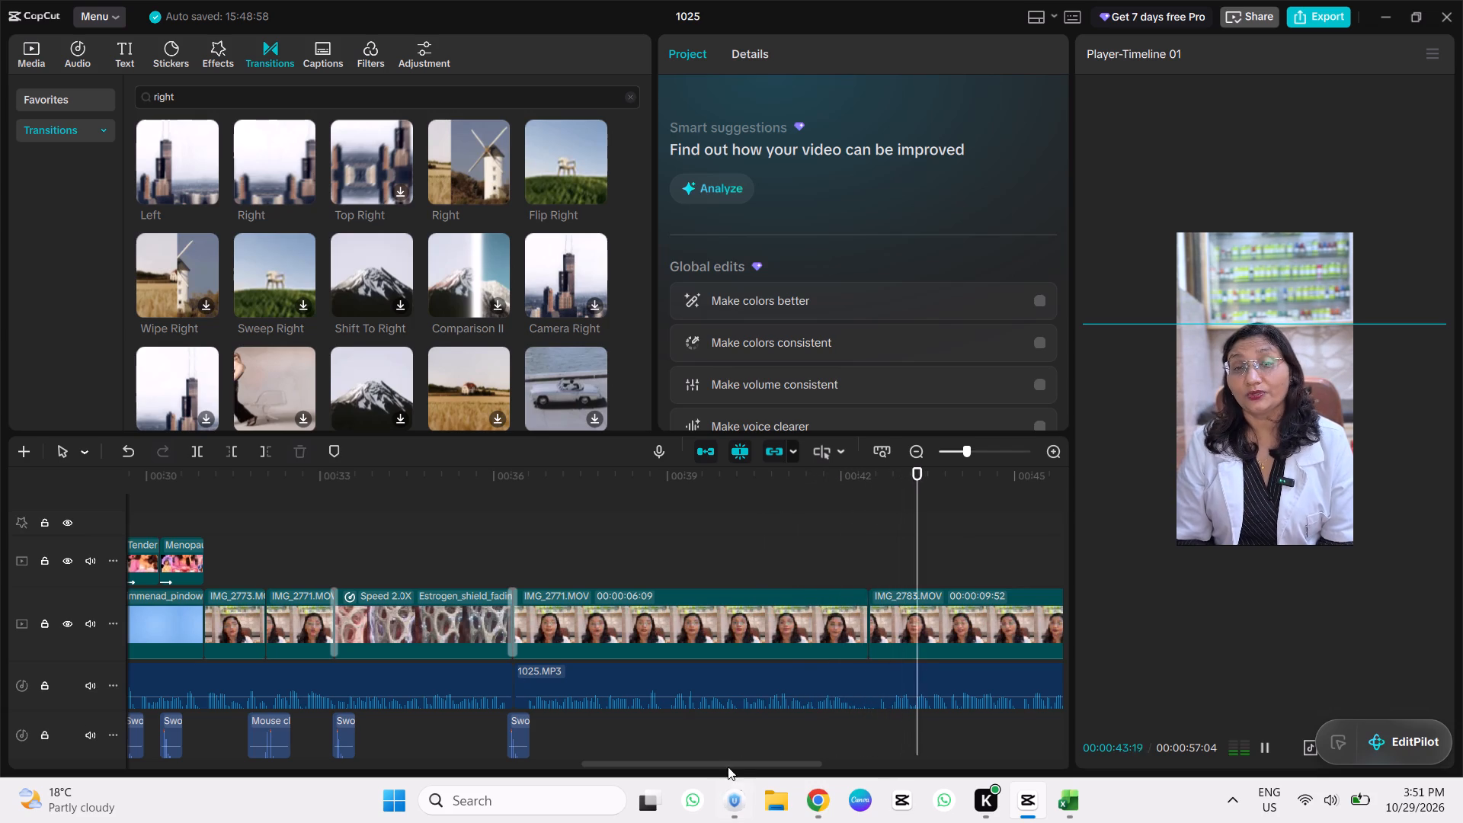
{"action": "key", "text": "space"}
{"action": "left_click_drag", "start_coordinate": [731, 763], "coordinate": [854, 774]}
{"action": "key", "text": "space"}
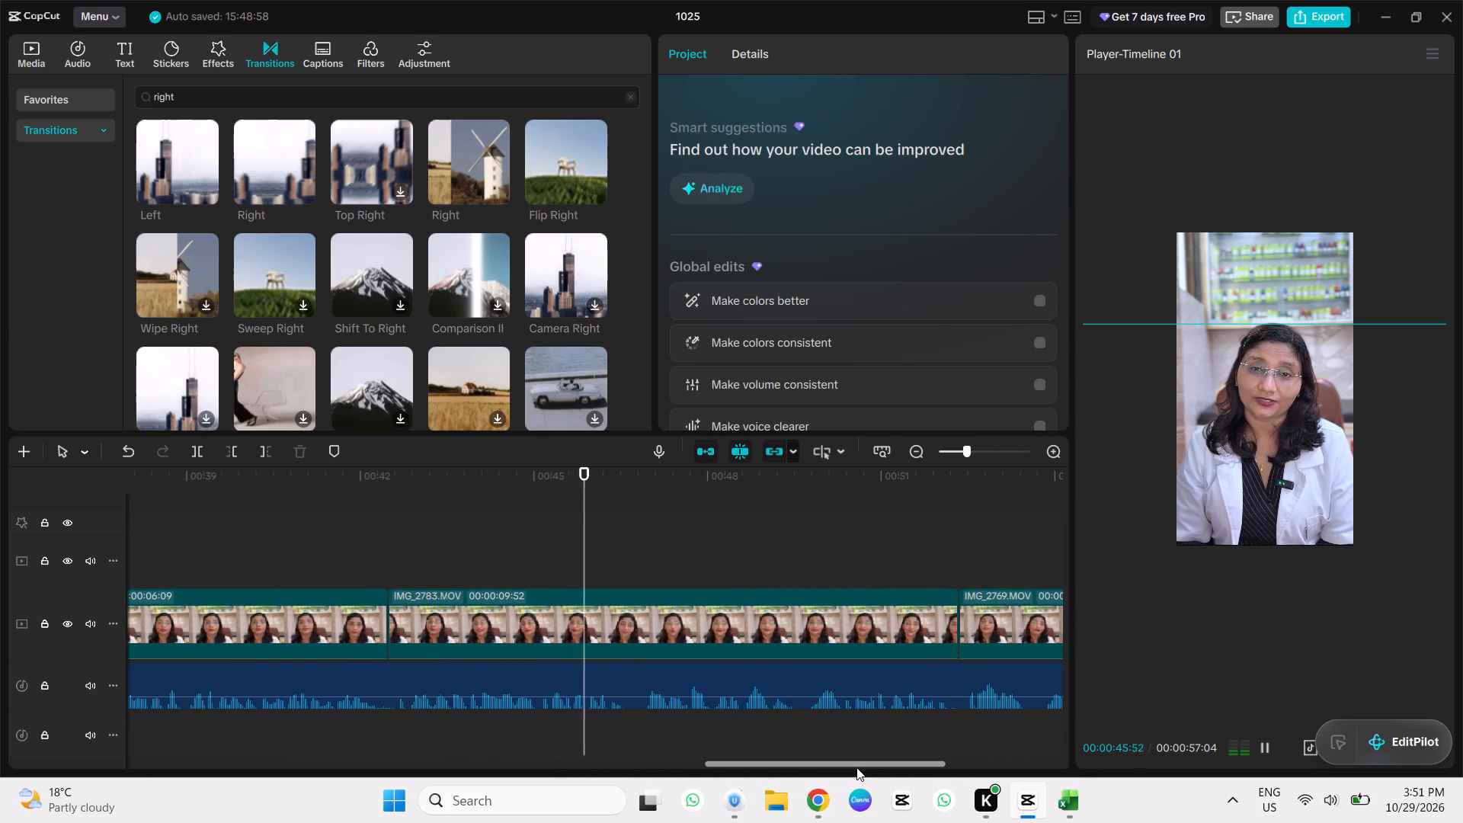
{"action": "key", "text": "space"}
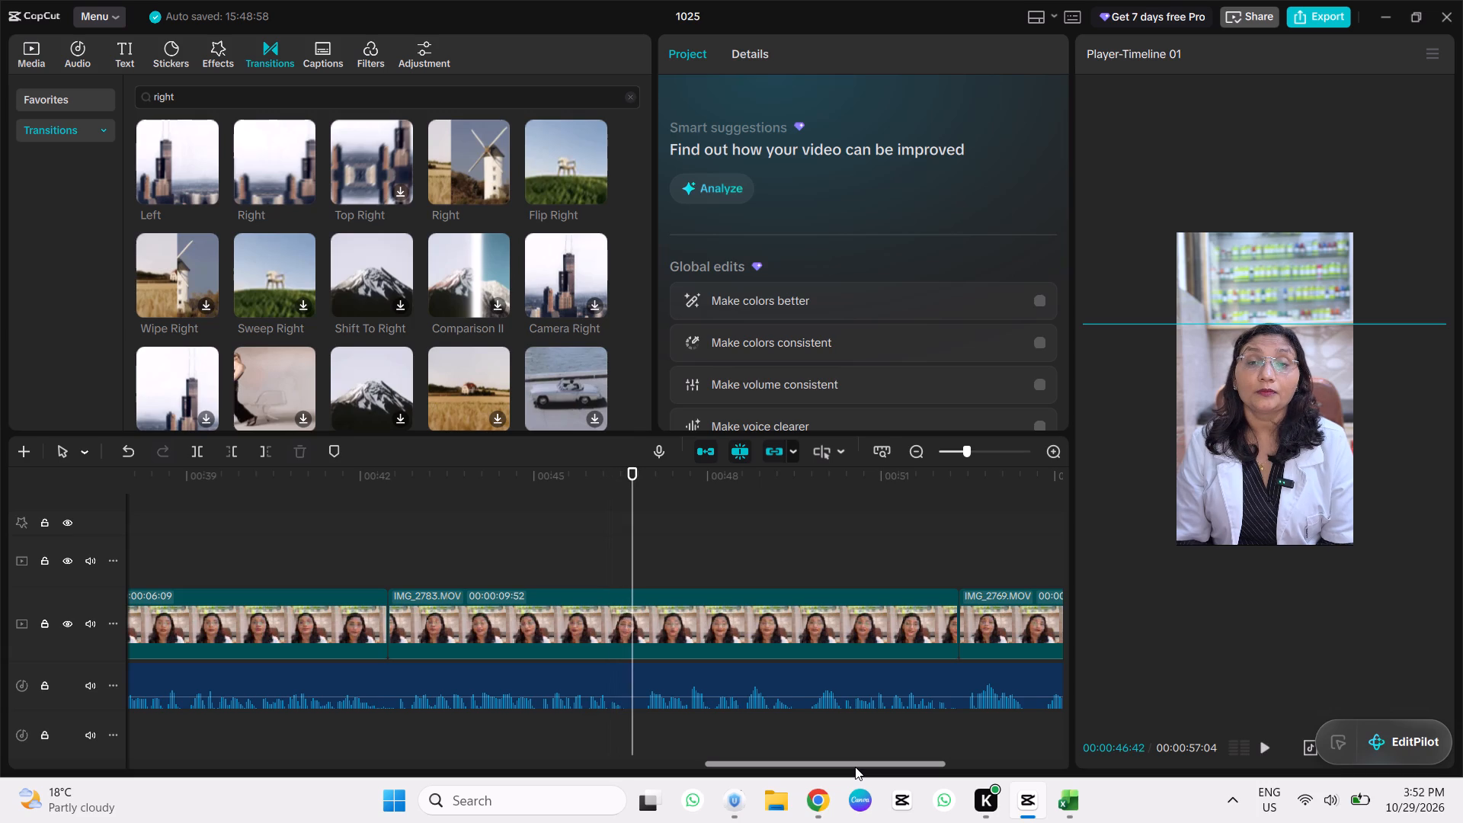
{"action": "key", "text": "space"}
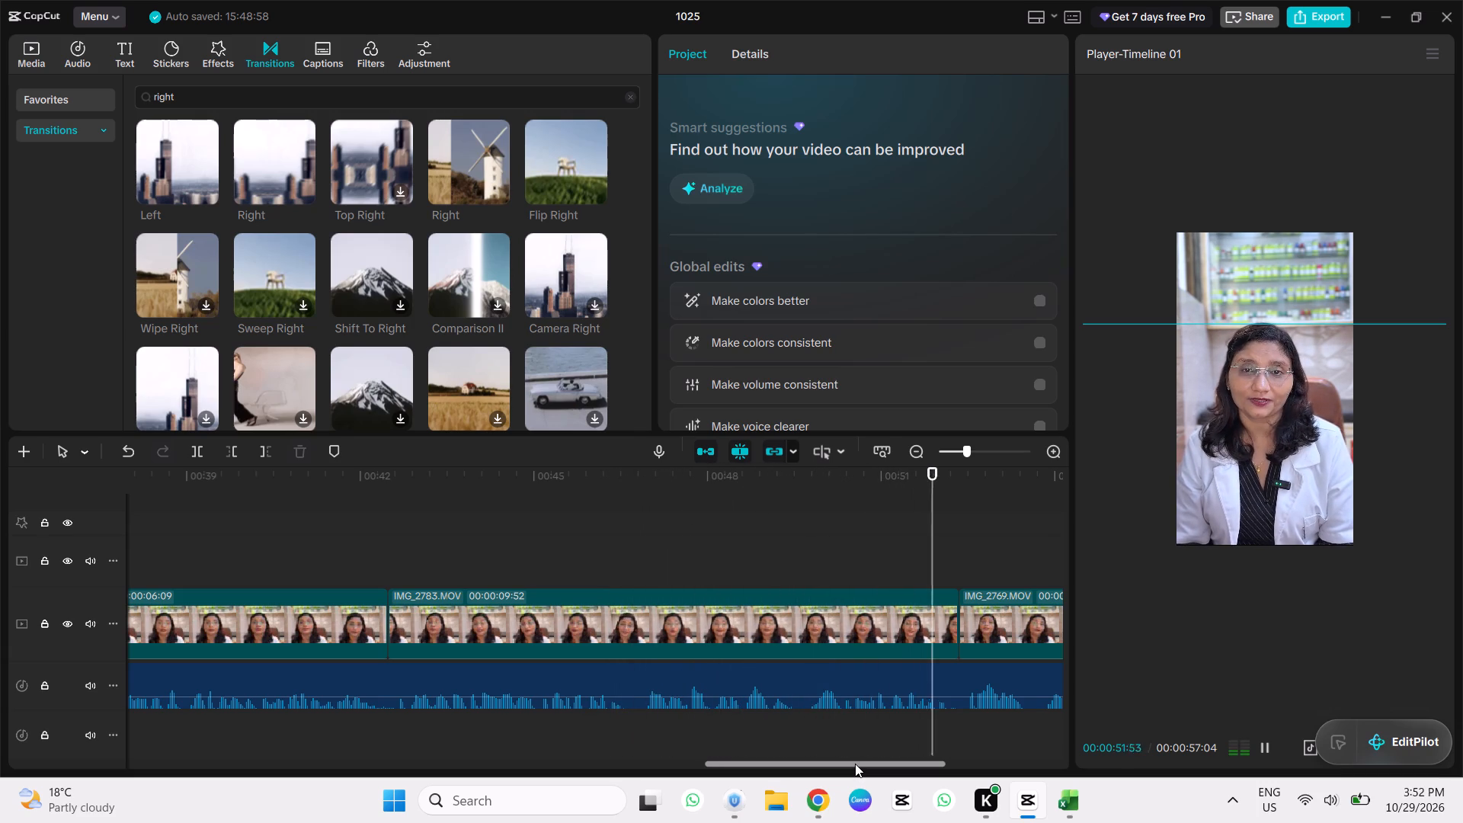
{"action": "key", "text": "space"}
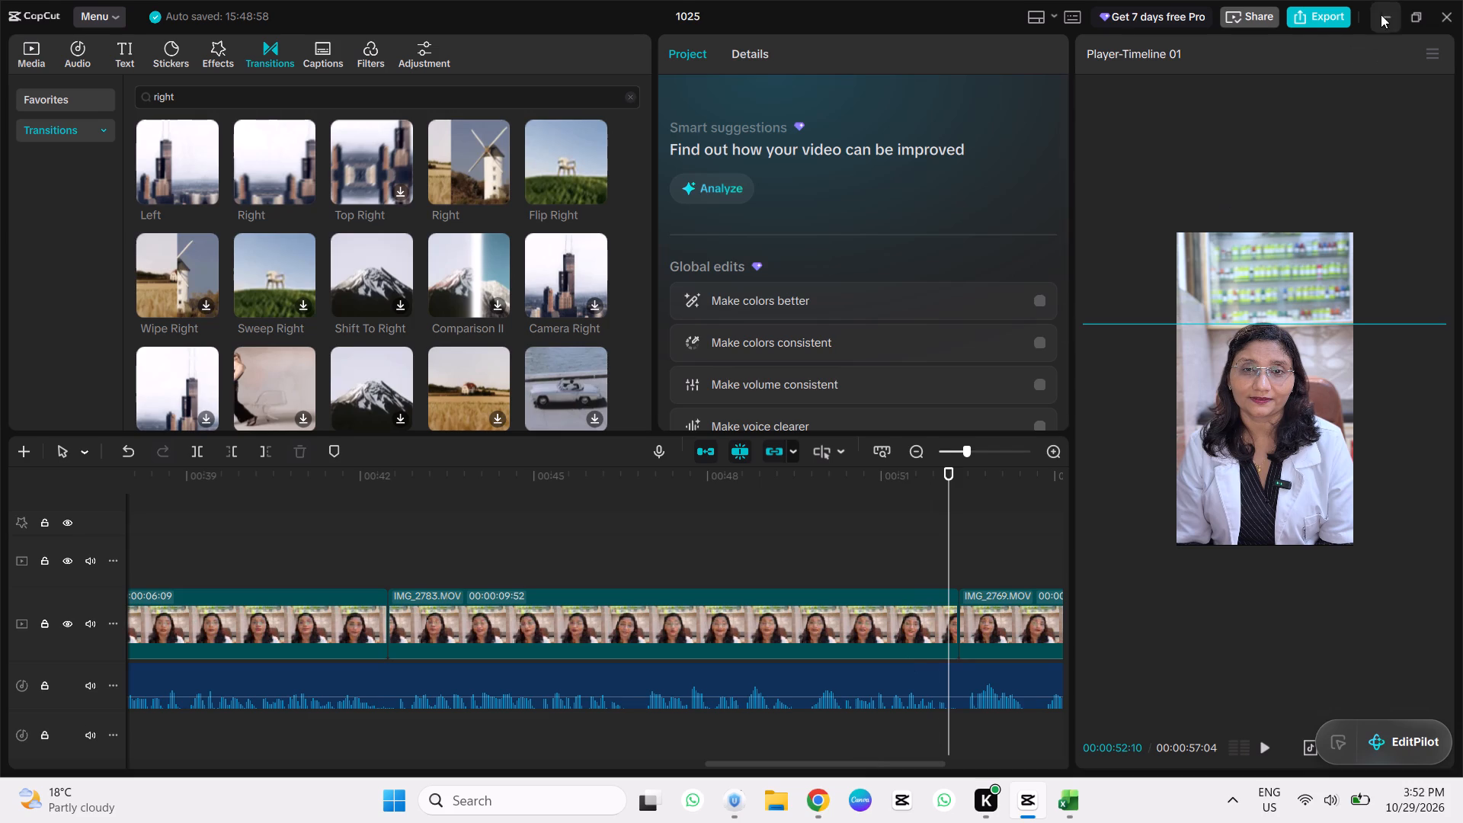
Minimize CapCut, close the Google Flow page in Chrome and show the Pinterest bone health pin.
{"action": "left_click", "coordinate": [1381, 14]}
{"action": "left_click", "coordinate": [675, 22]}
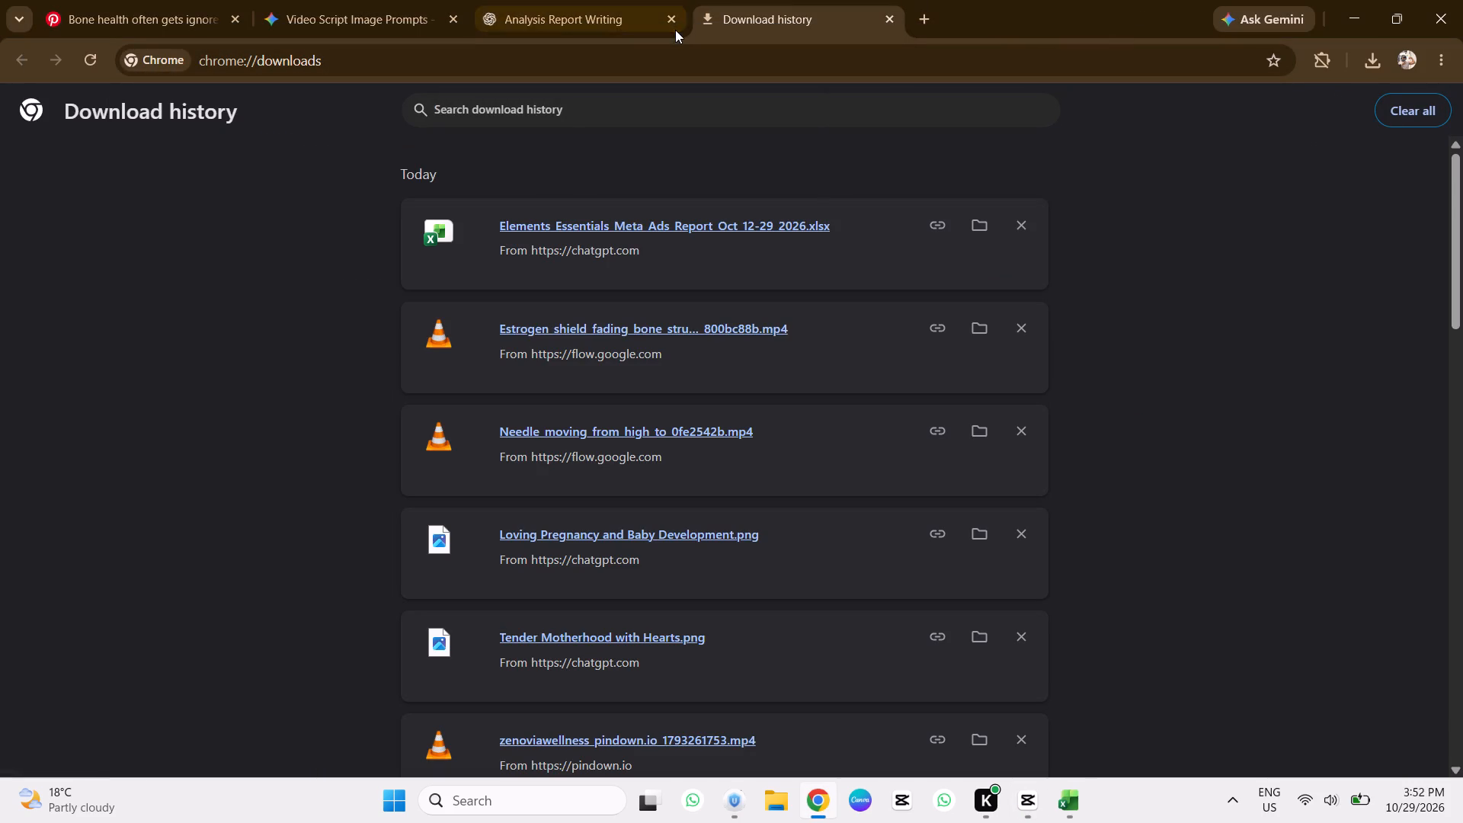
{"action": "left_click", "coordinate": [181, 12]}
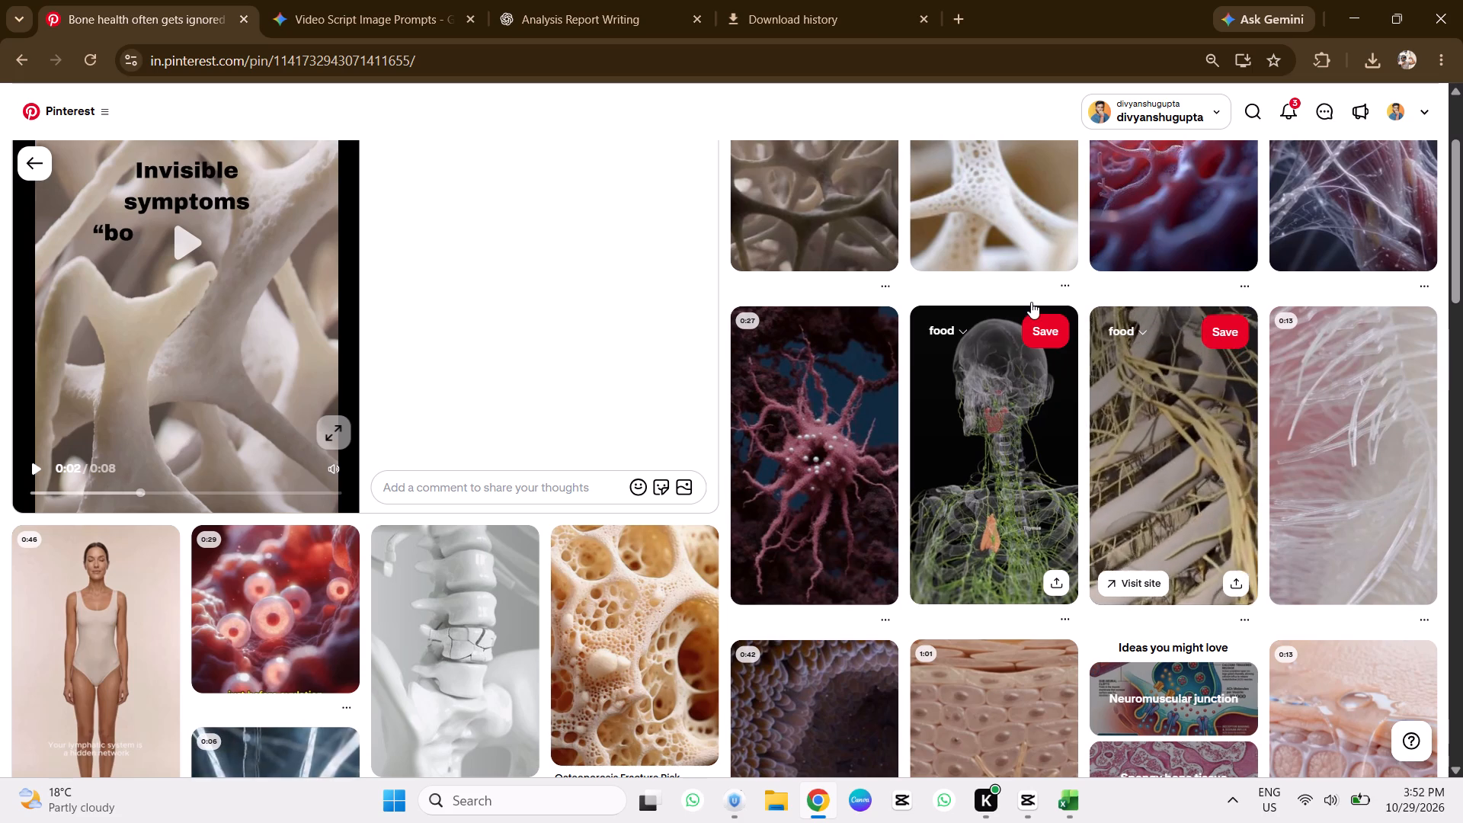
Switch to CapCut and play the video from 00:00:36:14 to near the end of IMG_2769, reviewing the remaining speaker clips.
{"action": "left_click", "coordinate": [1020, 787]}
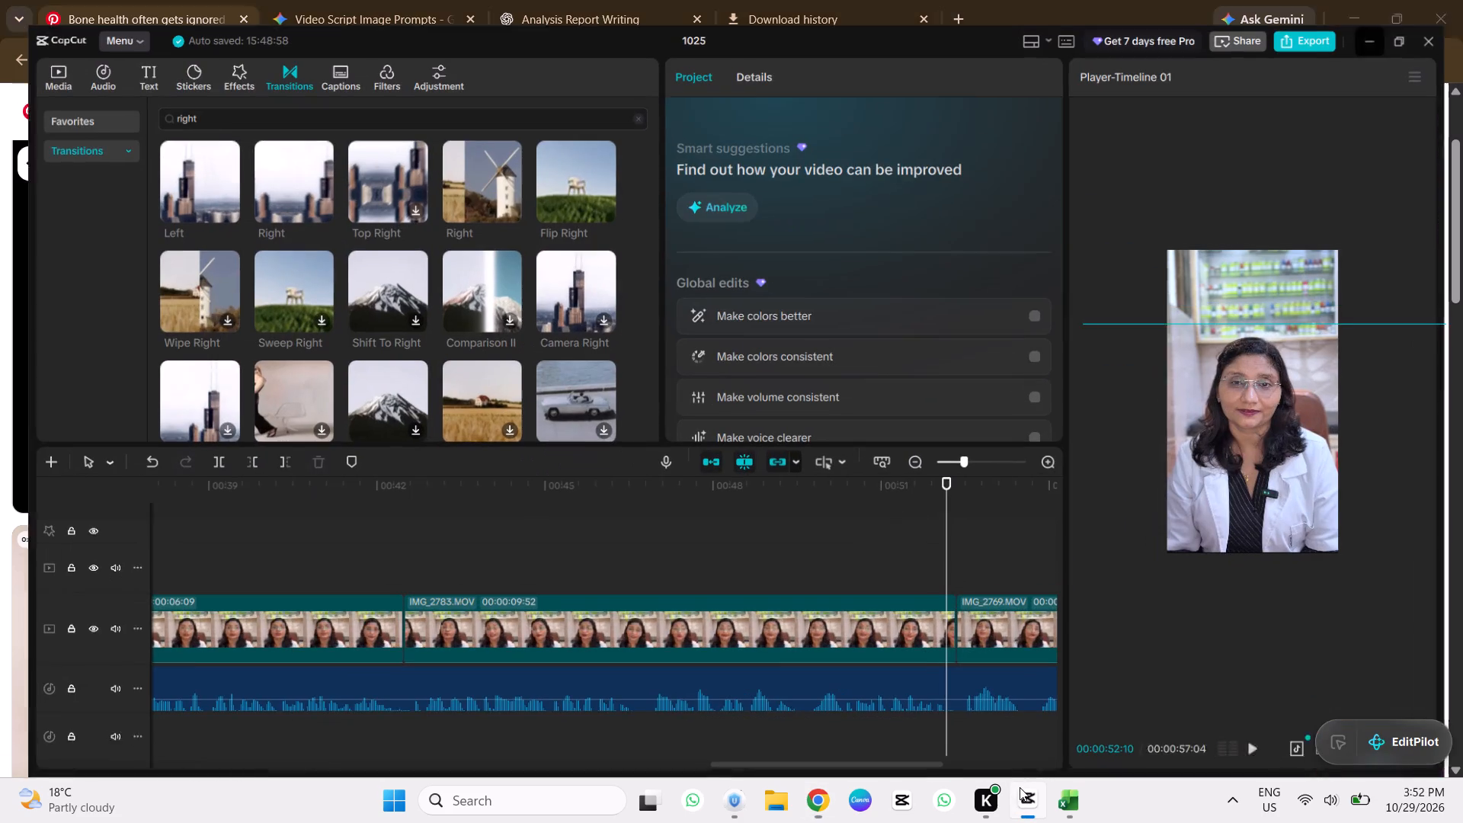
{"action": "scroll", "coordinate": [1020, 787], "scroll_direction": "right", "scroll_amount": 1}
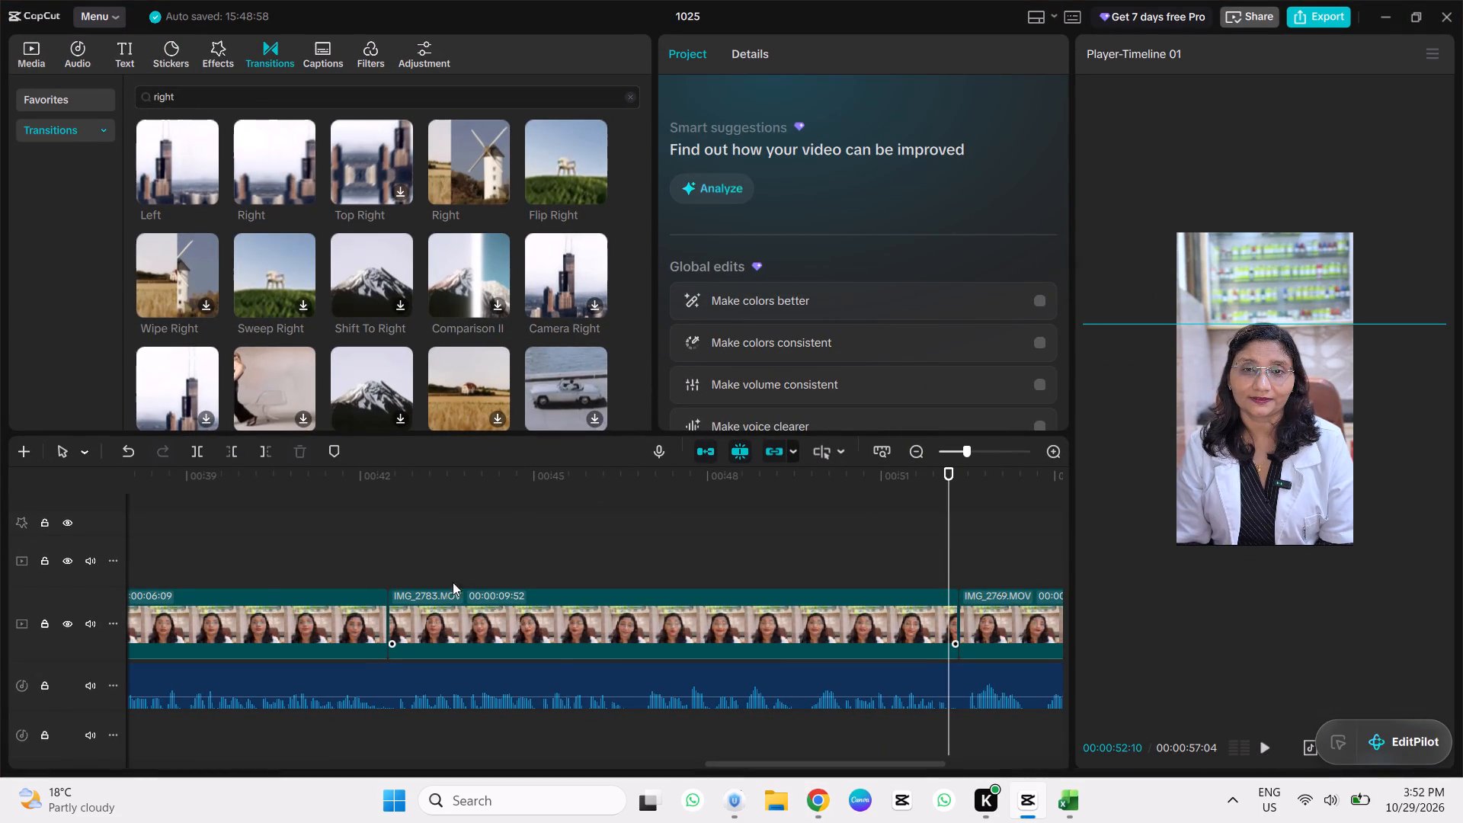
{"action": "scroll", "coordinate": [314, 503], "scroll_direction": "right", "scroll_amount": 2}
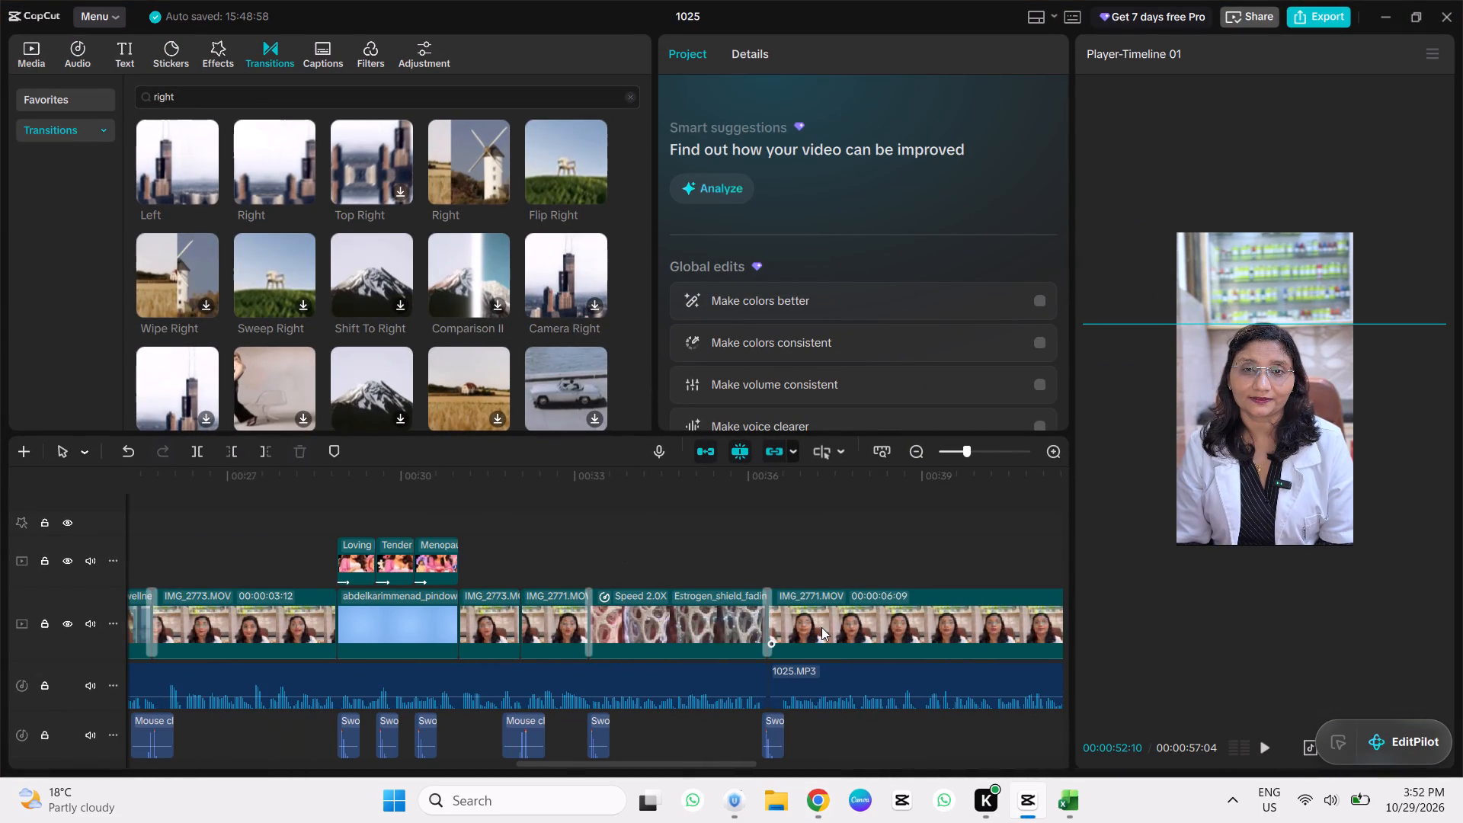
{"action": "left_click", "coordinate": [765, 504]}
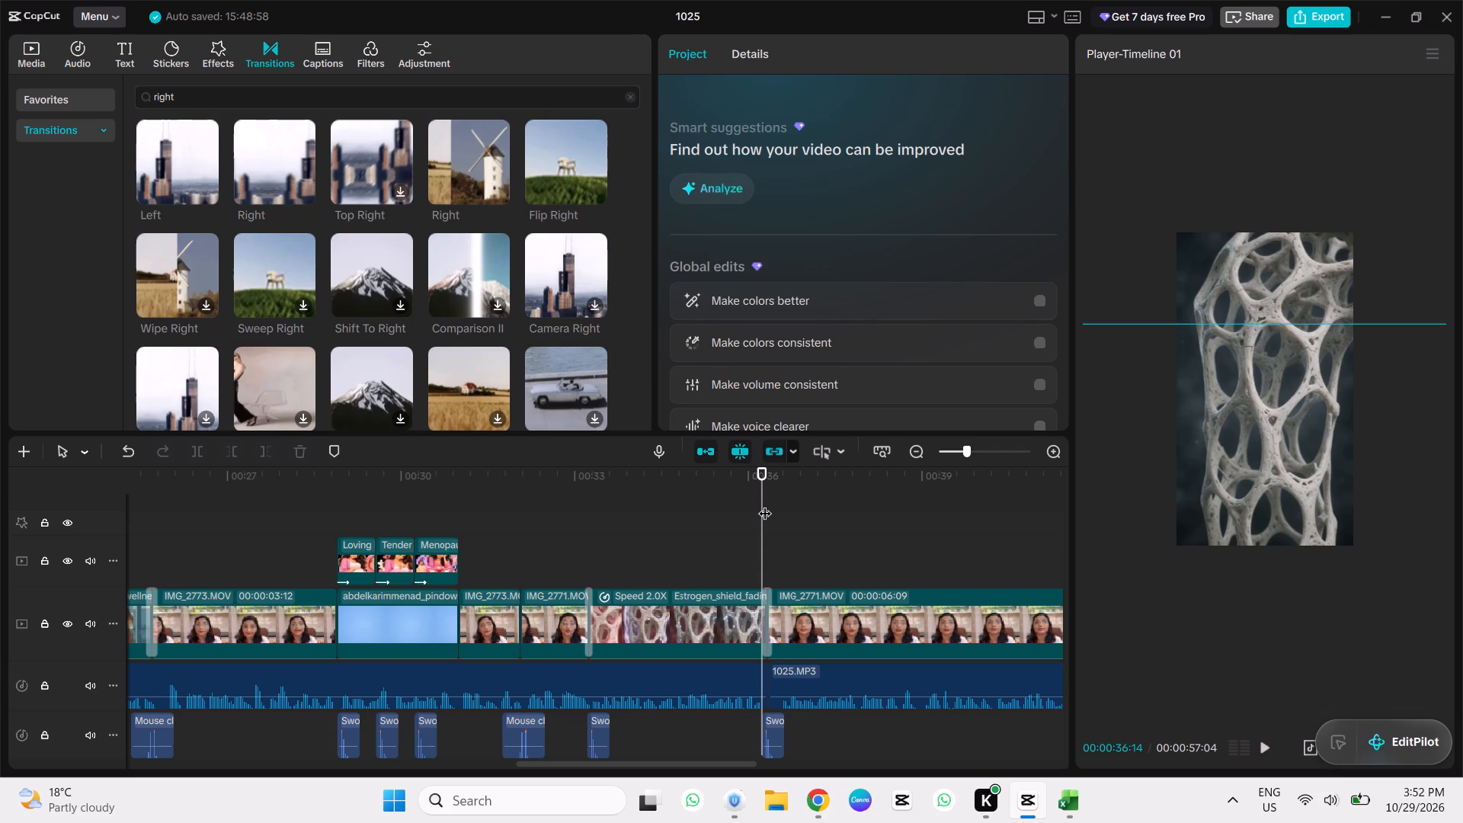
{"action": "key", "text": "space"}
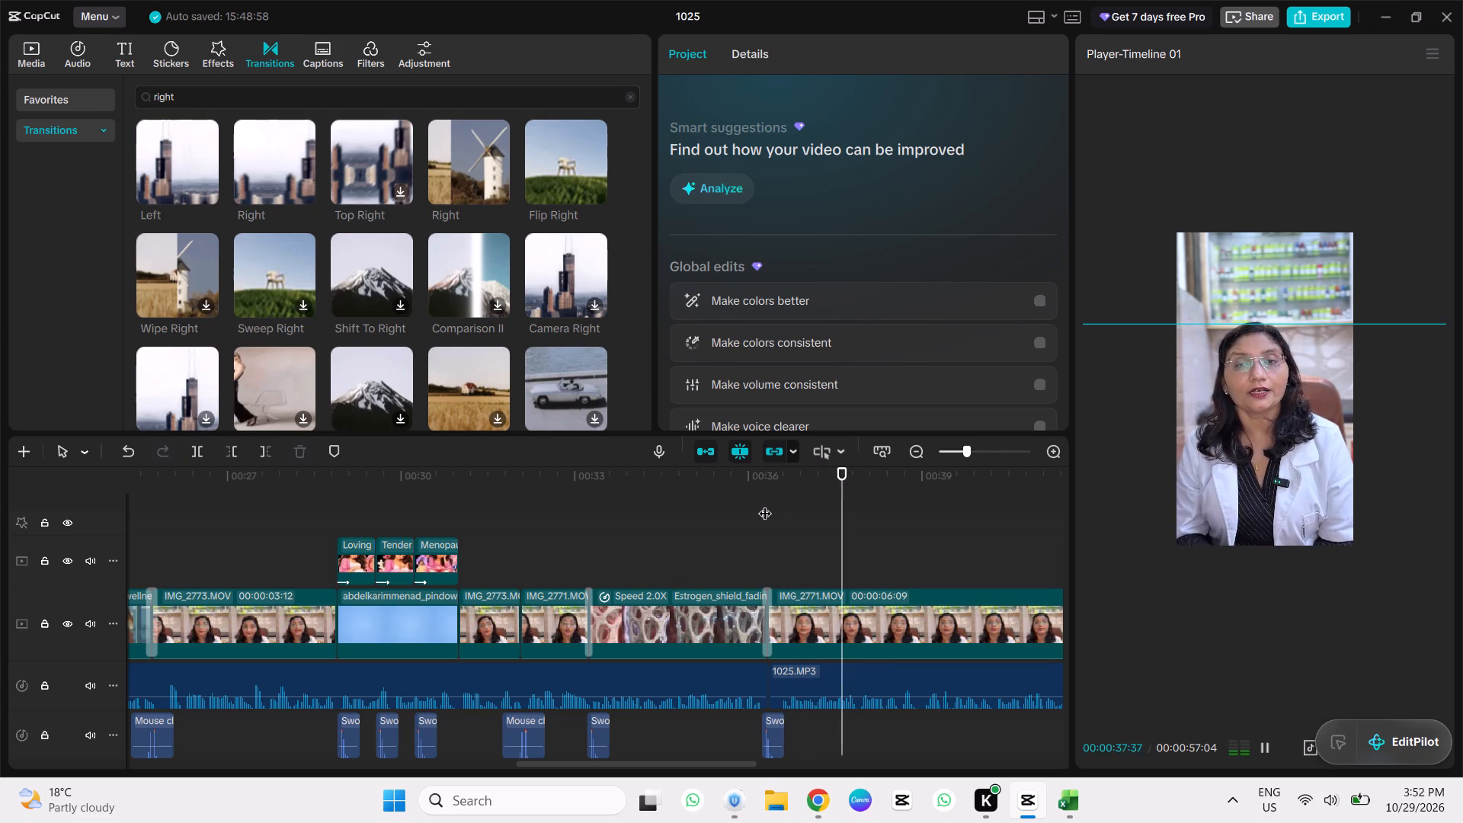
{"action": "scroll", "coordinate": [1199, 428], "scroll_direction": "up", "scroll_amount": 1, "text": "ctrl"}
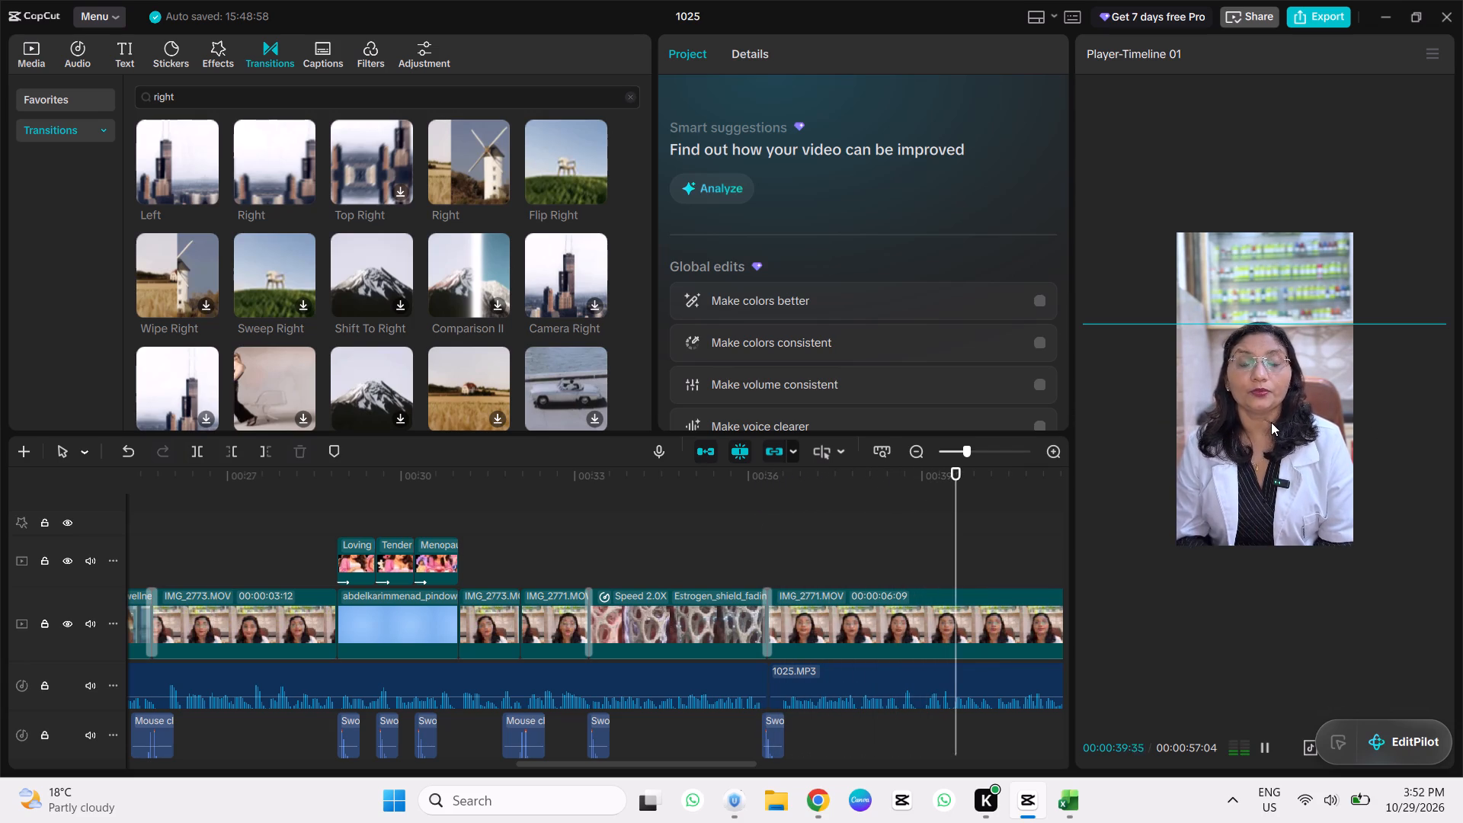
{"action": "scroll", "coordinate": [1271, 422], "scroll_direction": "up", "scroll_amount": 1, "text": "ctrl"}
{"action": "scroll", "coordinate": [1303, 488], "scroll_direction": "up", "scroll_amount": 2}
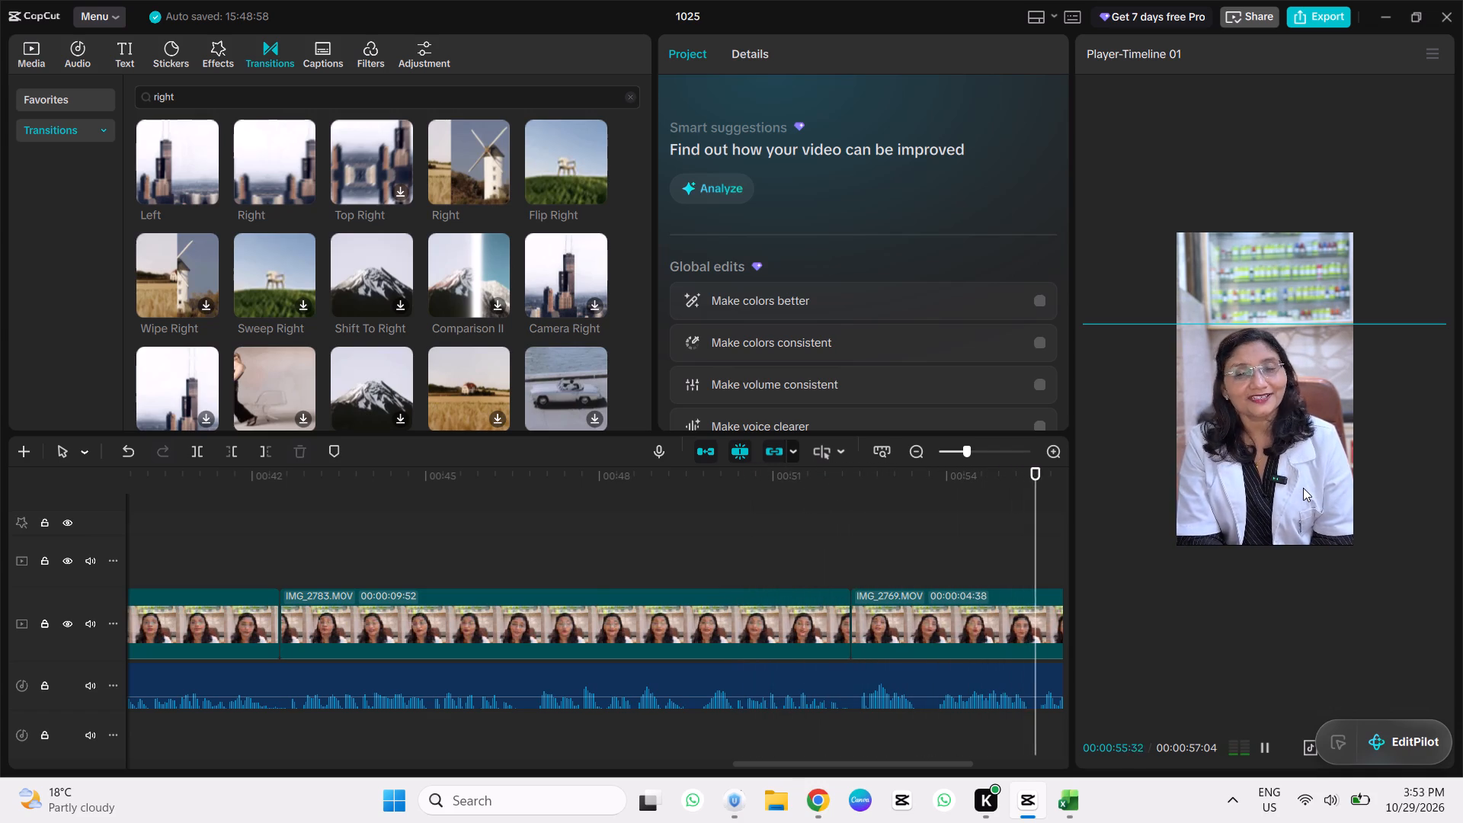
{"action": "key", "text": "space"}
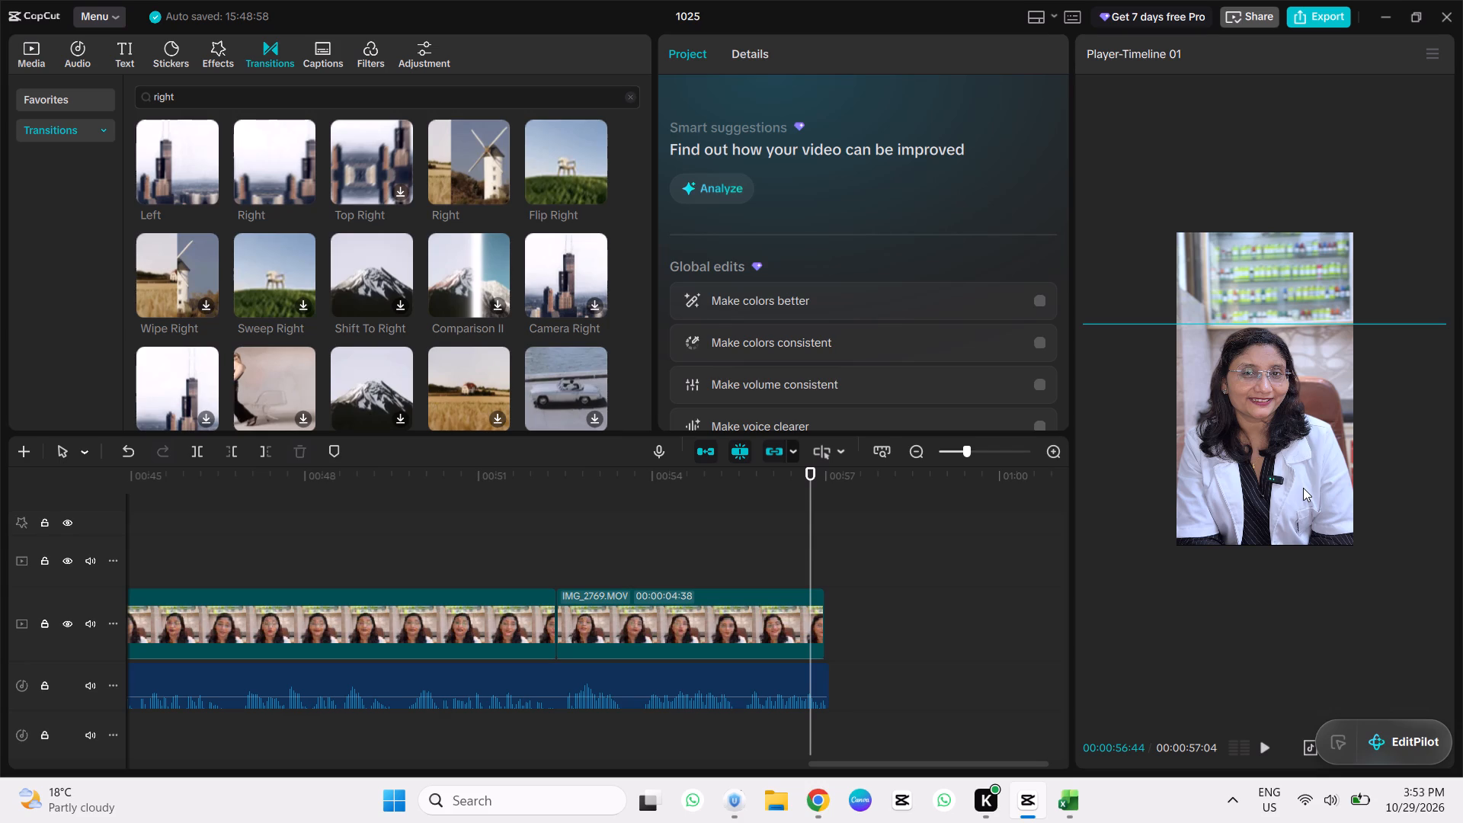
Minimize CapCut and return from the Pinterest bone health pin to the bone density loss search results.
{"action": "left_click", "coordinate": [1389, 22]}
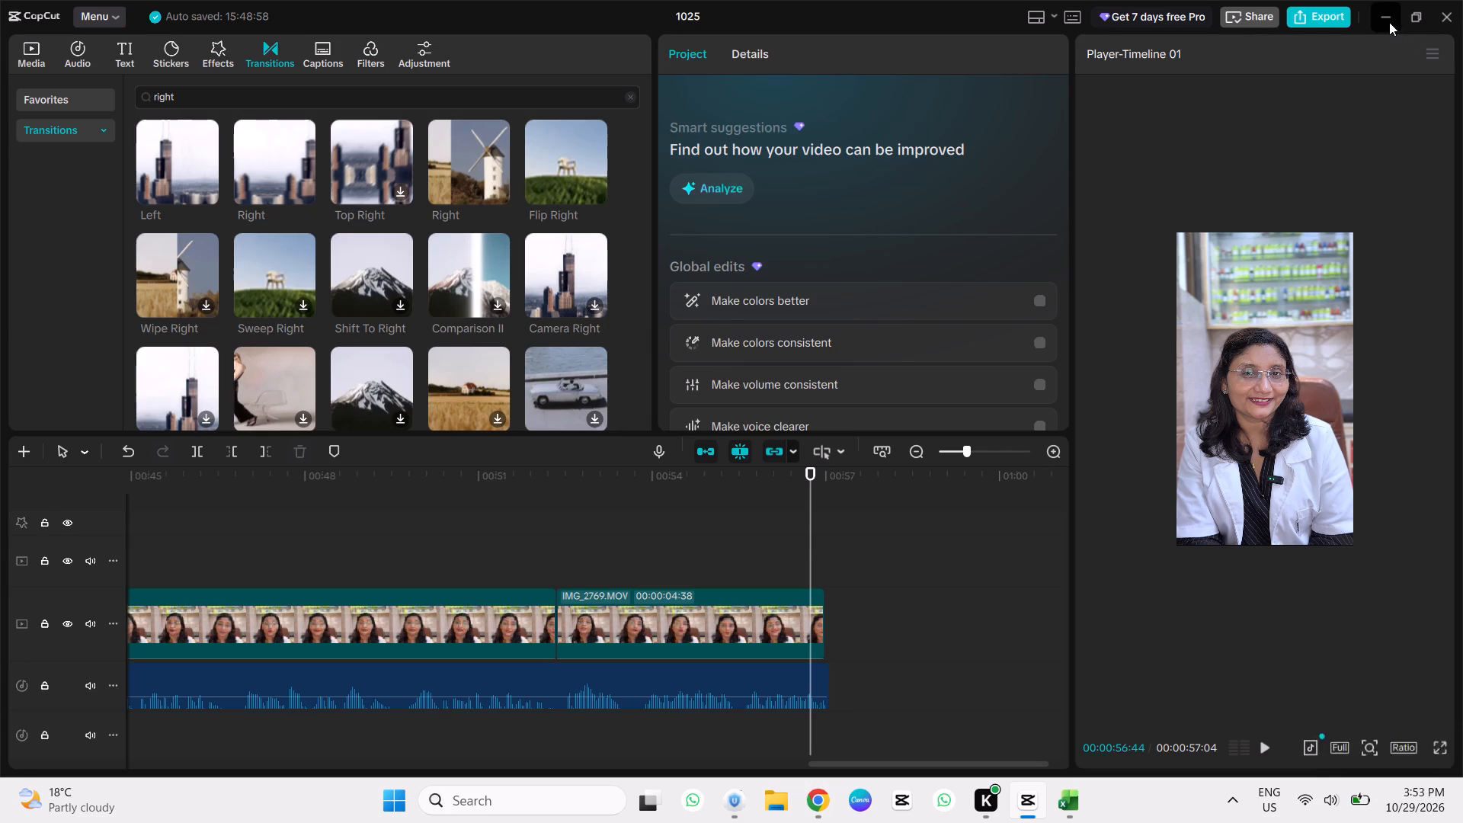
{"action": "scroll", "coordinate": [523, 251], "scroll_direction": "up", "scroll_amount": 3}
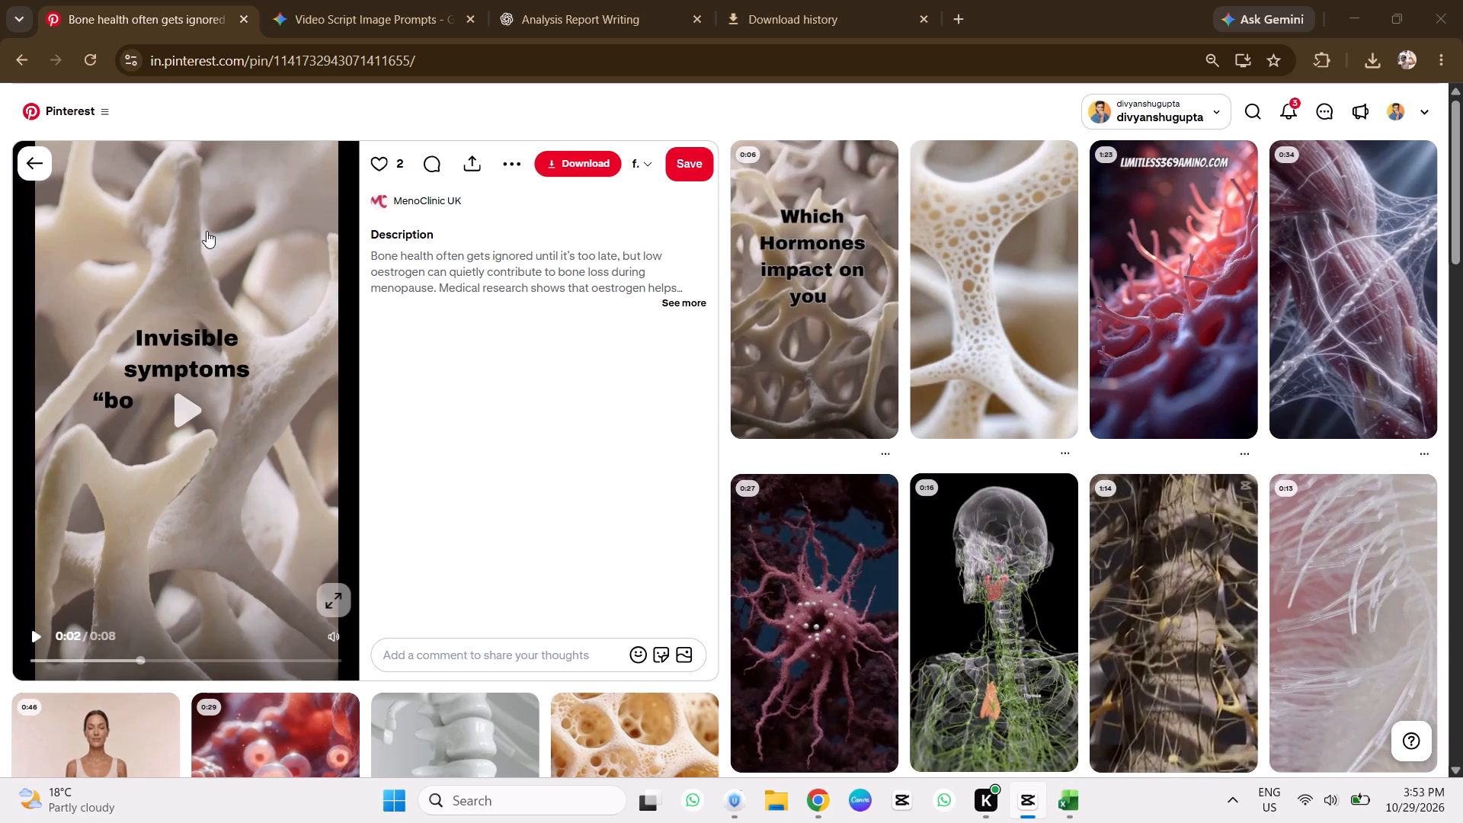
{"action": "left_click", "coordinate": [37, 161]}
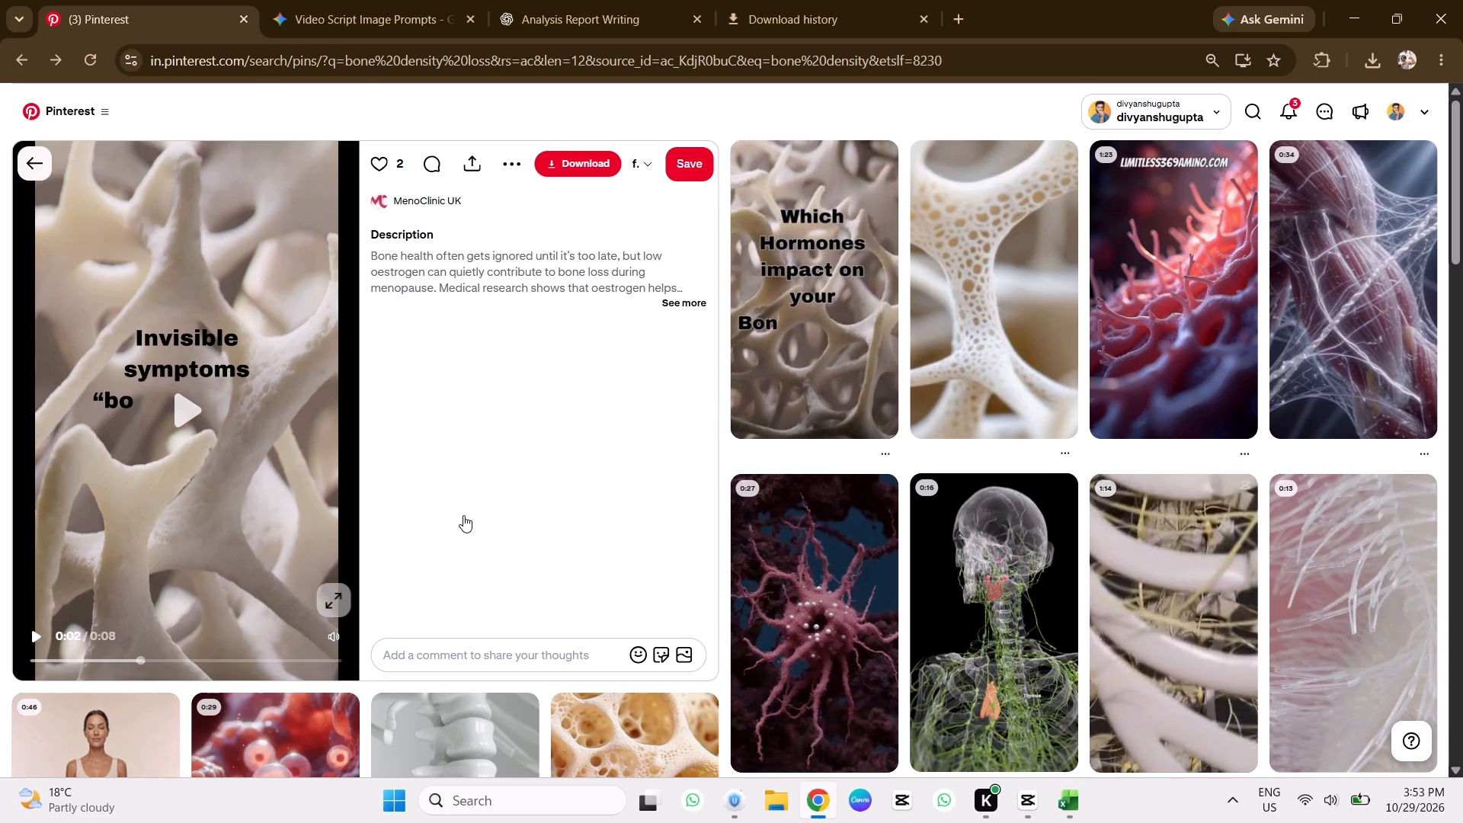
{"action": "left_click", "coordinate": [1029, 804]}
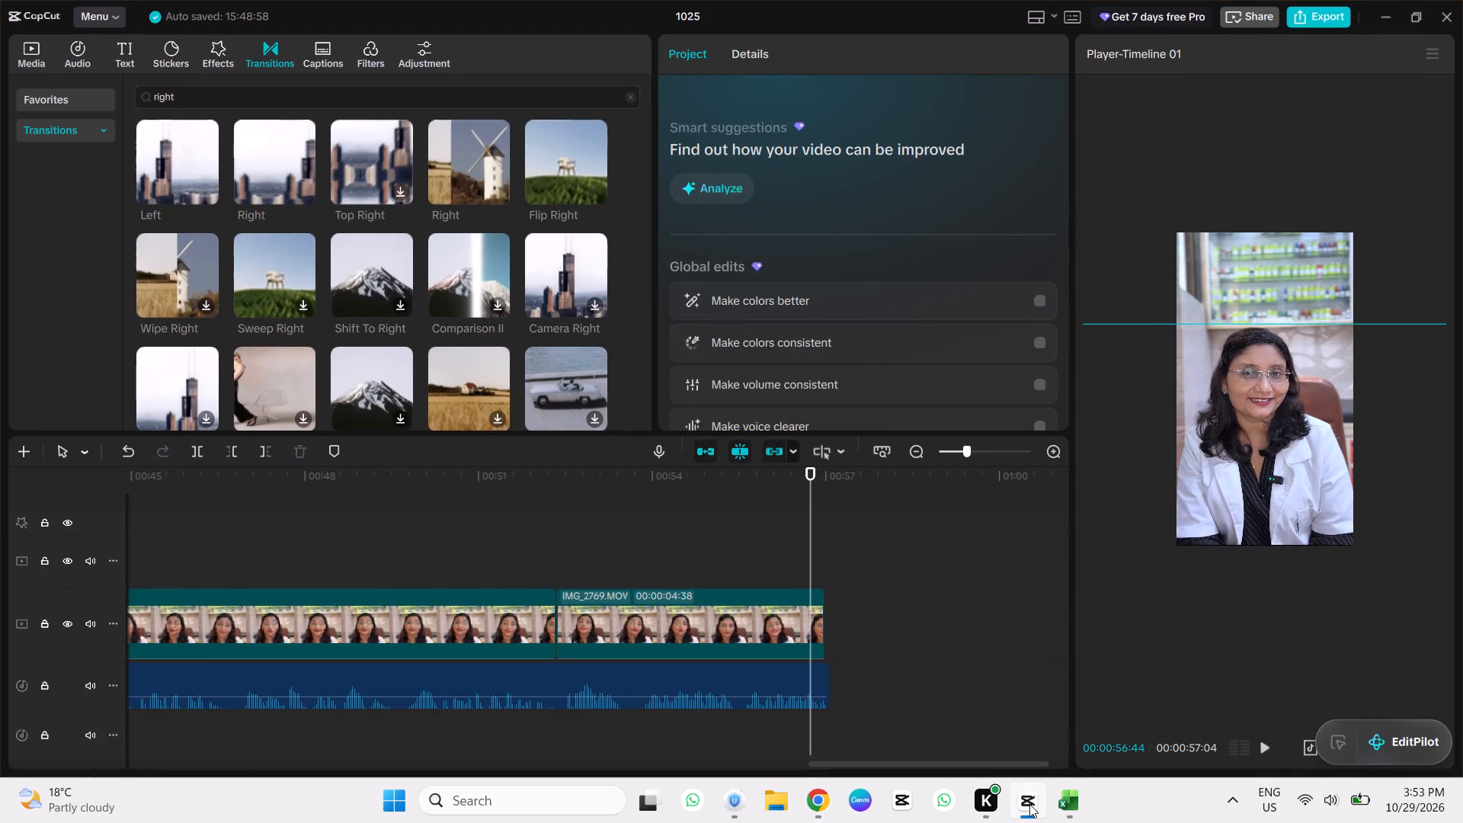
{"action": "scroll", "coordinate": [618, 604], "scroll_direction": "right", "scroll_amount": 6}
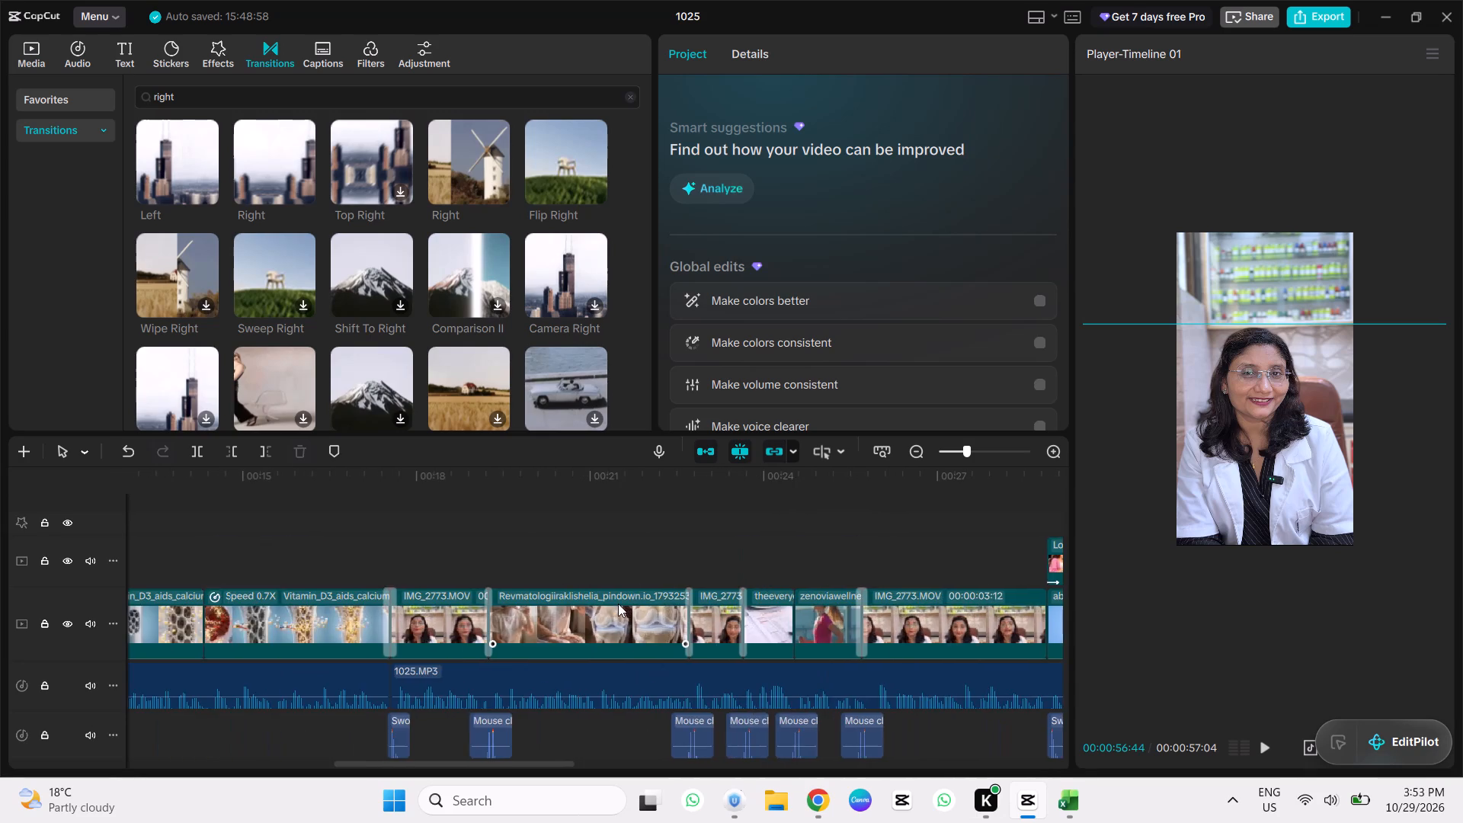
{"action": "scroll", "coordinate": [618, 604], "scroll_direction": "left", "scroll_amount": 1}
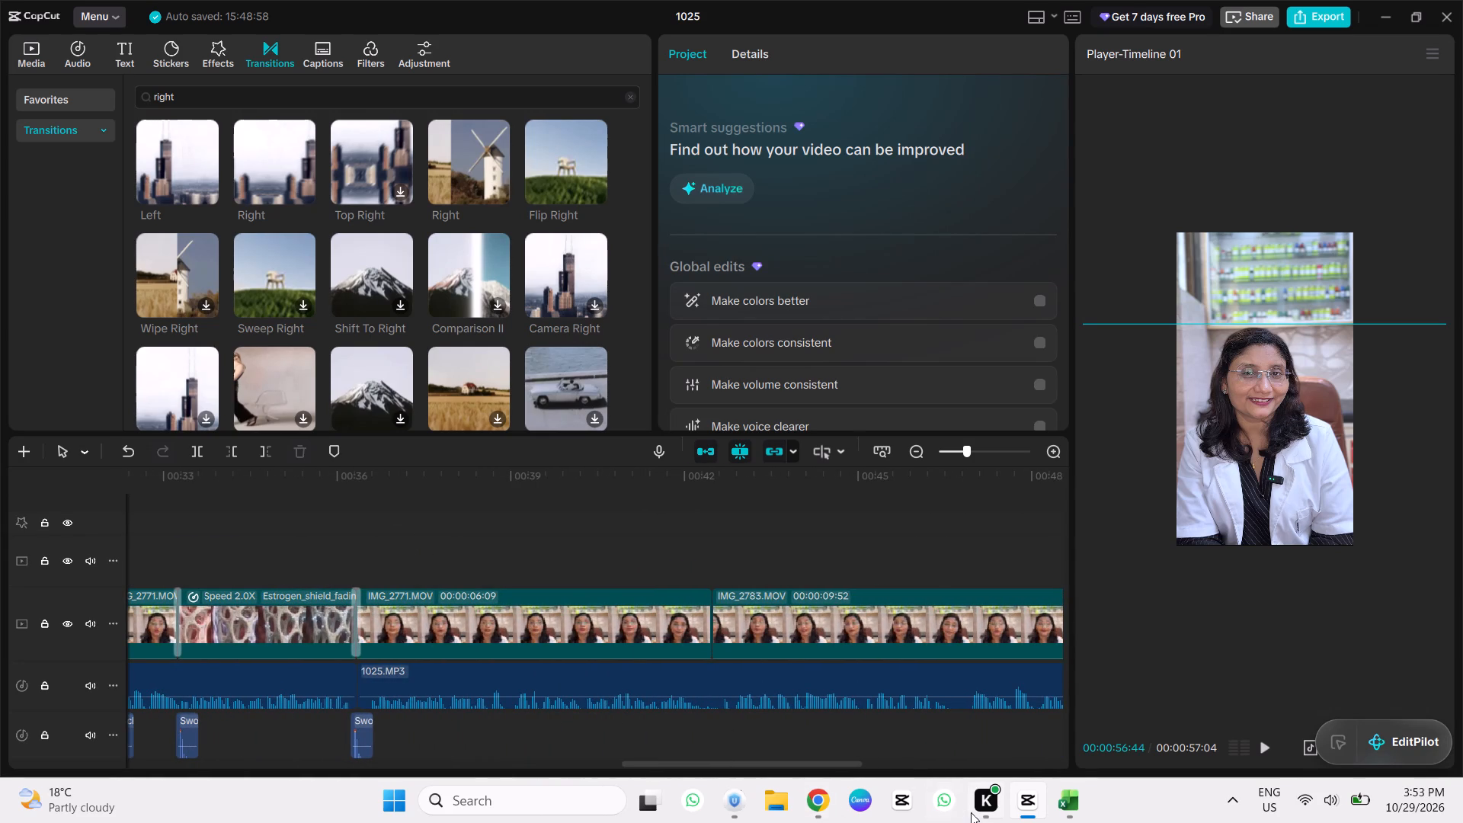
Browse the bone density loss results in Chrome, opening the Prevent Bone Loss with High-Dose Vitamin K2 pin and its related intact-versus-broken bone illustration.
{"action": "left_click", "coordinate": [814, 804]}
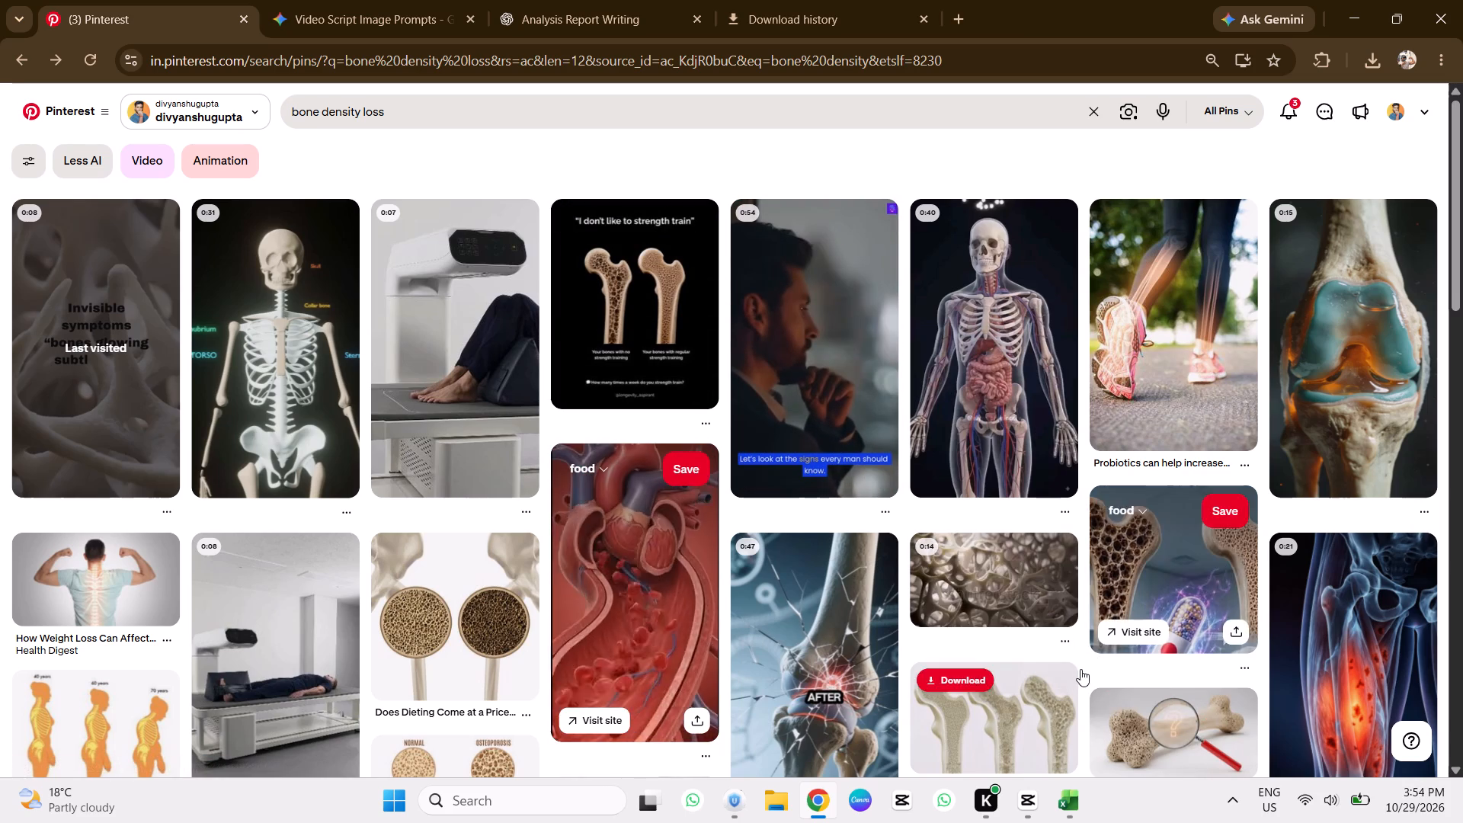
{"action": "scroll", "coordinate": [1085, 665], "scroll_direction": "up", "scroll_amount": 2}
{"action": "scroll", "coordinate": [1085, 665], "scroll_direction": "down", "scroll_amount": 3}
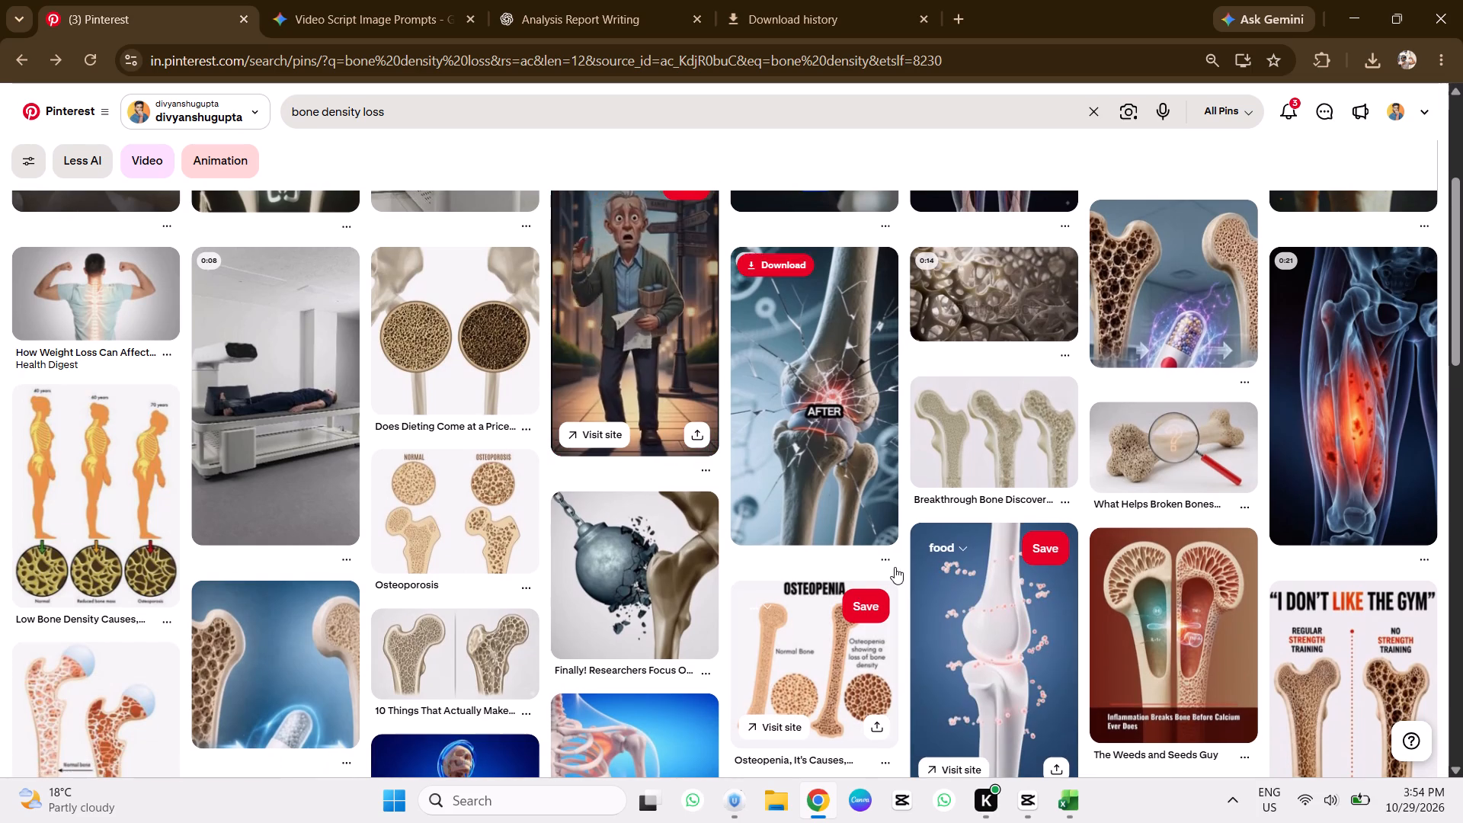
{"action": "scroll", "coordinate": [895, 567], "scroll_direction": "down", "scroll_amount": 3}
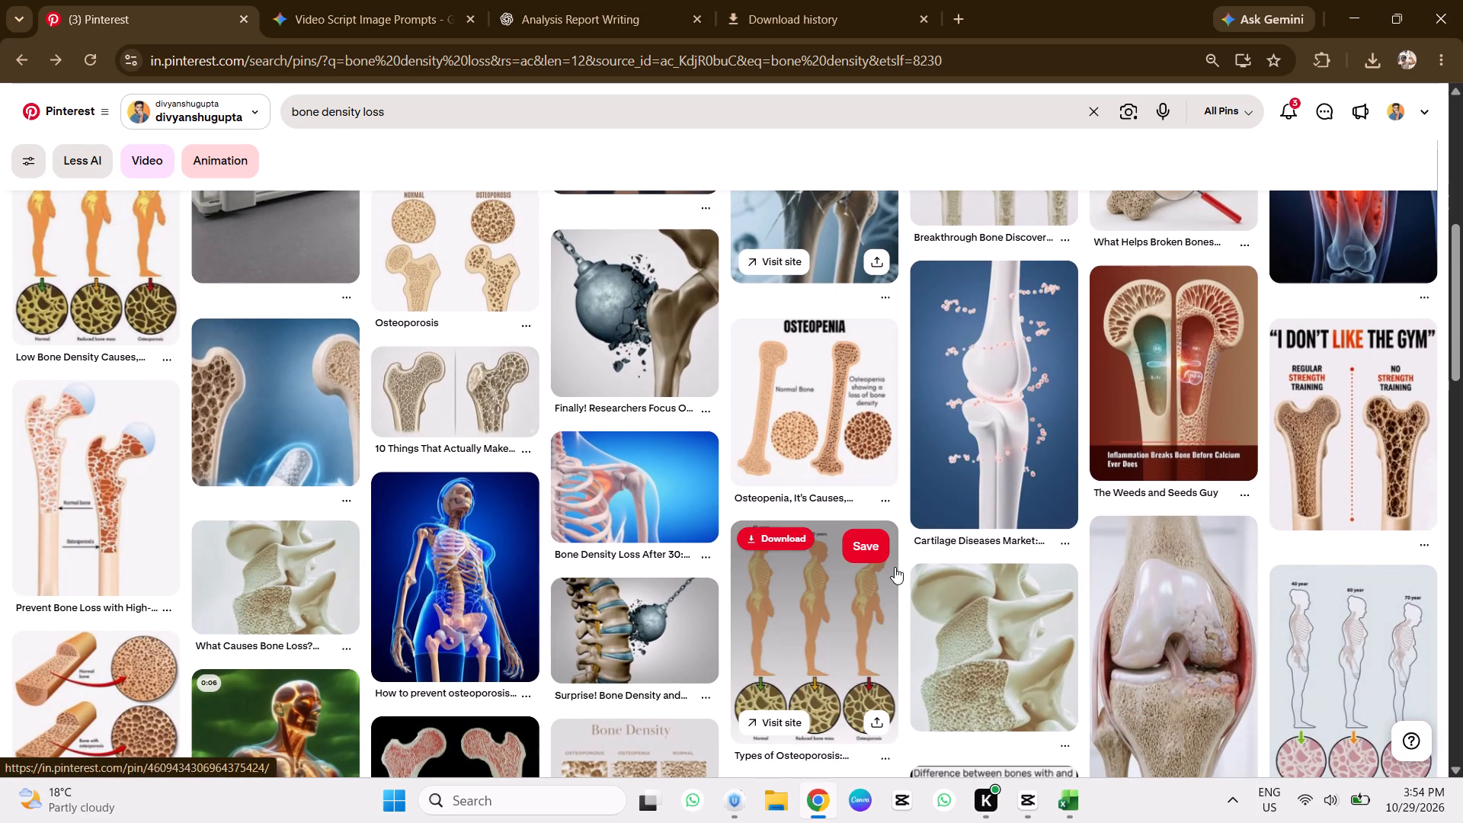
{"action": "left_click", "coordinate": [155, 517]}
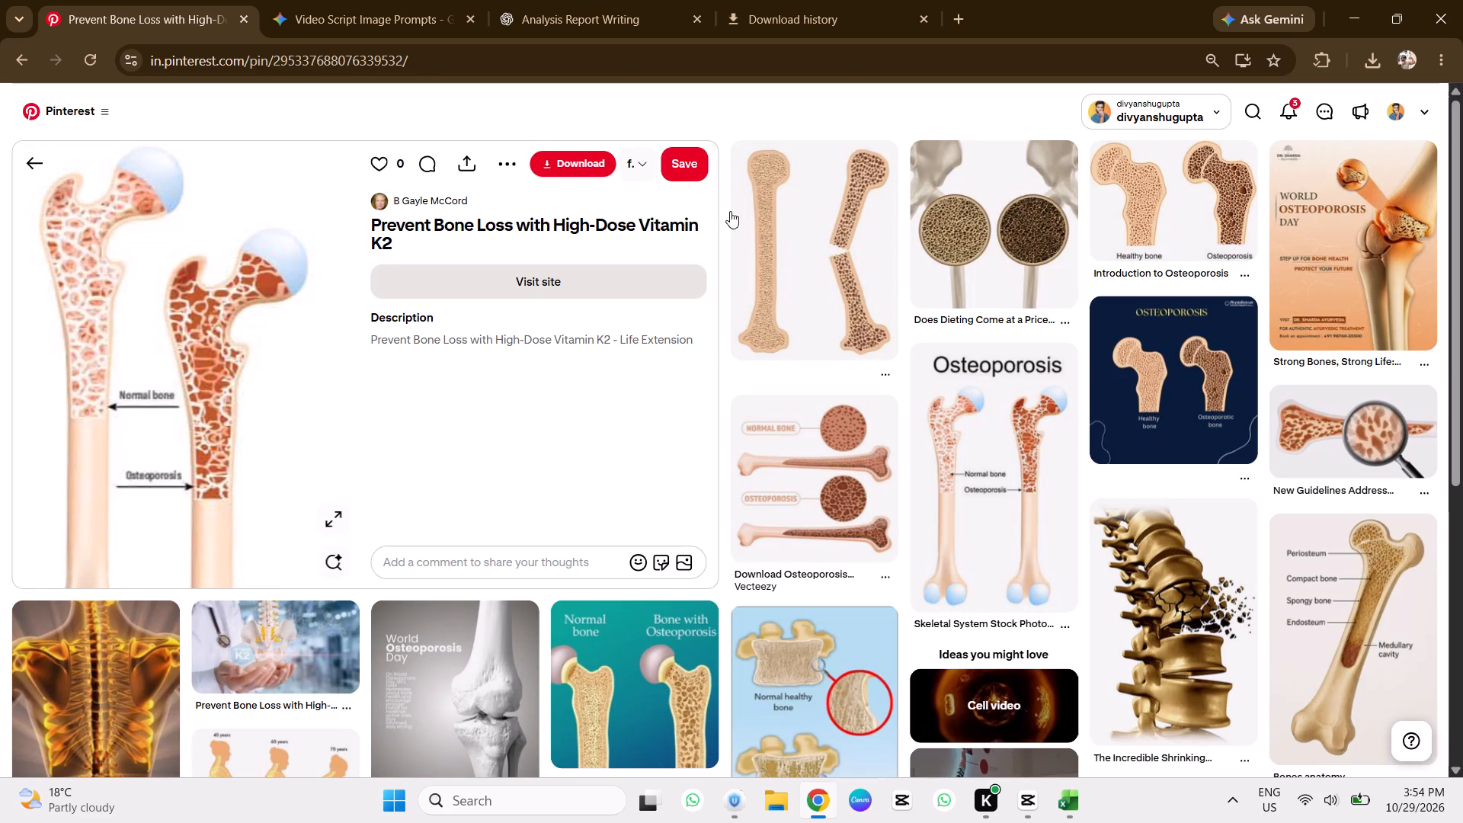
{"action": "left_click", "coordinate": [774, 260]}
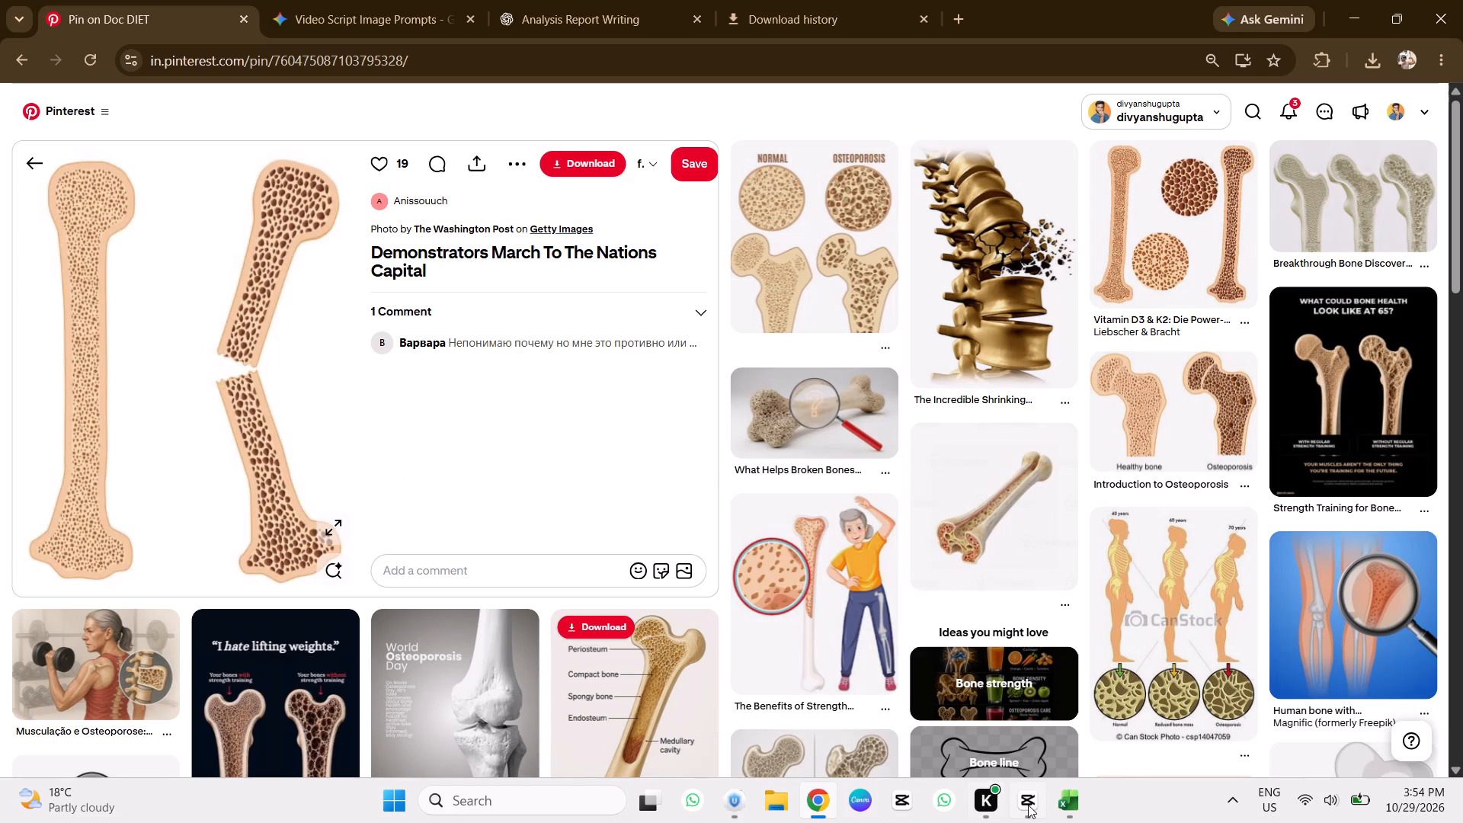
Switch to CapCut and play the speaker clips from about 00:00:36 into IMG_2783, reviewing the section after the Estrogen_shield clip.
{"action": "left_click", "coordinate": [1013, 721]}
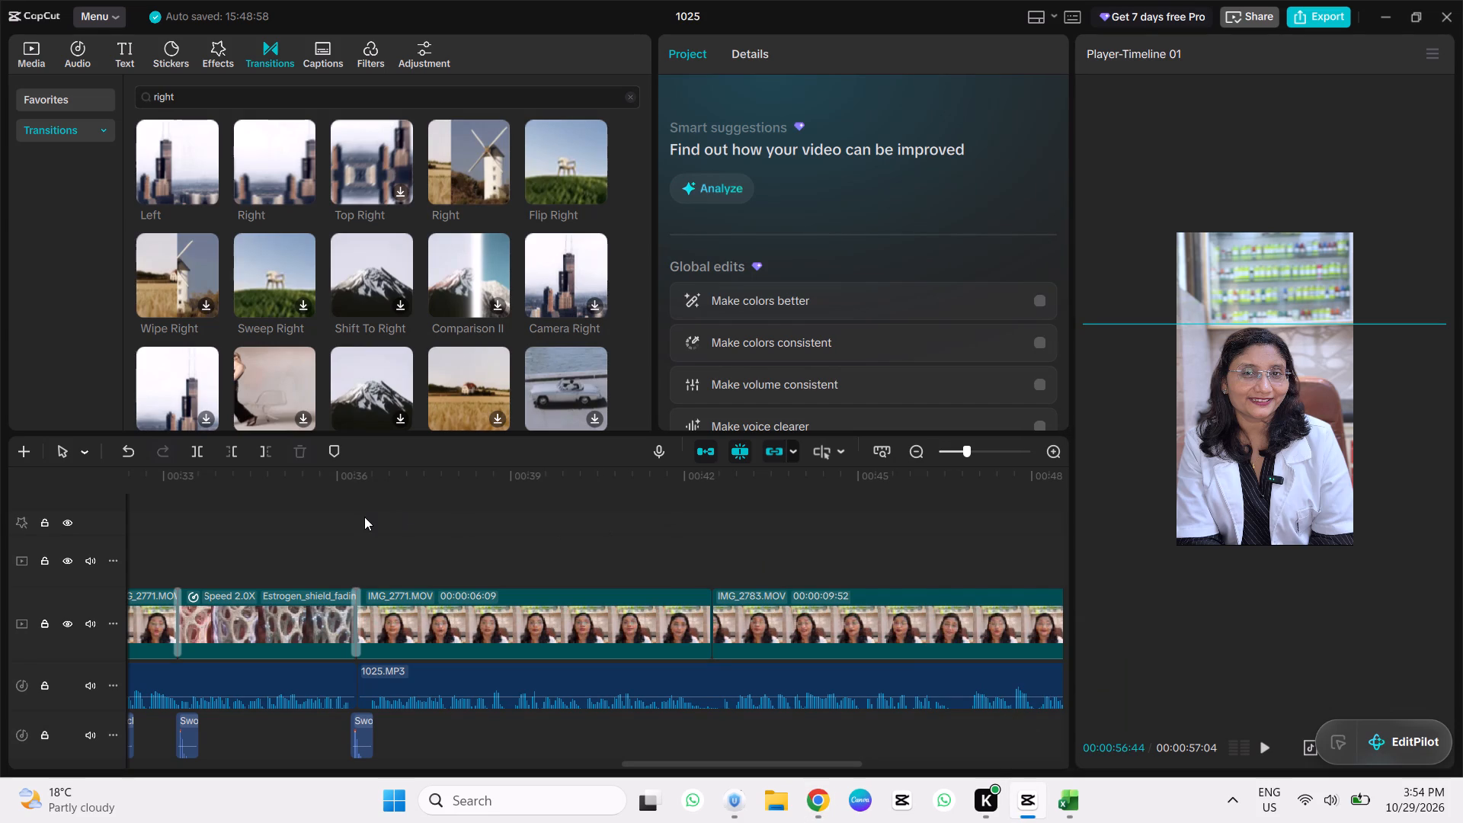
{"action": "left_click", "coordinate": [364, 518]}
{"action": "left_click", "coordinate": [364, 523]}
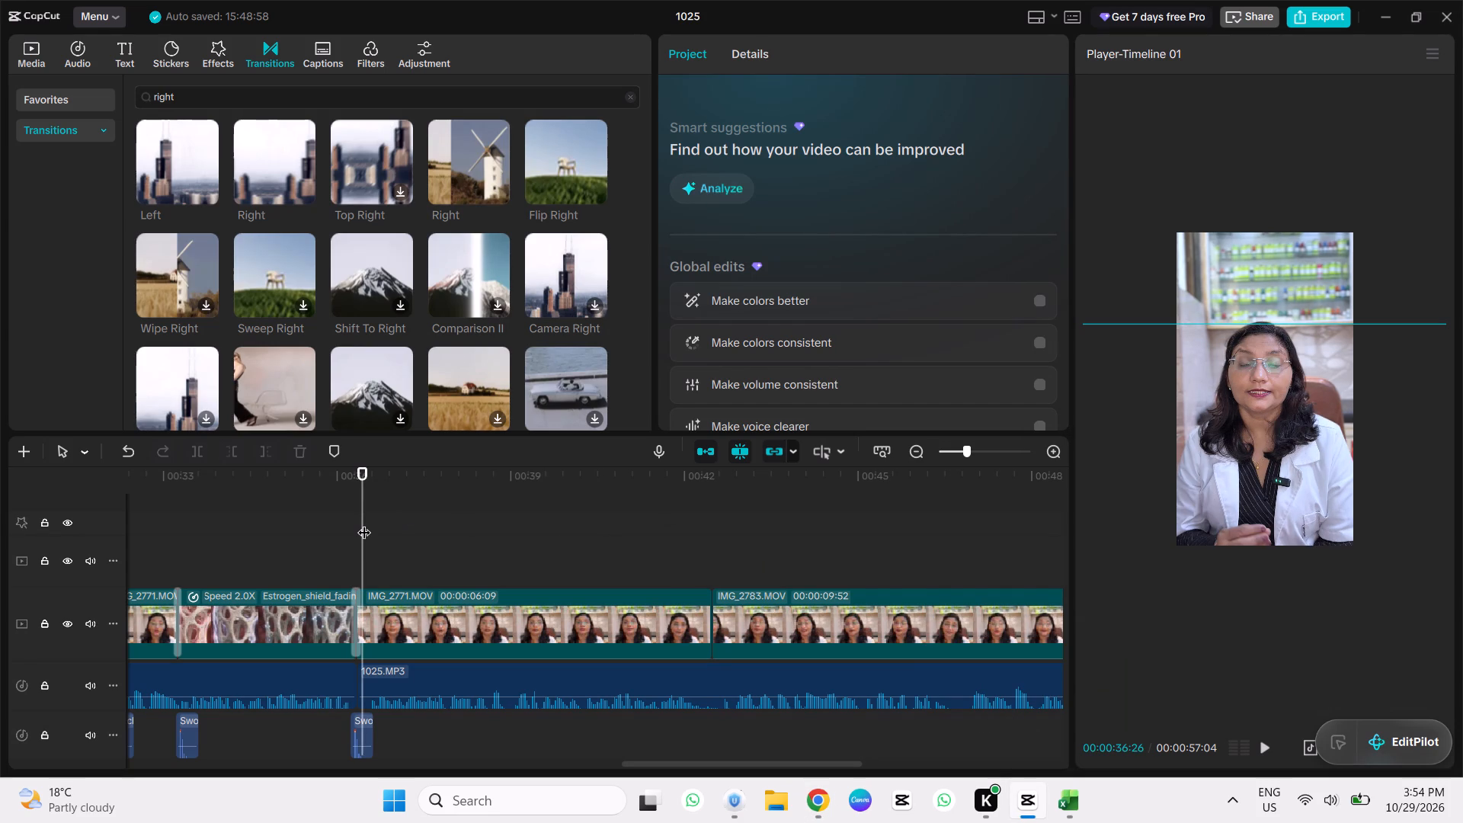
{"action": "left_click", "coordinate": [364, 523]}
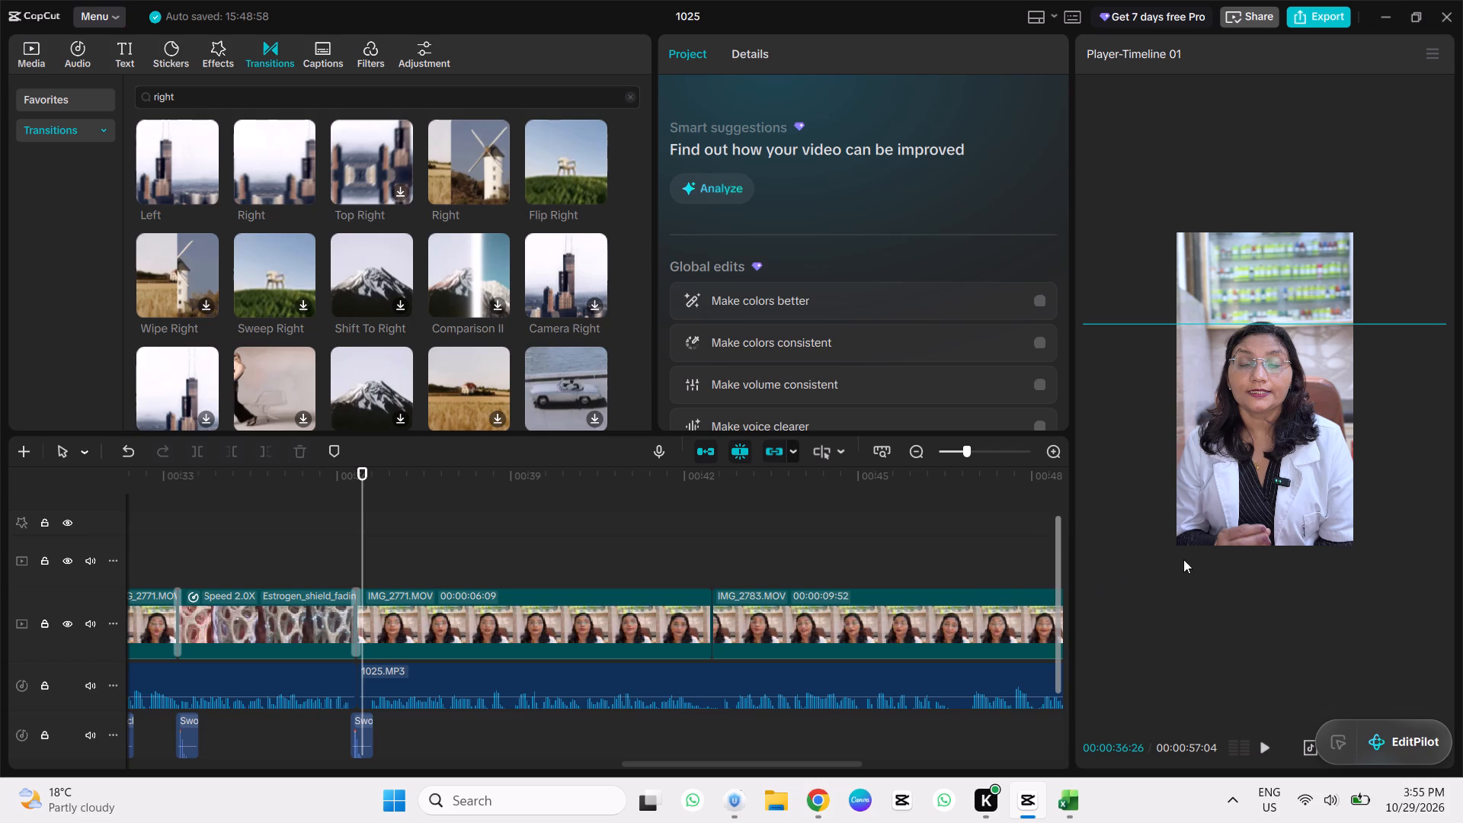
{"action": "left_click", "coordinate": [1266, 749]}
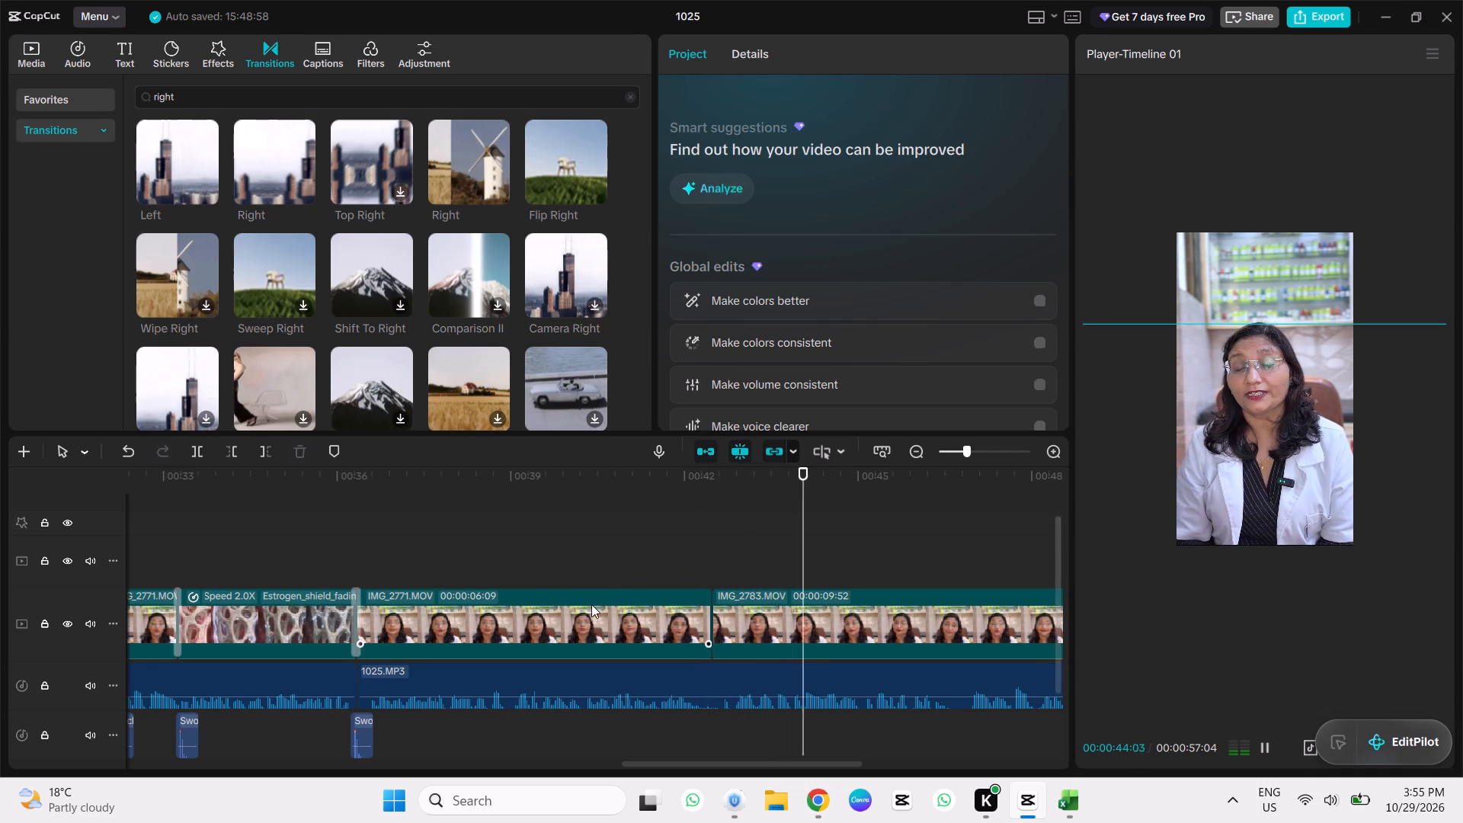
{"action": "left_click", "coordinate": [340, 543]}
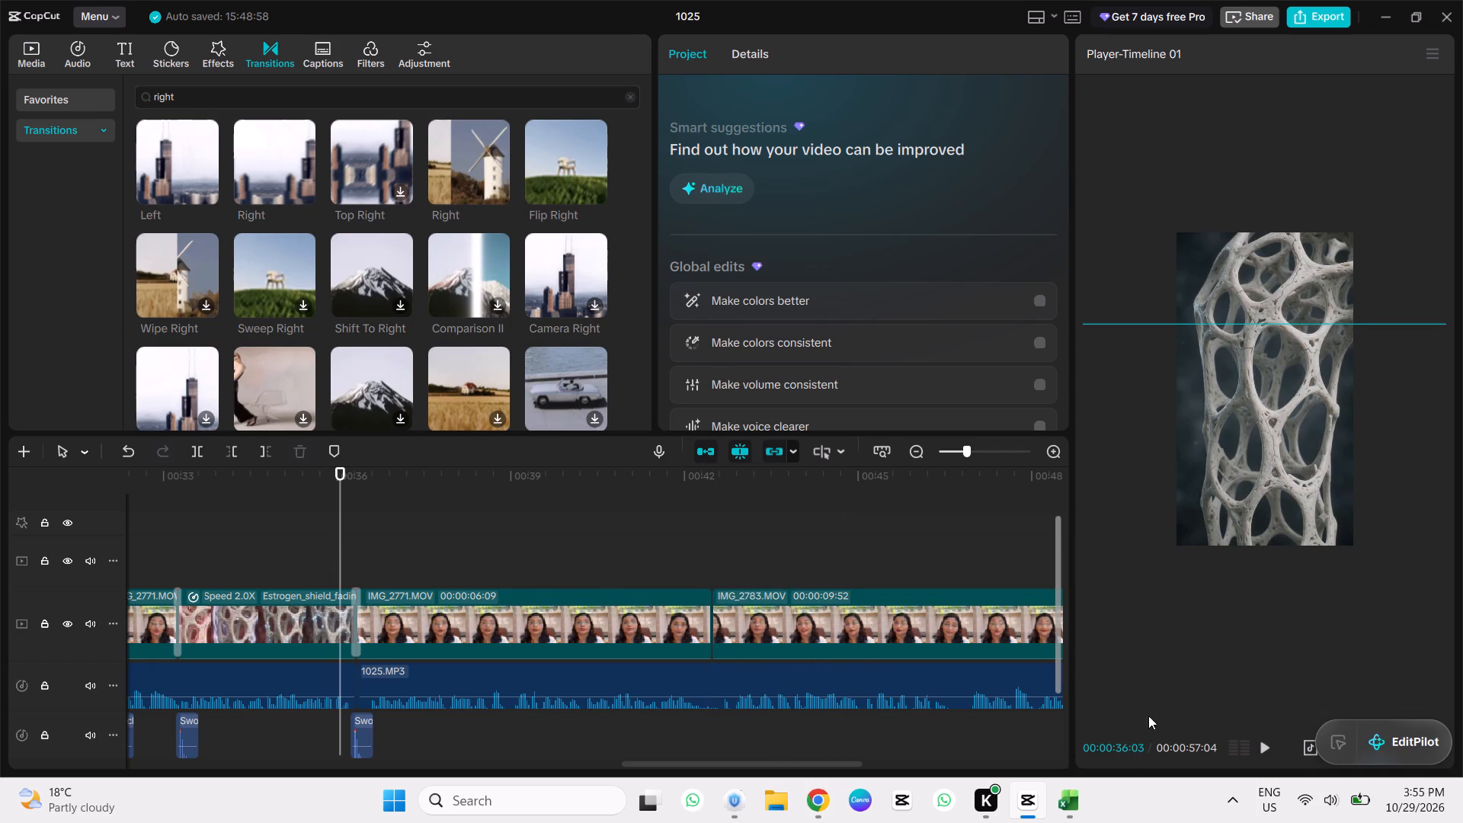
{"action": "left_click", "coordinate": [1266, 746]}
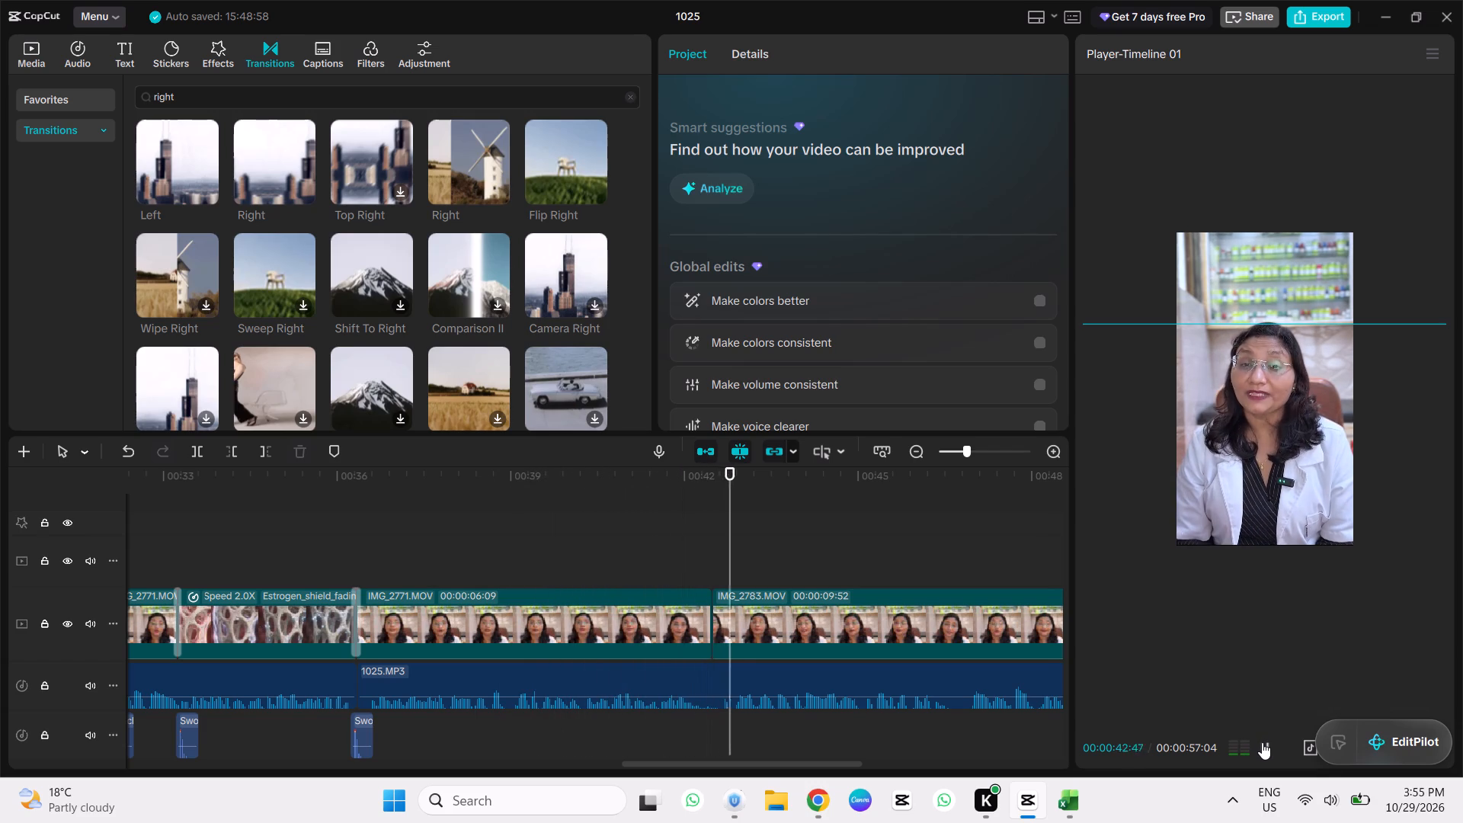
{"action": "left_click", "coordinate": [1262, 742]}
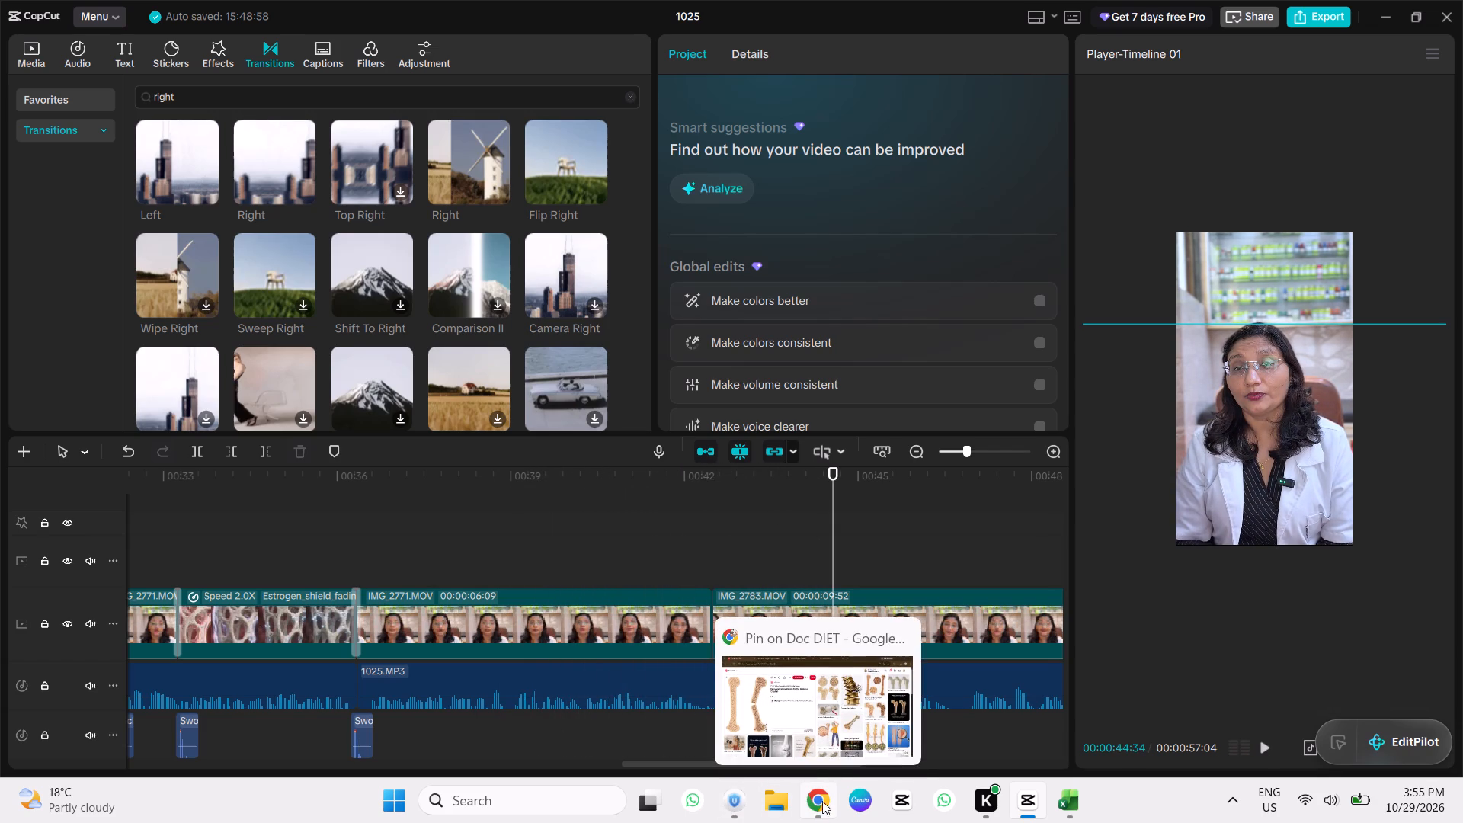
Return to Chrome, leave the broken bone illustration and search Pinterest for "bone density loss after menopause".
{"action": "left_click", "coordinate": [847, 753]}
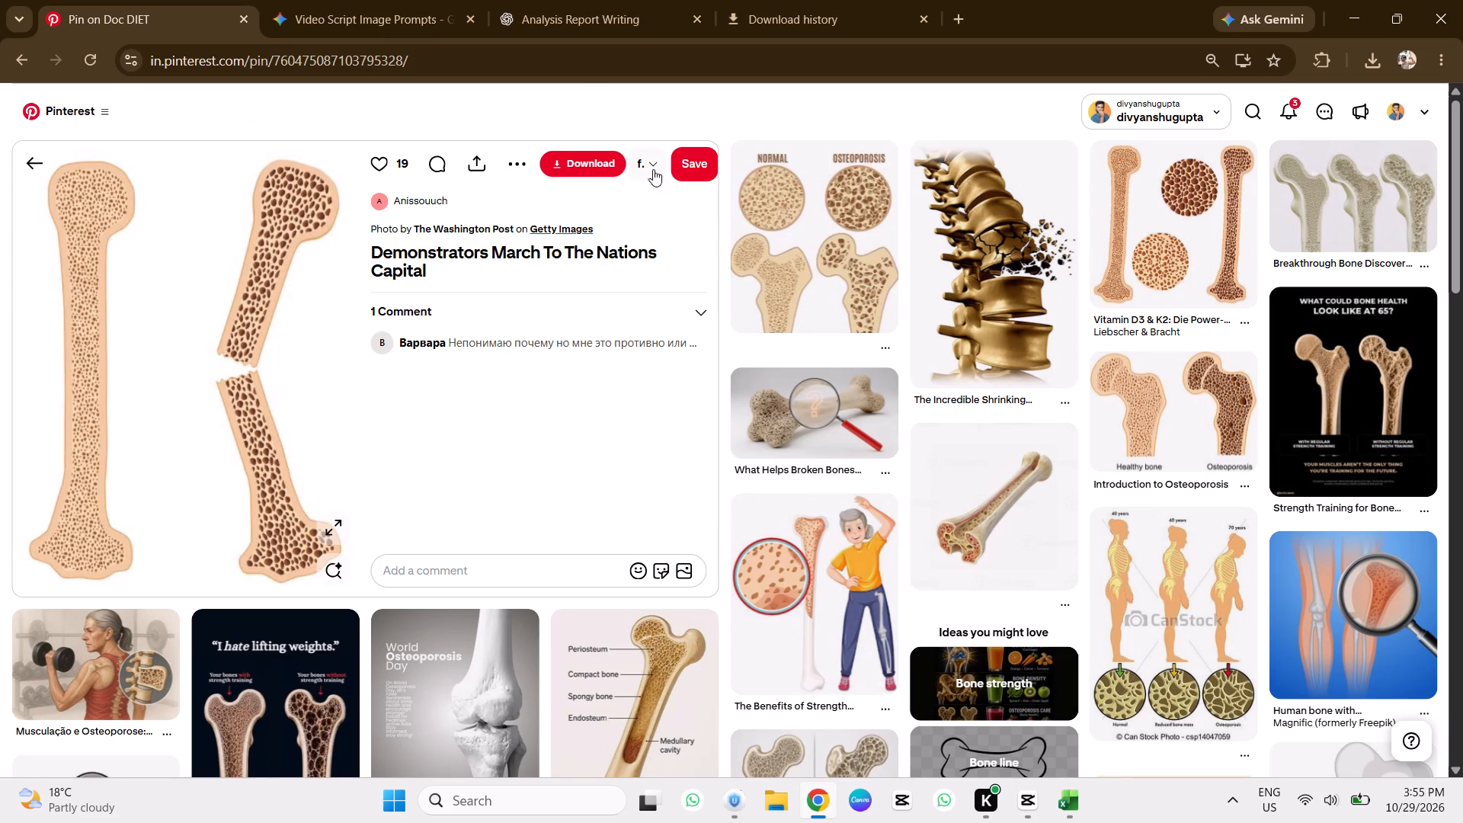
{"action": "left_click", "coordinate": [36, 149]}
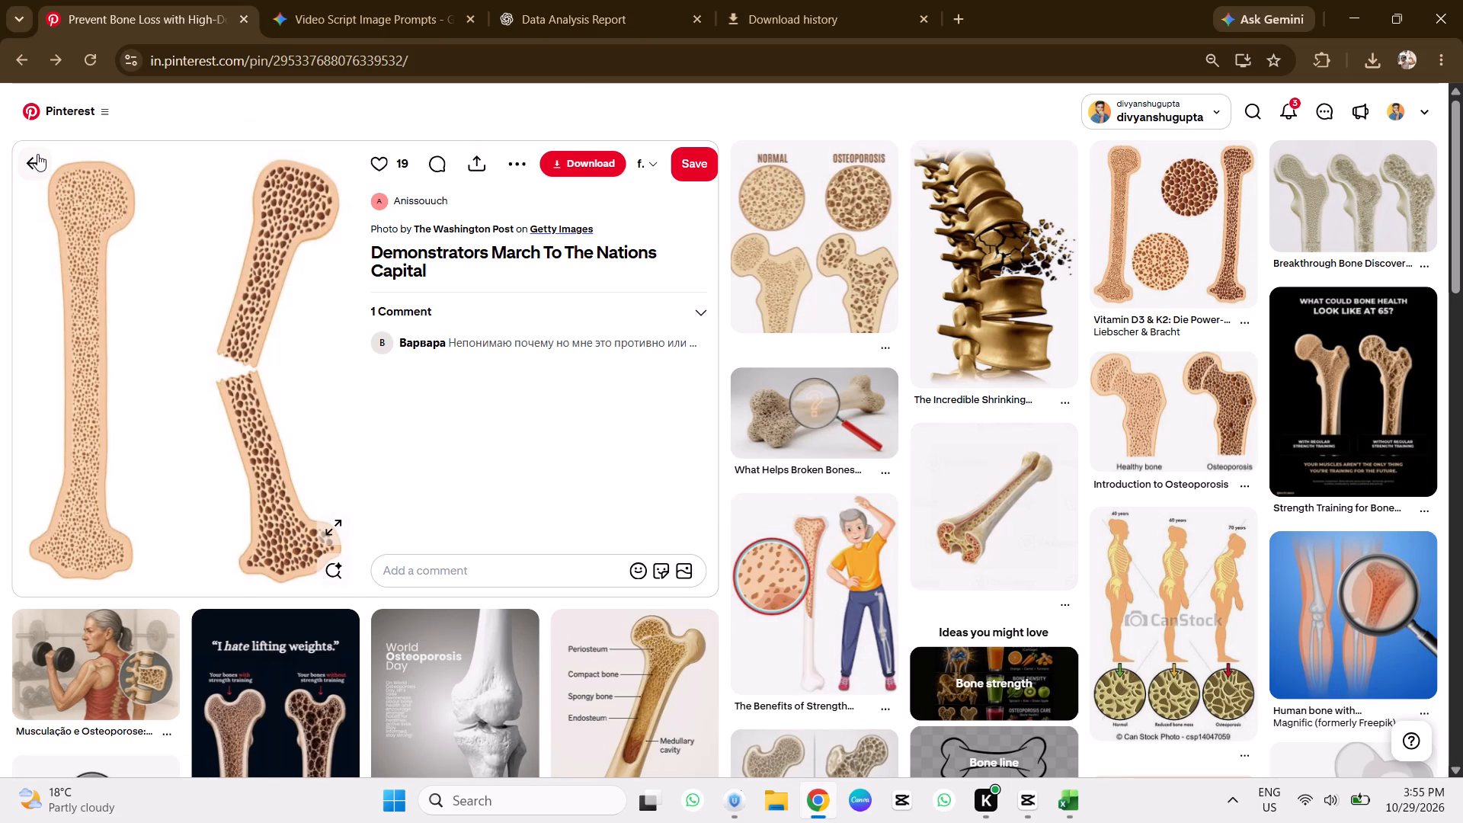
{"action": "left_click", "coordinate": [34, 159]}
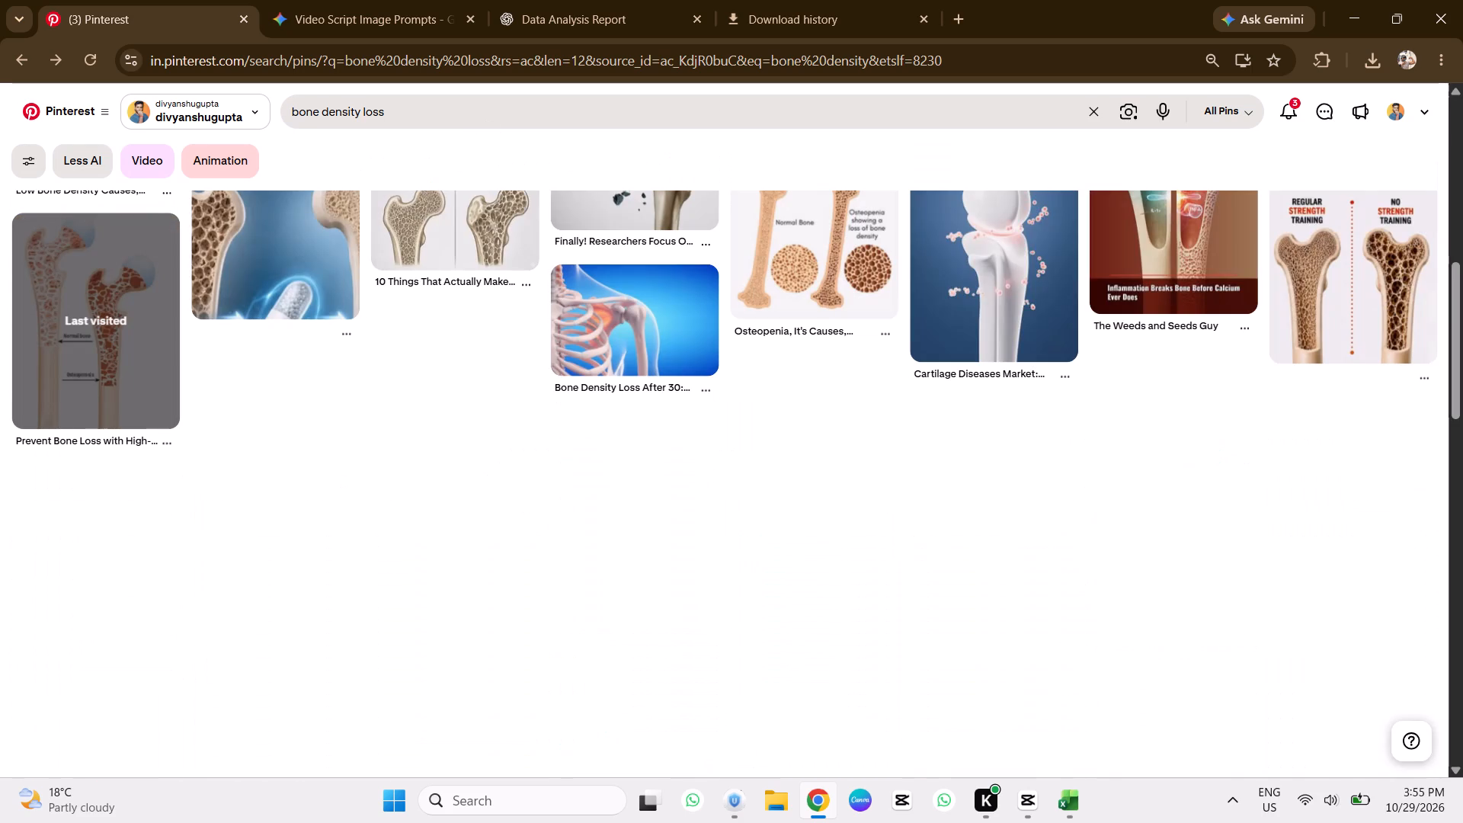
{"action": "left_click", "coordinate": [459, 112]}
{"action": "key", "text": "space"}
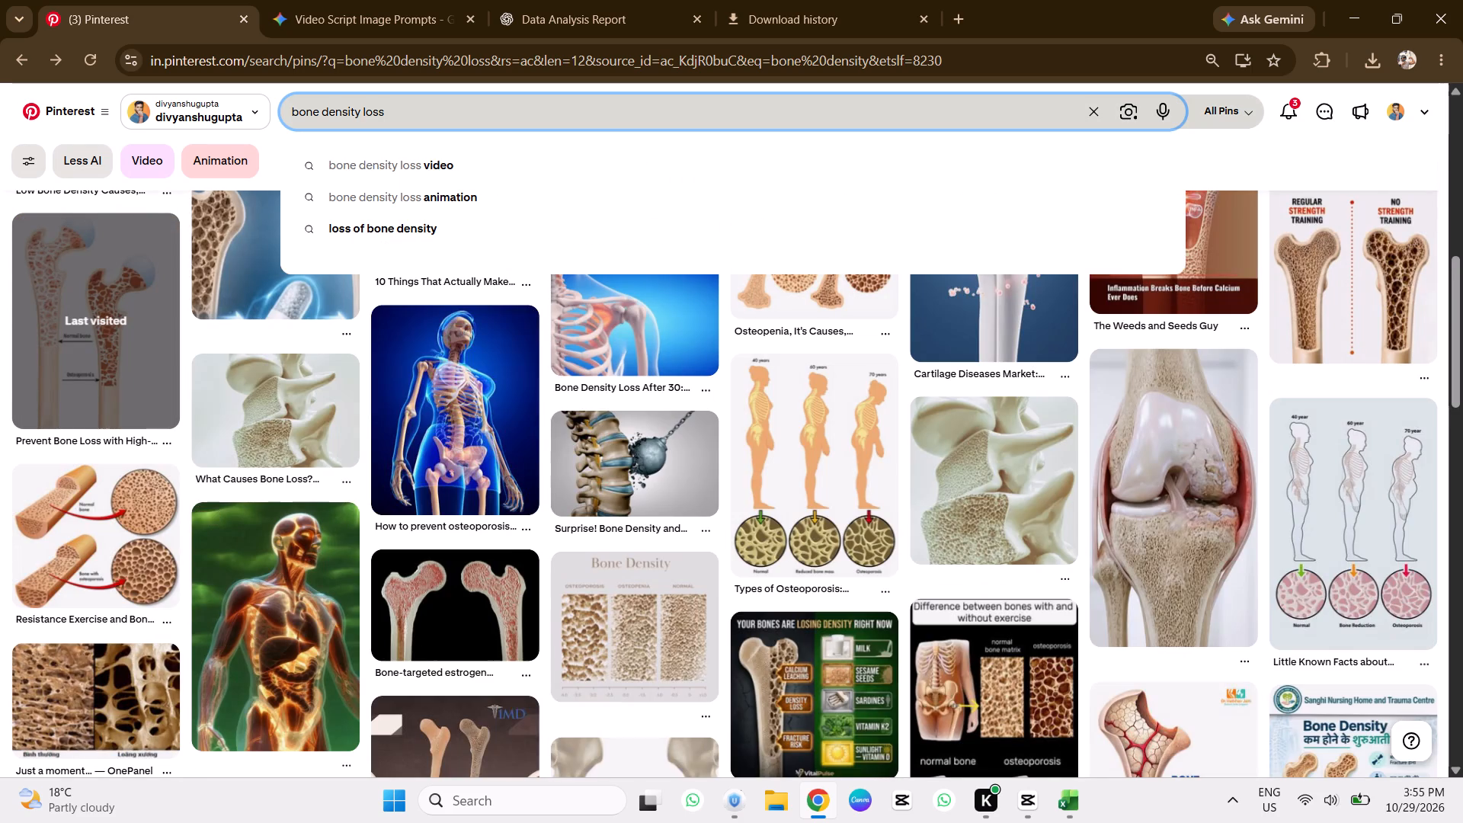
{"action": "type", "text": "after menopau"}
{"action": "type", "text": "se"}
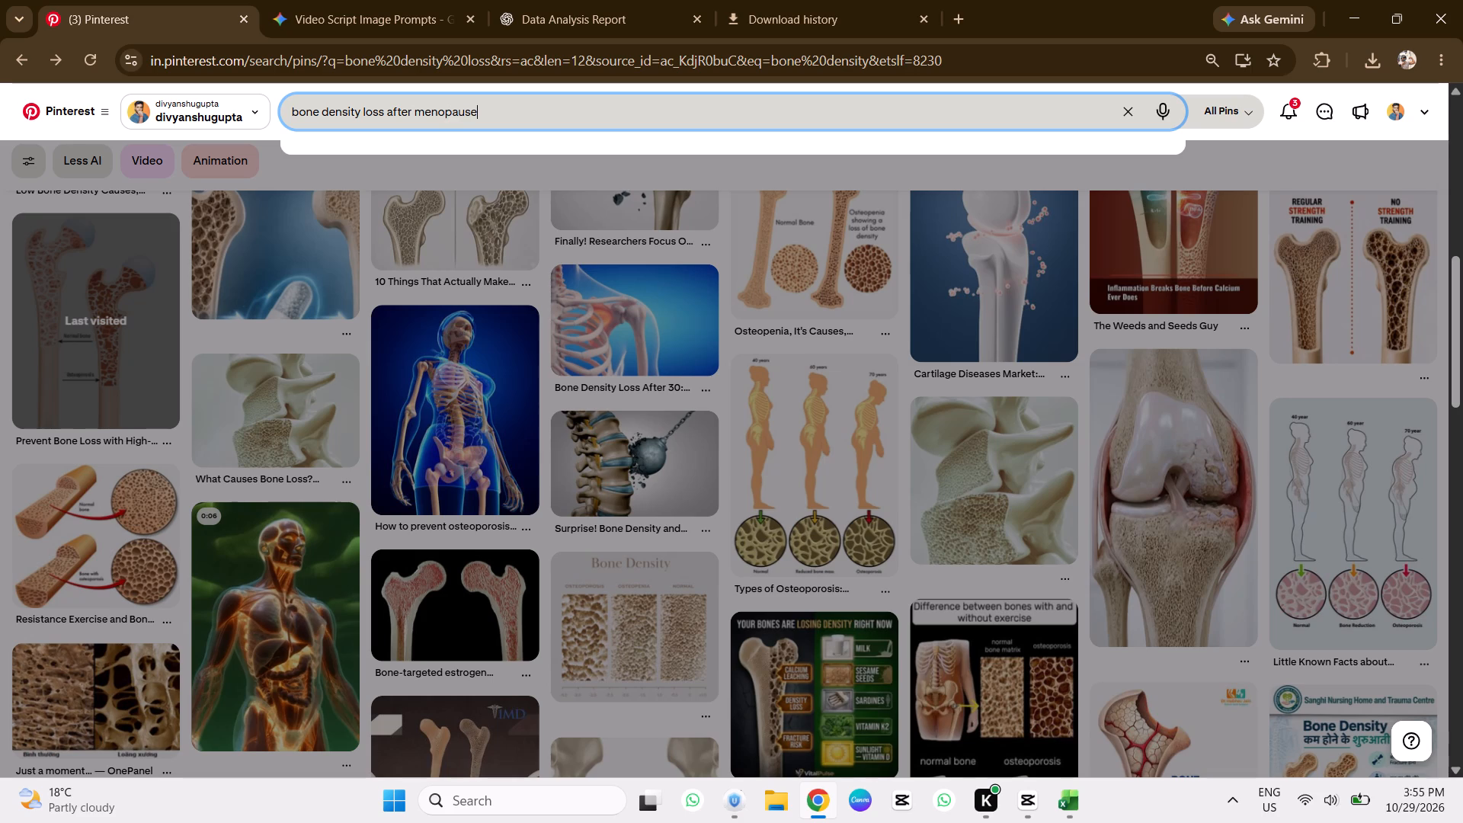
{"action": "key", "text": "Return"}
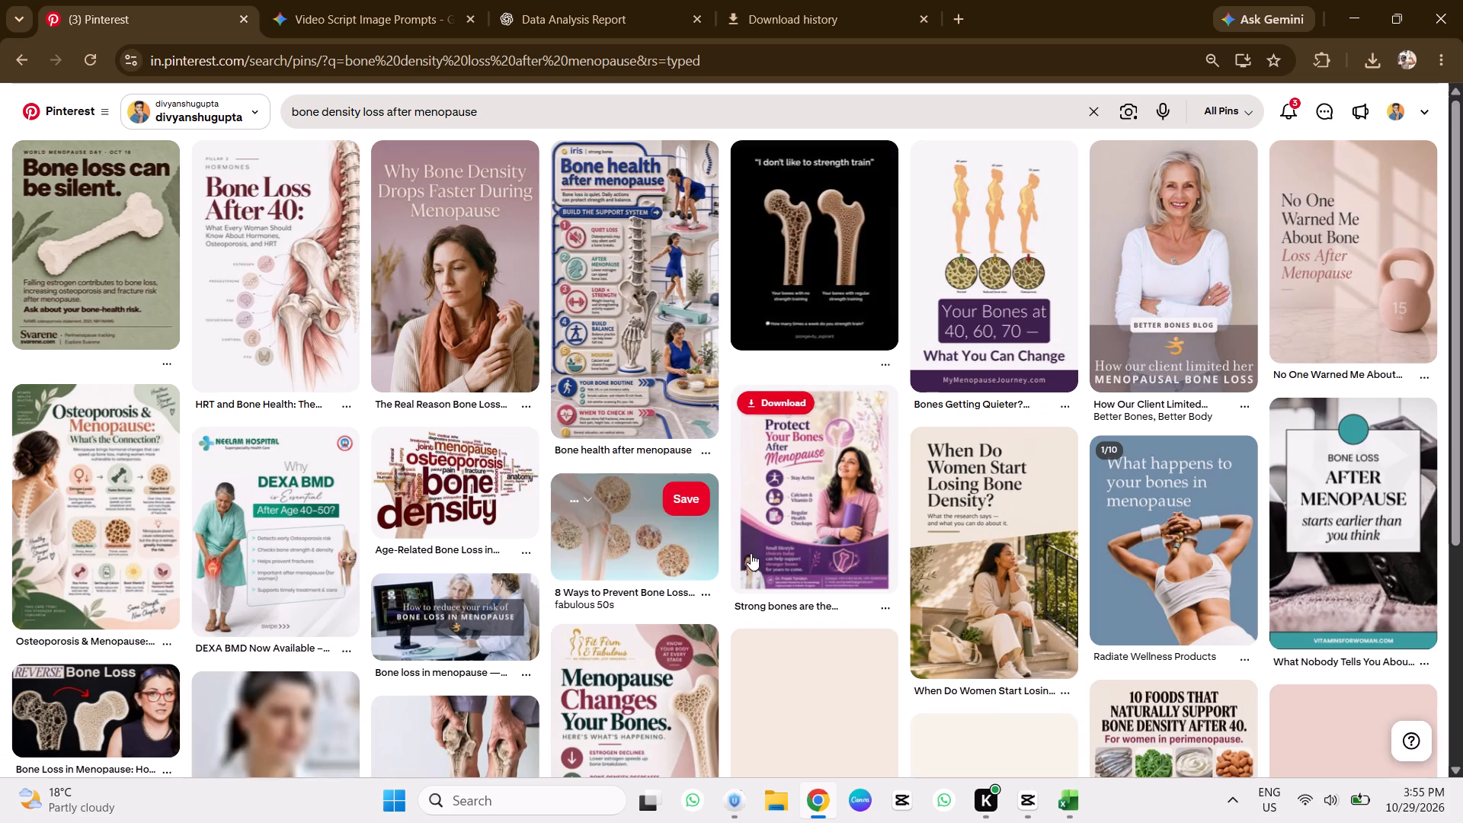
Download the original-size image of the "I don't like to strength train" bone comparison pin through PinDown and dismiss the advertisement.
{"action": "left_click", "coordinate": [797, 264]}
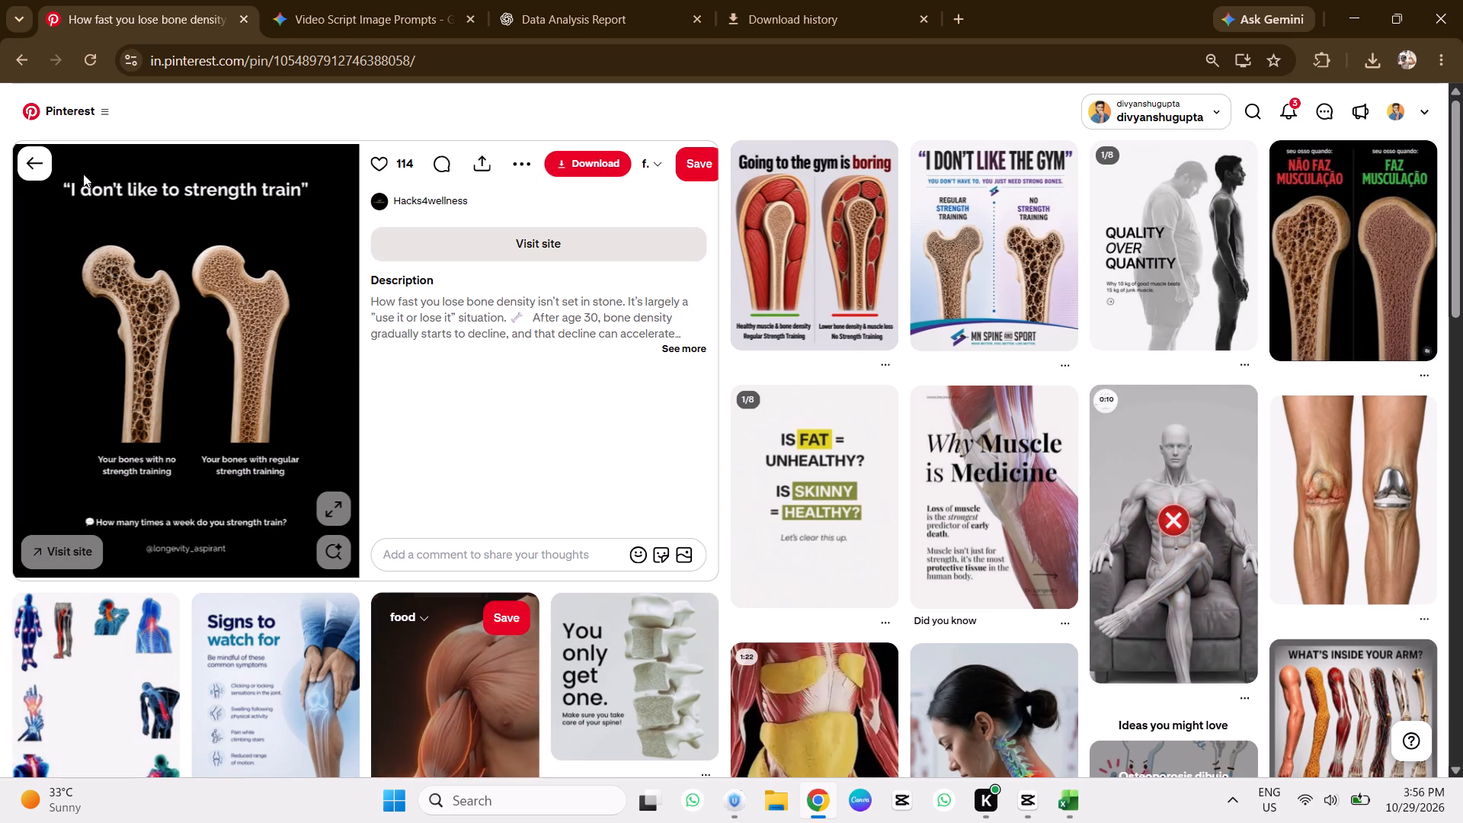
{"action": "left_click", "coordinate": [520, 174]}
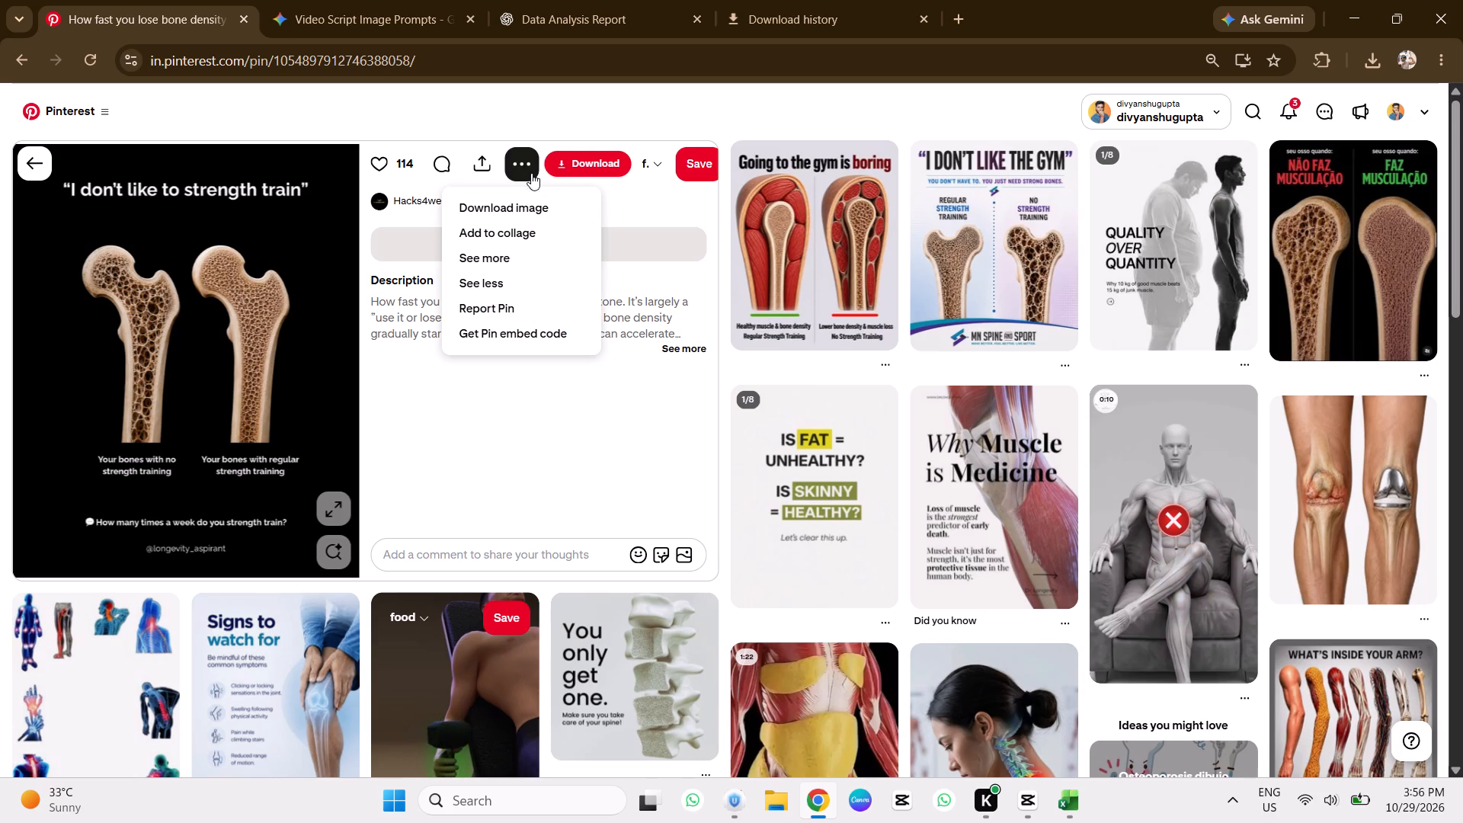
{"action": "left_click", "coordinate": [565, 168]}
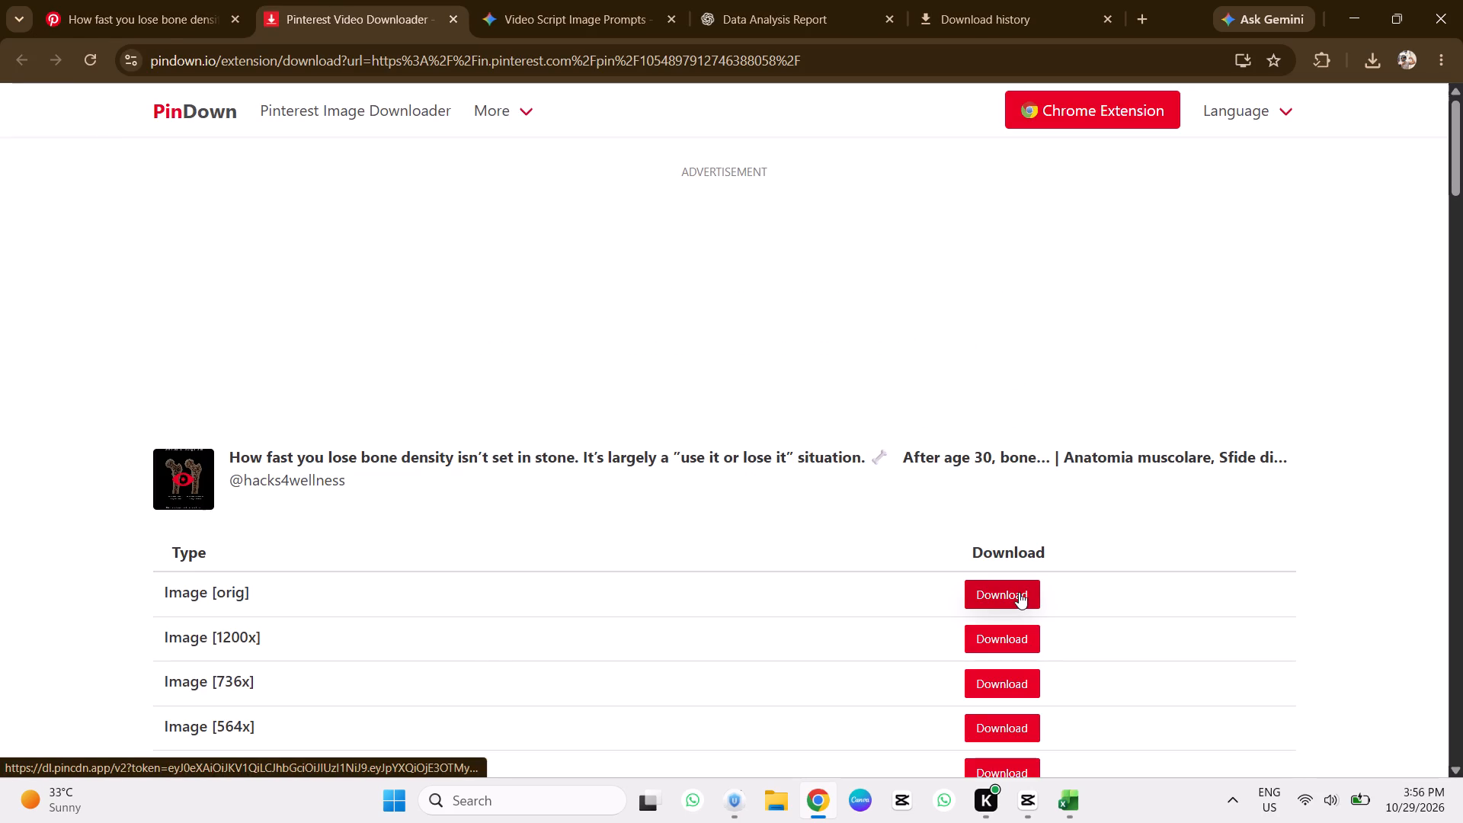
{"action": "left_click", "coordinate": [1019, 592]}
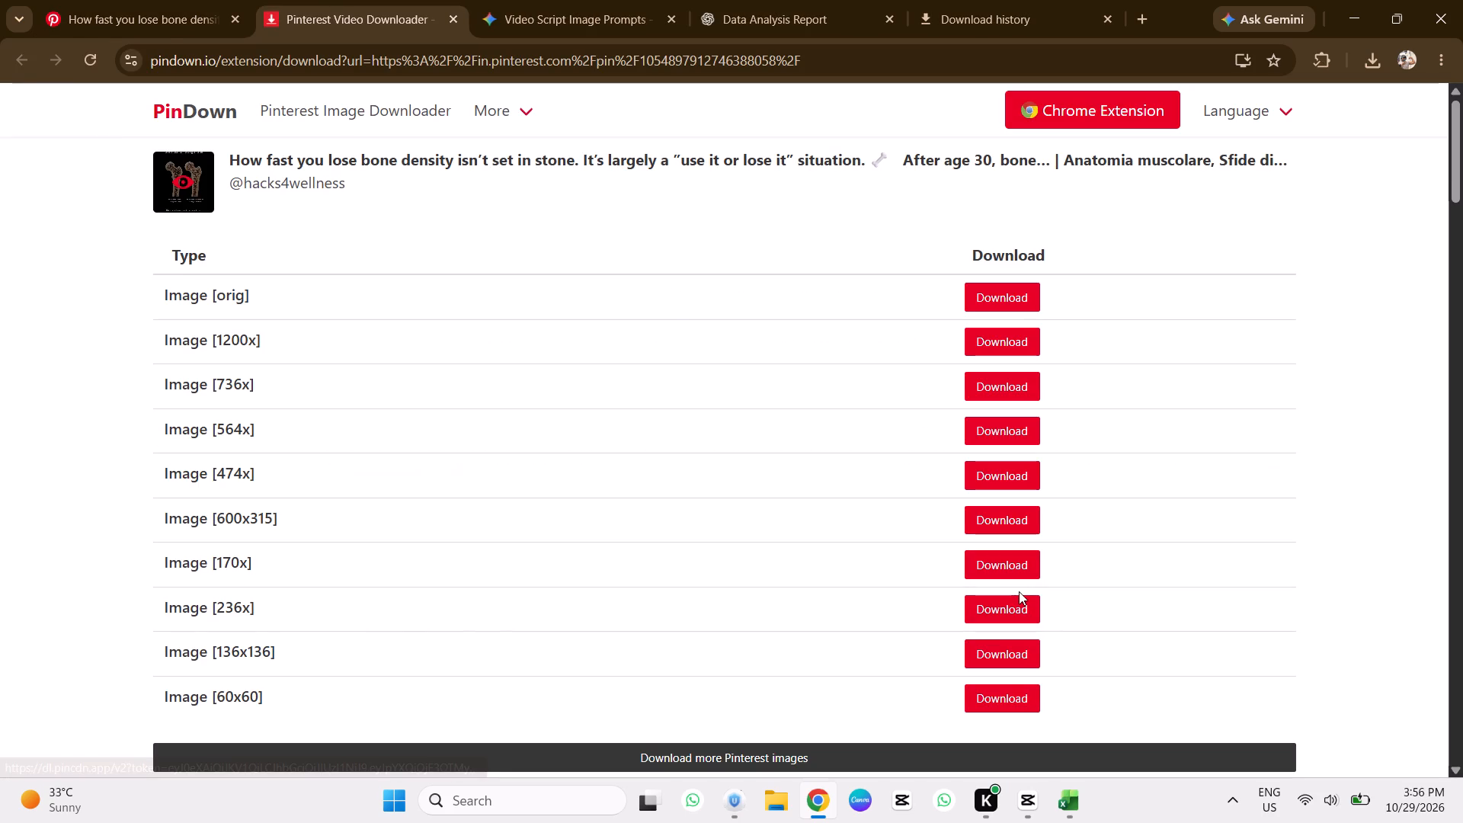
{"action": "left_click", "coordinate": [1000, 306]}
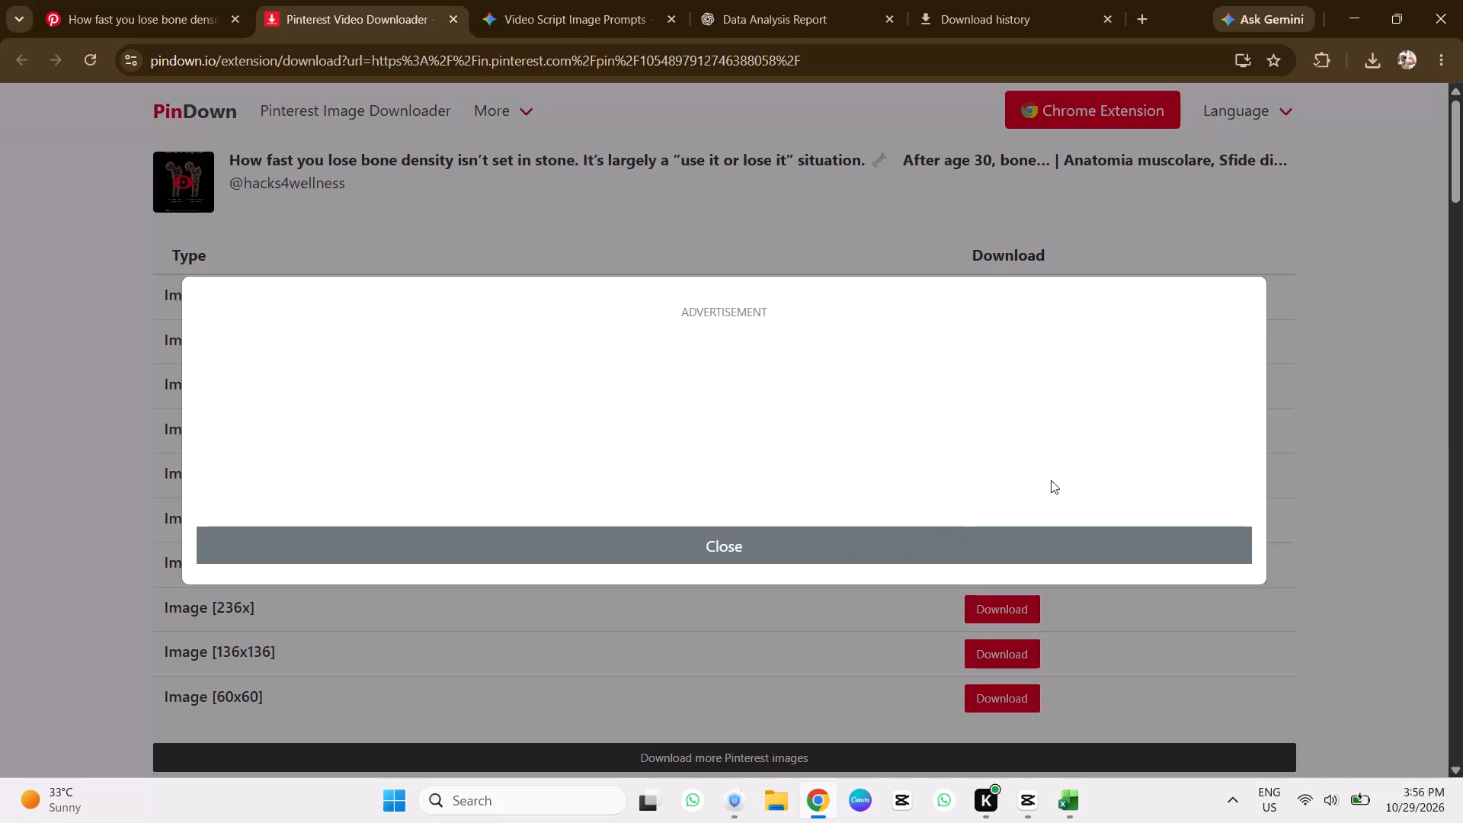
{"action": "left_click", "coordinate": [935, 537]}
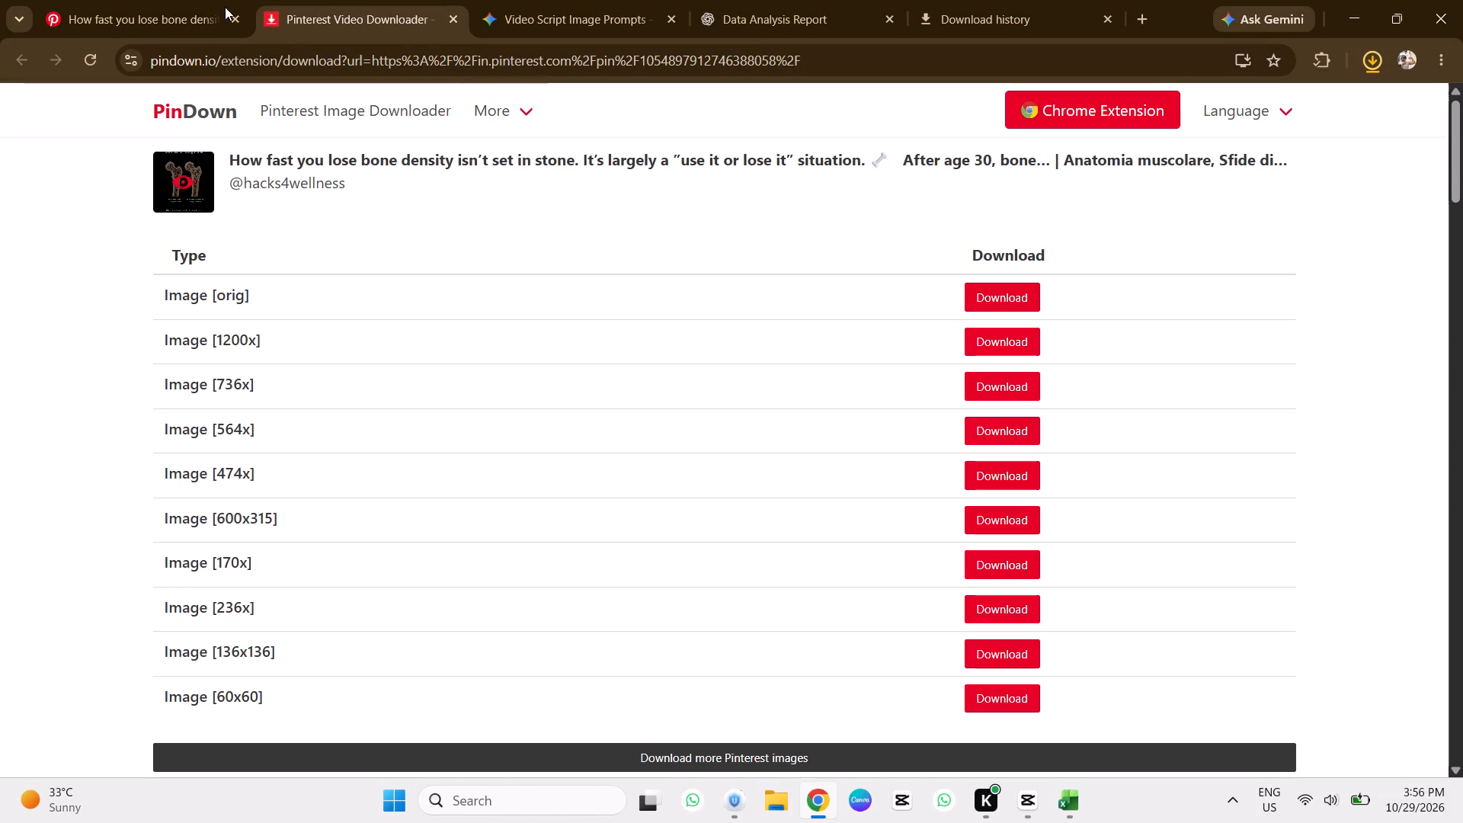
From the Pinterest results, open the 8 Ways to Prevent Bone Loss pin and download its 60x60 image through PinDown.
{"action": "left_click", "coordinate": [146, 4]}
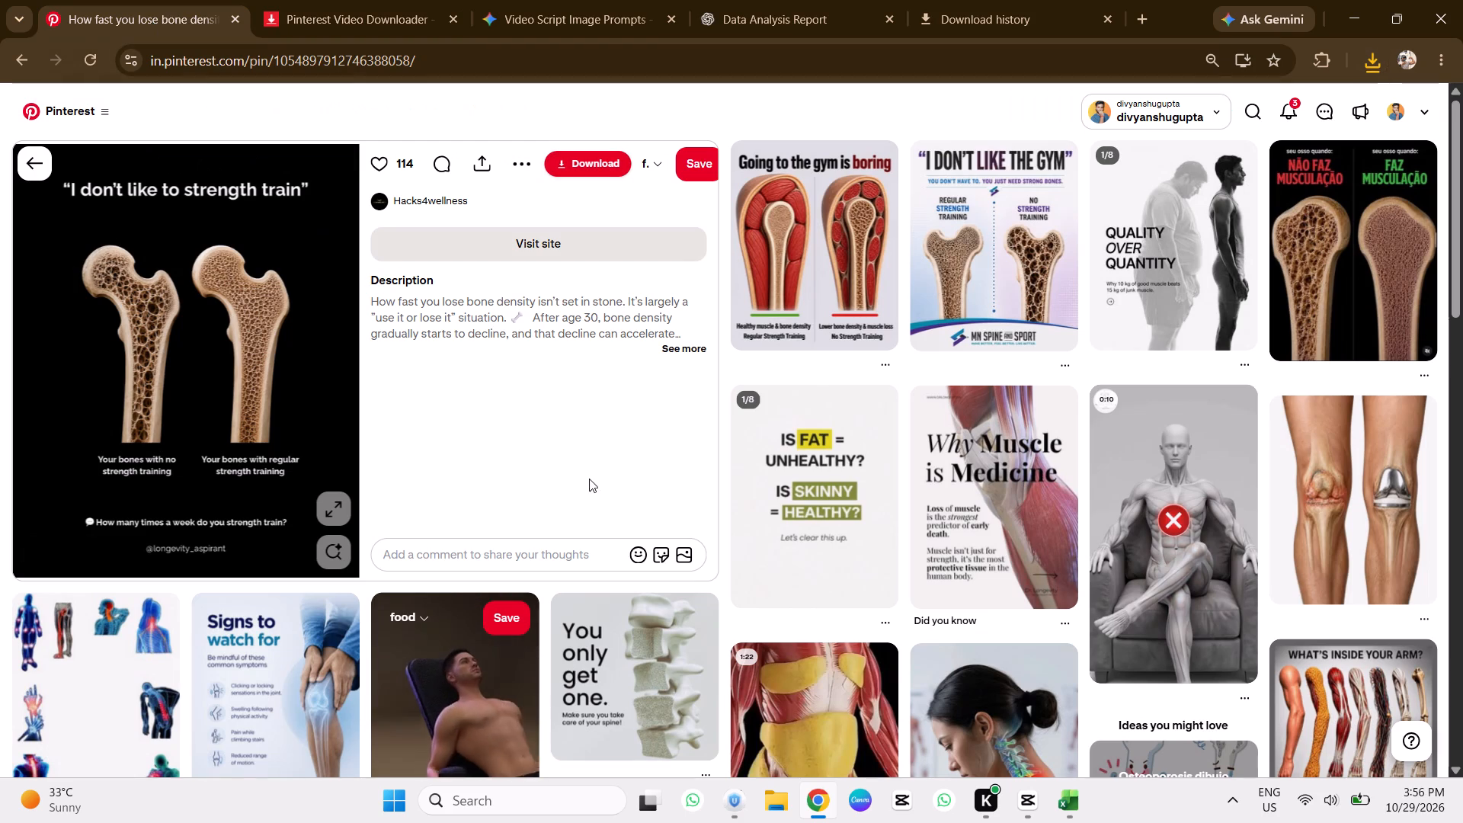
{"action": "left_click", "coordinate": [21, 155]}
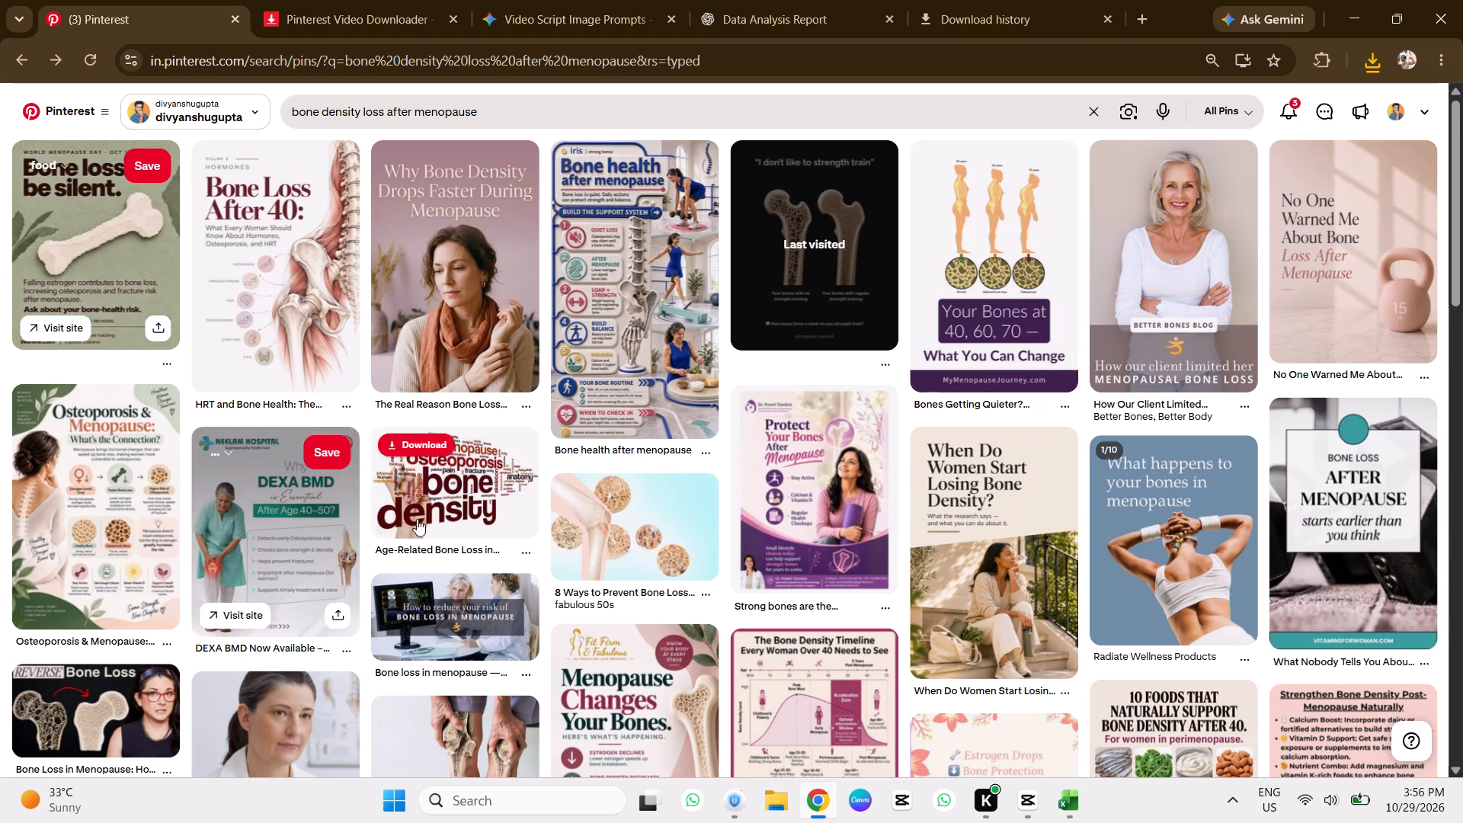
{"action": "left_click", "coordinate": [590, 549]}
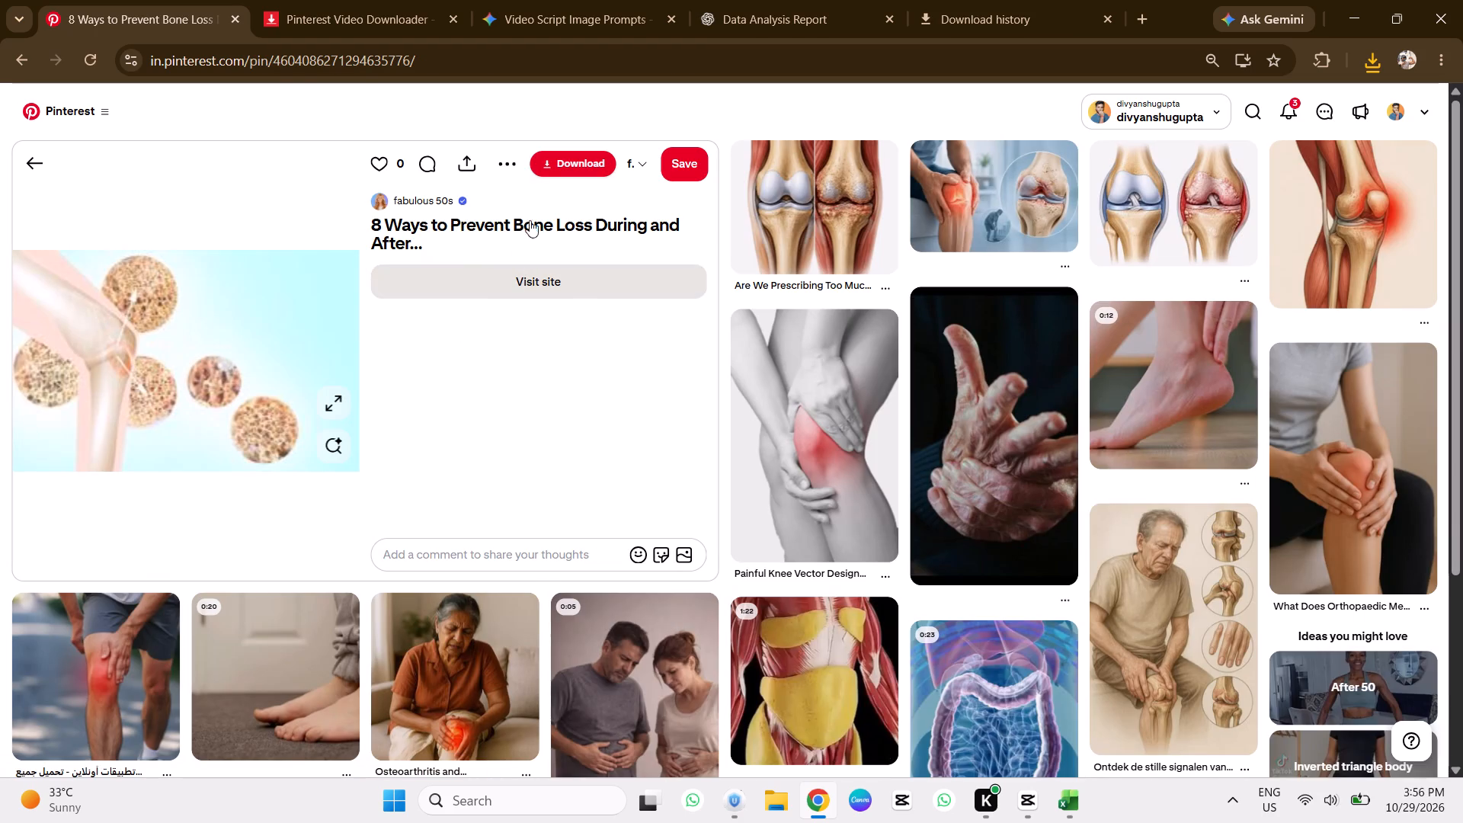
{"action": "left_click", "coordinate": [584, 172]}
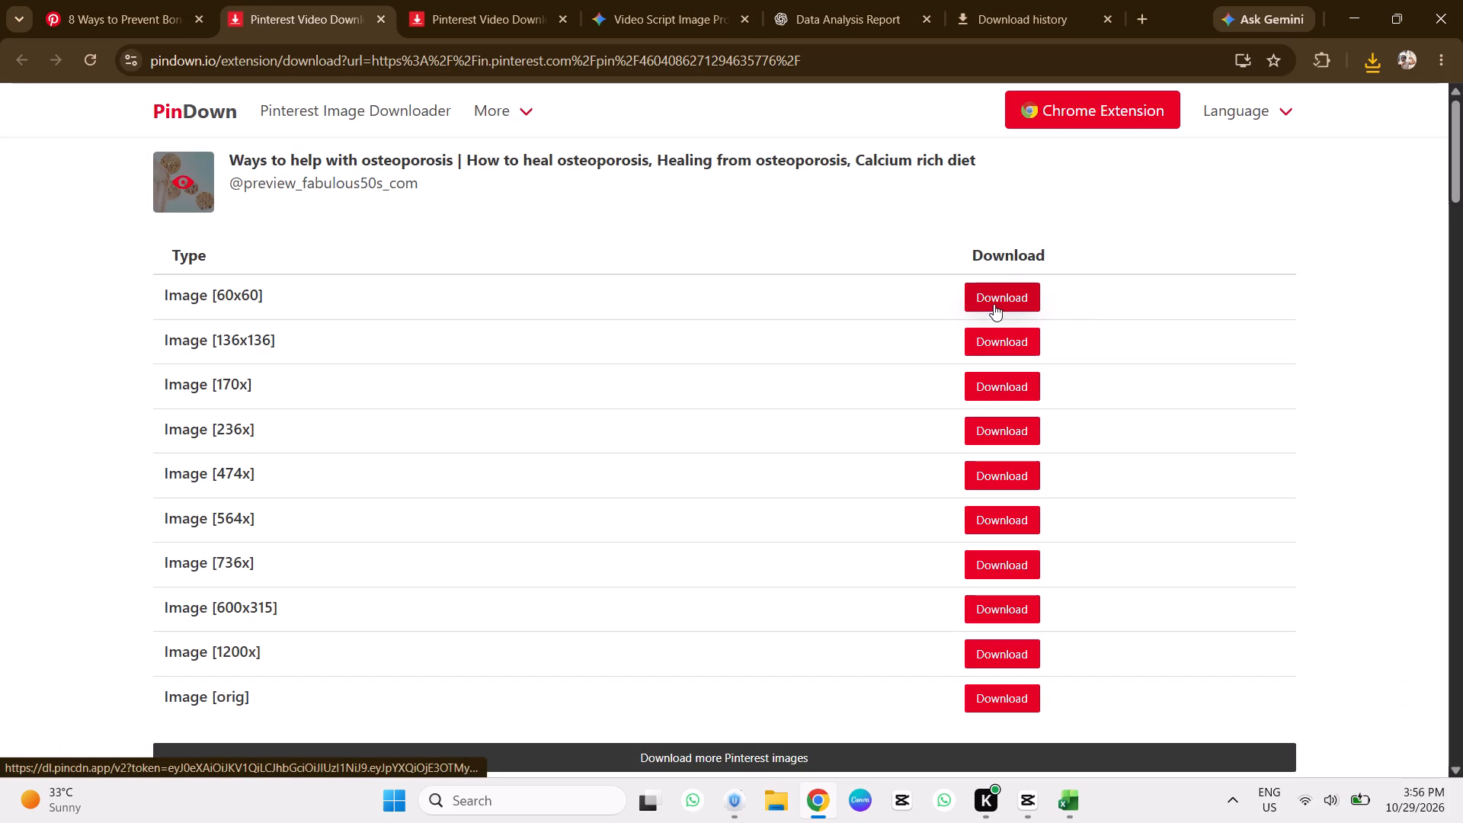
{"action": "left_click", "coordinate": [994, 304]}
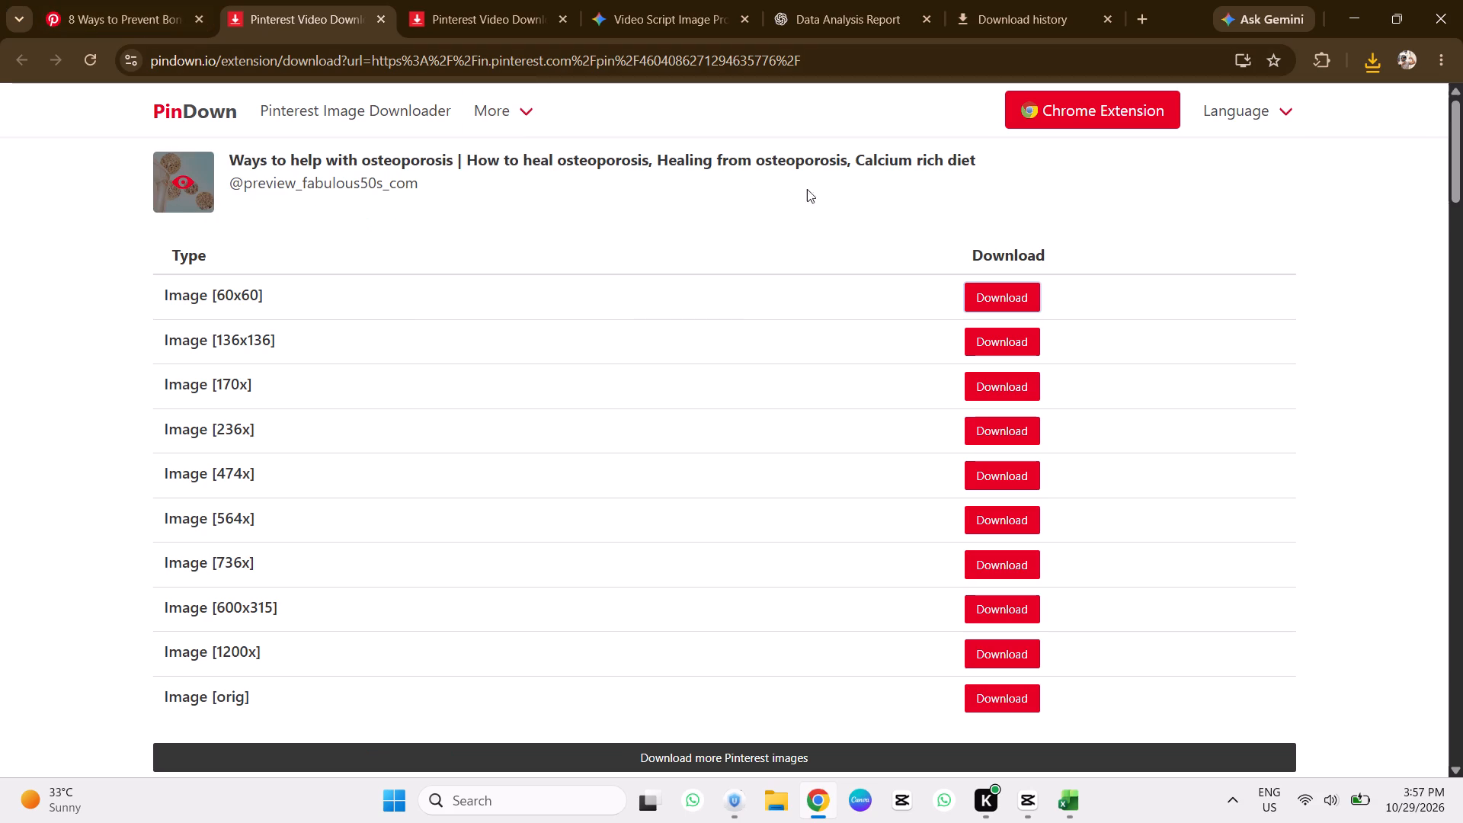
{"action": "left_click", "coordinate": [1025, 296]}
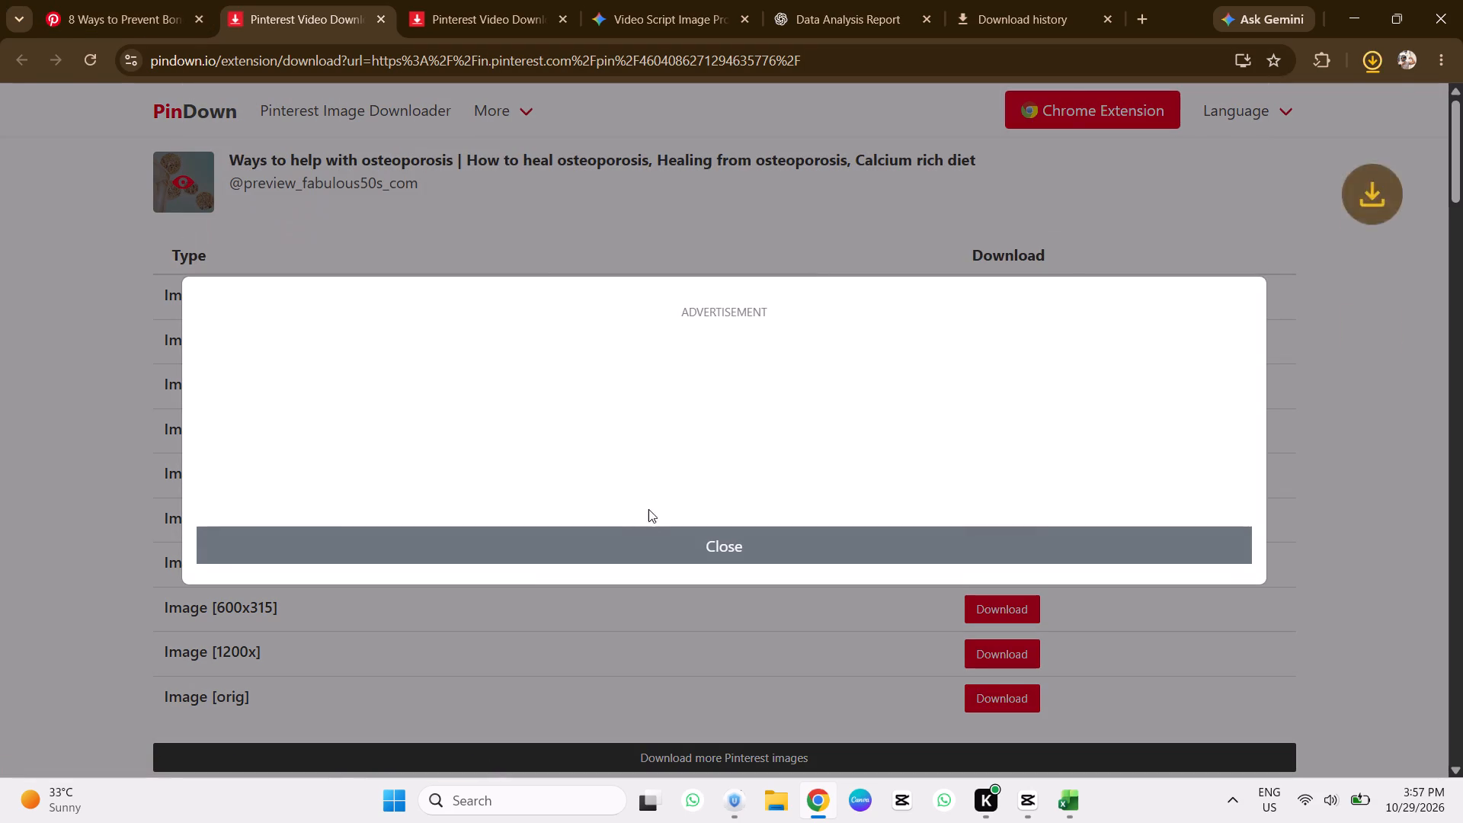
{"action": "left_click", "coordinate": [649, 543]}
Check the pins related to 8 Ways to Prevent Bone Loss, and search Pinterest for "bones before and after menopause".
{"action": "left_click", "coordinate": [78, 0]}
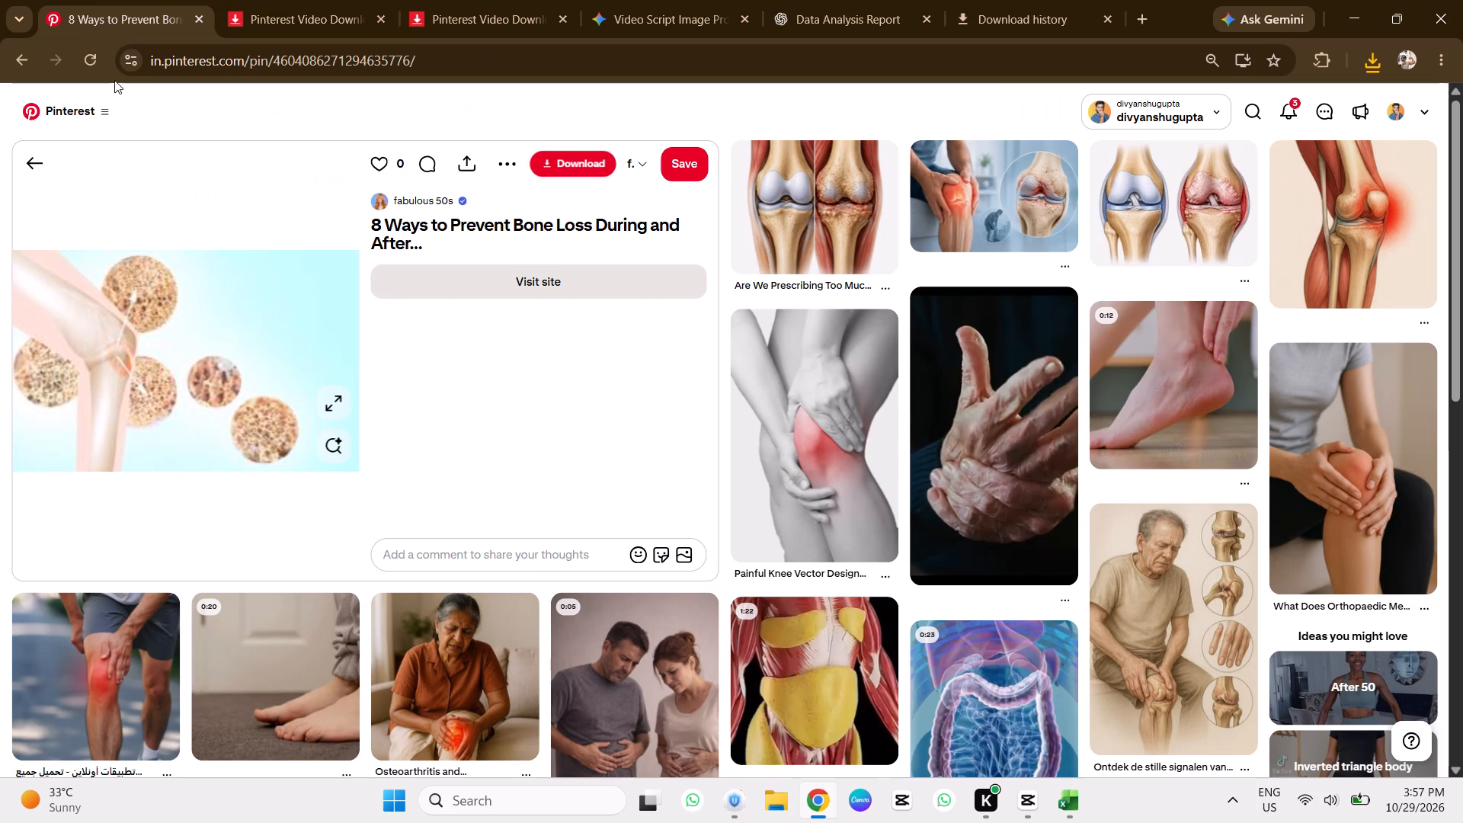
{"action": "scroll", "coordinate": [771, 582], "scroll_direction": "down", "scroll_amount": 1}
{"action": "scroll", "coordinate": [771, 582], "scroll_direction": "up", "scroll_amount": 1}
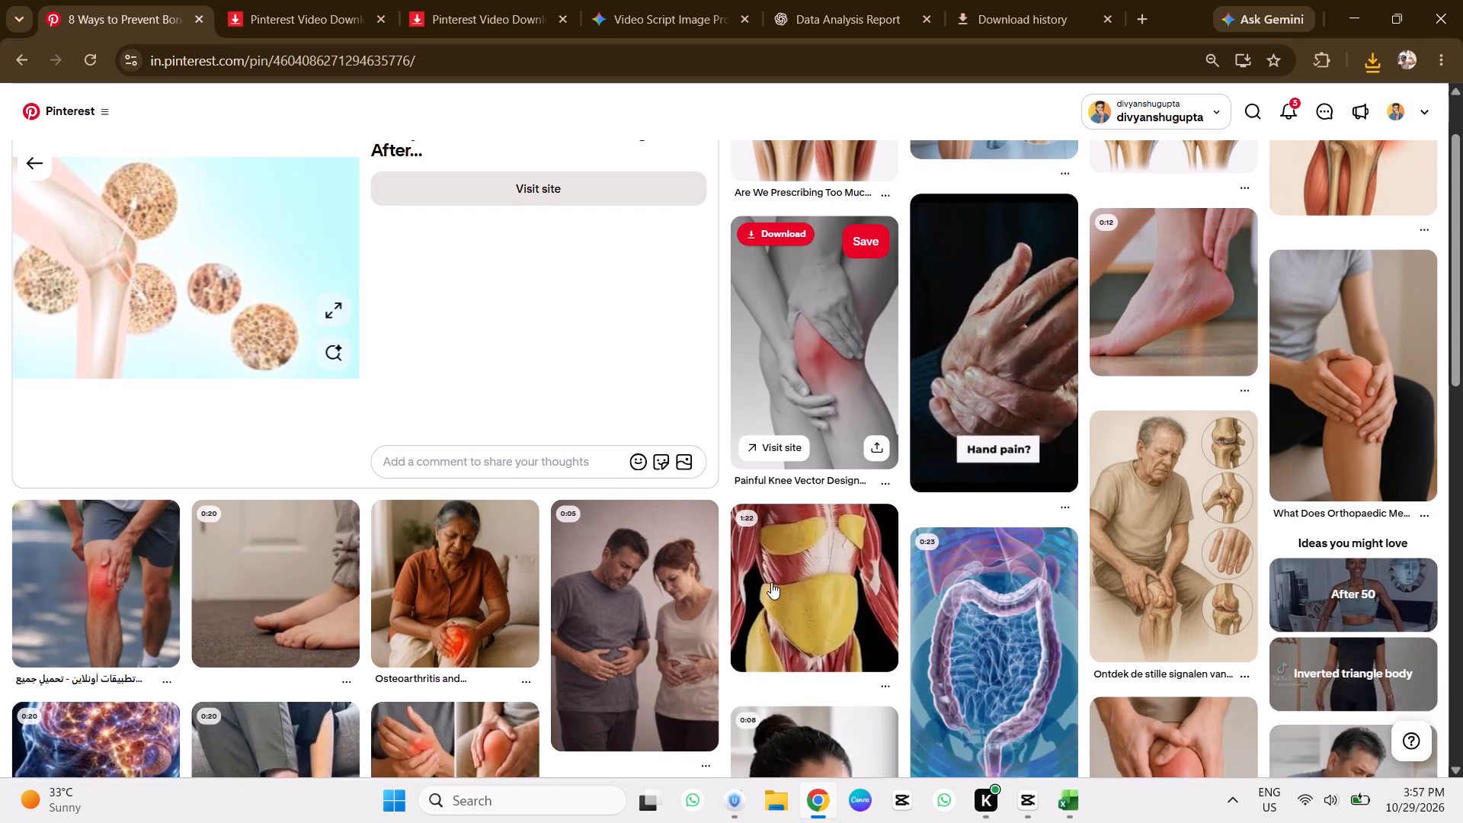
{"action": "scroll", "coordinate": [771, 584], "scroll_direction": "up", "scroll_amount": 6}
{"action": "scroll", "coordinate": [700, 559], "scroll_direction": "up", "scroll_amount": 3}
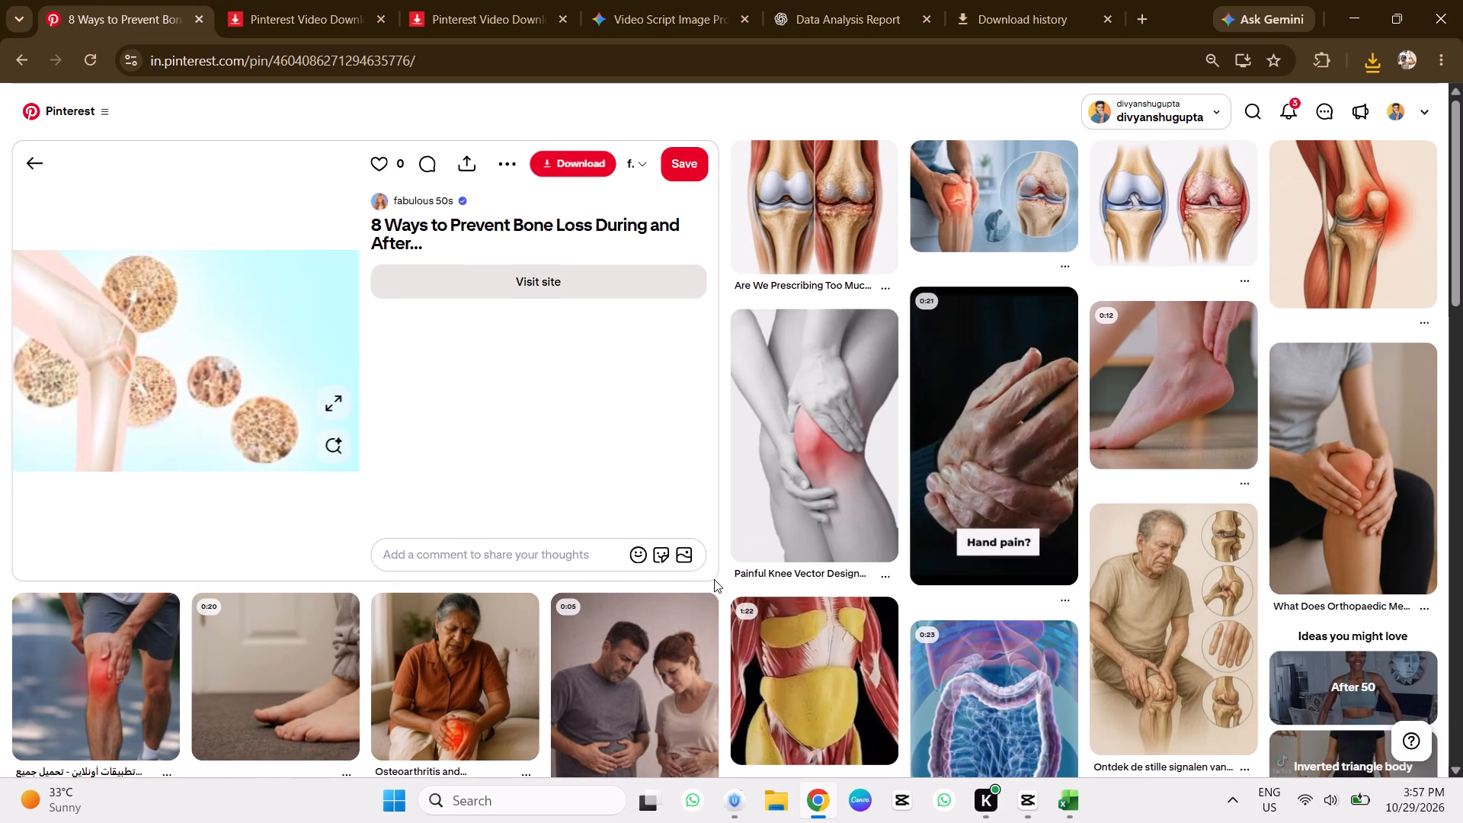
{"action": "scroll", "coordinate": [714, 579], "scroll_direction": "up", "scroll_amount": 5}
{"action": "left_click", "coordinate": [34, 158]}
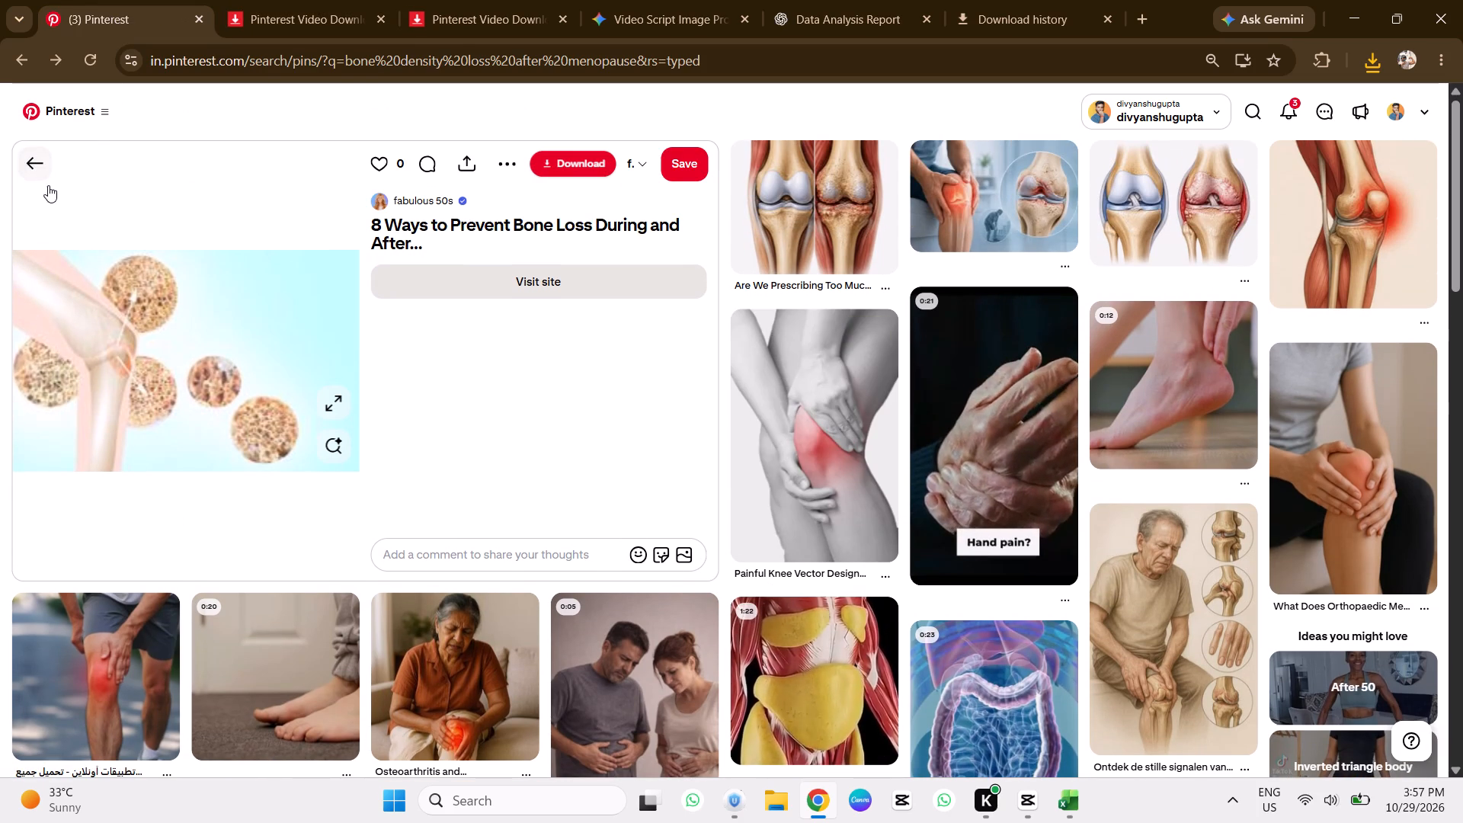
{"action": "left_click", "coordinate": [1090, 104]}
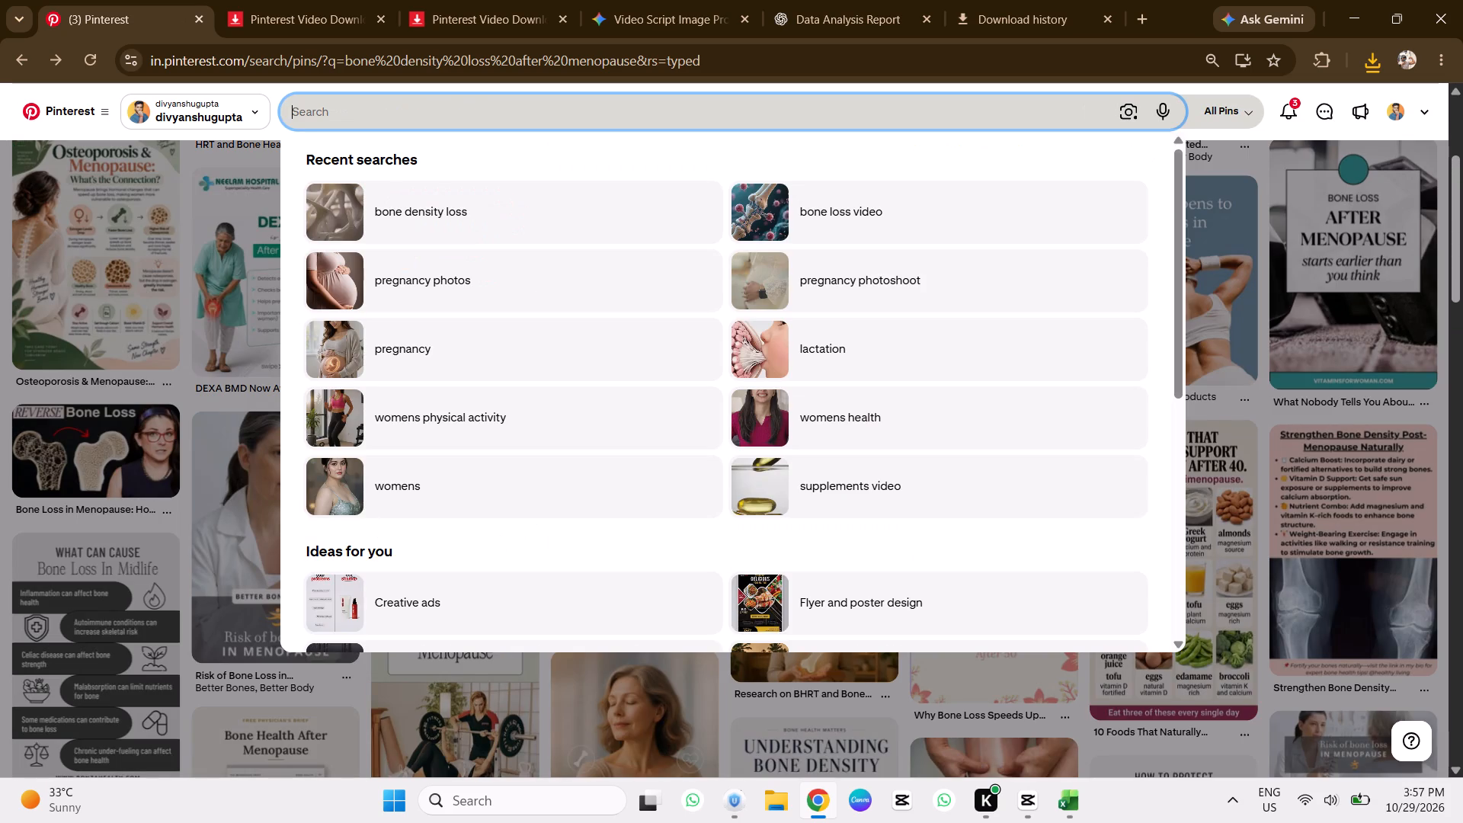
{"action": "type", "text": "bones"}
{"action": "key", "text": "space"}
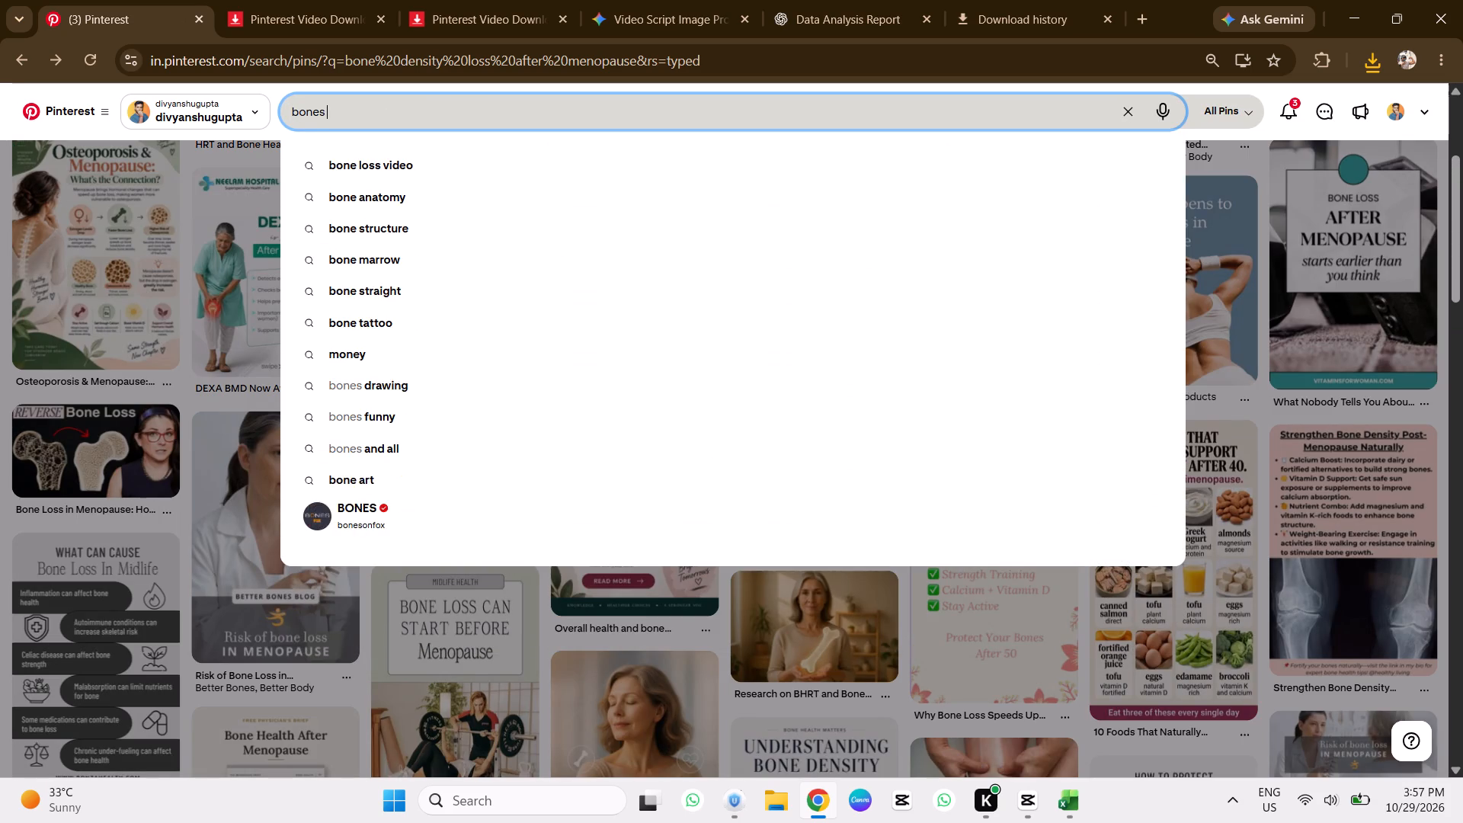
{"action": "type", "text": "before and after menopause"}
{"action": "key", "text": "Return"}
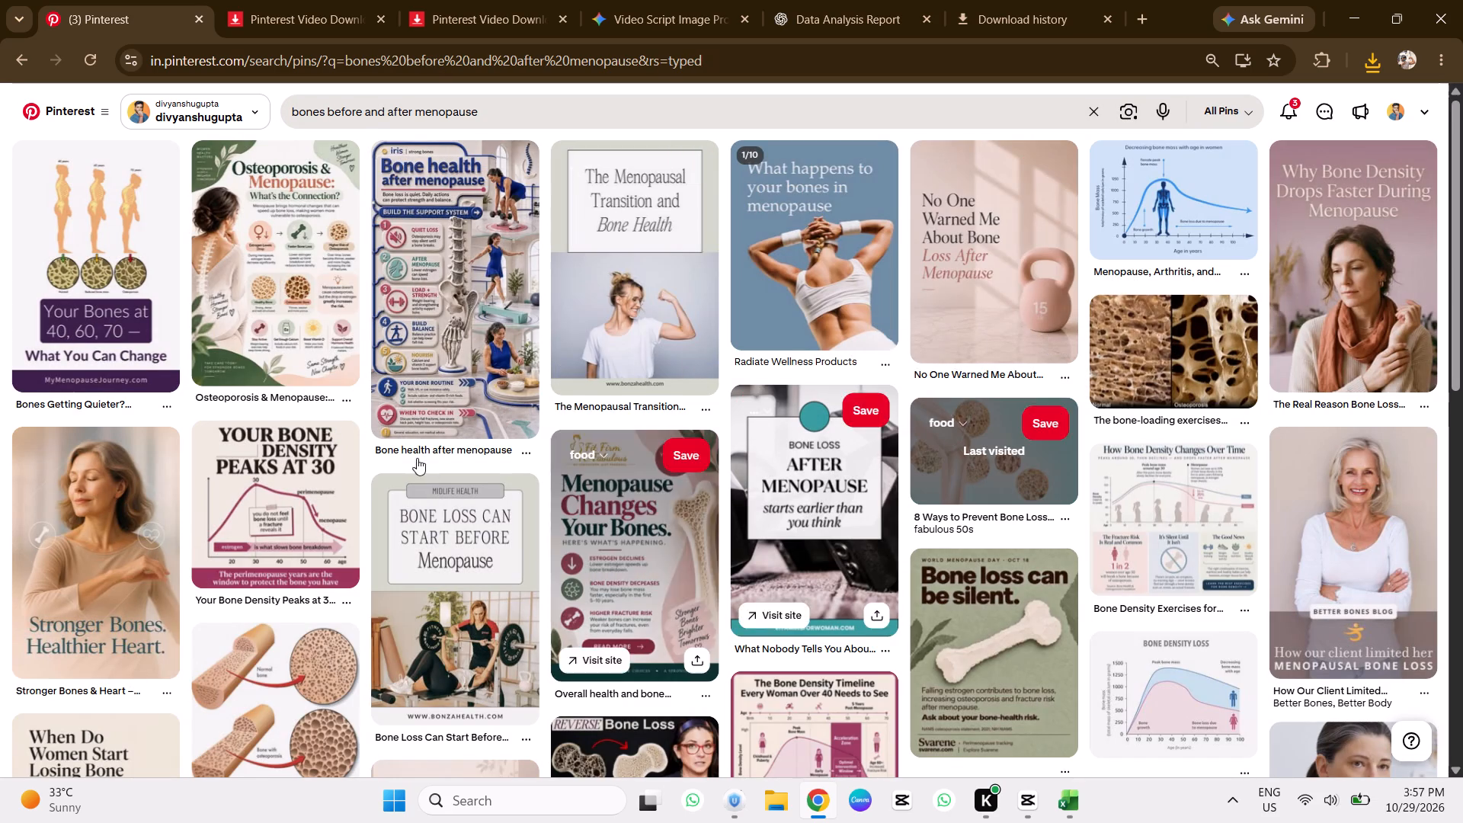
View the normal versus osteoporotic bone illustration pin among the Pinterest results, and return to the results.
{"action": "scroll", "coordinate": [409, 454], "scroll_direction": "up", "scroll_amount": 2}
{"action": "scroll", "coordinate": [409, 454], "scroll_direction": "down", "scroll_amount": 2}
{"action": "left_click", "coordinate": [259, 507]}
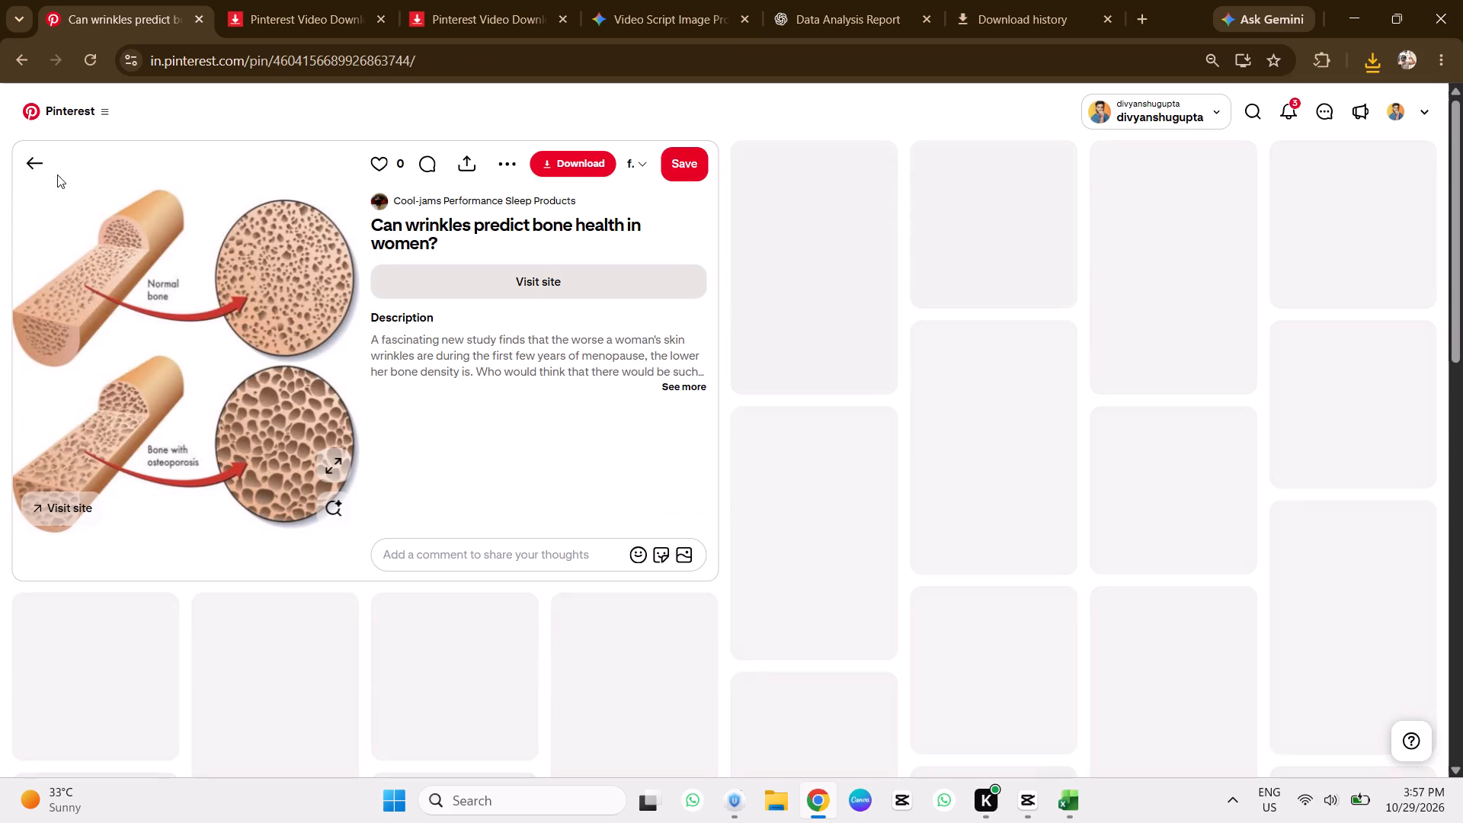
{"action": "left_click", "coordinate": [40, 159]}
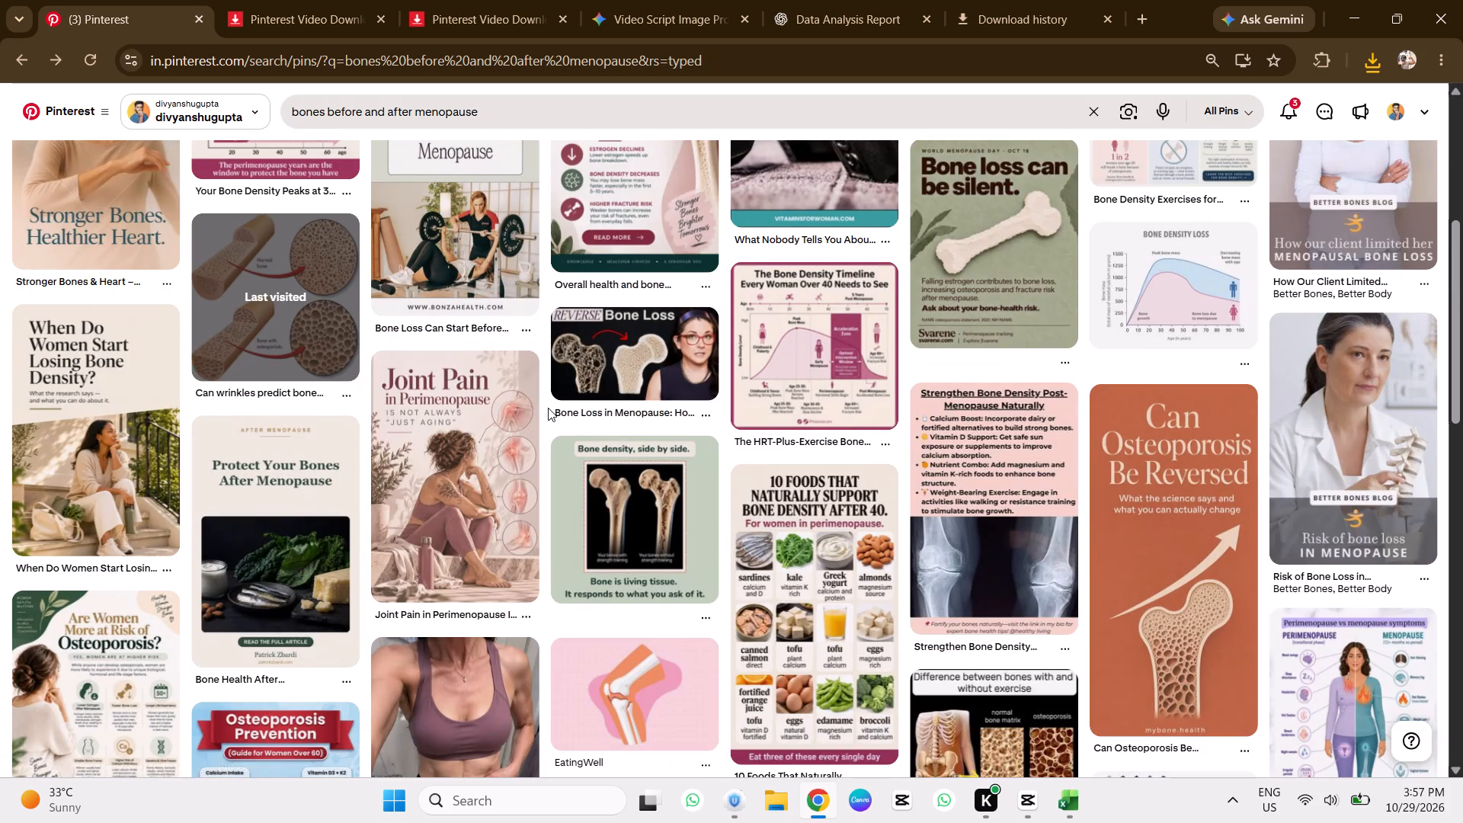
Browse the Pinterest results for "bones before and after menopause" for visuals suited to the video.
{"action": "scroll", "coordinate": [548, 408], "scroll_direction": "up", "scroll_amount": 2}
{"action": "scroll", "coordinate": [548, 408], "scroll_direction": "down", "scroll_amount": 2}
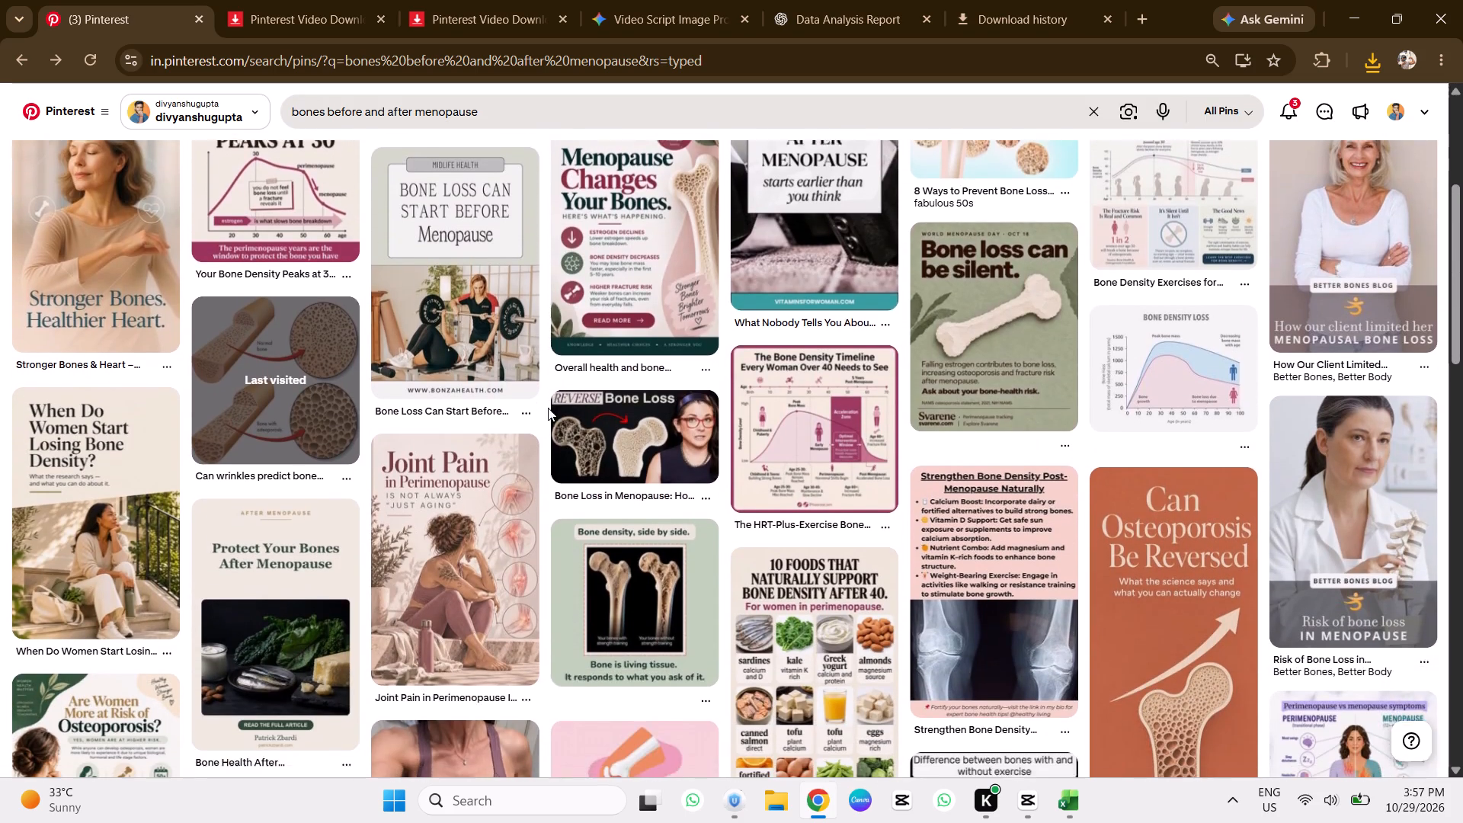
{"action": "scroll", "coordinate": [548, 408], "scroll_direction": "down", "scroll_amount": 5}
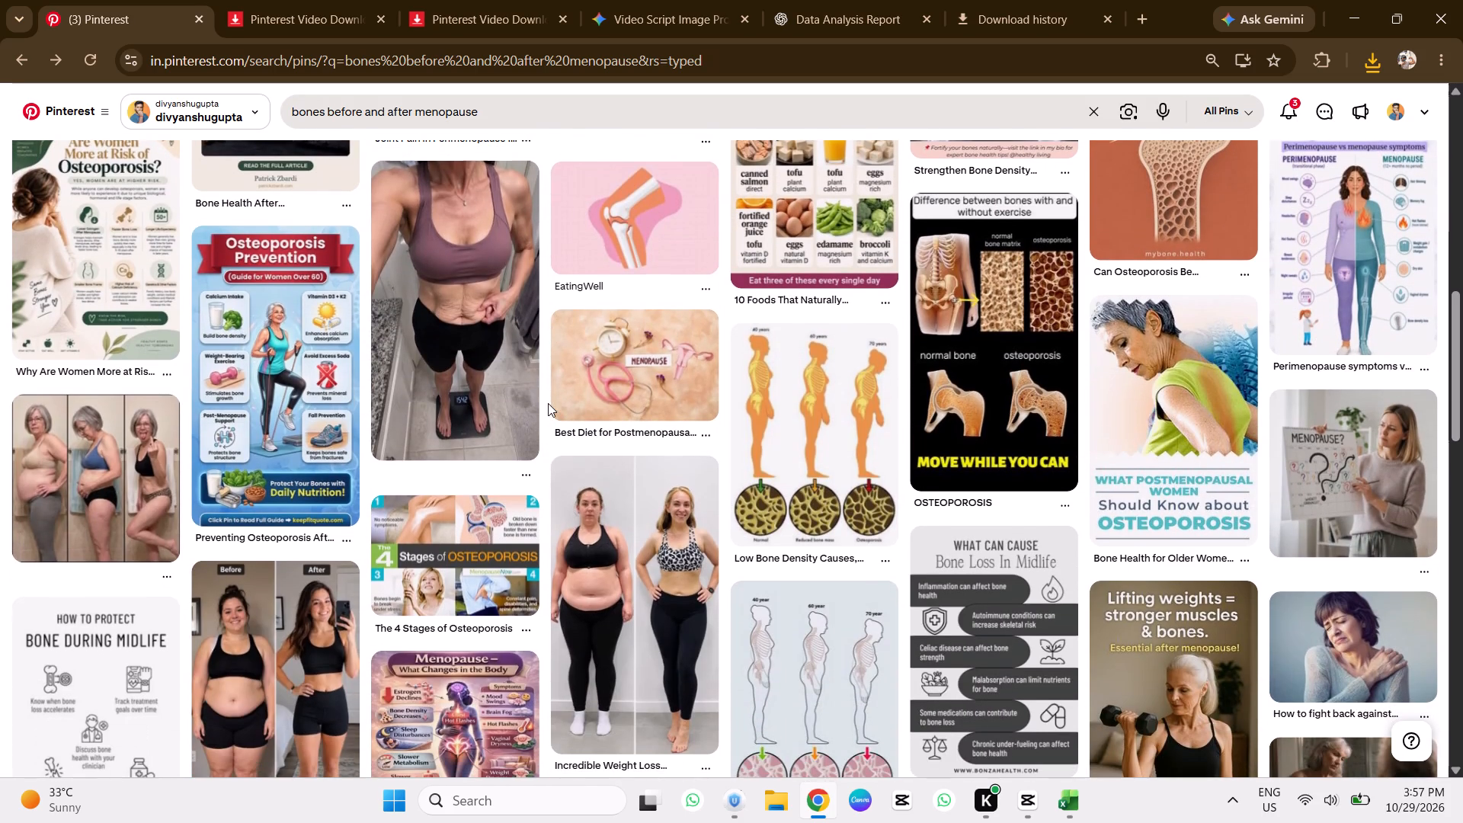
{"action": "scroll", "coordinate": [548, 403], "scroll_direction": "down", "scroll_amount": 3}
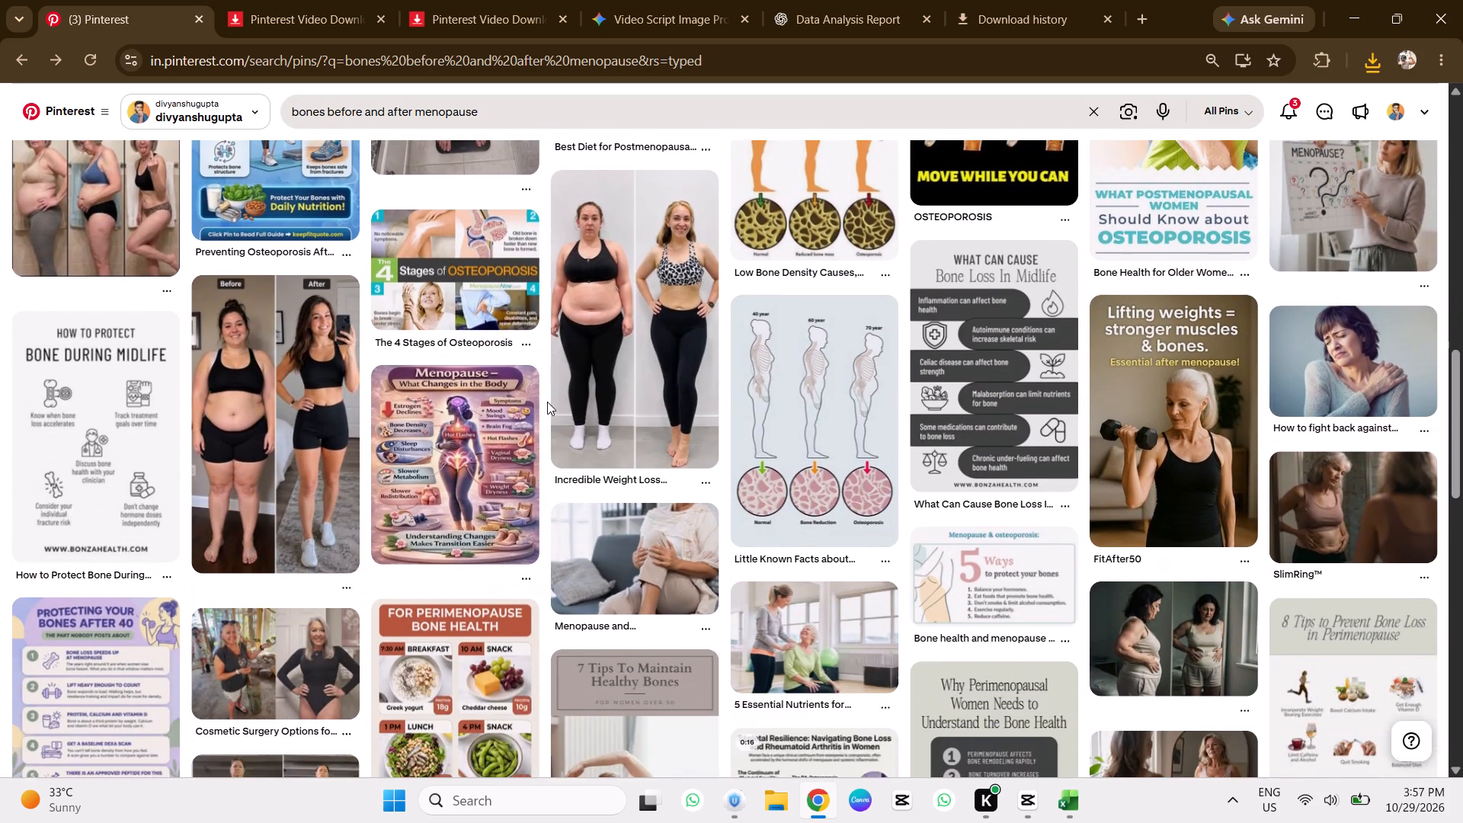
{"action": "scroll", "coordinate": [547, 402], "scroll_direction": "down", "scroll_amount": 9}
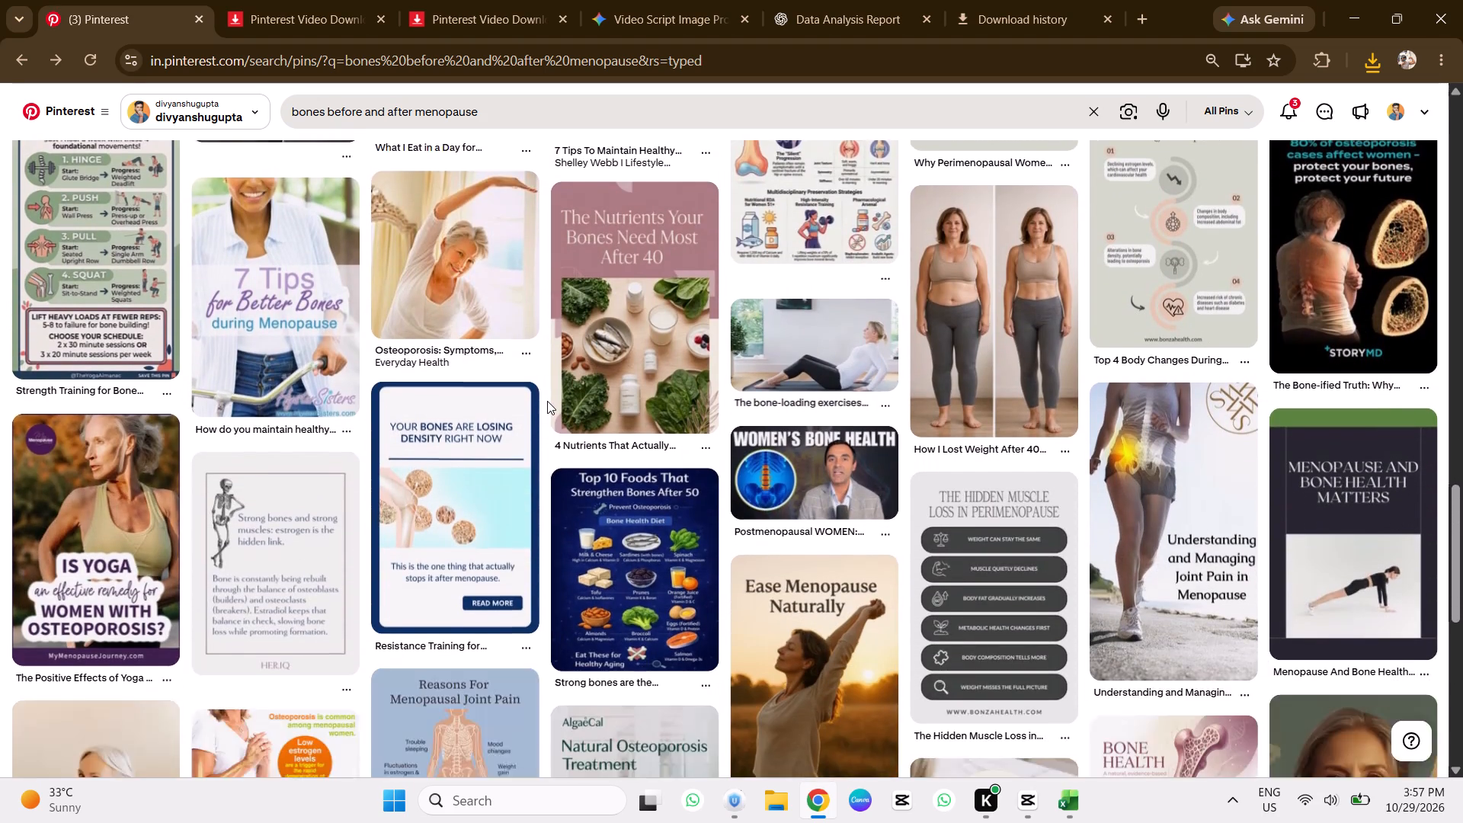
{"action": "scroll", "coordinate": [547, 401], "scroll_direction": "down", "scroll_amount": 9}
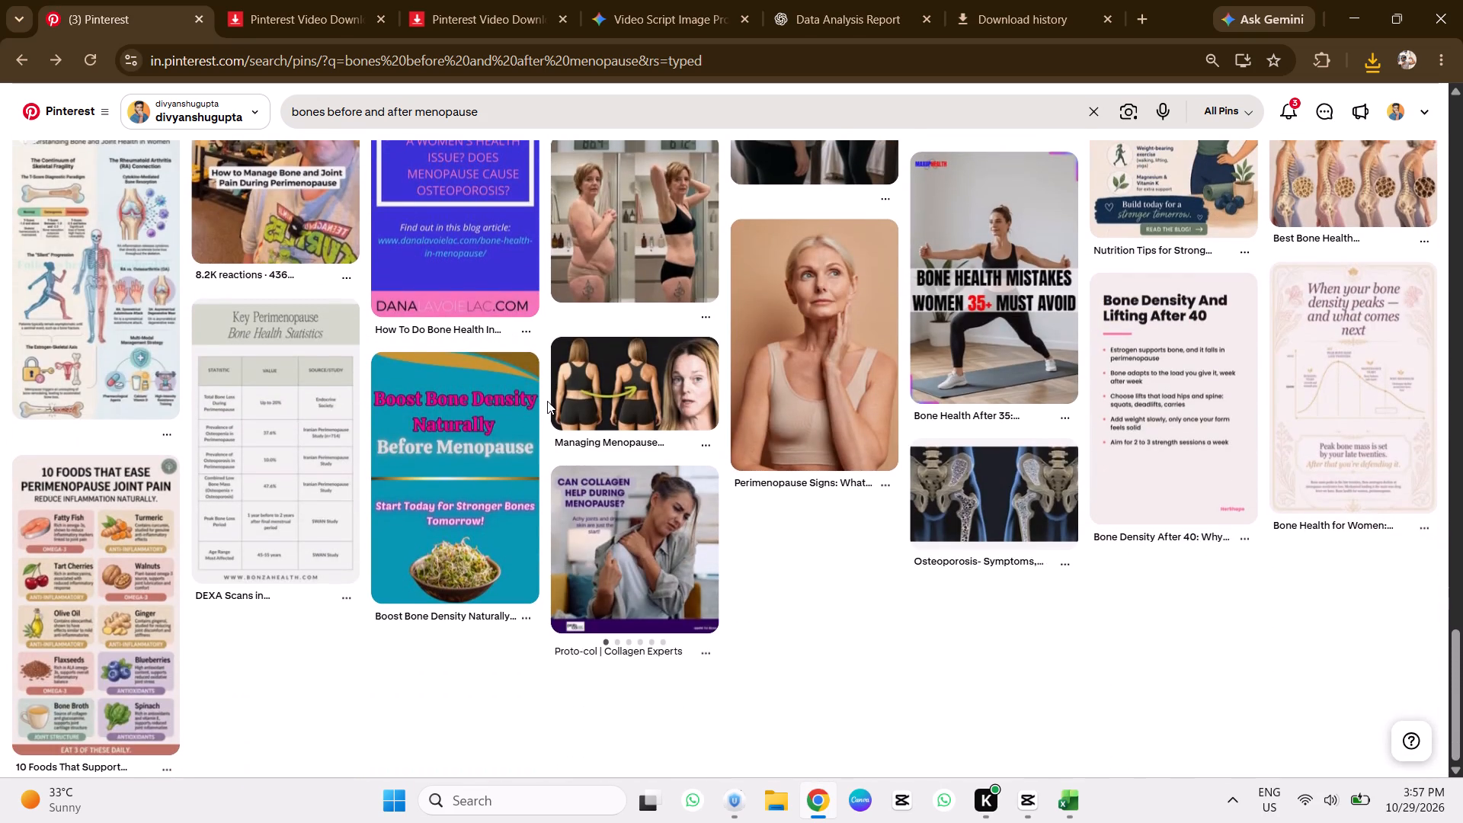
{"action": "scroll", "coordinate": [462, 346], "scroll_direction": "down", "scroll_amount": 1}
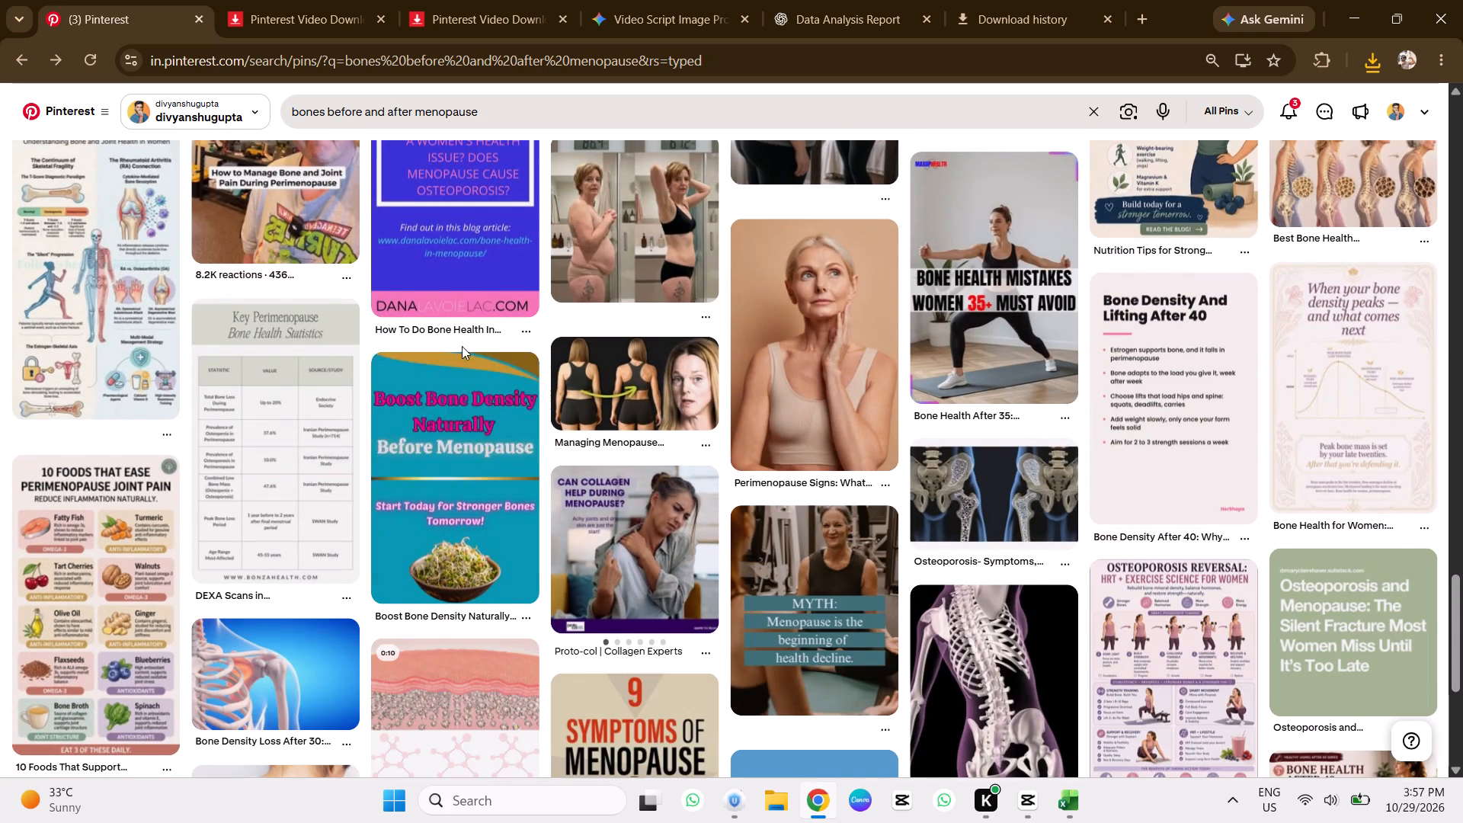
{"action": "scroll", "coordinate": [462, 346], "scroll_direction": "down", "scroll_amount": 6}
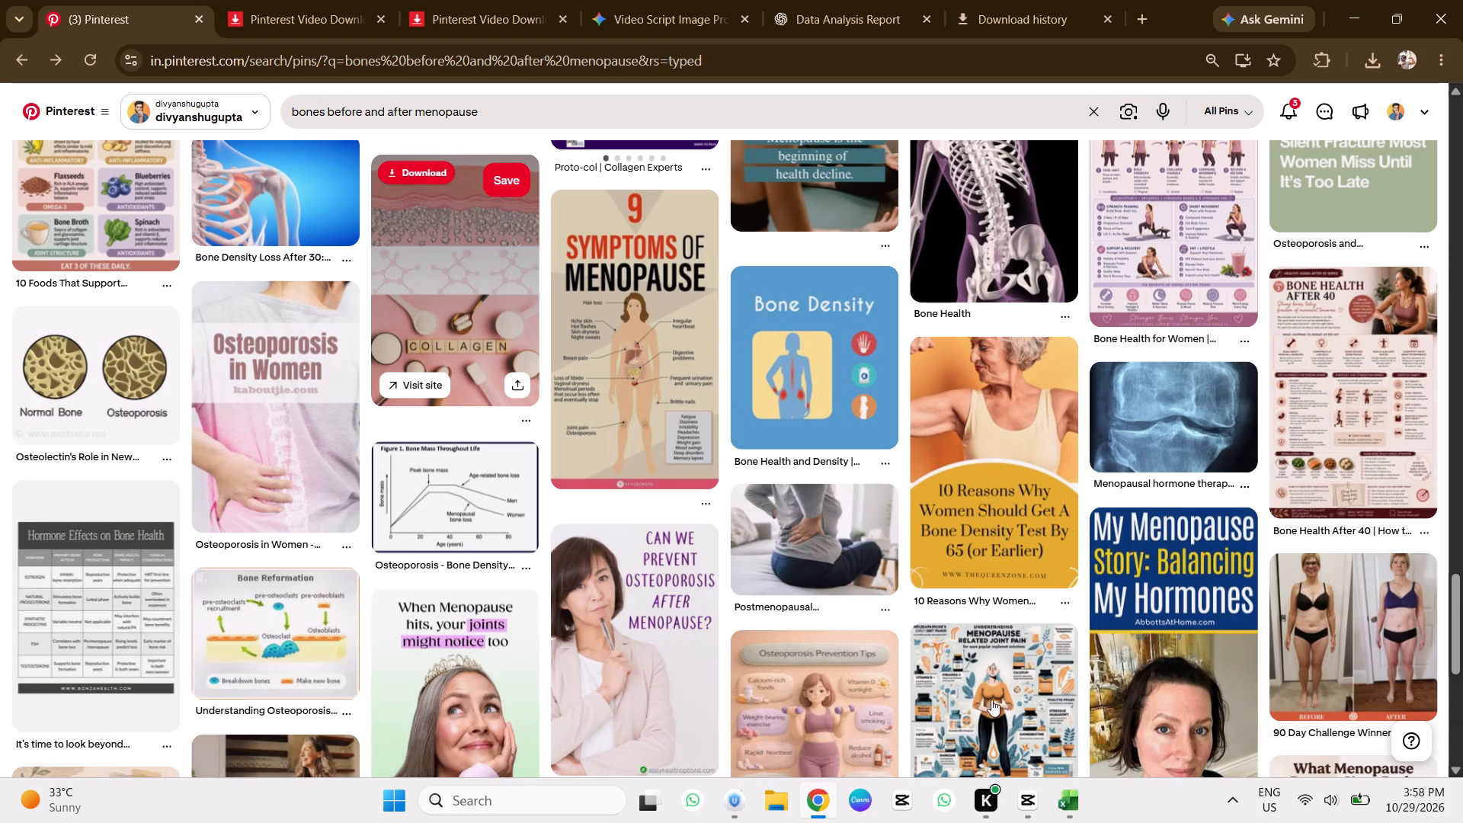
Switch to CapCut and play the timeline from about 34 seconds to about 46 seconds to review the speaker clips.
{"action": "left_click", "coordinate": [1023, 732]}
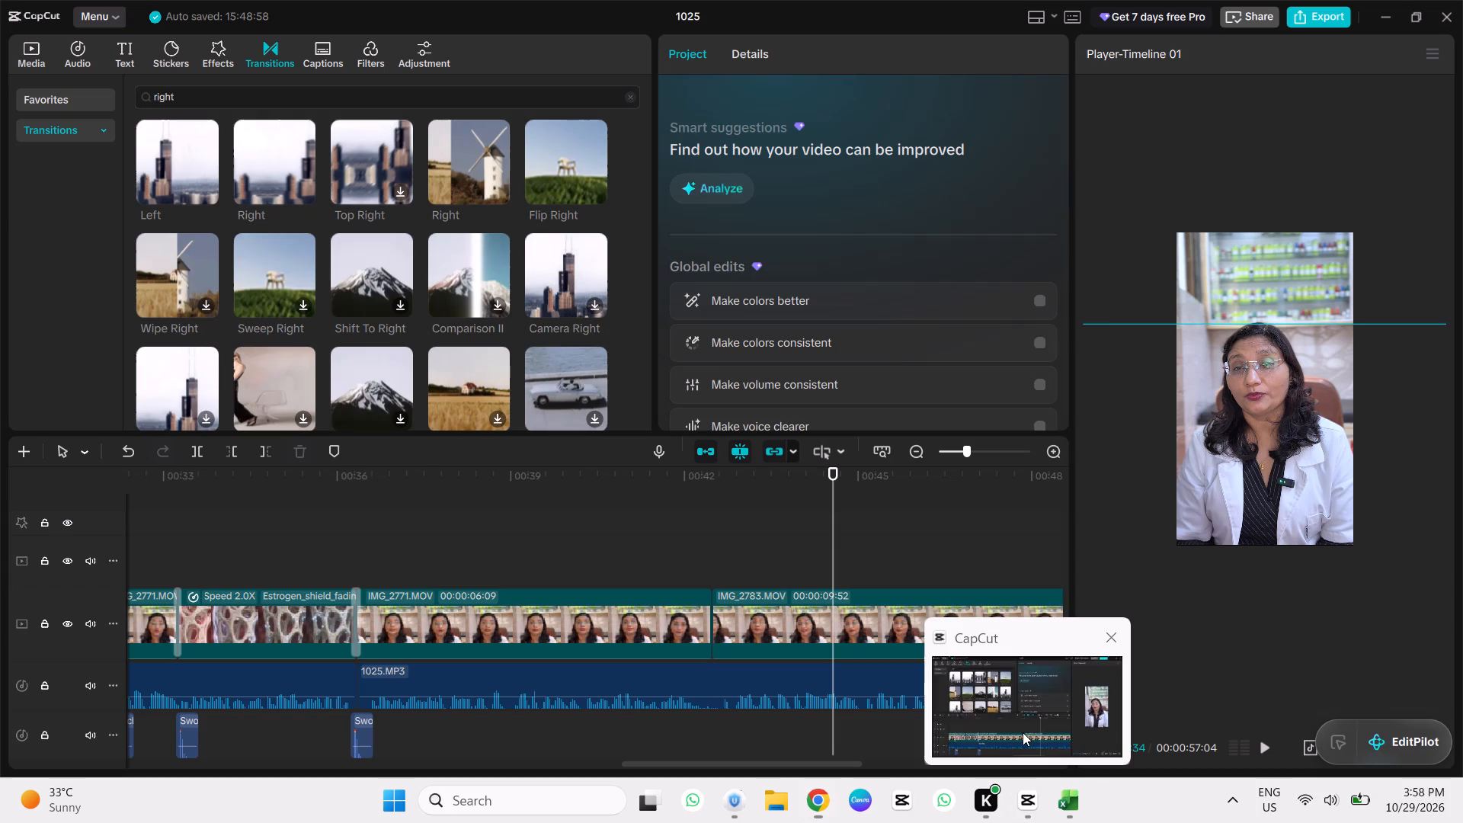
{"action": "left_click", "coordinate": [241, 529]}
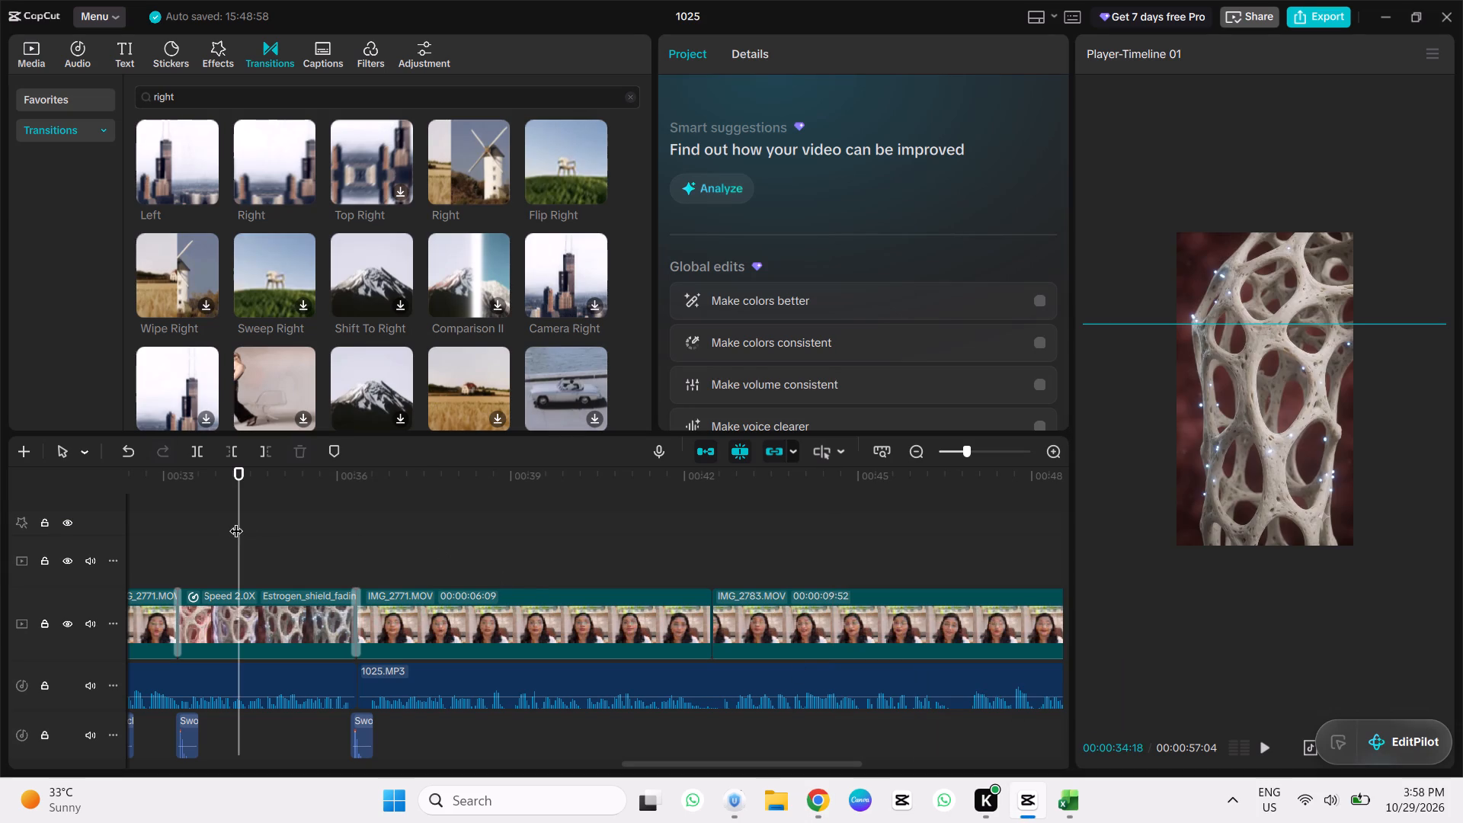
{"action": "left_click", "coordinate": [1260, 747]}
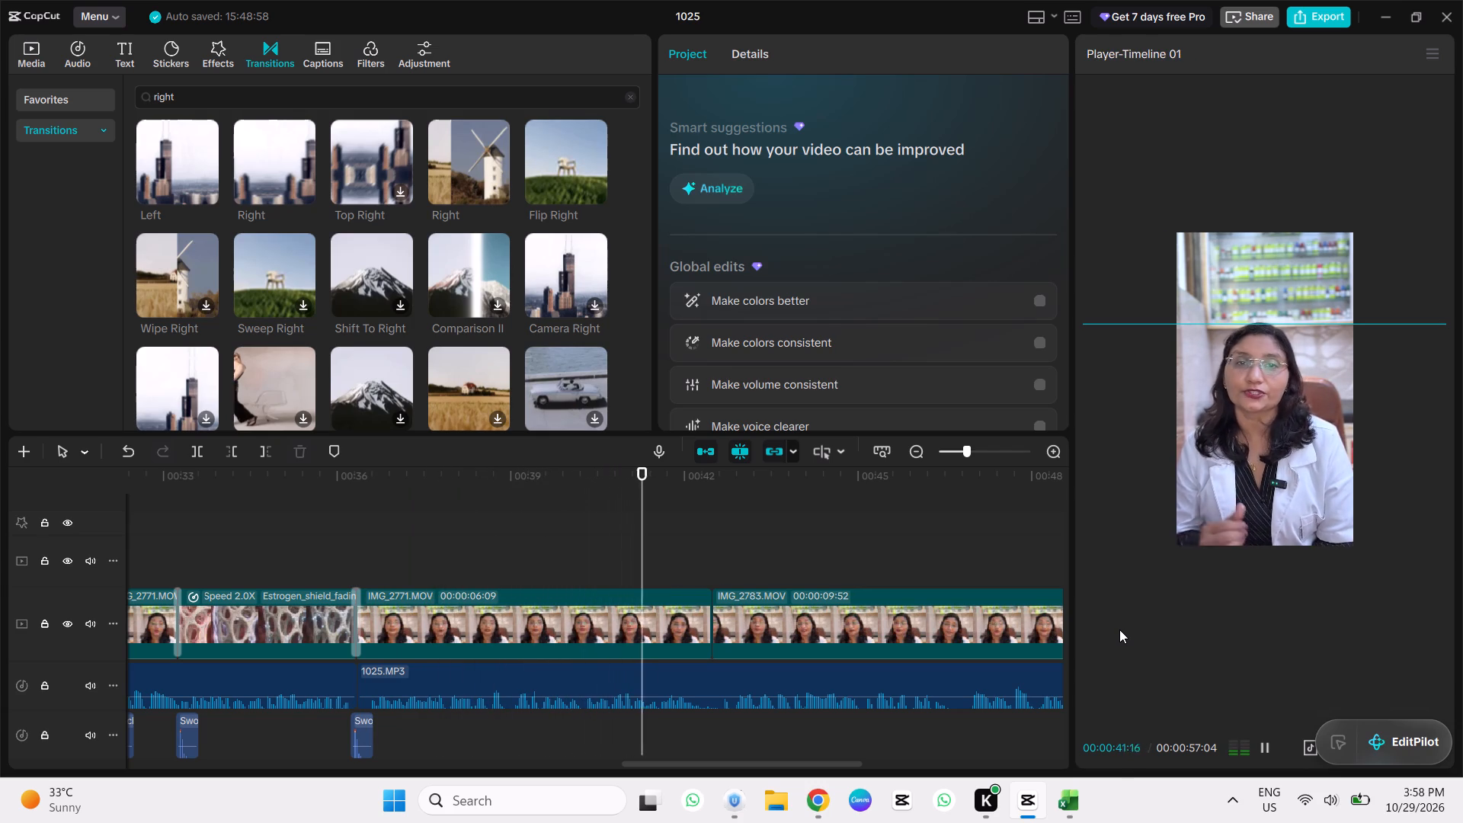
{"action": "left_click", "coordinate": [1266, 747]}
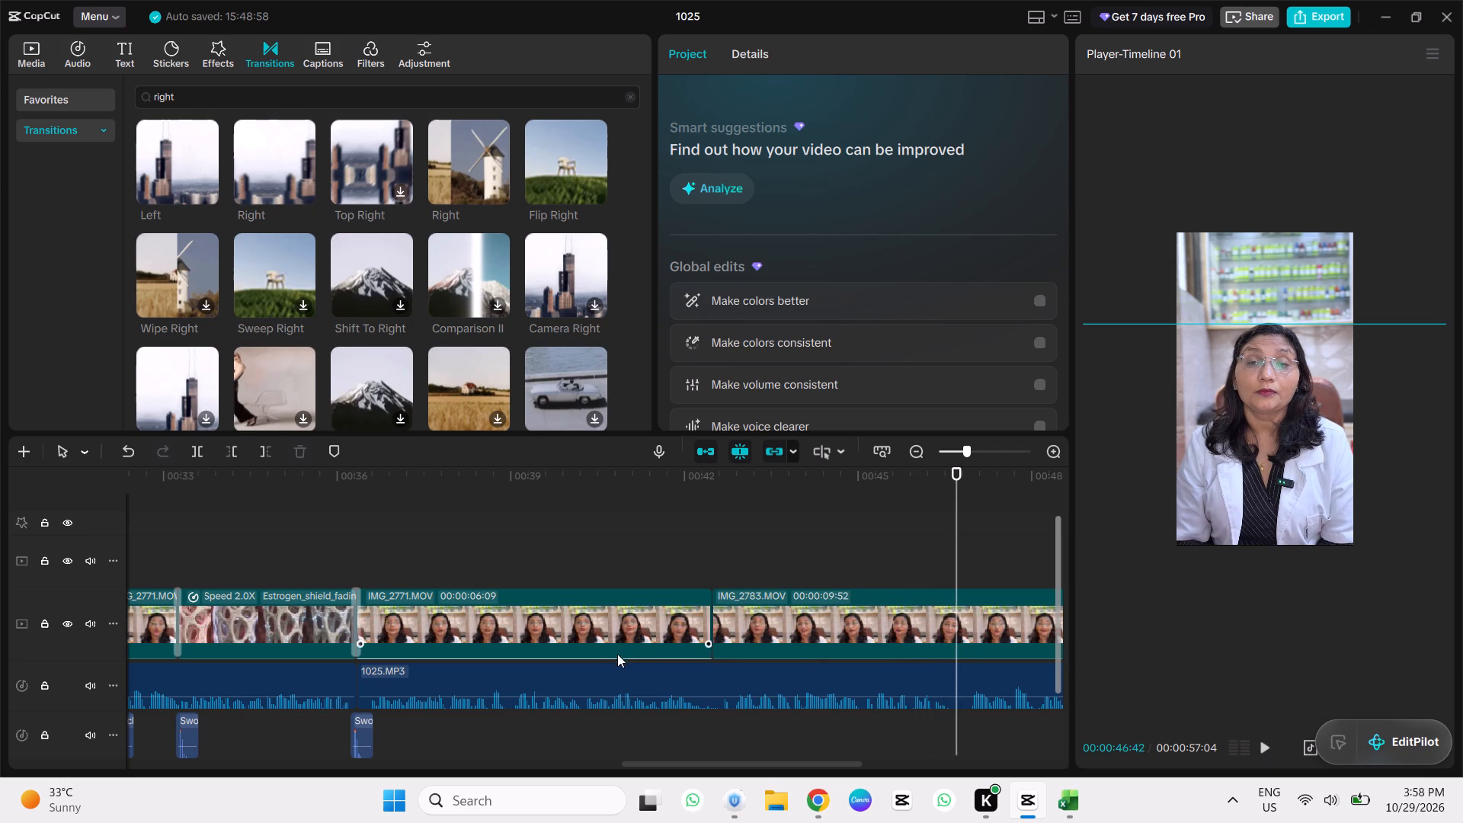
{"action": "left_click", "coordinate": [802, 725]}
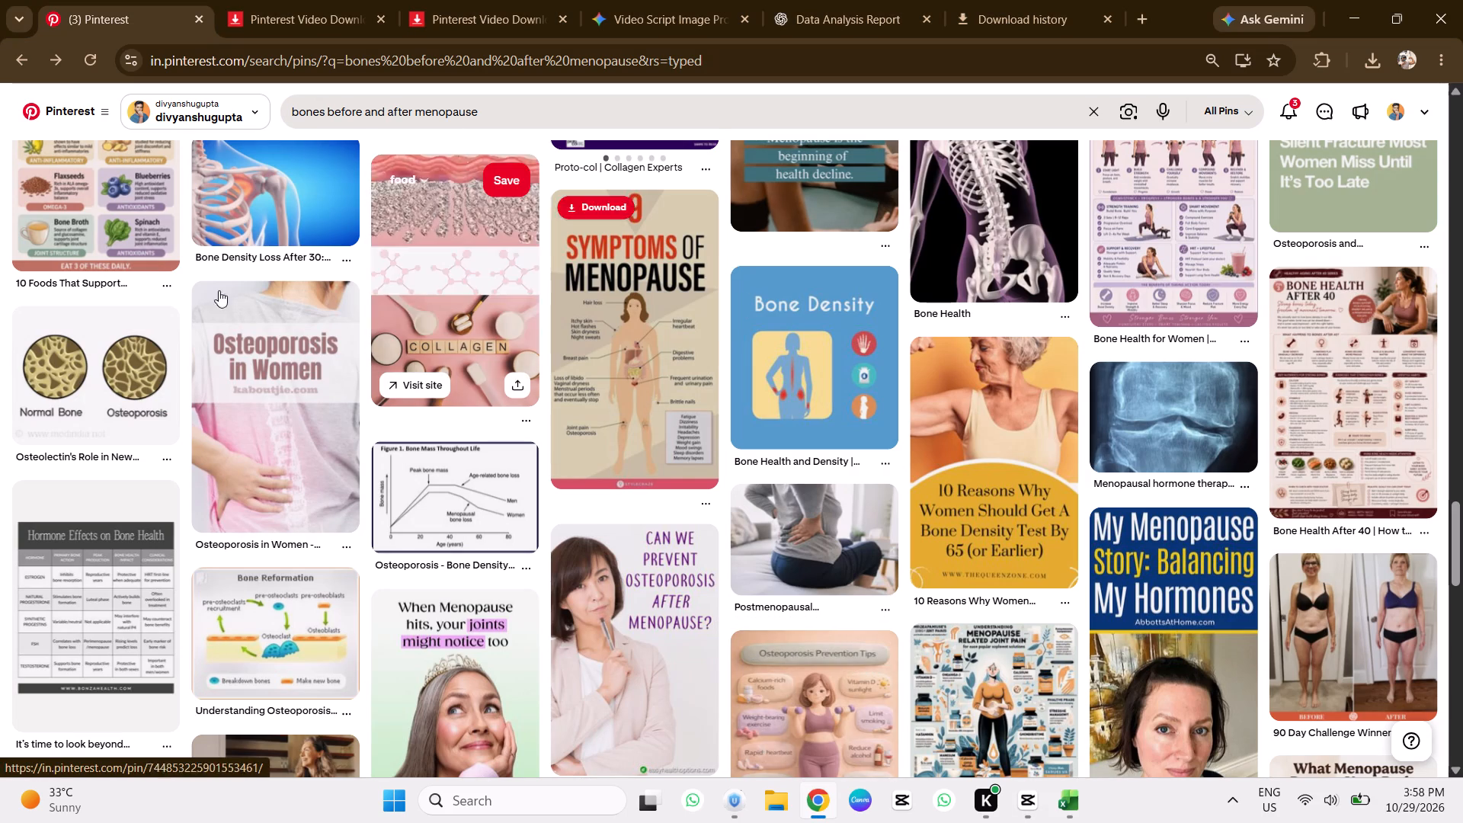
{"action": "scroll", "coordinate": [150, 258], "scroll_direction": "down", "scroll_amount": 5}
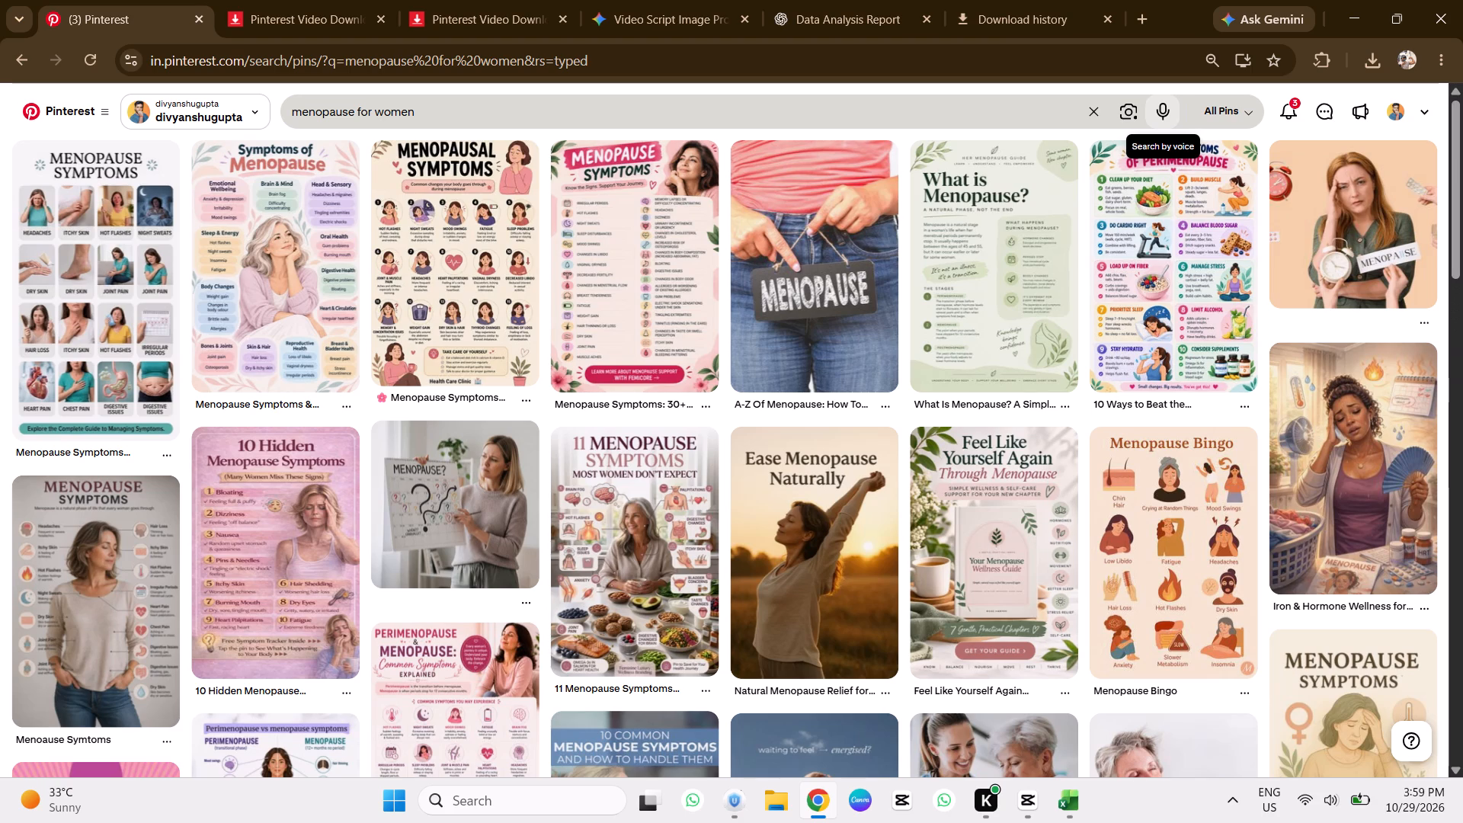
{"action": "scroll", "coordinate": [1249, 105], "scroll_direction": "up", "scroll_amount": 1}
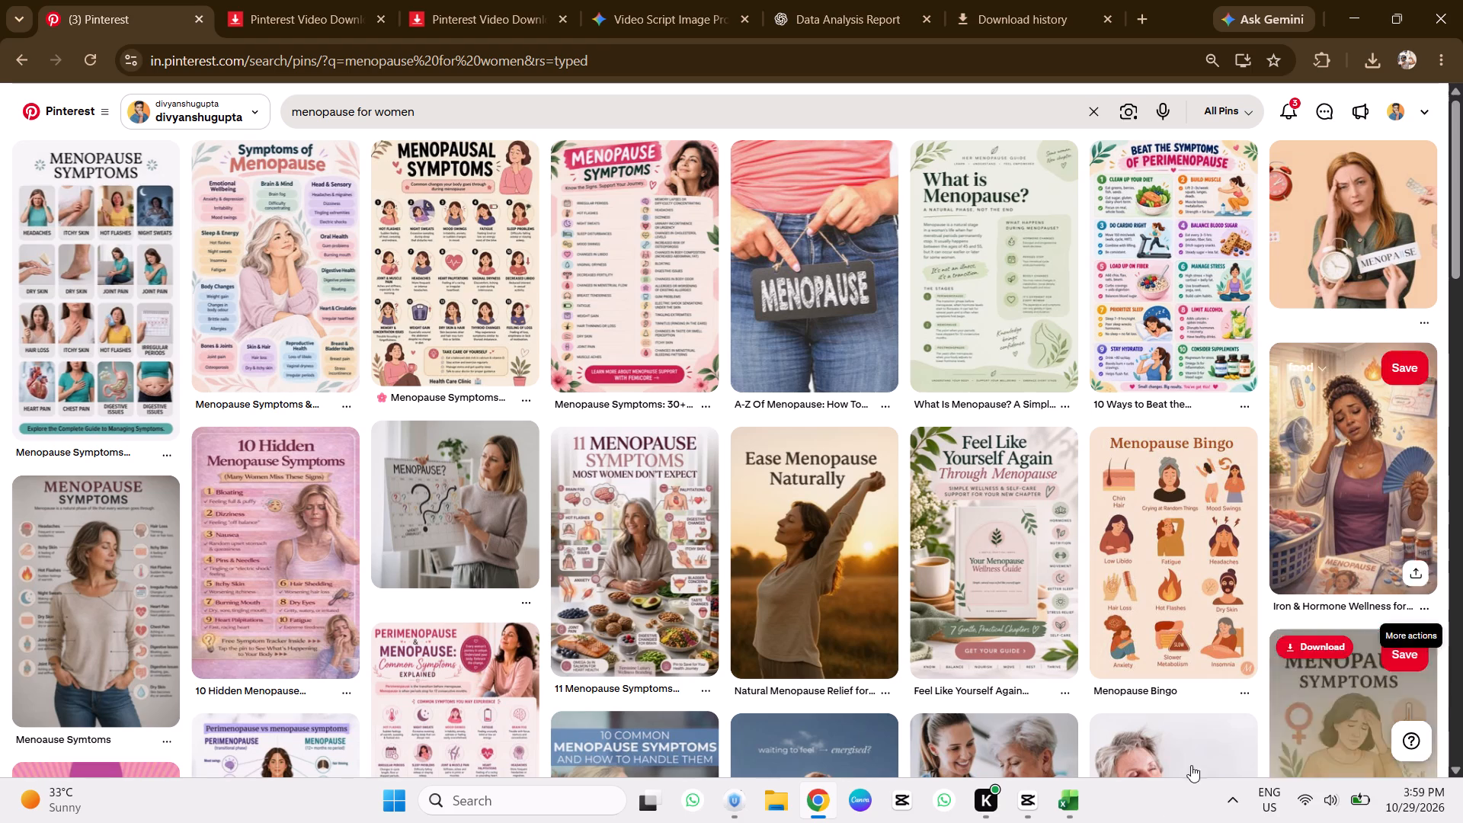
Switch to CapCut and resume playback of the IMG_2783.MOV speaker clip from about 46 seconds.
{"action": "left_click", "coordinate": [1023, 801]}
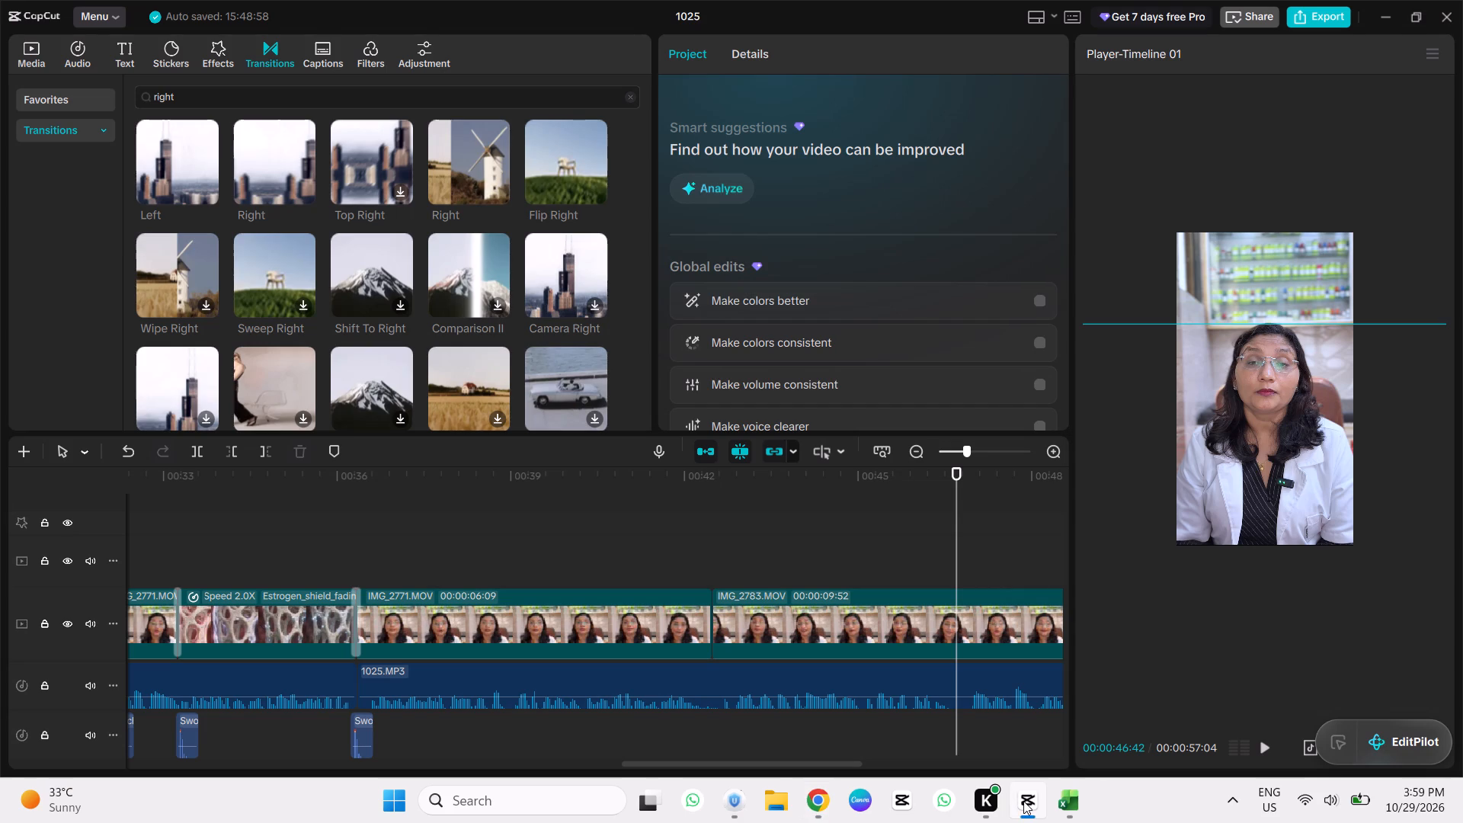
{"action": "key", "text": "space"}
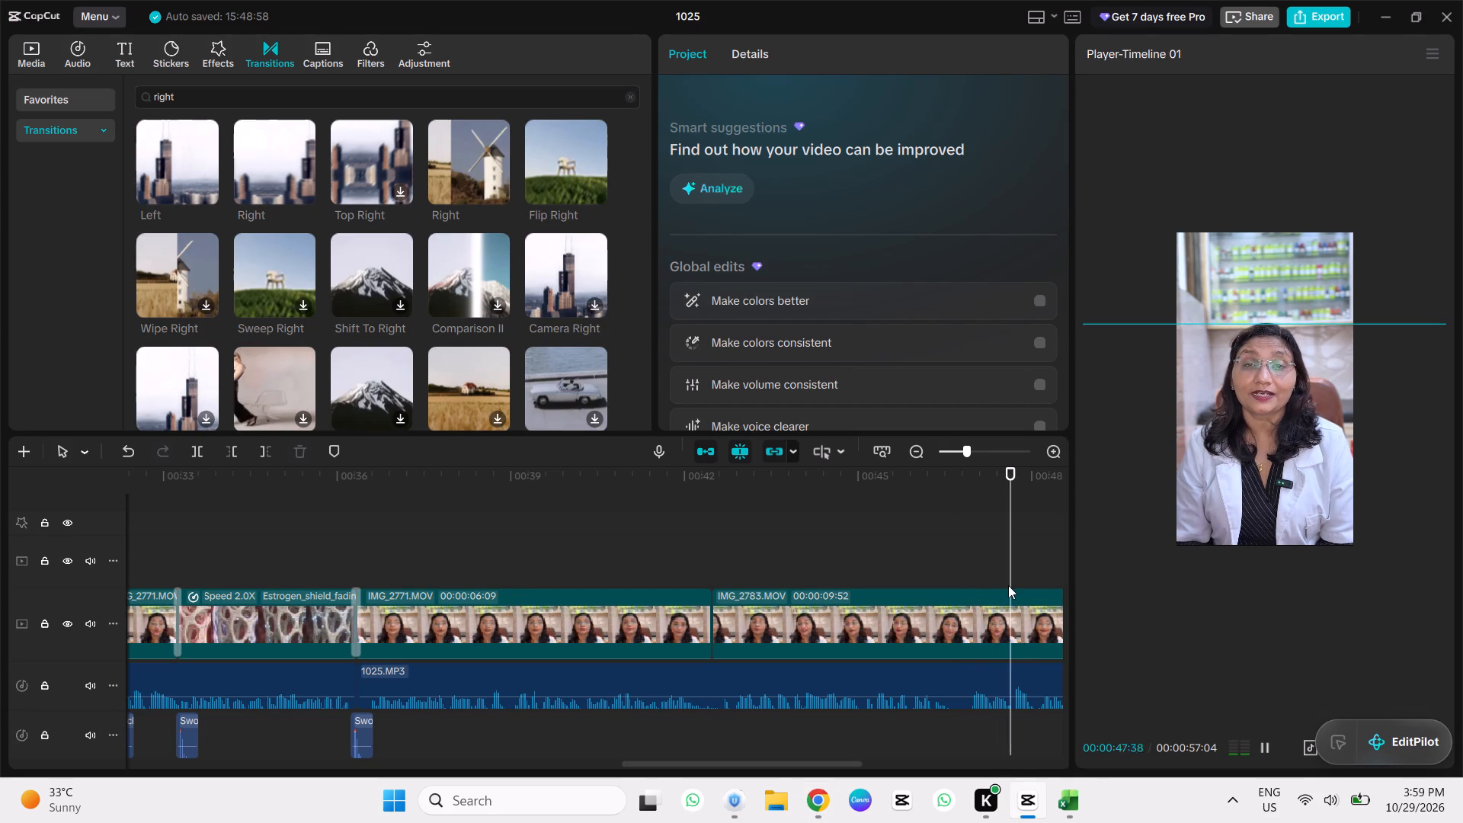
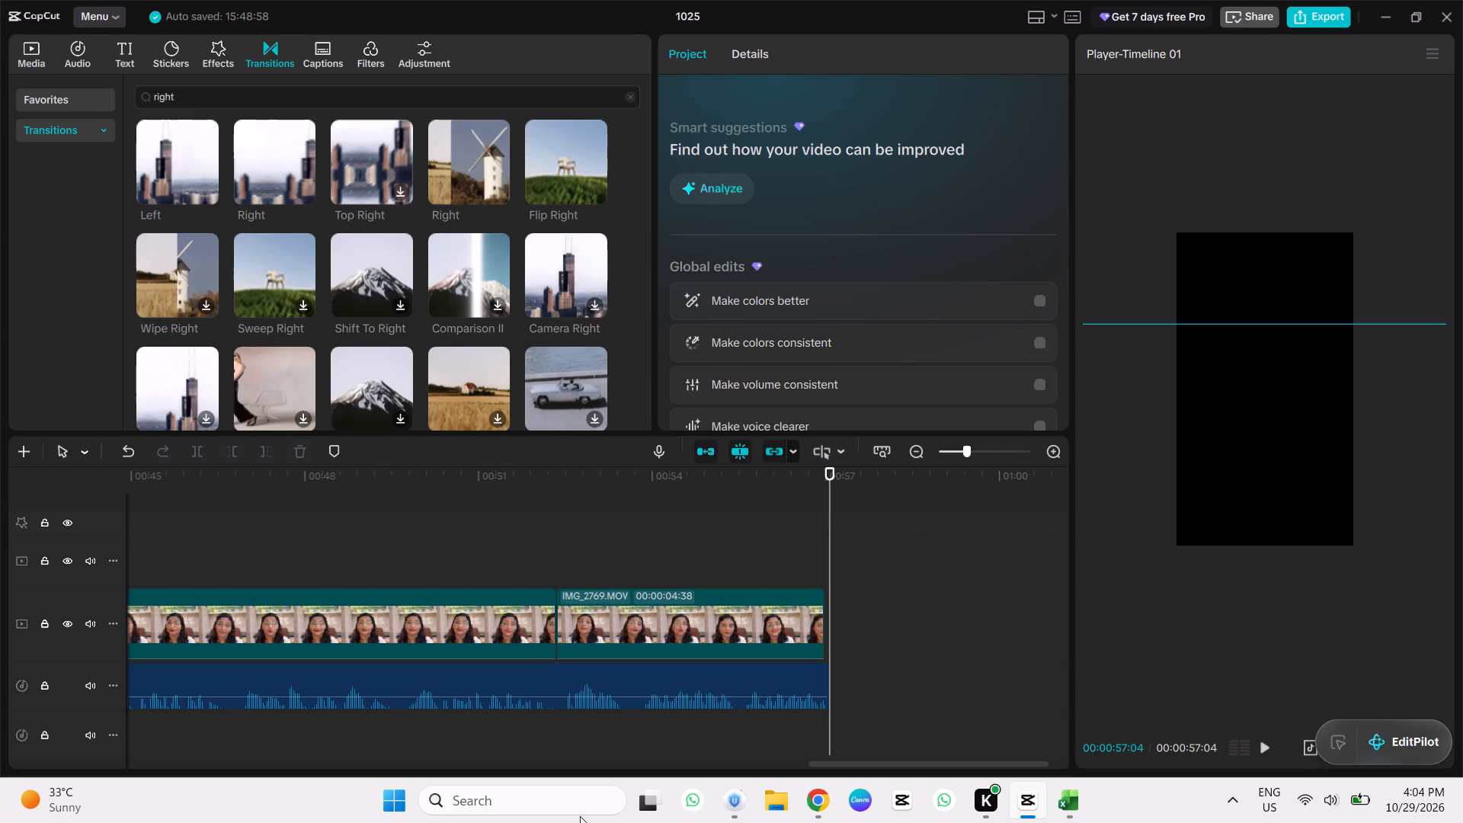
Play the timeline from about 33 seconds to about 42 seconds to review the bone visual and the following speaker clip.
{"action": "left_click_drag", "start_coordinate": [840, 485], "coordinate": [308, 503]}
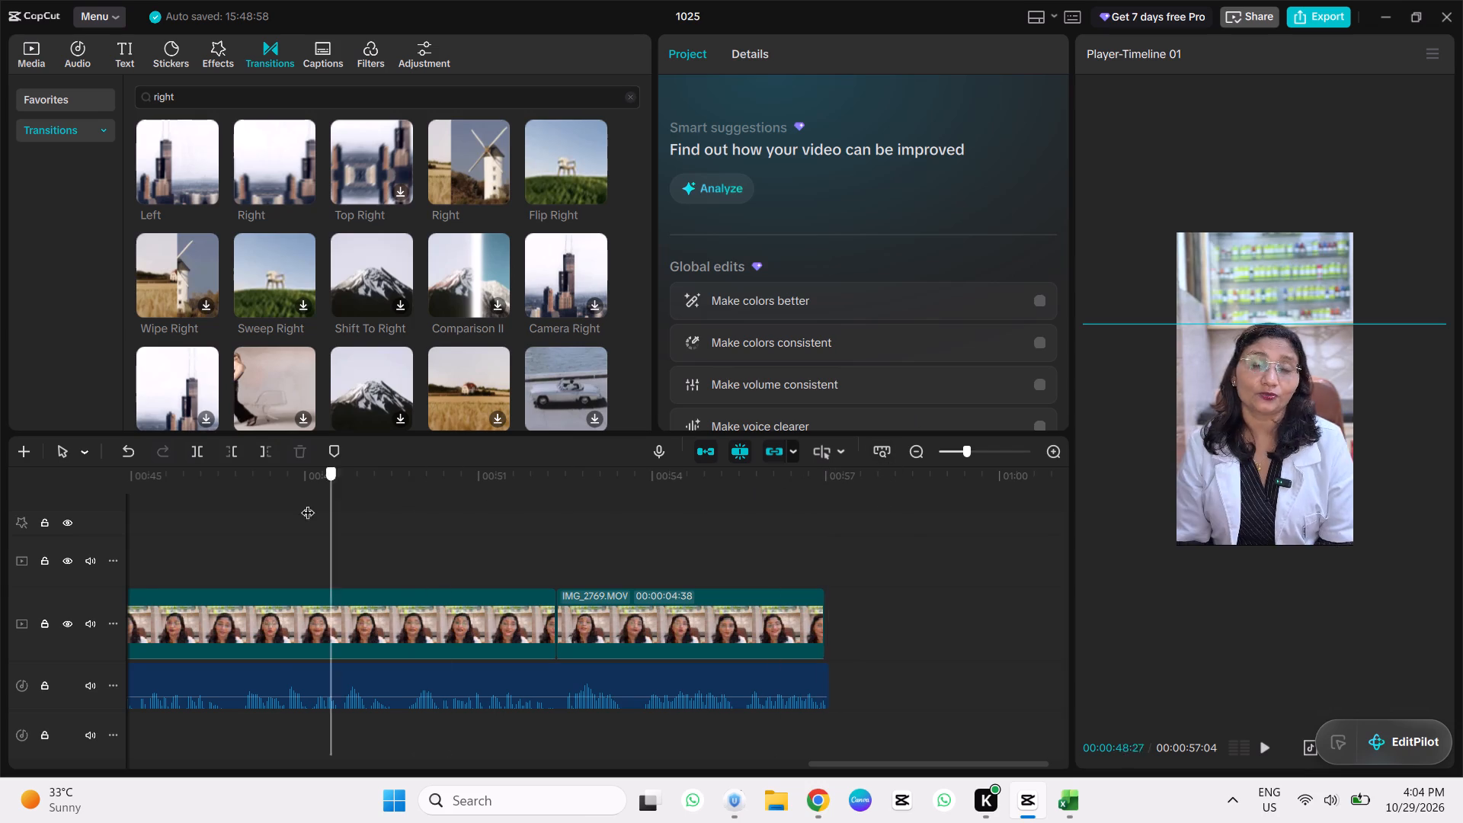
{"action": "left_click_drag", "start_coordinate": [308, 503], "coordinate": [634, 553]}
{"action": "key", "text": "space"}
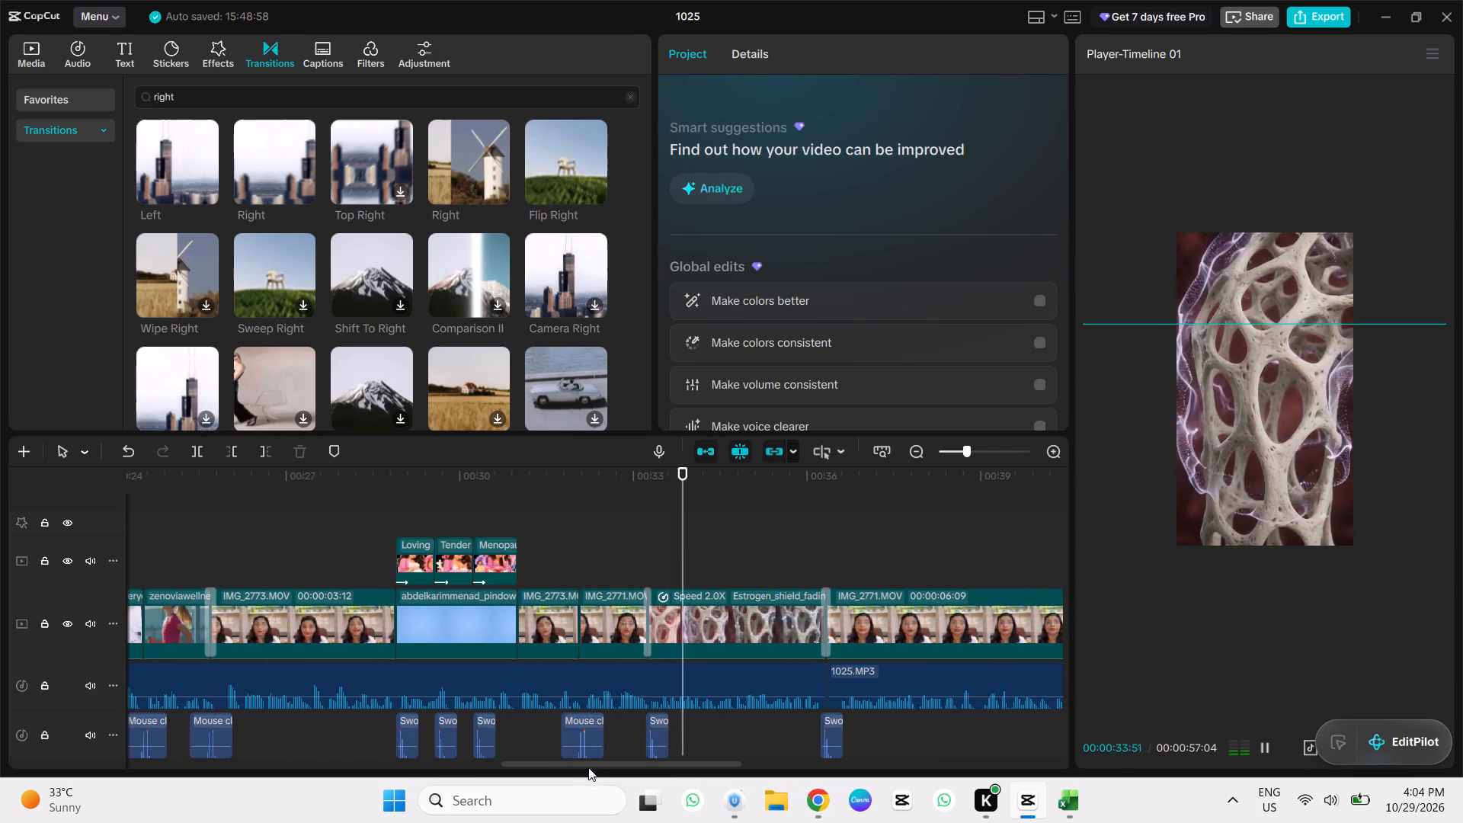
{"action": "left_click_drag", "start_coordinate": [589, 766], "coordinate": [726, 770]}
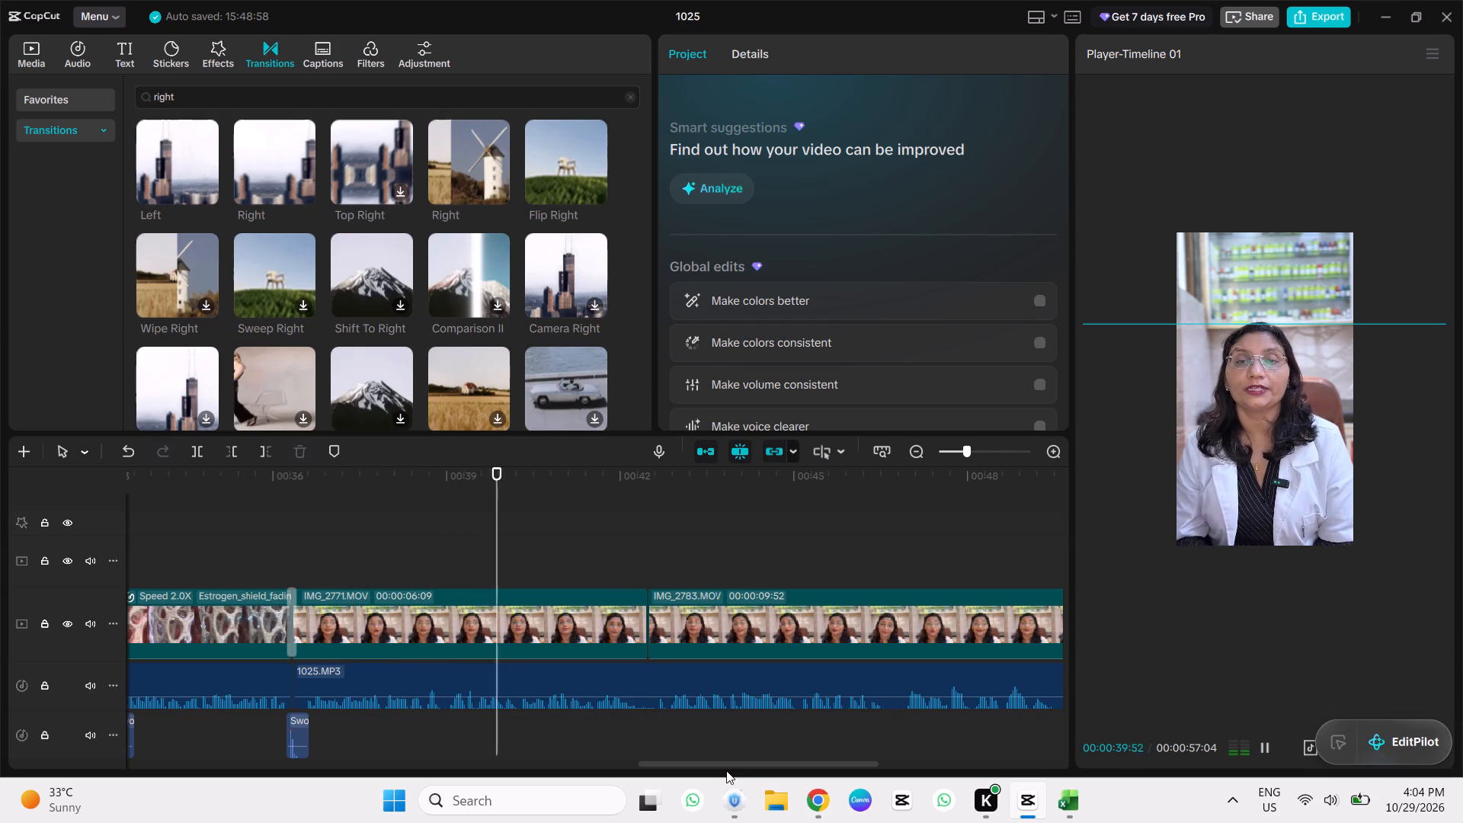
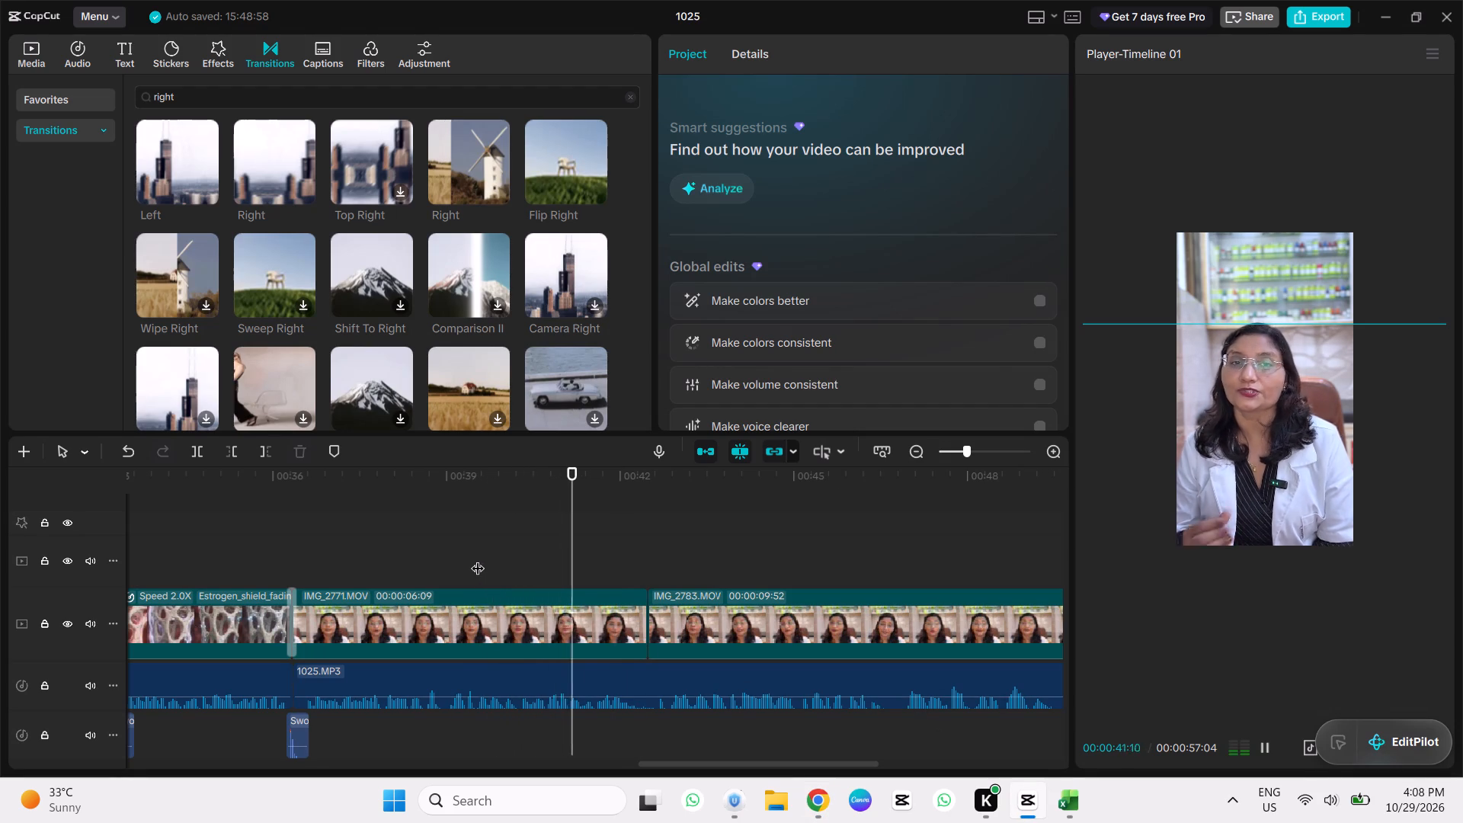
{"action": "key", "text": "space"}
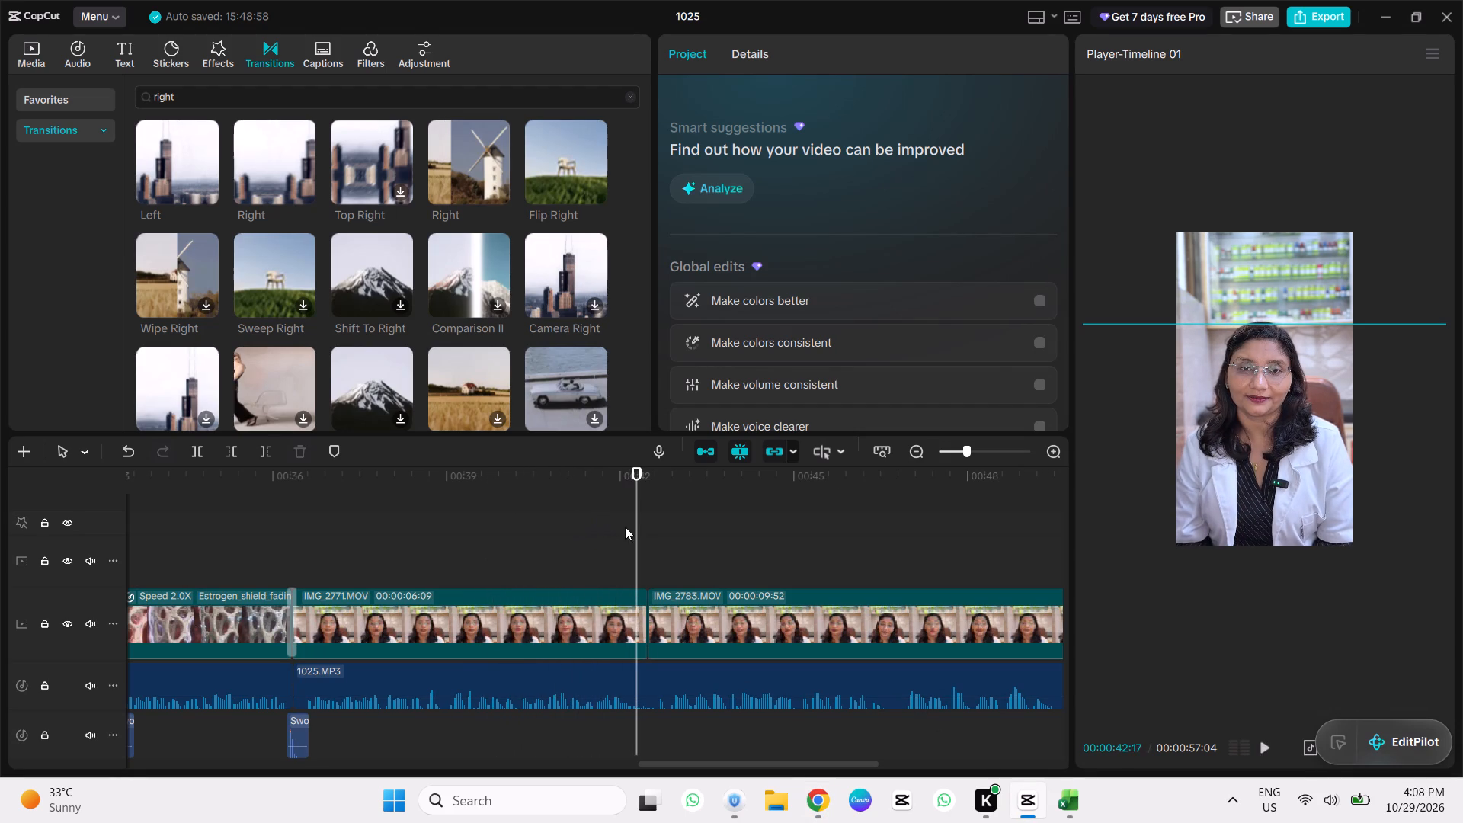
{"action": "key", "text": "space"}
{"action": "left_click", "coordinate": [691, 754]}
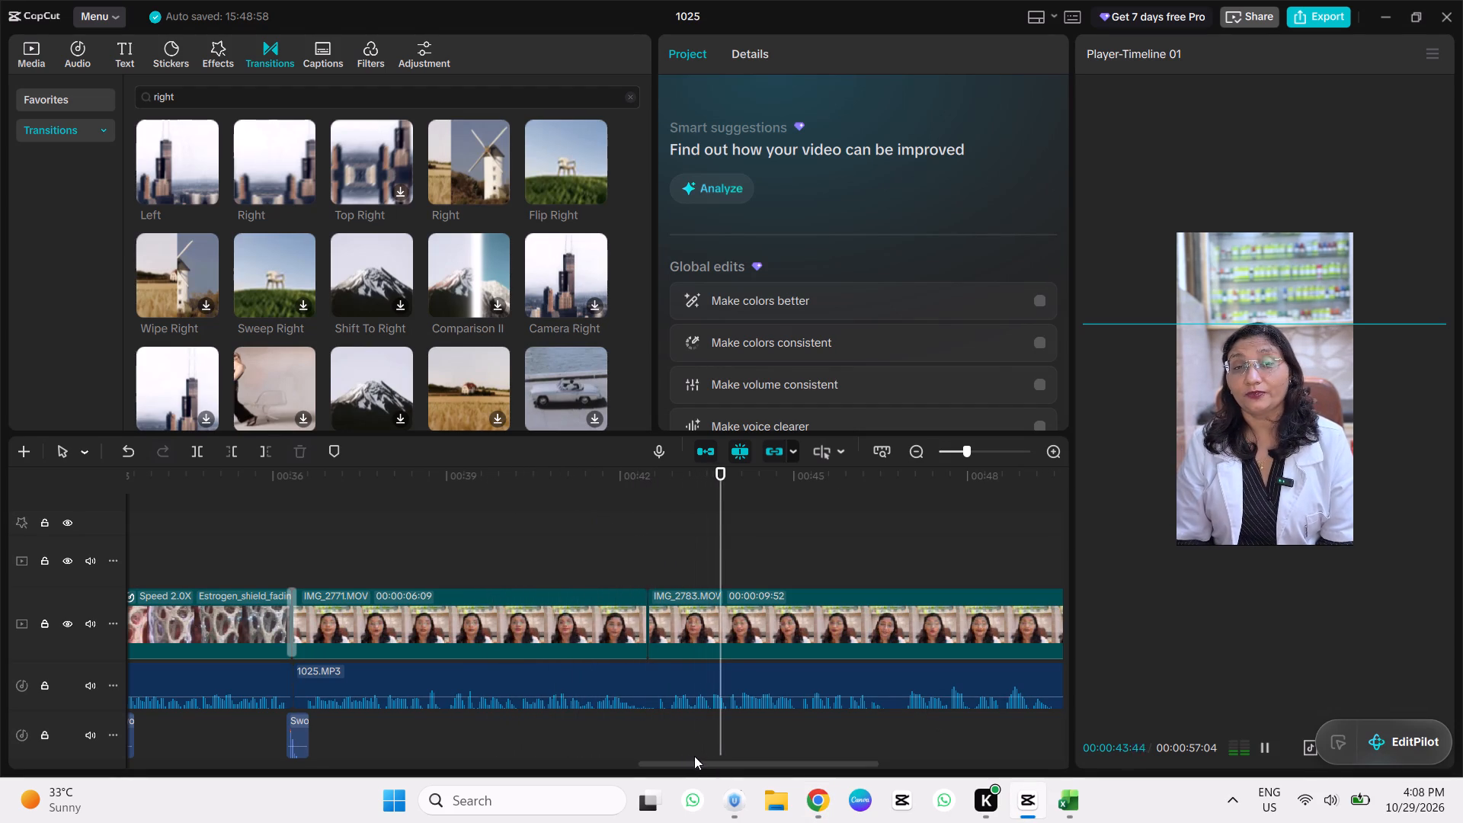
{"action": "left_click_drag", "start_coordinate": [692, 767], "coordinate": [707, 767]}
{"action": "key", "text": "space"}
{"action": "left_click", "coordinate": [319, 518]}
{"action": "left_click_drag", "start_coordinate": [319, 518], "coordinate": [239, 520]}
{"action": "left_click", "coordinate": [1375, 12]}
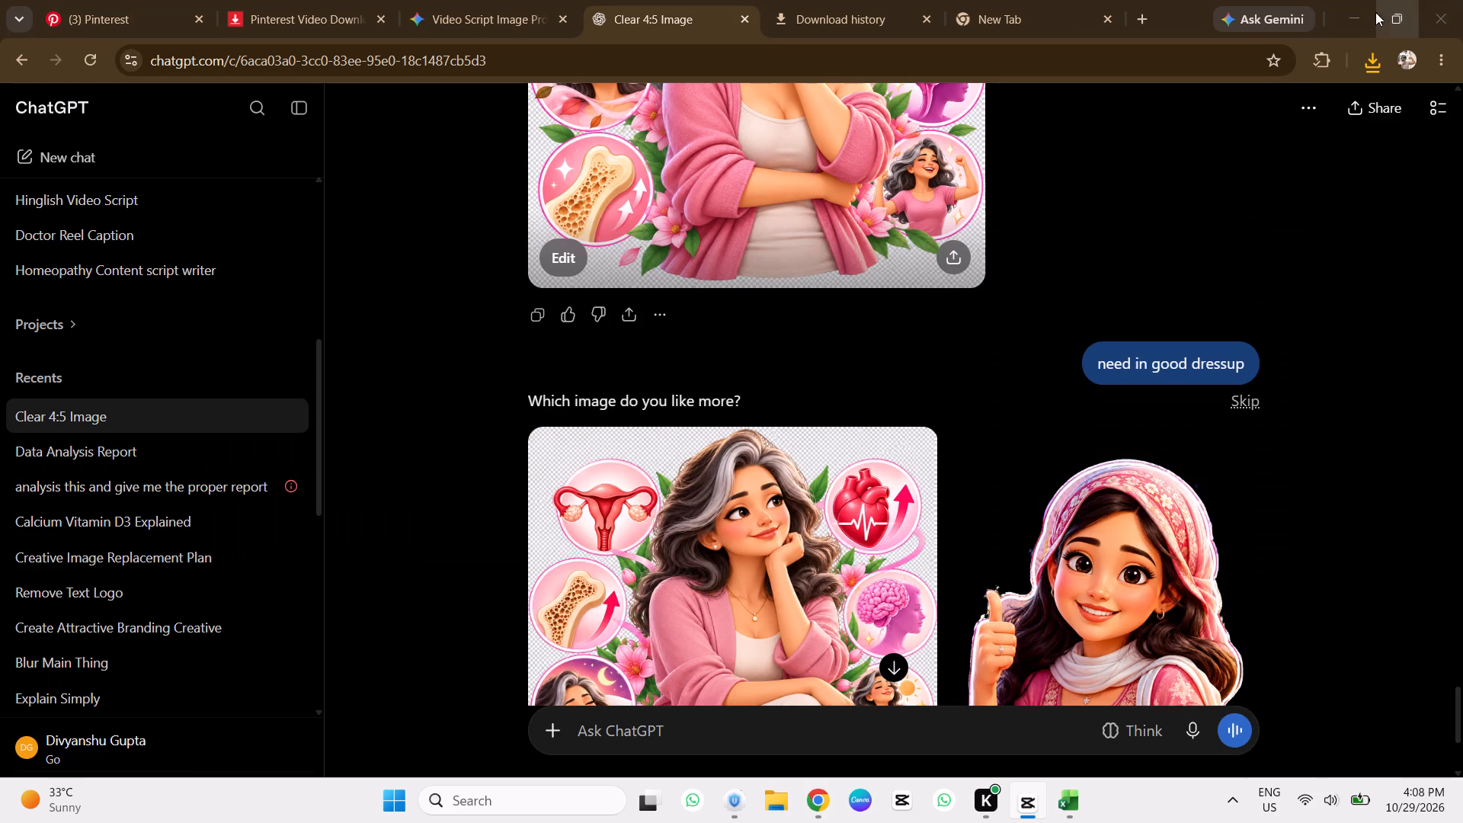
{"action": "left_click", "coordinate": [1031, 802]}
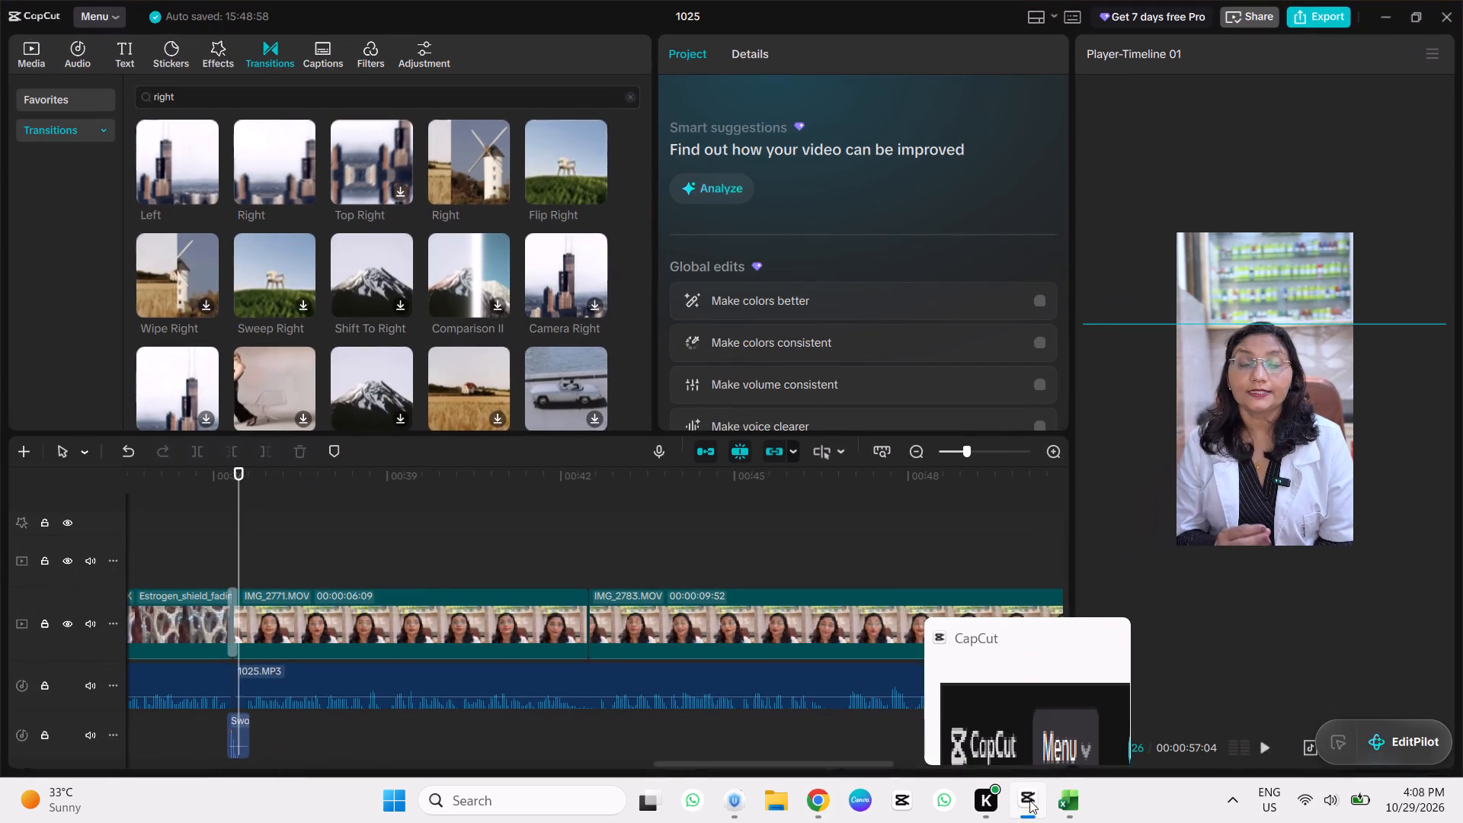
{"action": "key", "text": "space"}
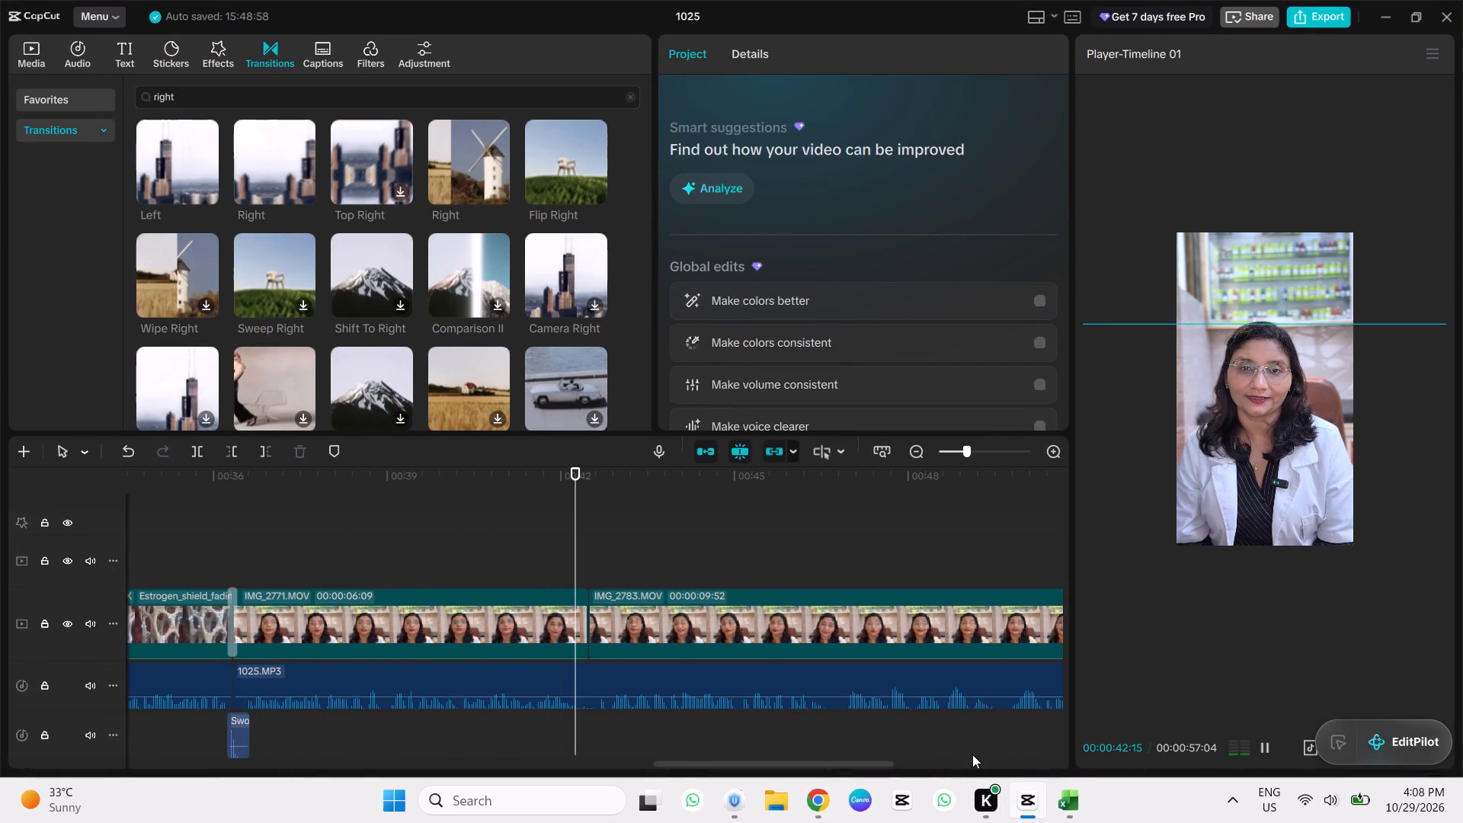
{"action": "key", "text": "space"}
Switch back to the Clear 4:5 Image chat in Chrome.
{"action": "left_click", "coordinate": [807, 805]}
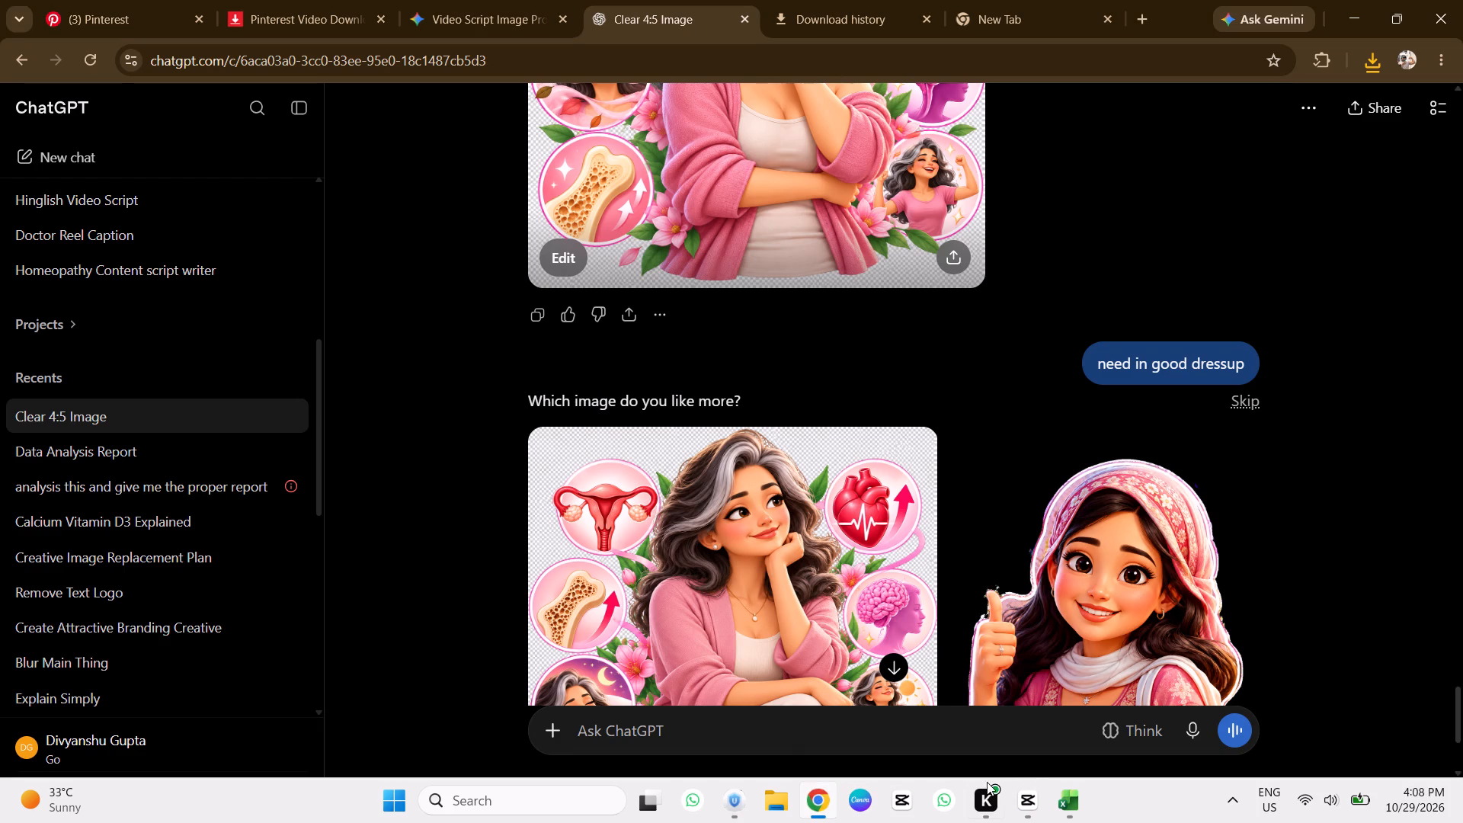
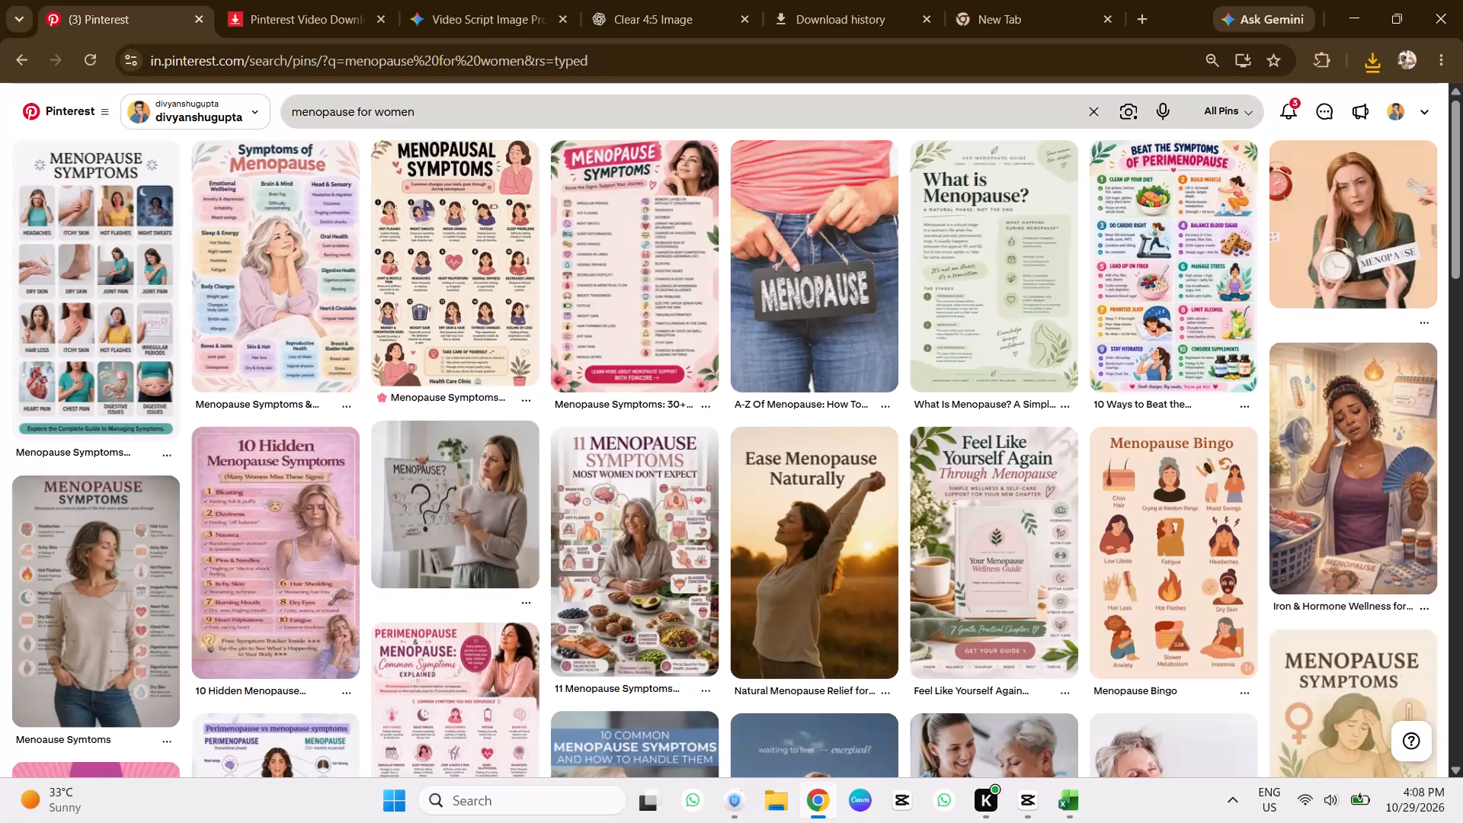
Search Pinterest for "womens bone health" and look over the resulting pins.
{"action": "left_click", "coordinate": [769, 113]}
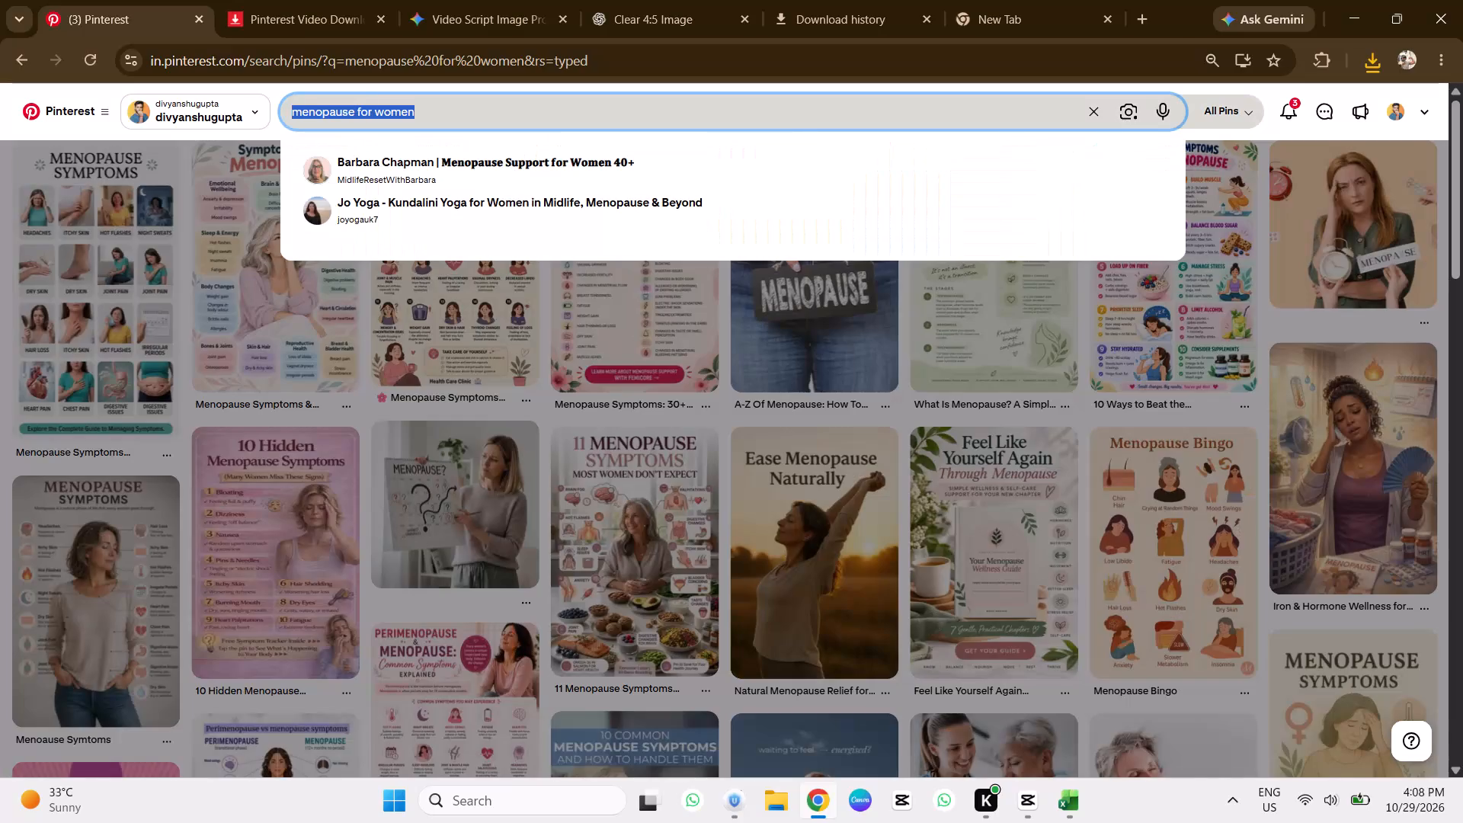
{"action": "type", "text": "womens"}
{"action": "key", "text": "space"}
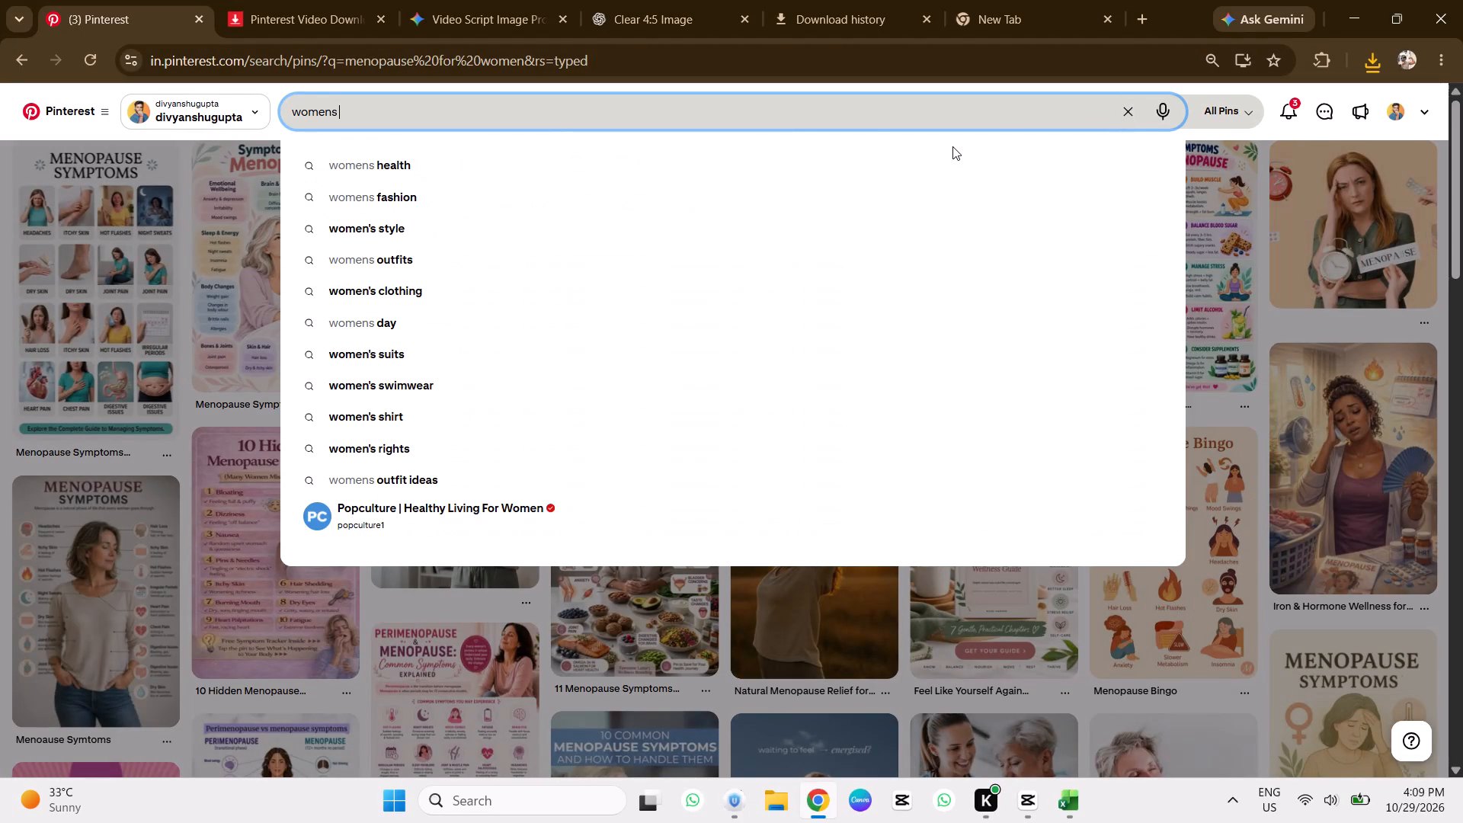
{"action": "type", "text": "bone health"}
{"action": "key", "text": "Return"}
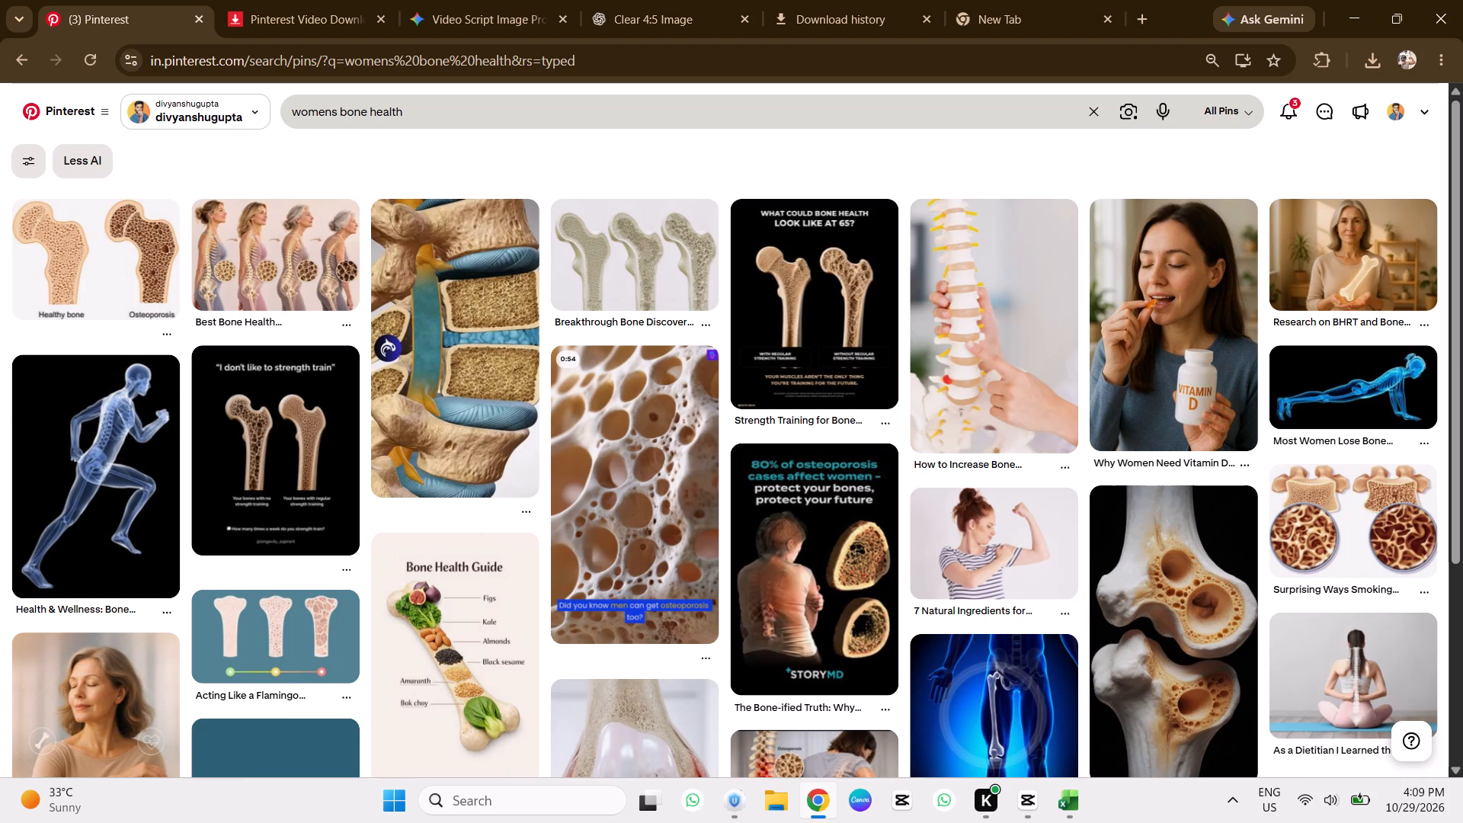
{"action": "scroll", "coordinate": [808, 103], "scroll_direction": "down", "scroll_amount": 4}
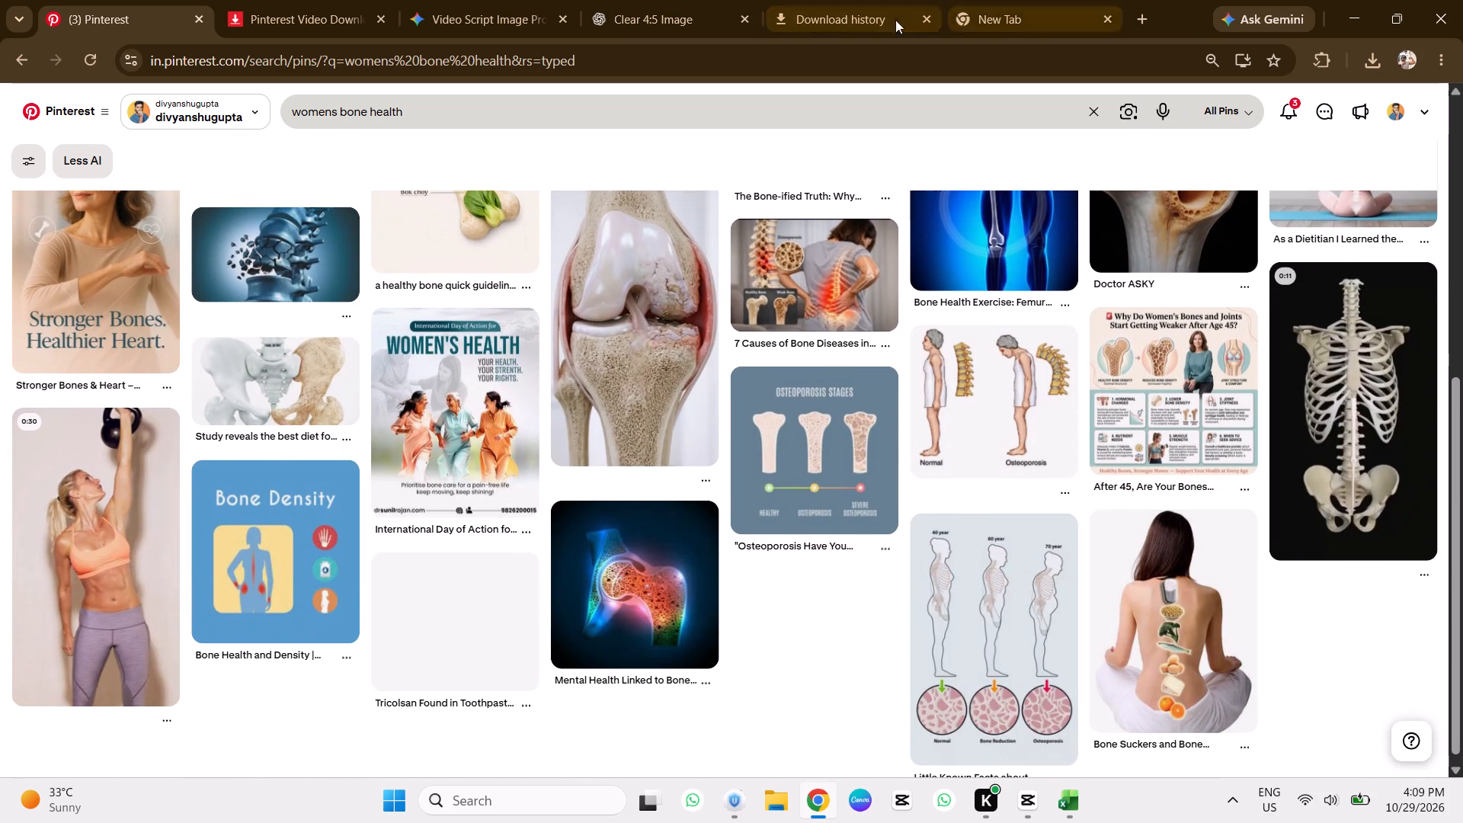
Refine the Pinterest search to "womens bone health video" and look over the video pins.
{"action": "left_click", "coordinate": [726, 111]}
{"action": "key", "text": "space"}
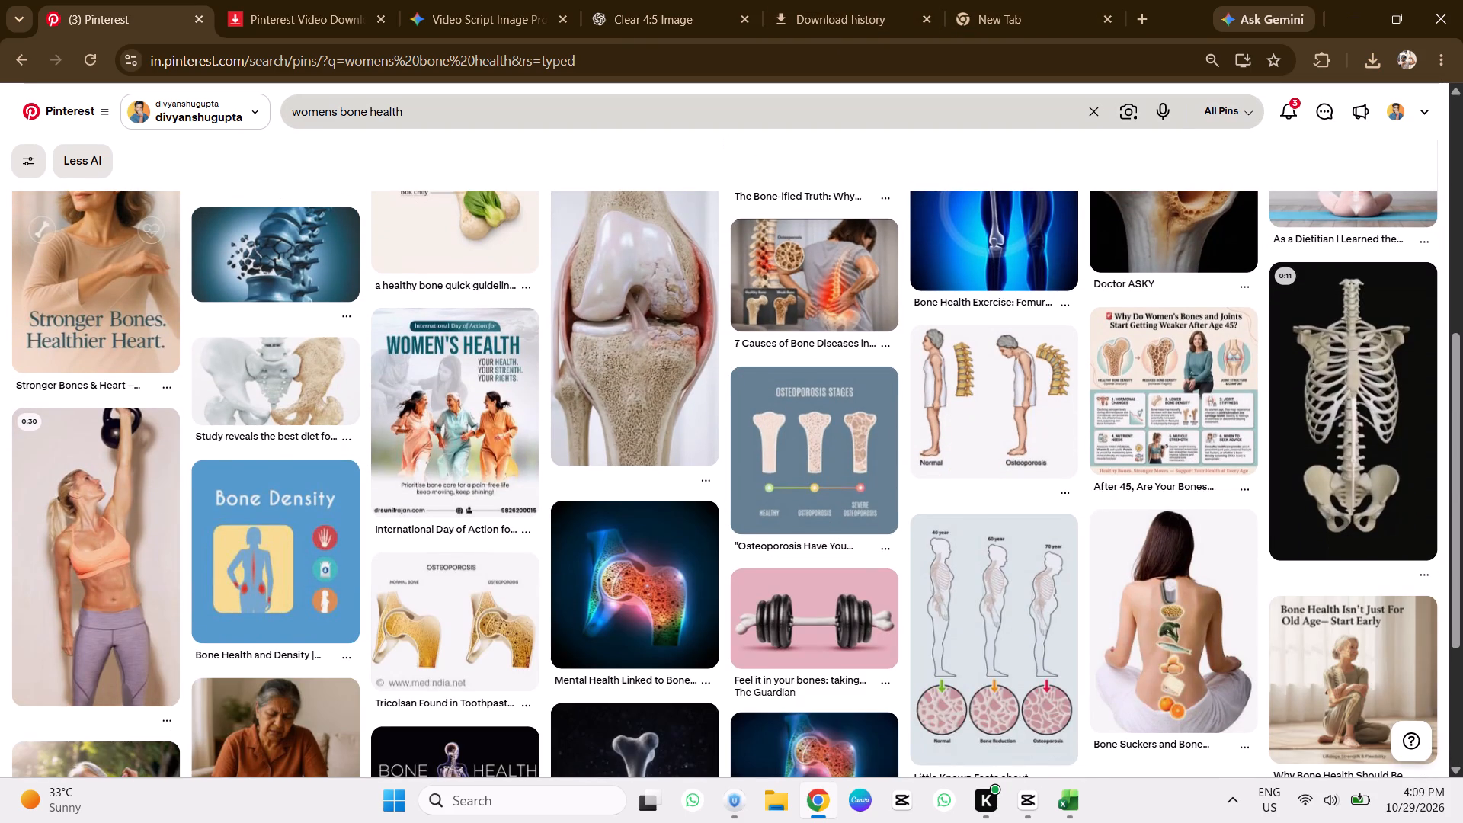
{"action": "type", "text": "video"}
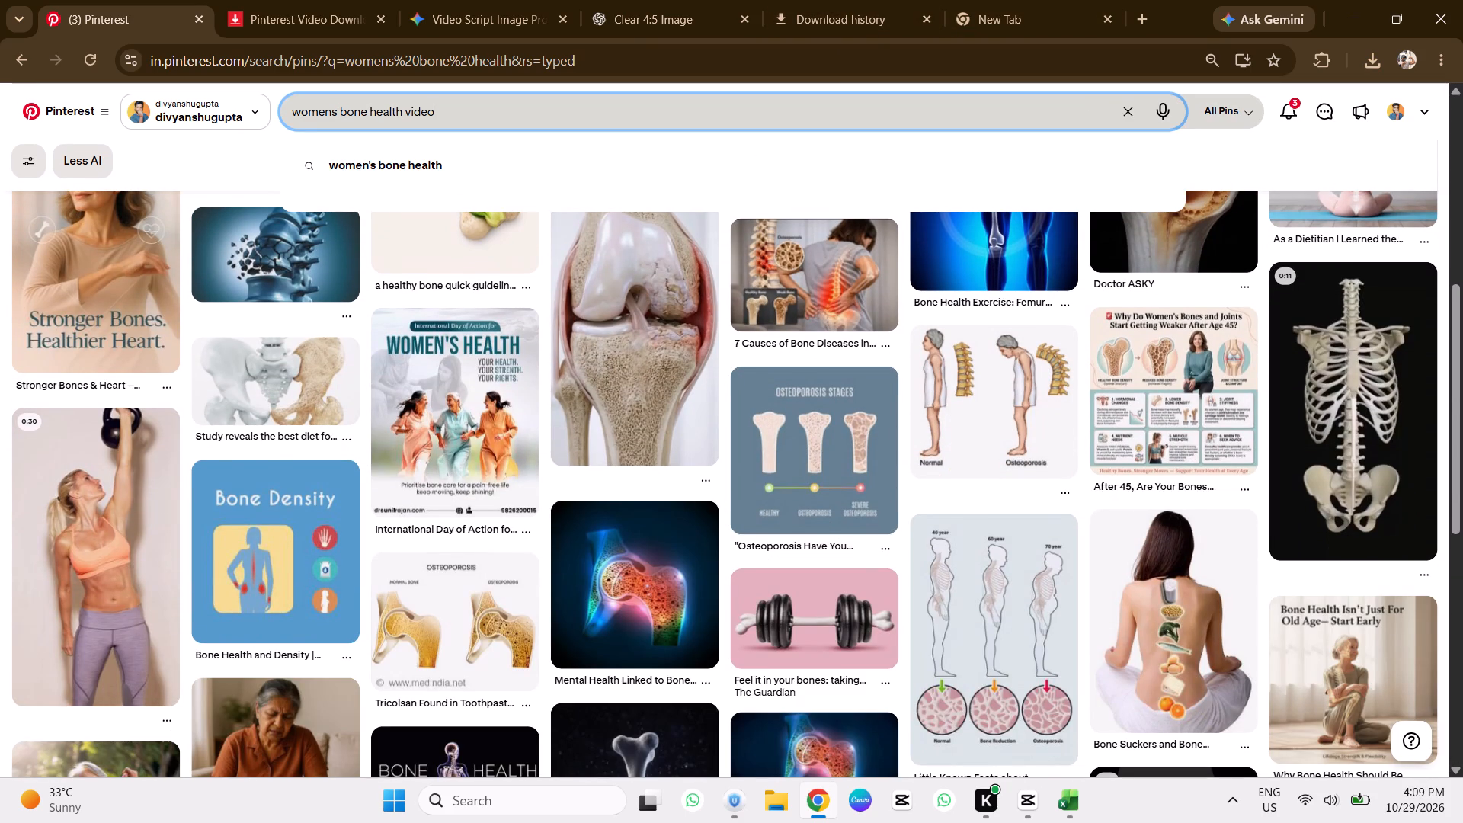
{"action": "key", "text": "Return"}
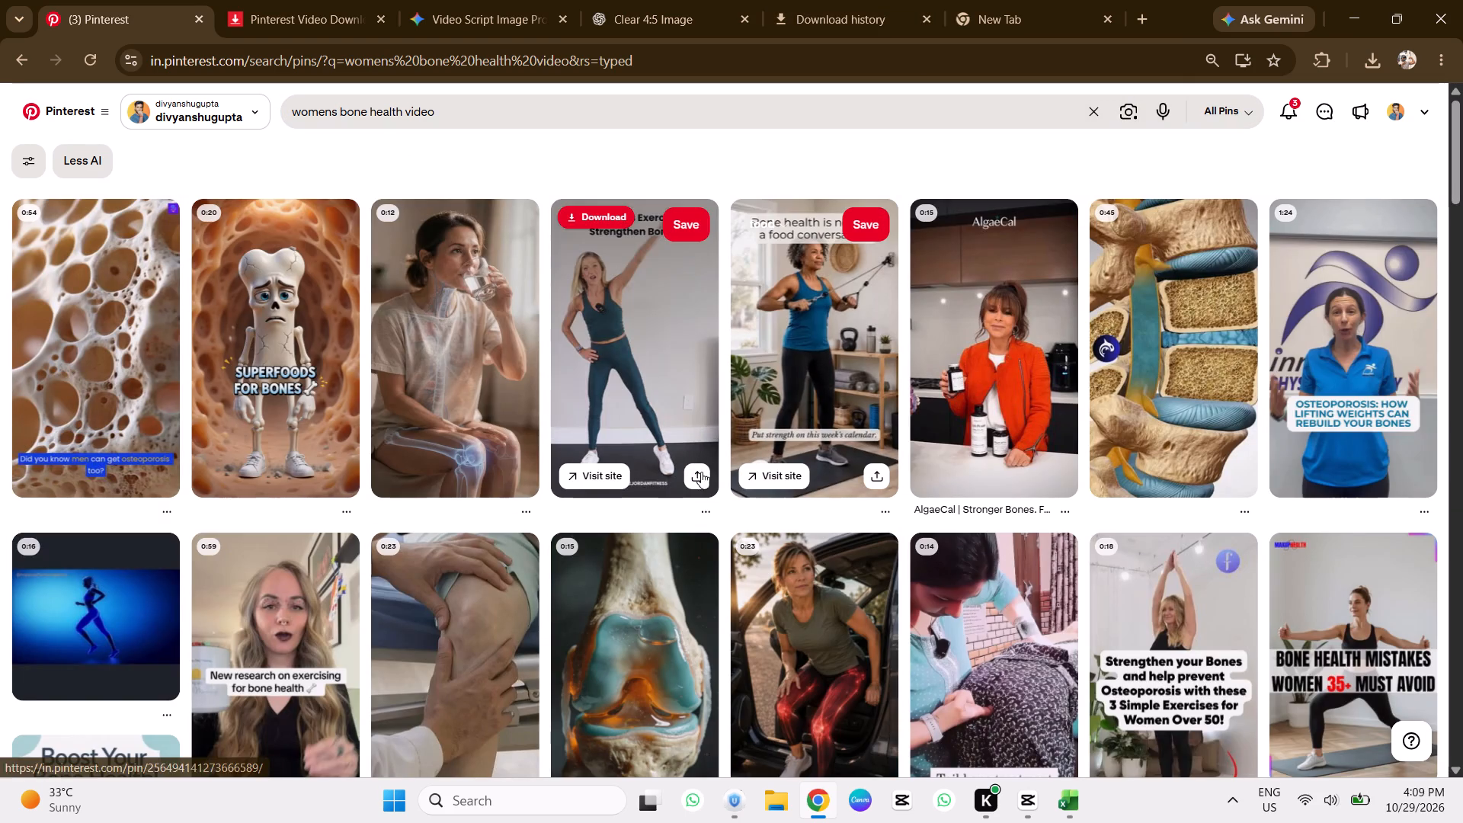
{"action": "scroll", "coordinate": [653, 481], "scroll_direction": "down", "scroll_amount": 2}
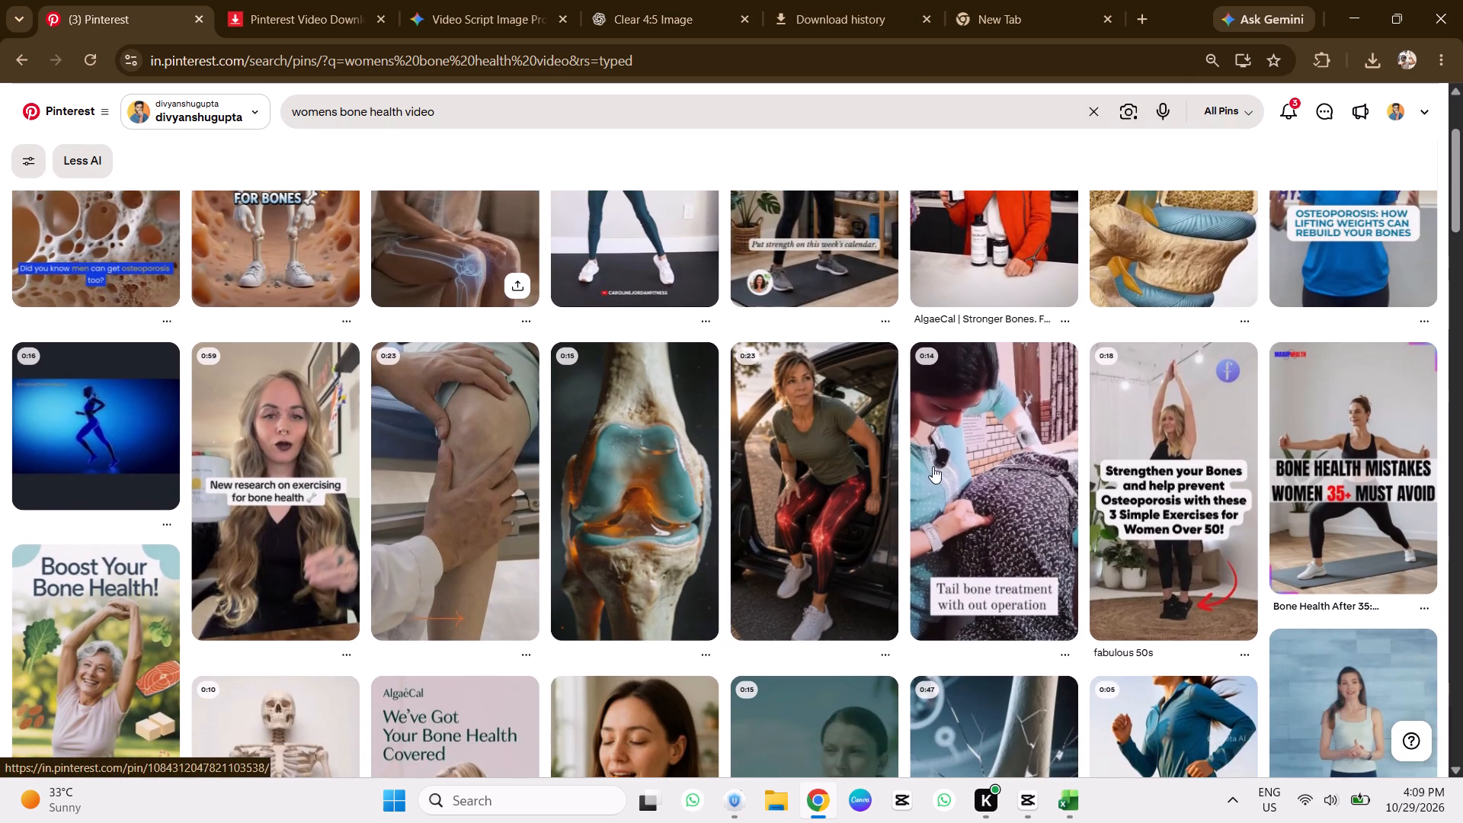
{"action": "scroll", "coordinate": [933, 466], "scroll_direction": "up", "scroll_amount": 3}
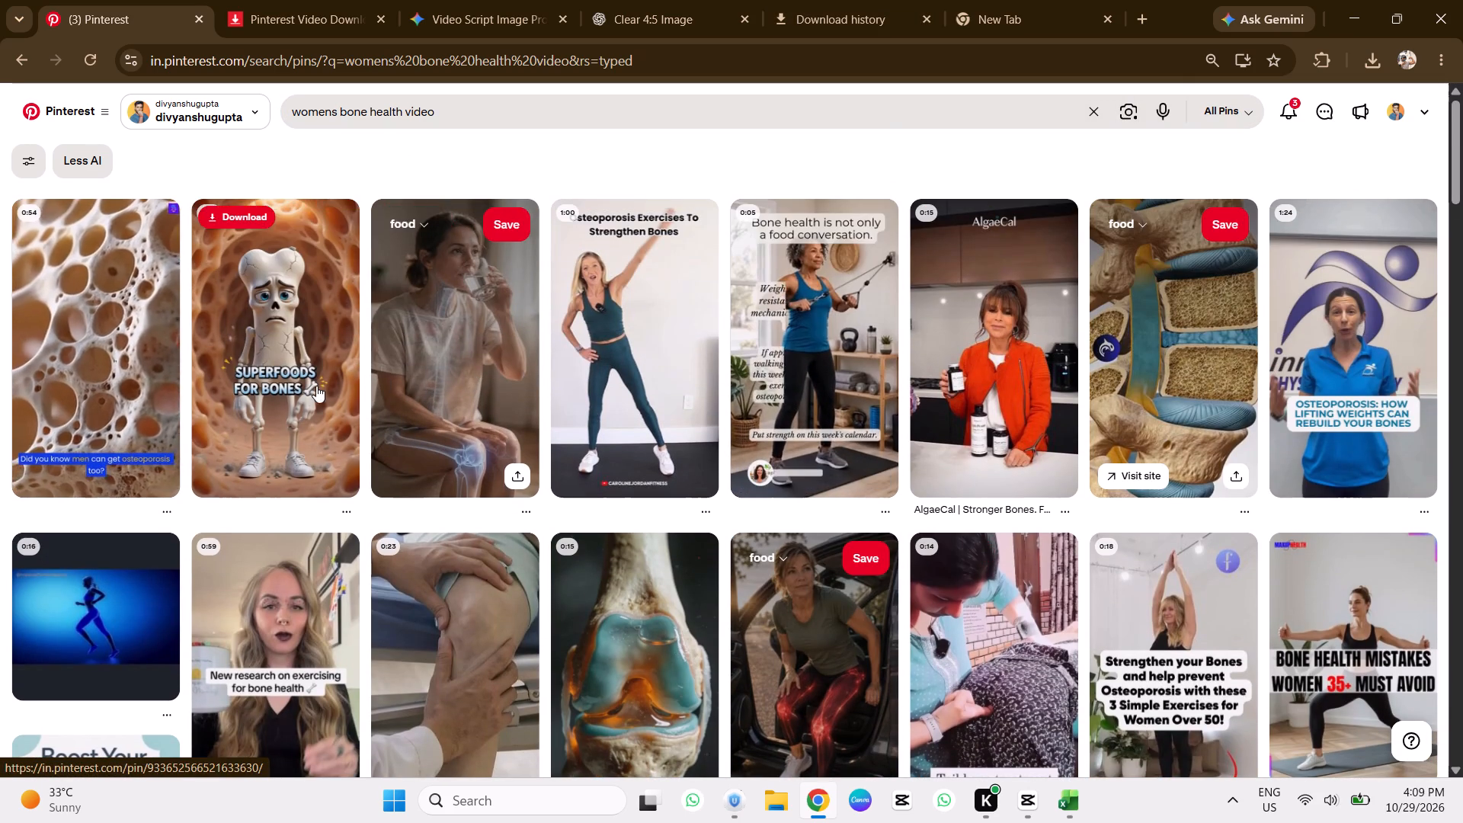
Open the video pin of the woman drinking water with visible knee bones, browse its related pins, and return to the results.
{"action": "left_click", "coordinate": [436, 351]}
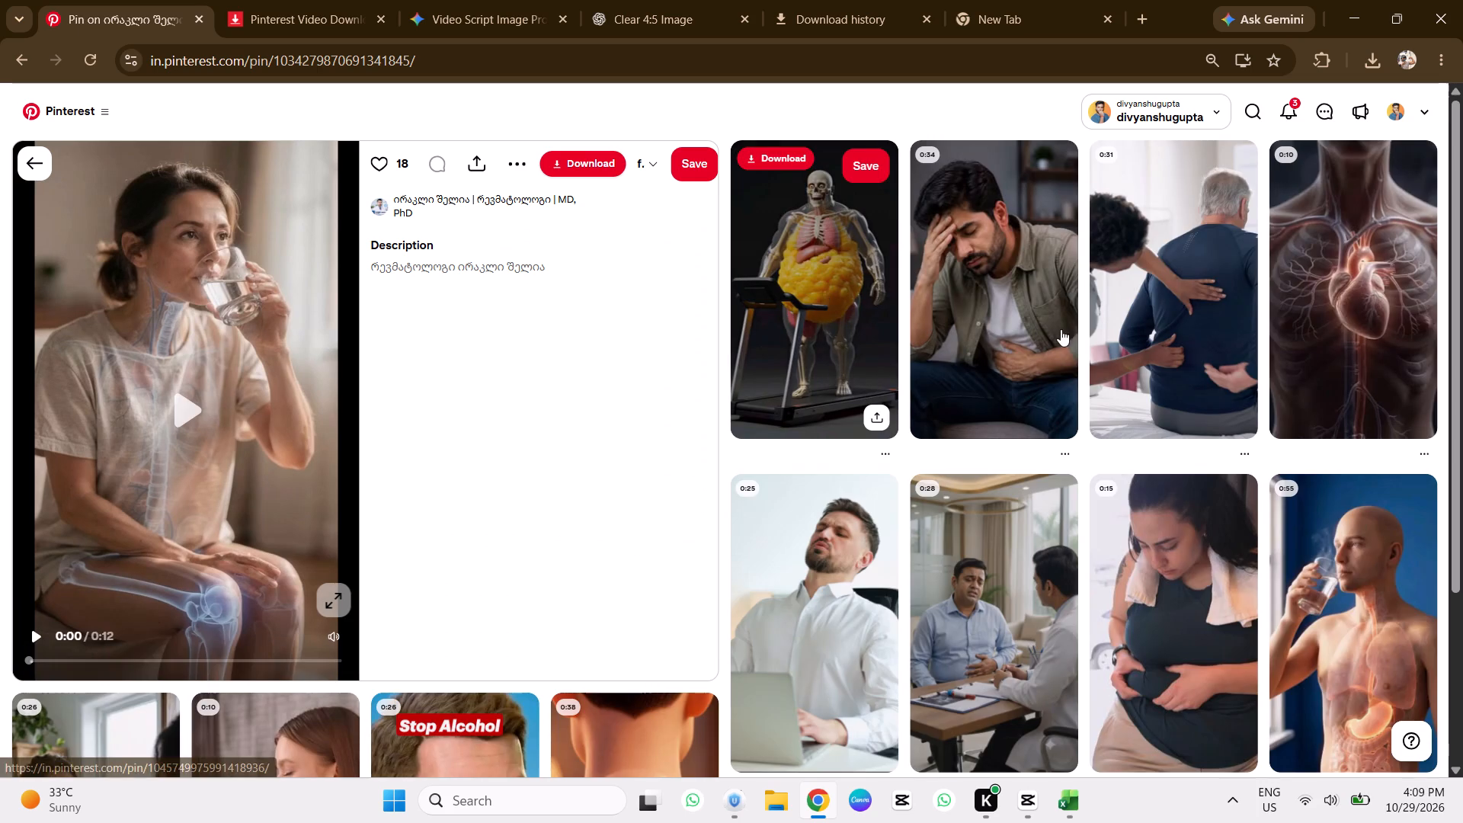
{"action": "scroll", "coordinate": [1061, 333], "scroll_direction": "down", "scroll_amount": 2}
{"action": "scroll", "coordinate": [1144, 355], "scroll_direction": "down", "scroll_amount": 2}
{"action": "scroll", "coordinate": [540, 482], "scroll_direction": "down", "scroll_amount": 3}
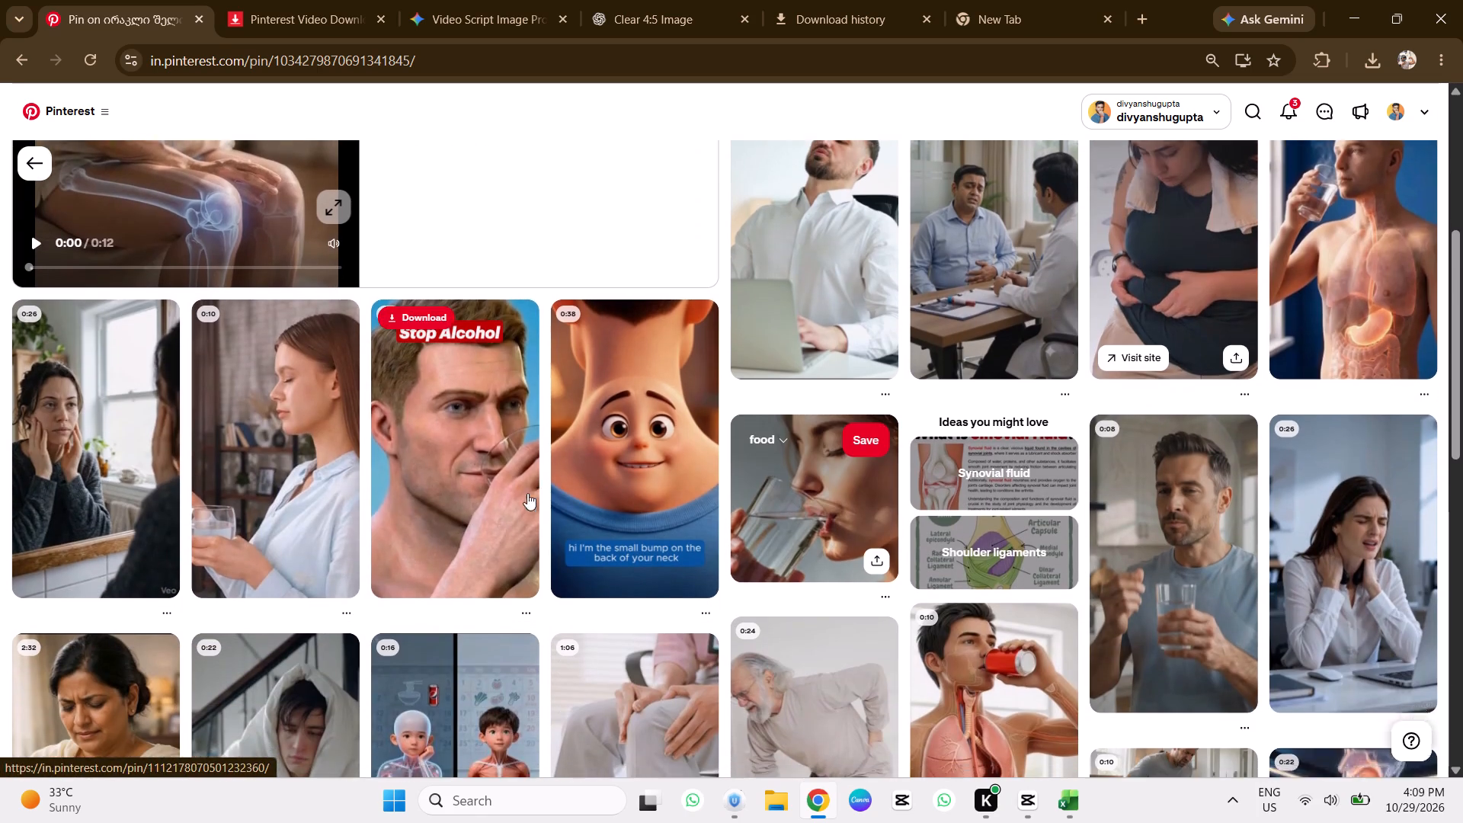
{"action": "scroll", "coordinate": [522, 488], "scroll_direction": "down", "scroll_amount": 4}
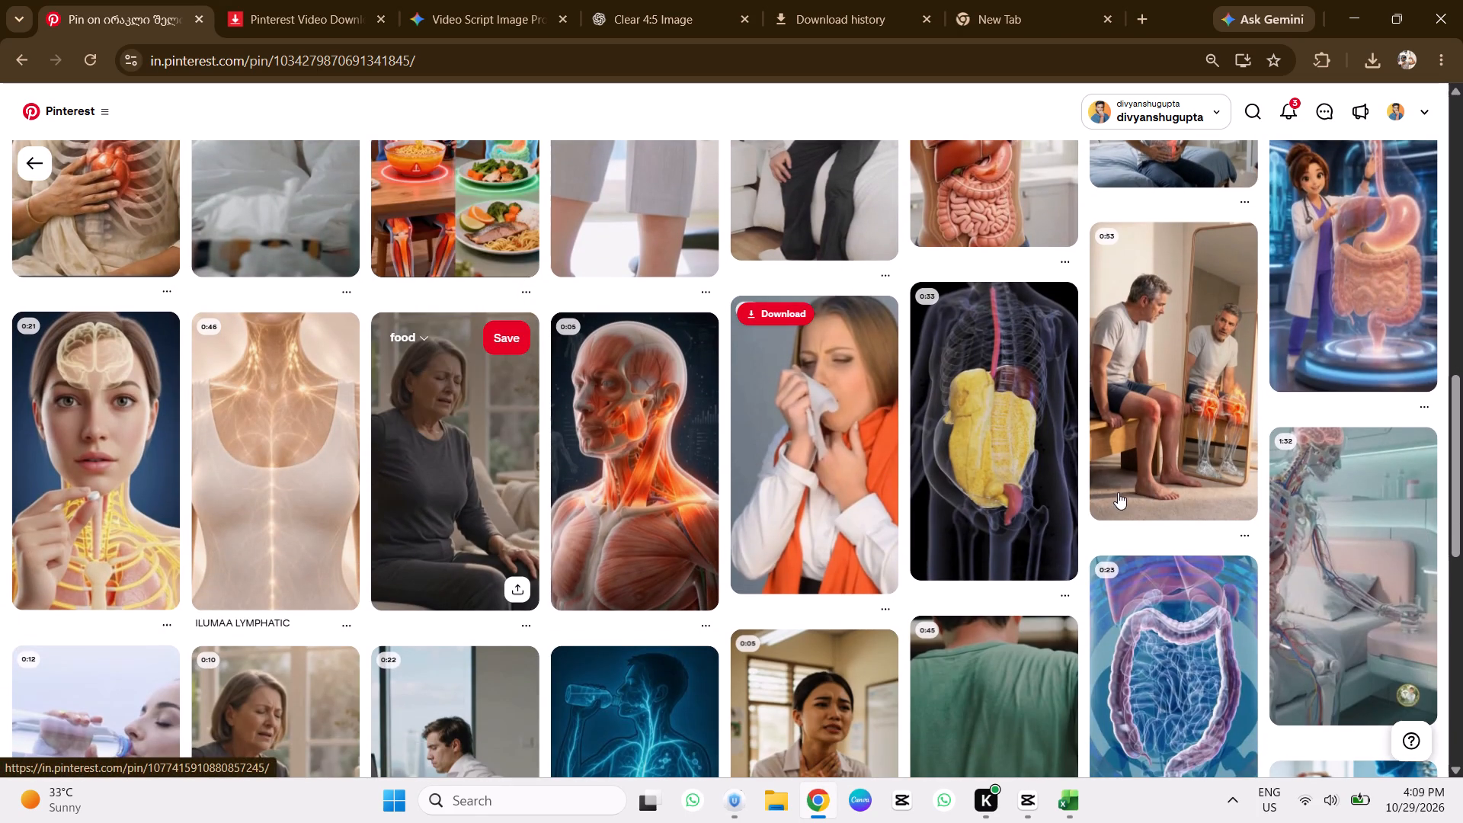
{"action": "scroll", "coordinate": [1118, 492], "scroll_direction": "down", "scroll_amount": 3}
{"action": "scroll", "coordinate": [775, 466], "scroll_direction": "down", "scroll_amount": 3}
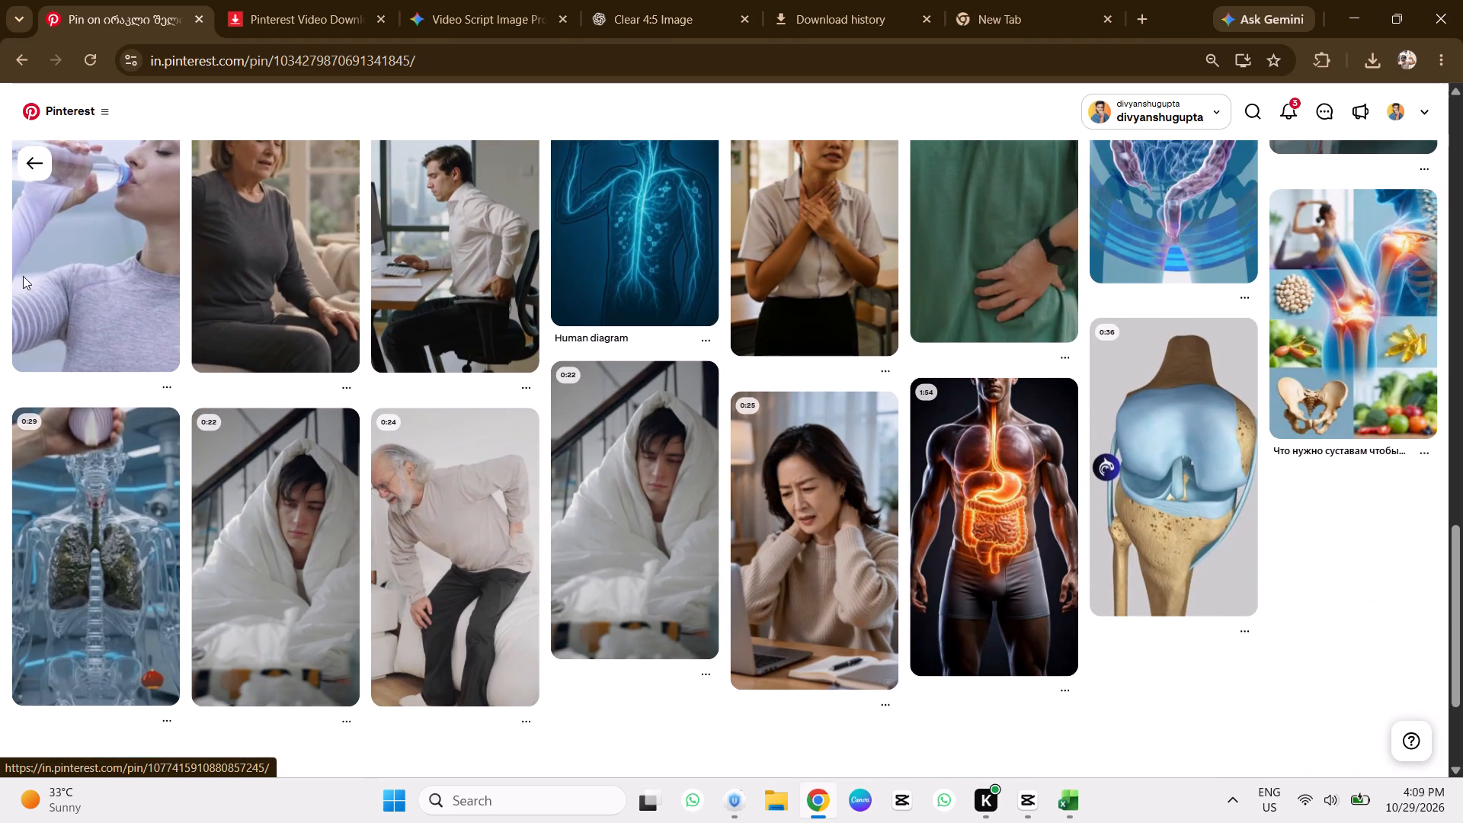
{"action": "left_click", "coordinate": [45, 173]}
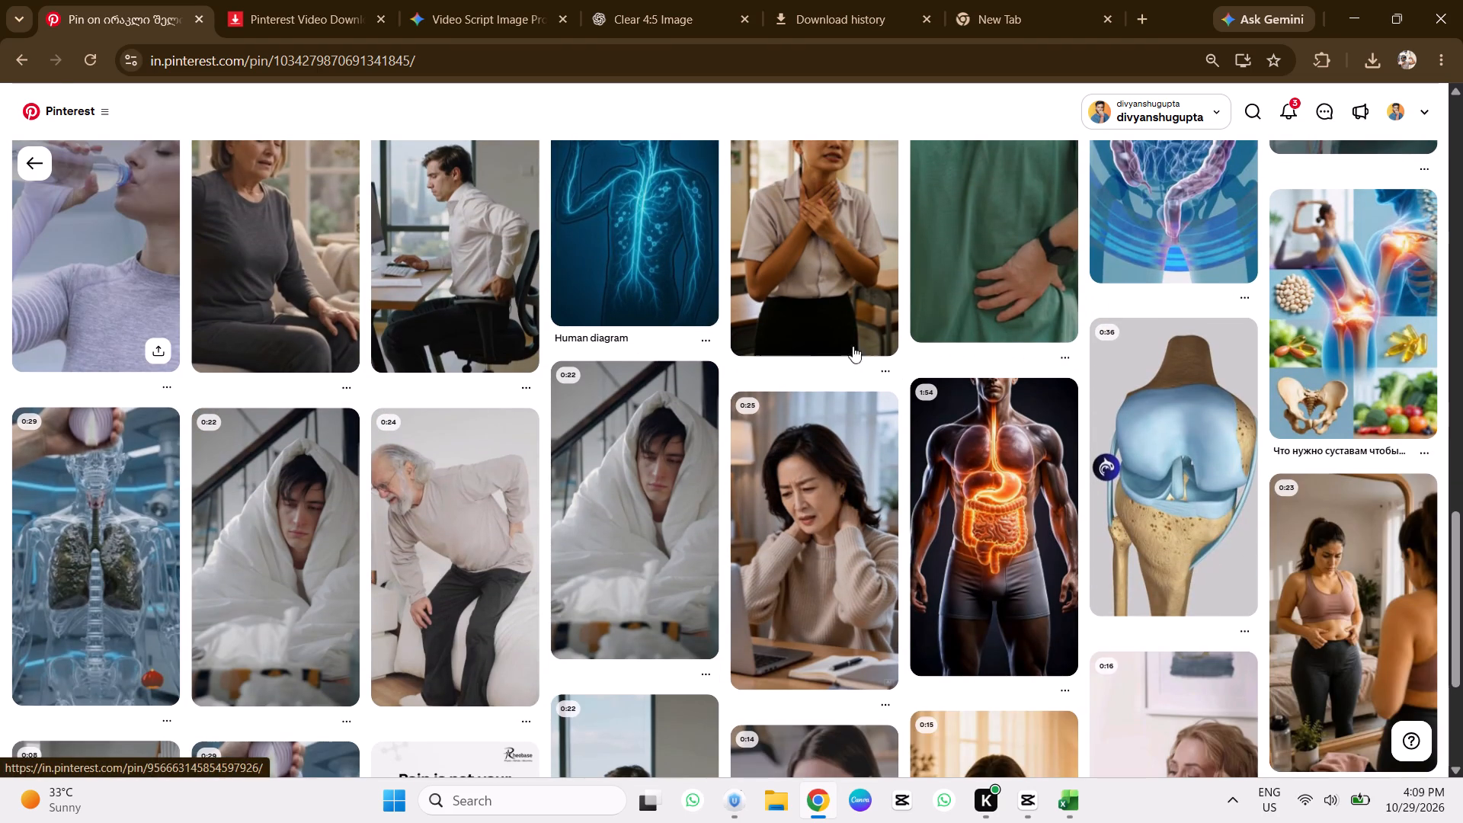
Open the video pin of the runner with the glowing knee, and view the related video of a woman stretching in a park.
{"action": "scroll", "coordinate": [831, 407], "scroll_direction": "down", "scroll_amount": 2}
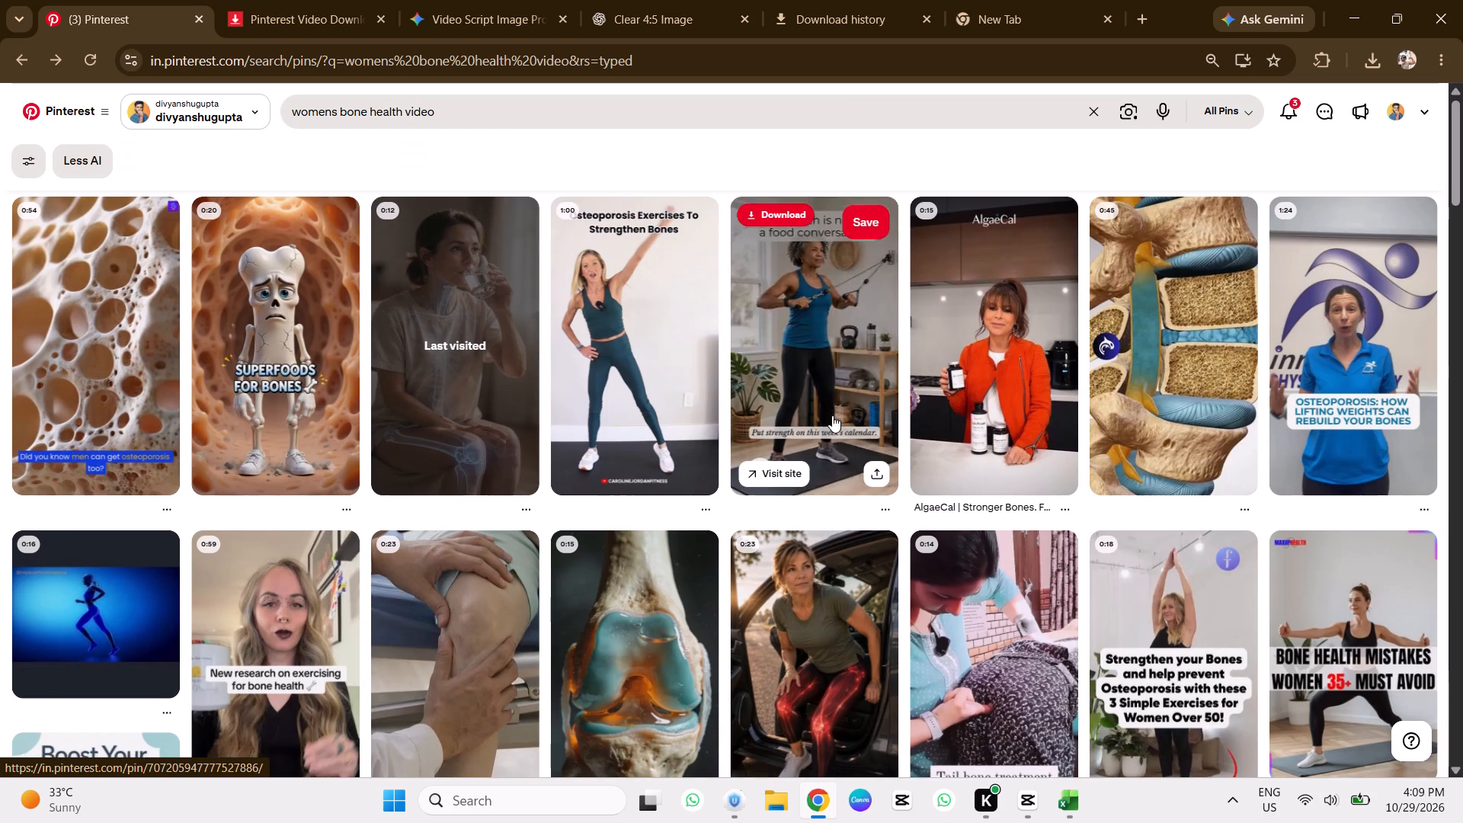
{"action": "scroll", "coordinate": [832, 415], "scroll_direction": "down", "scroll_amount": 1}
{"action": "scroll", "coordinate": [674, 451], "scroll_direction": "down", "scroll_amount": 3}
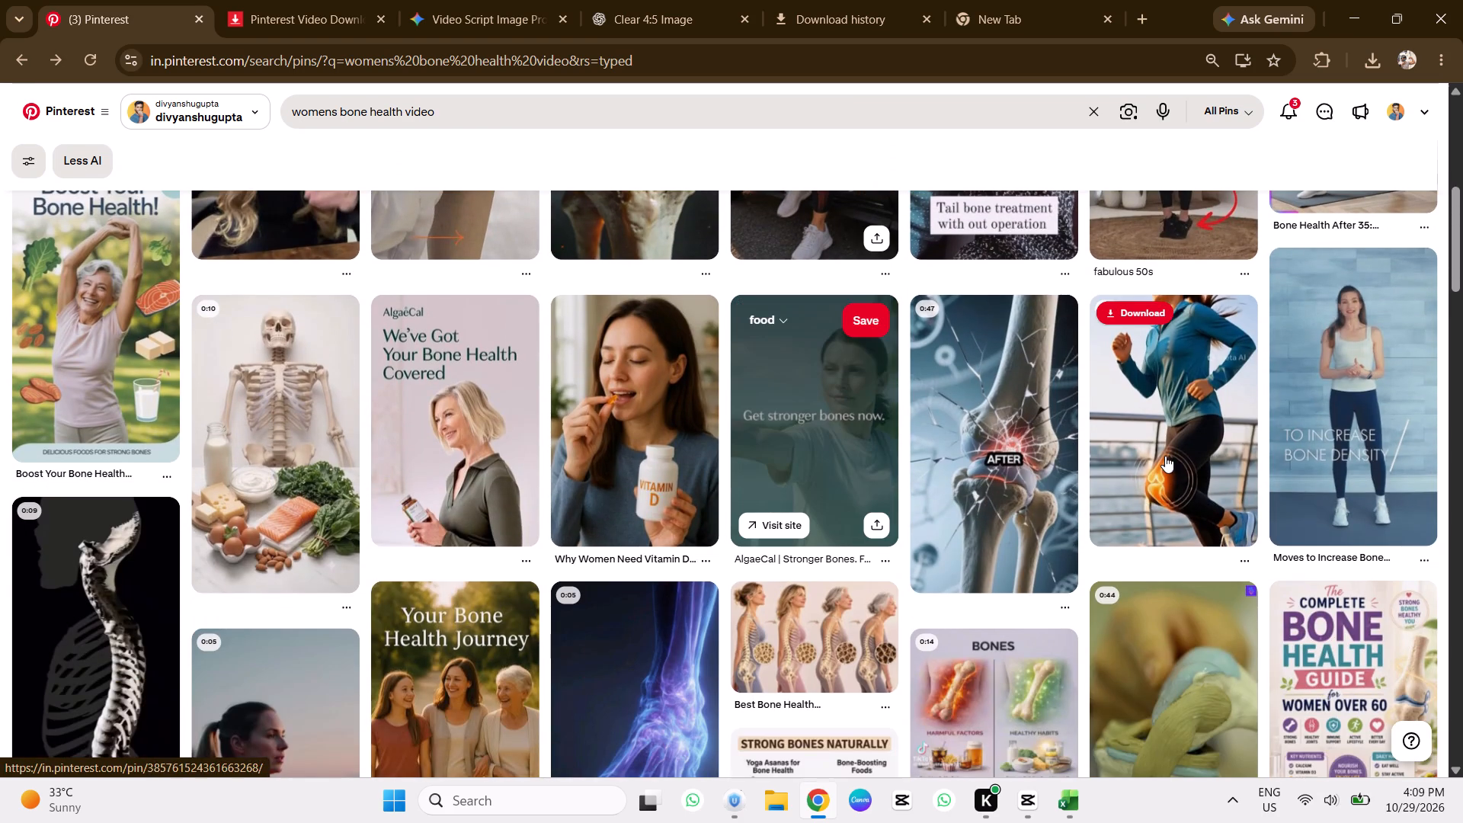
{"action": "left_click", "coordinate": [1167, 453]}
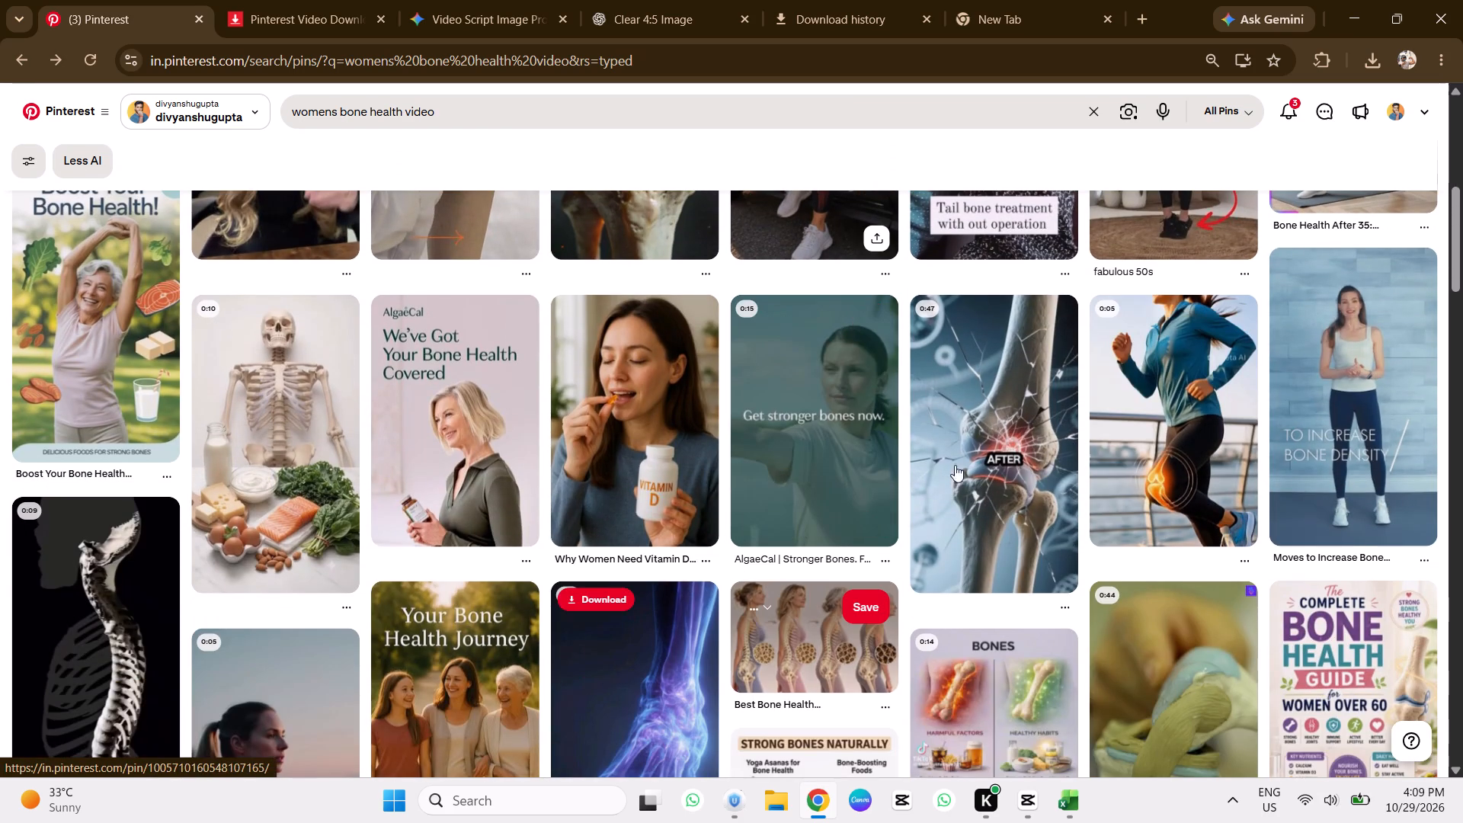
{"action": "left_click", "coordinate": [1154, 510]}
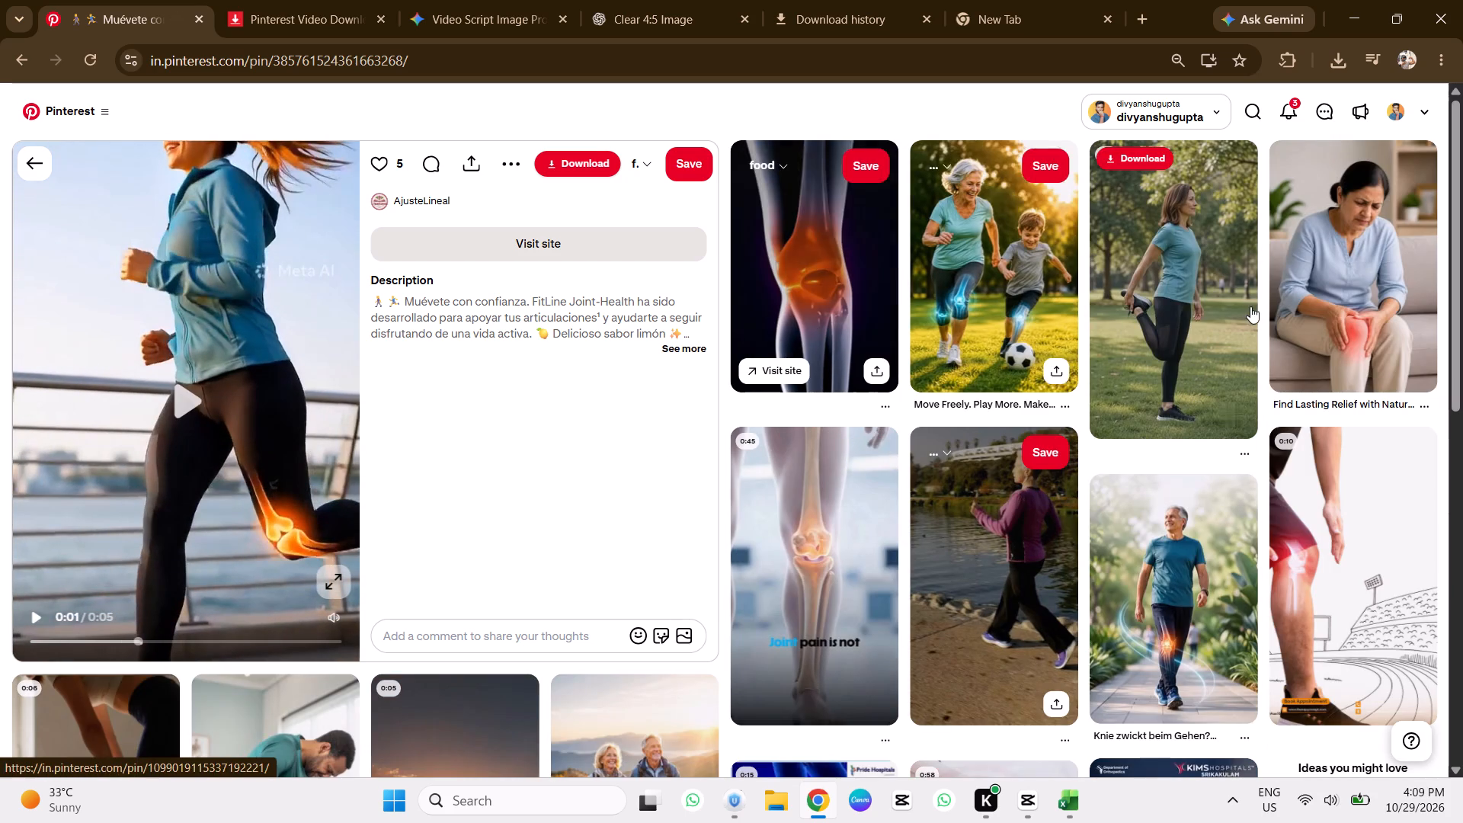
{"action": "left_click", "coordinate": [1199, 314]}
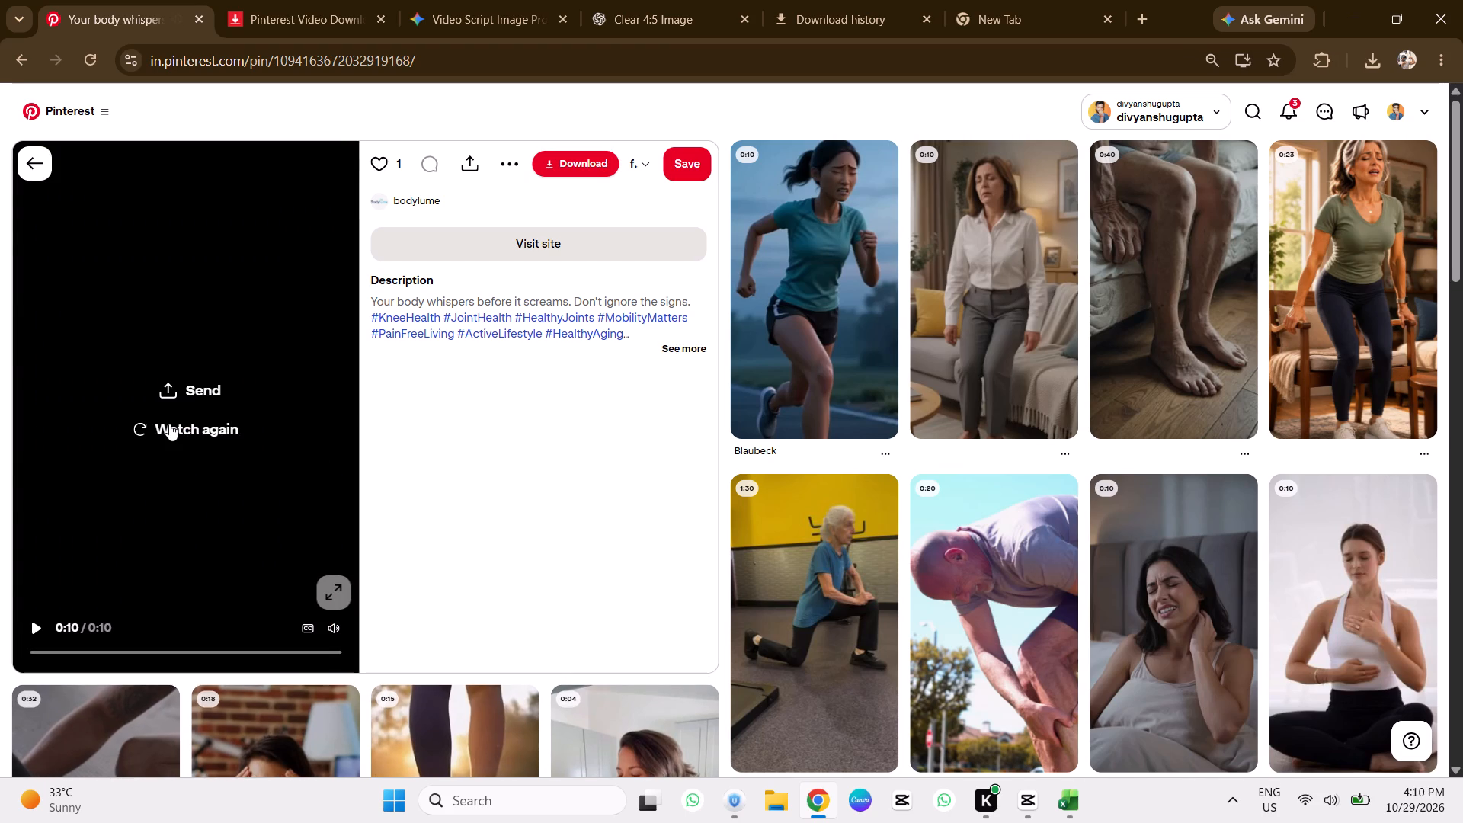
Look over the pins related to the stretching video and return to the "womens bone health video" results.
{"action": "scroll", "coordinate": [169, 424], "scroll_direction": "up", "scroll_amount": 1}
{"action": "scroll", "coordinate": [706, 358], "scroll_direction": "down", "scroll_amount": 4}
{"action": "scroll", "coordinate": [209, 480], "scroll_direction": "down", "scroll_amount": 2}
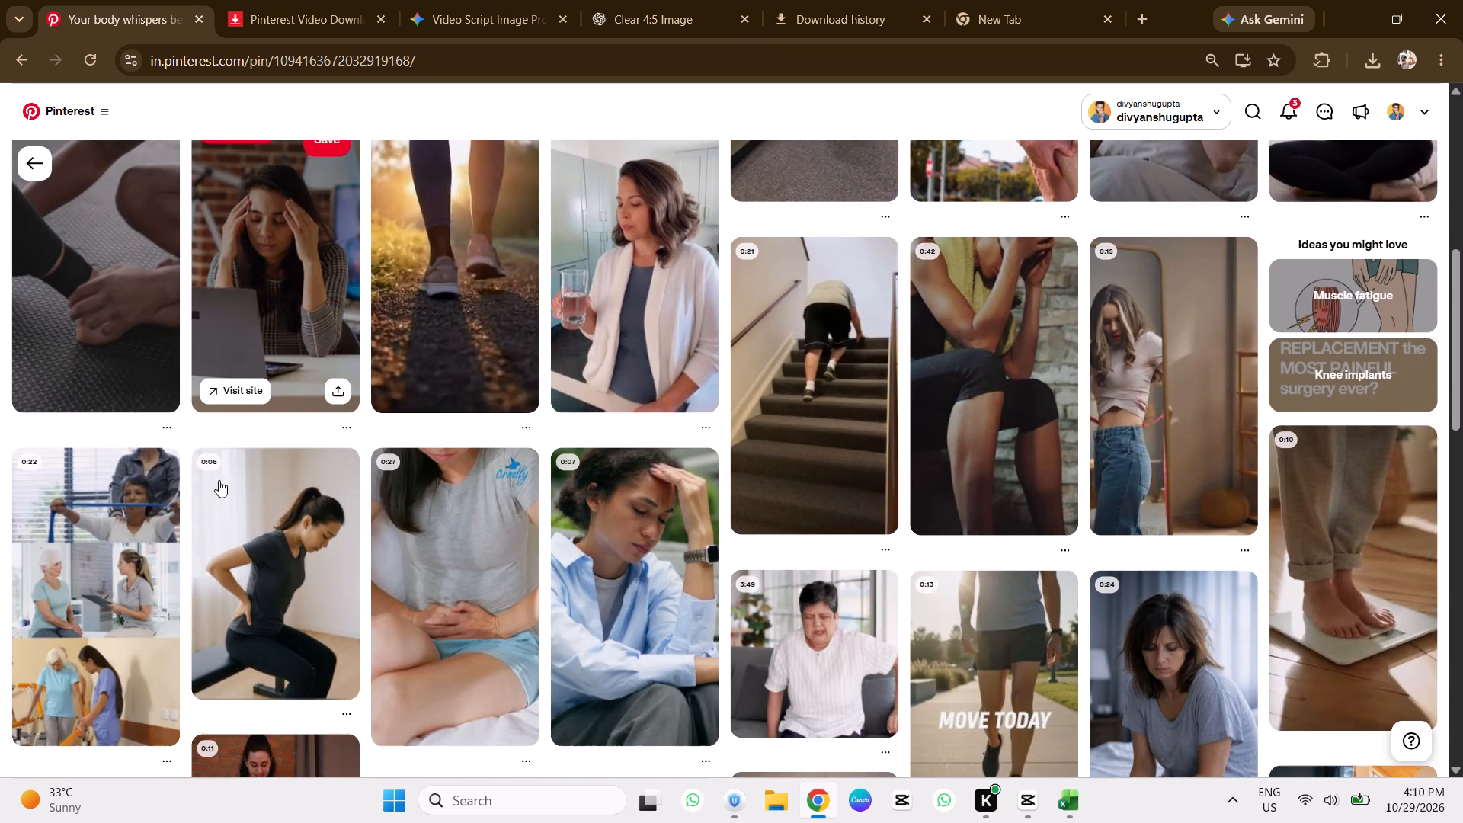
{"action": "scroll", "coordinate": [9, 283], "scroll_direction": "up", "scroll_amount": 1}
{"action": "left_click", "coordinate": [43, 151]}
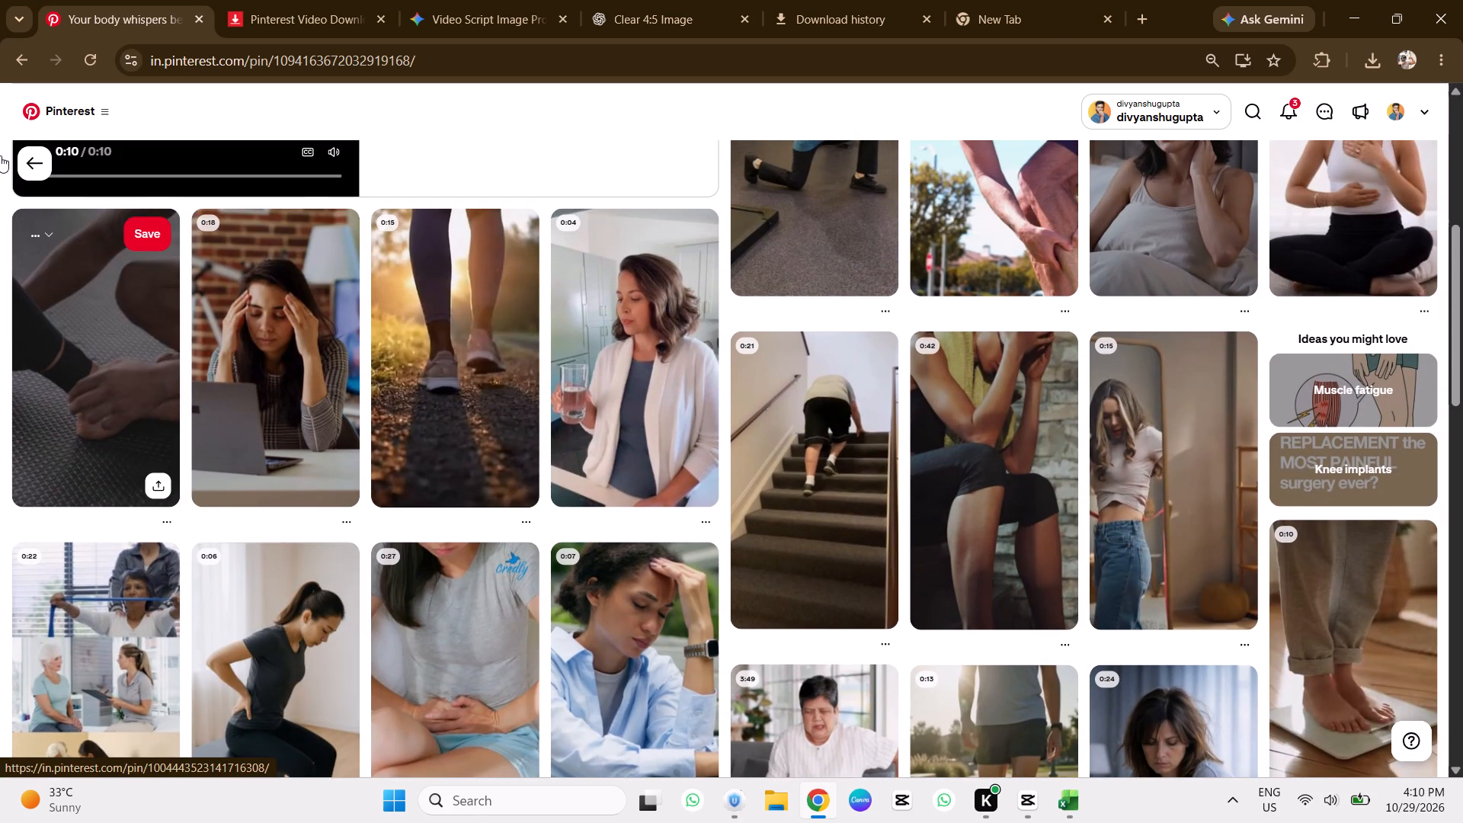
{"action": "left_click", "coordinate": [31, 162]}
{"action": "left_click", "coordinate": [40, 175]}
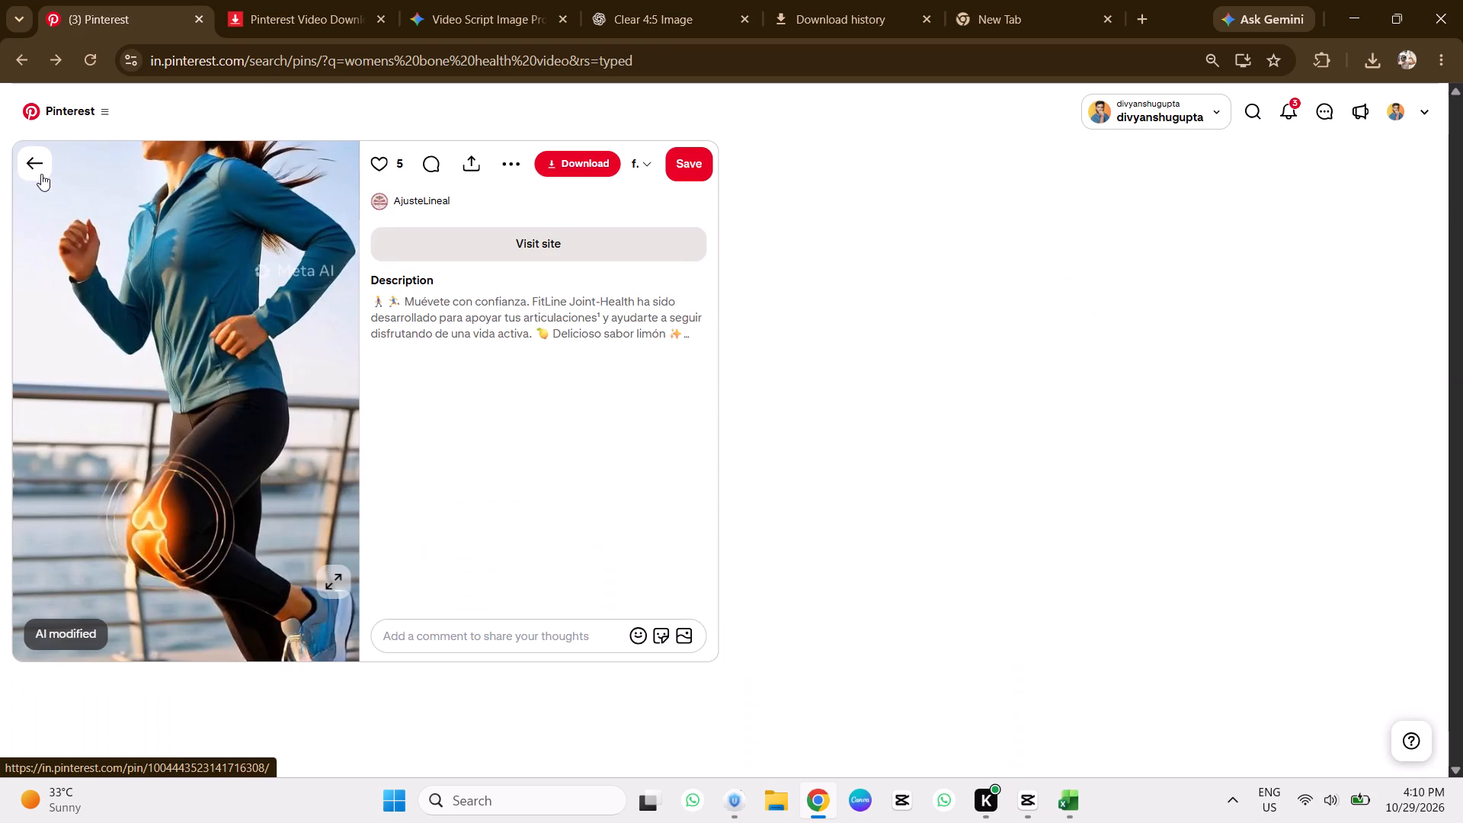
{"action": "scroll", "coordinate": [433, 471], "scroll_direction": "down", "scroll_amount": 2}
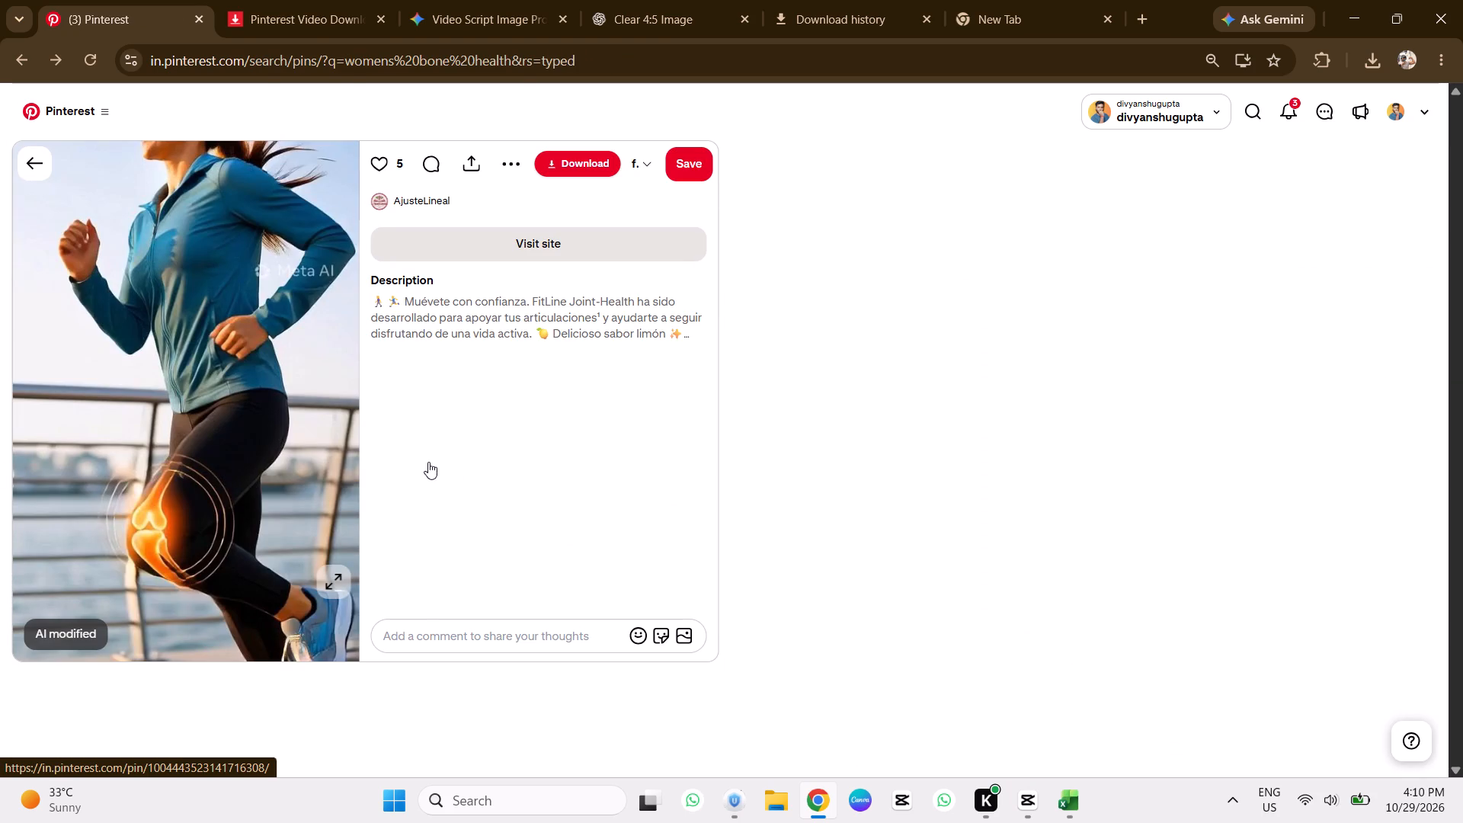
{"action": "scroll", "coordinate": [557, 519], "scroll_direction": "down", "scroll_amount": 3}
{"action": "scroll", "coordinate": [559, 518], "scroll_direction": "up", "scroll_amount": 5}
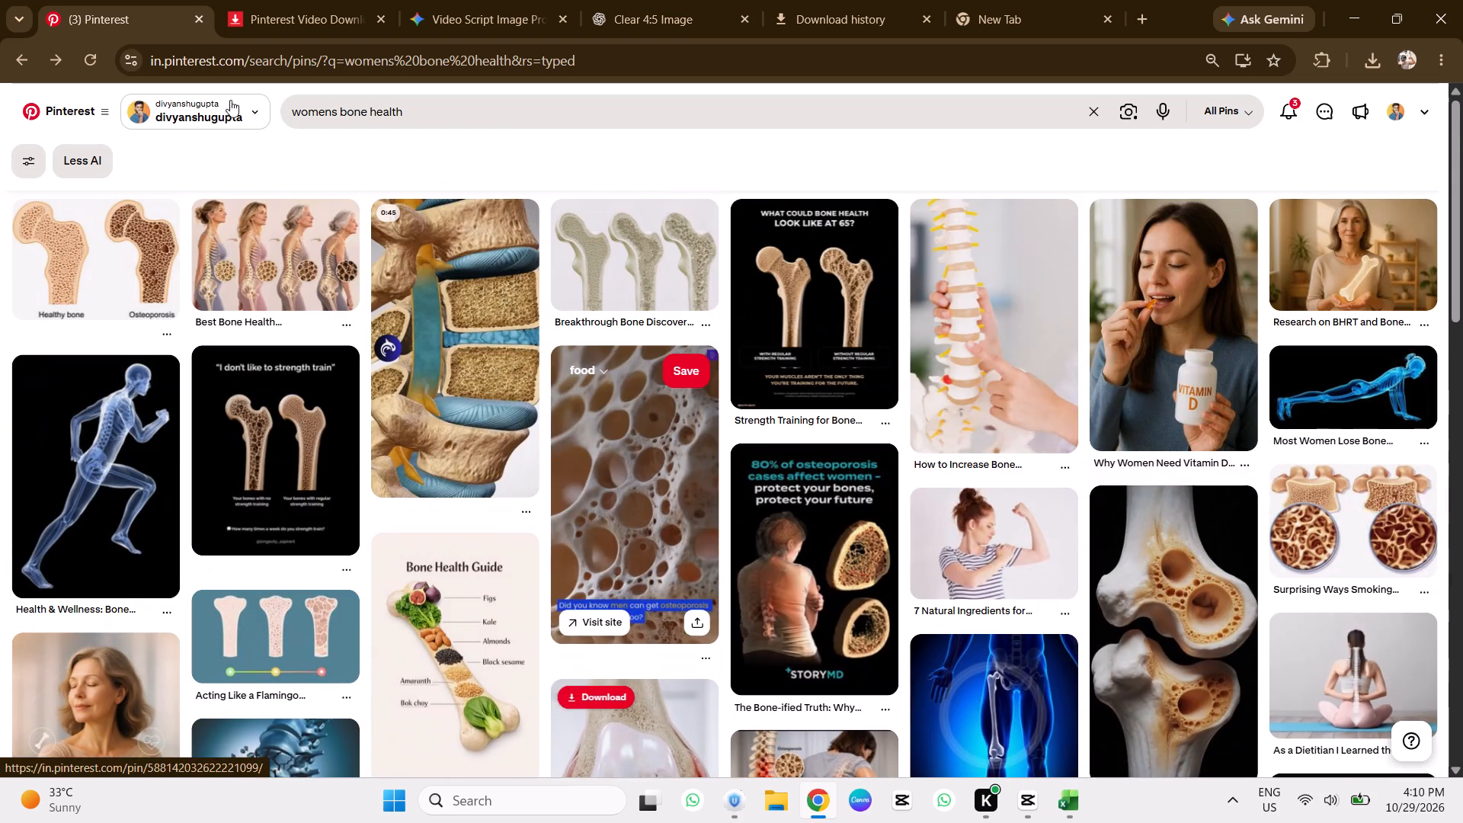
{"action": "left_click", "coordinate": [62, 61]}
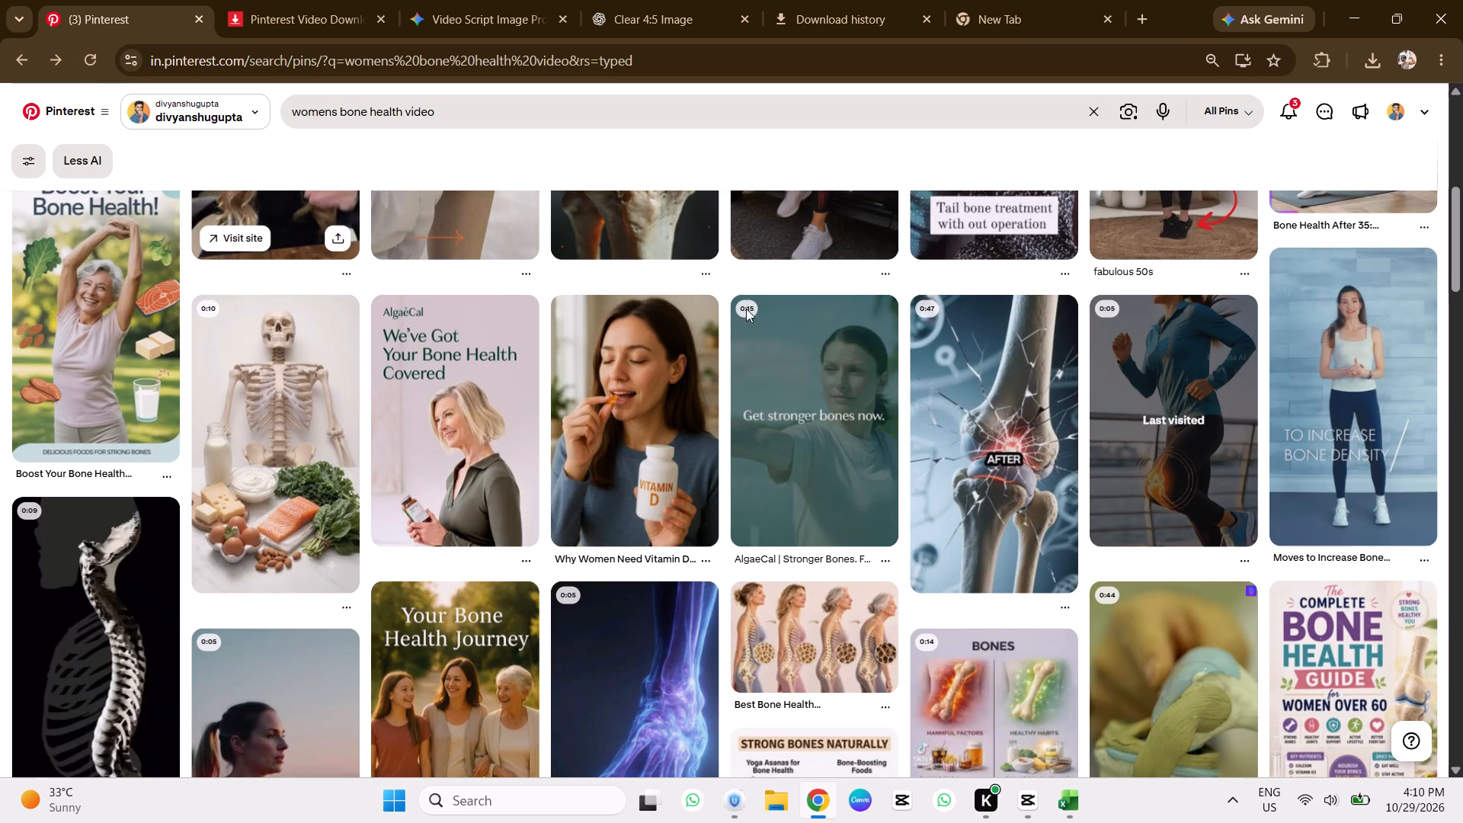
Open the side-view spine video pin "coluna vértebral", browse its related skeleton pins, and return to the results.
{"action": "scroll", "coordinate": [751, 321], "scroll_direction": "down", "scroll_amount": 3}
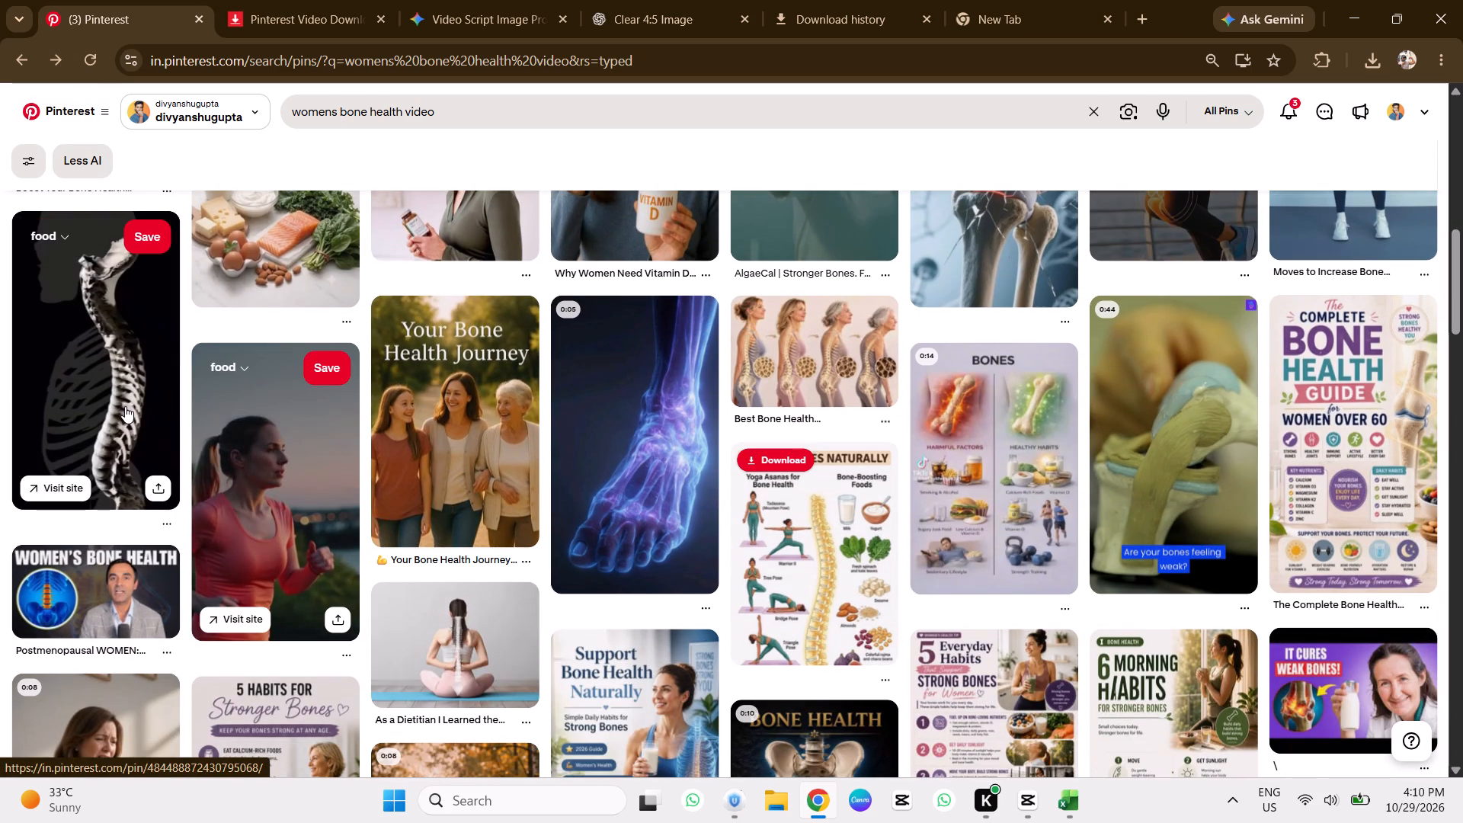
{"action": "left_click", "coordinate": [125, 406]}
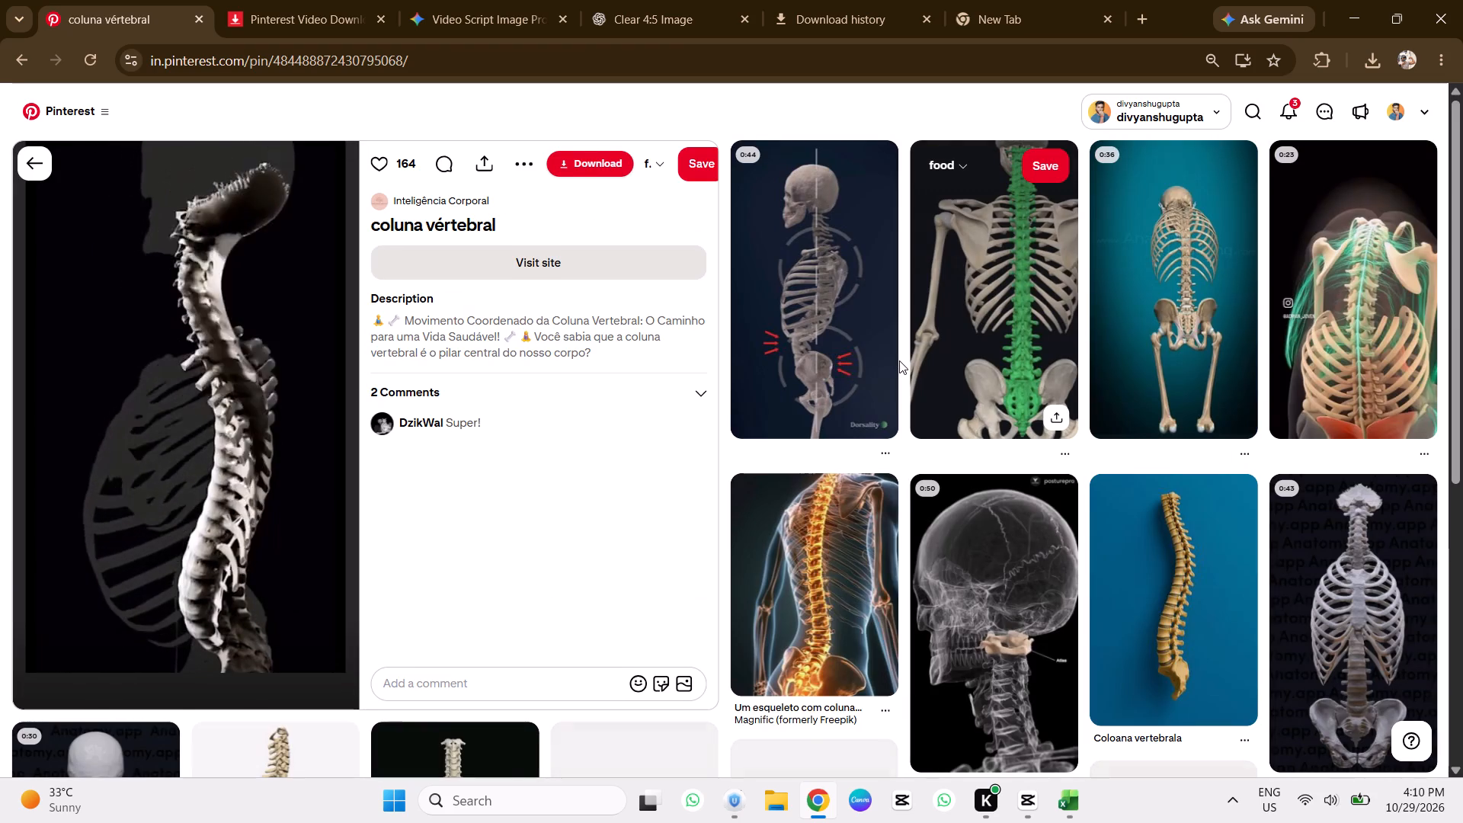
{"action": "scroll", "coordinate": [899, 360], "scroll_direction": "down", "scroll_amount": 3}
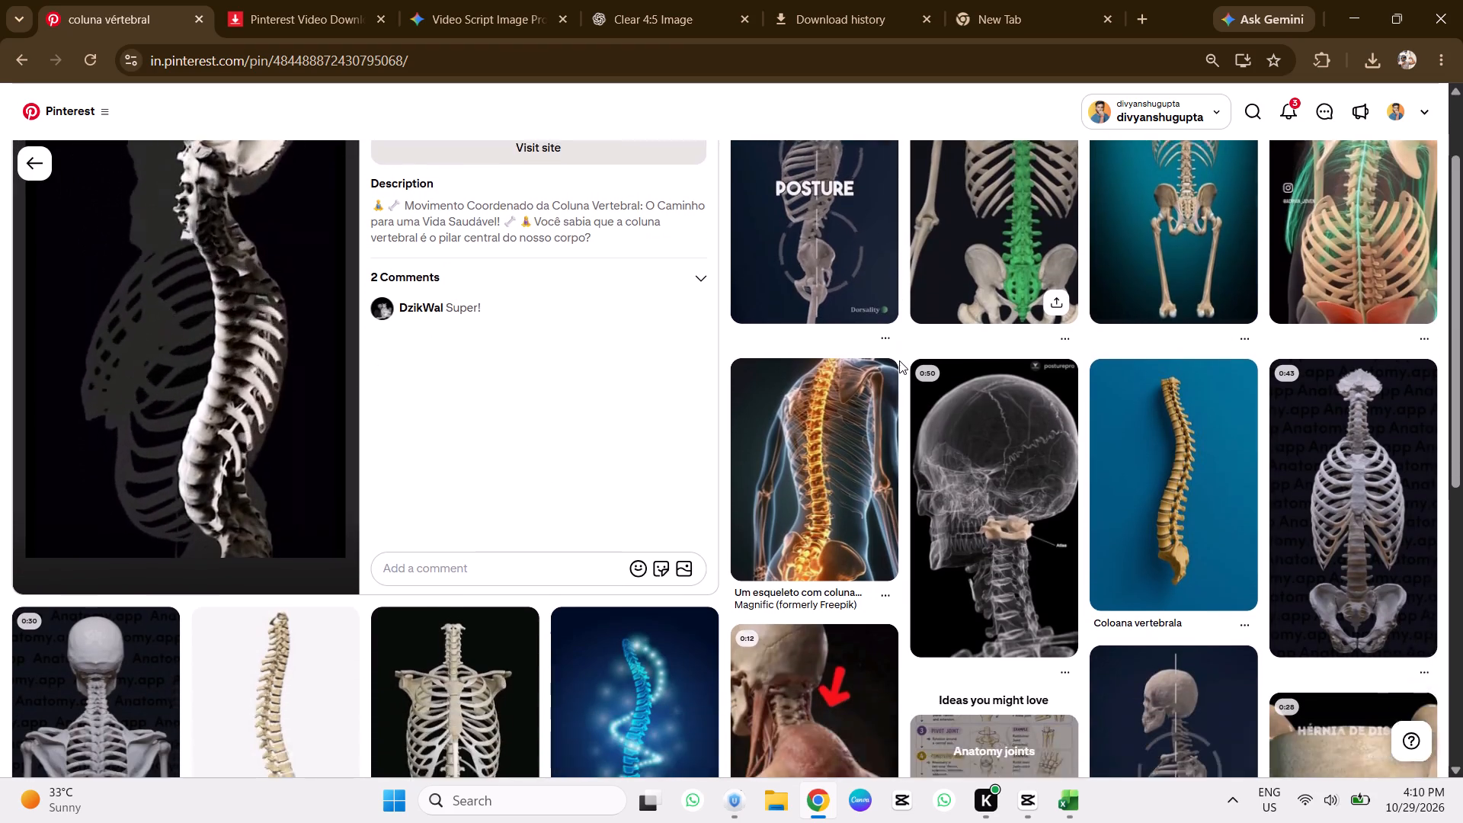
{"action": "scroll", "coordinate": [899, 360], "scroll_direction": "down", "scroll_amount": 1}
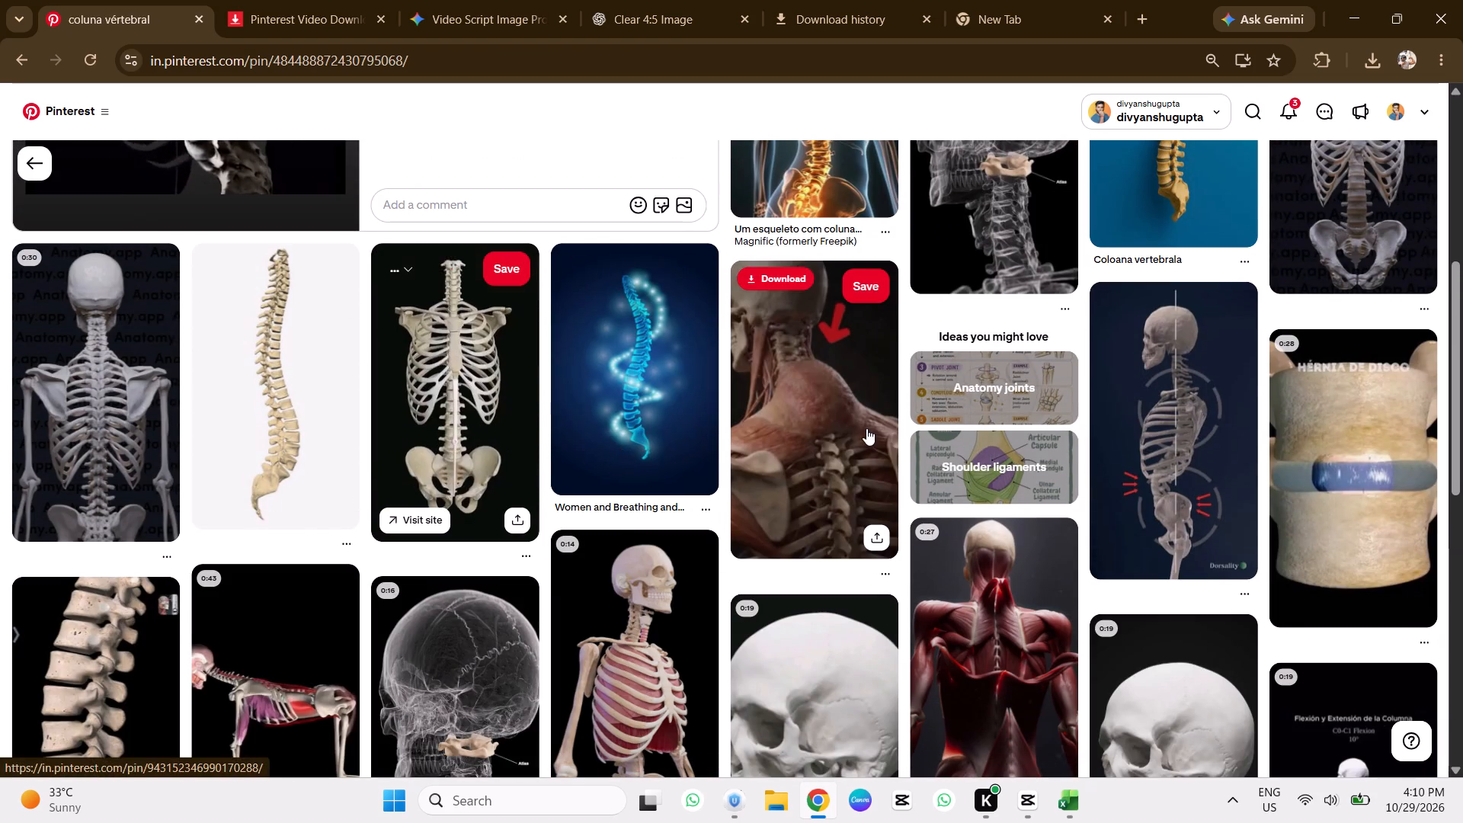
{"action": "scroll", "coordinate": [866, 428], "scroll_direction": "down", "scroll_amount": 2}
{"action": "scroll", "coordinate": [866, 428], "scroll_direction": "up", "scroll_amount": 1}
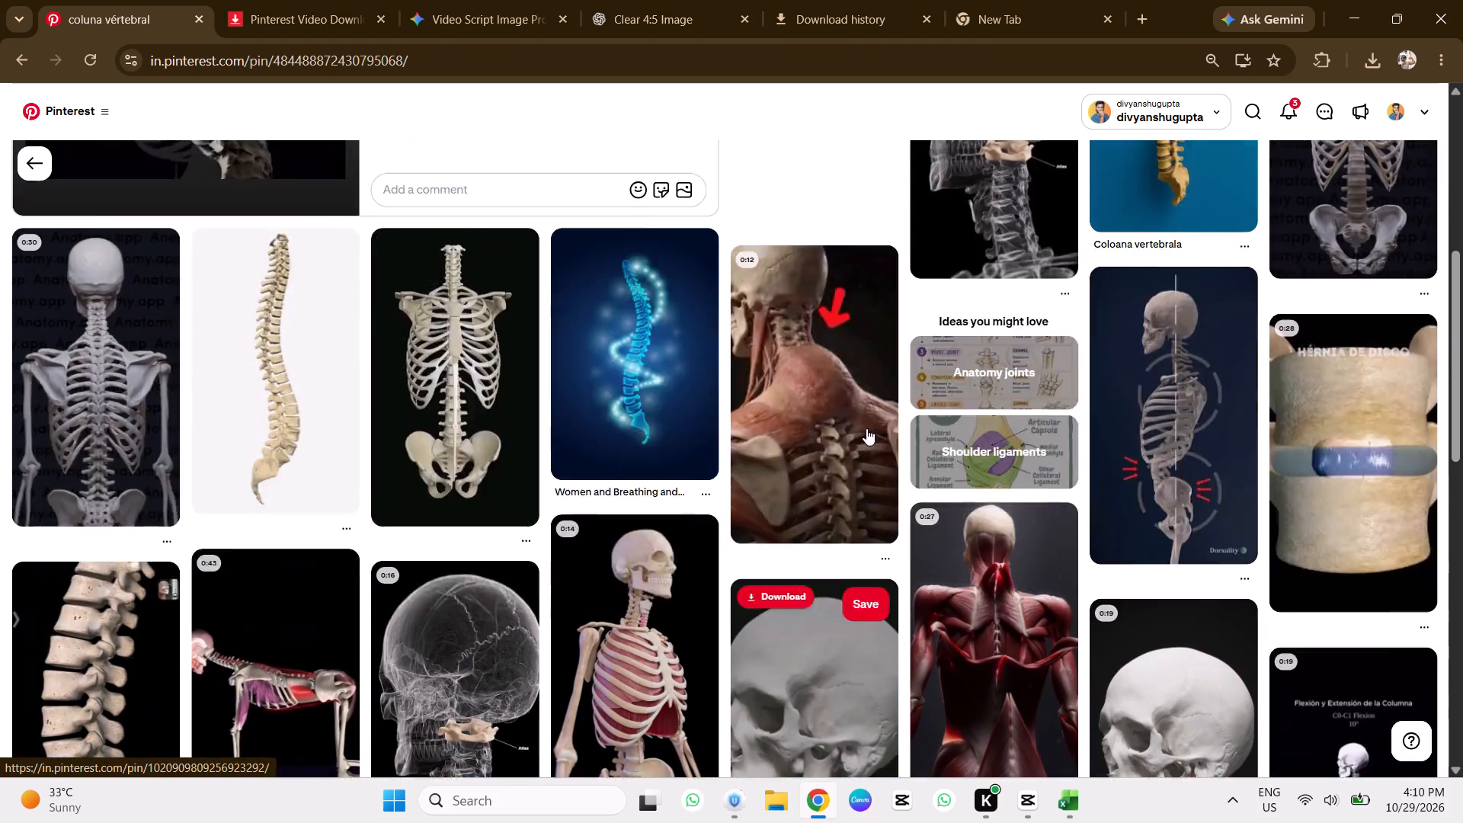
{"action": "left_click", "coordinate": [40, 170]}
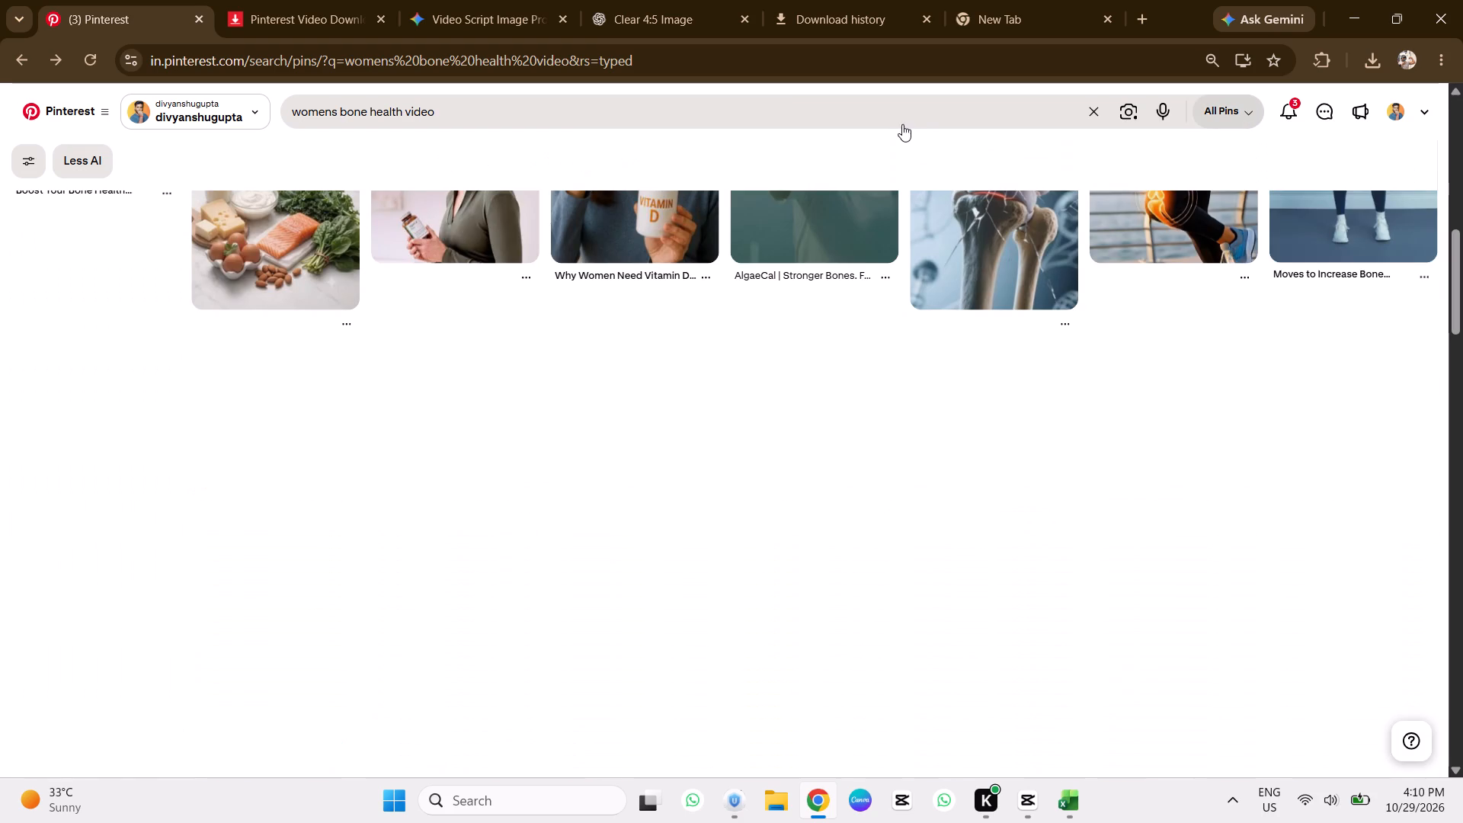
Search Pinterest for "womens bones workout".
{"action": "triple_click", "coordinate": [902, 124]}
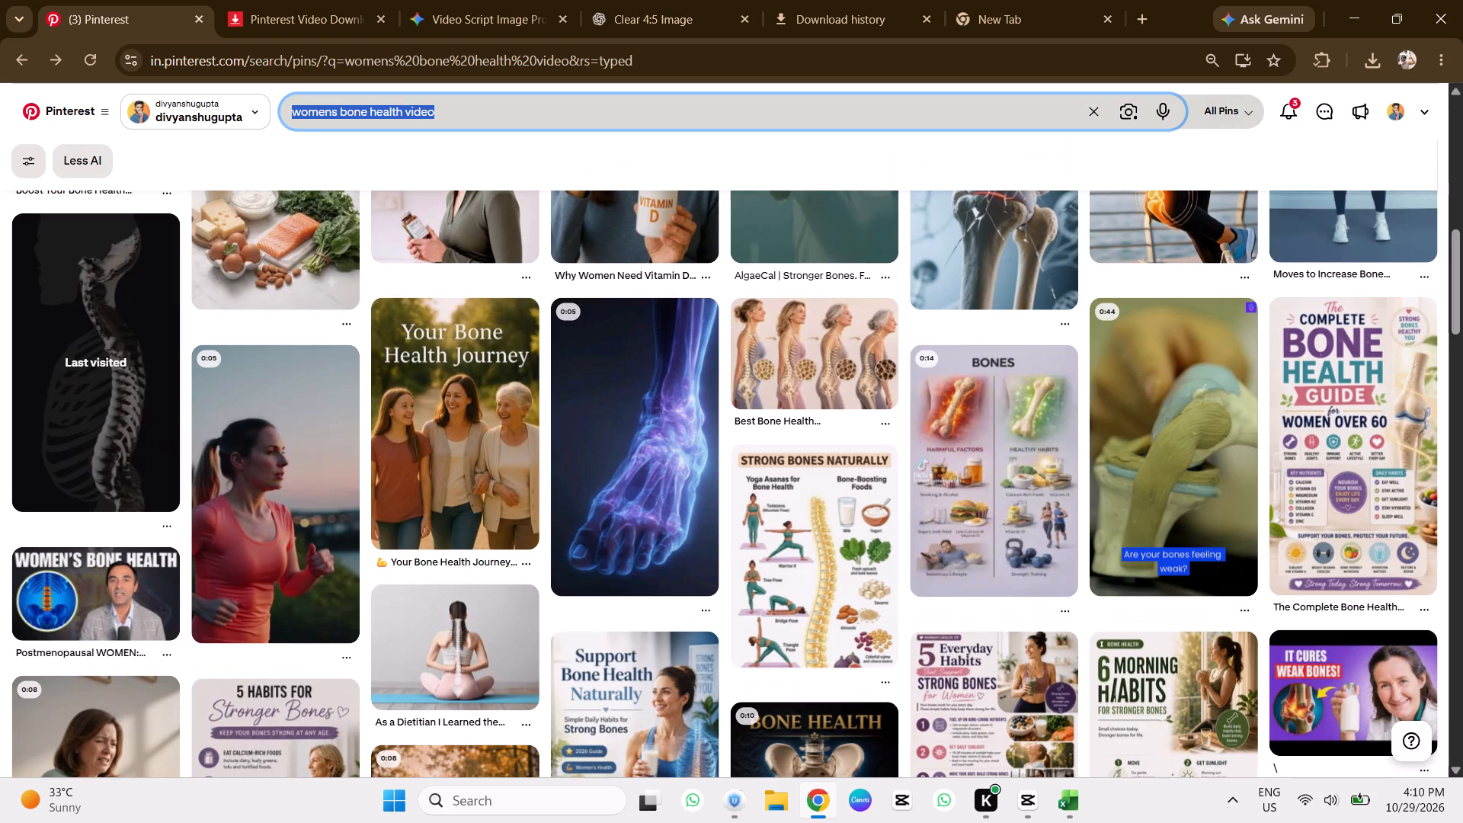
{"action": "type", "text": "womens bones workout"}
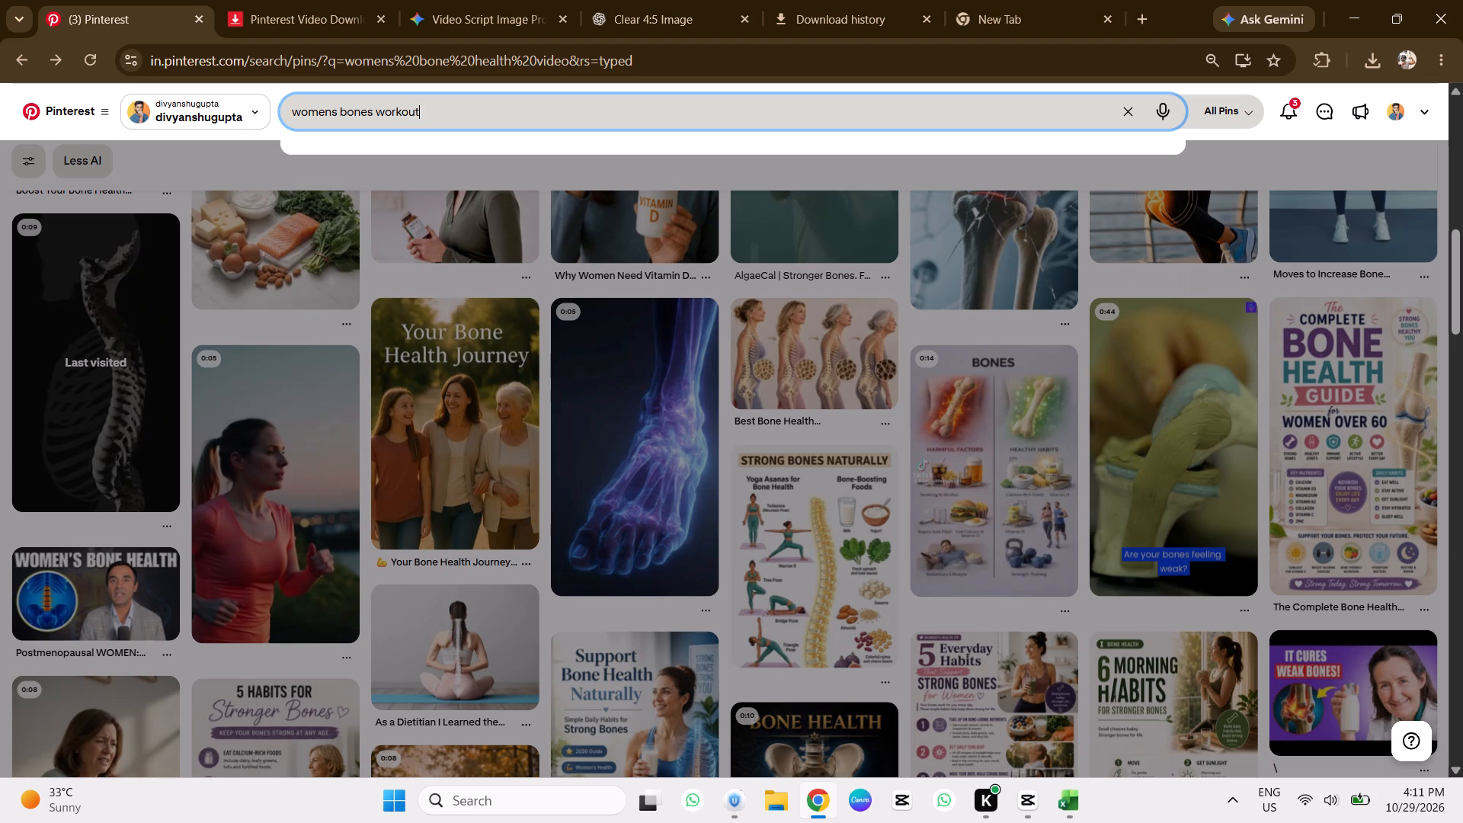
{"action": "key", "text": "Return"}
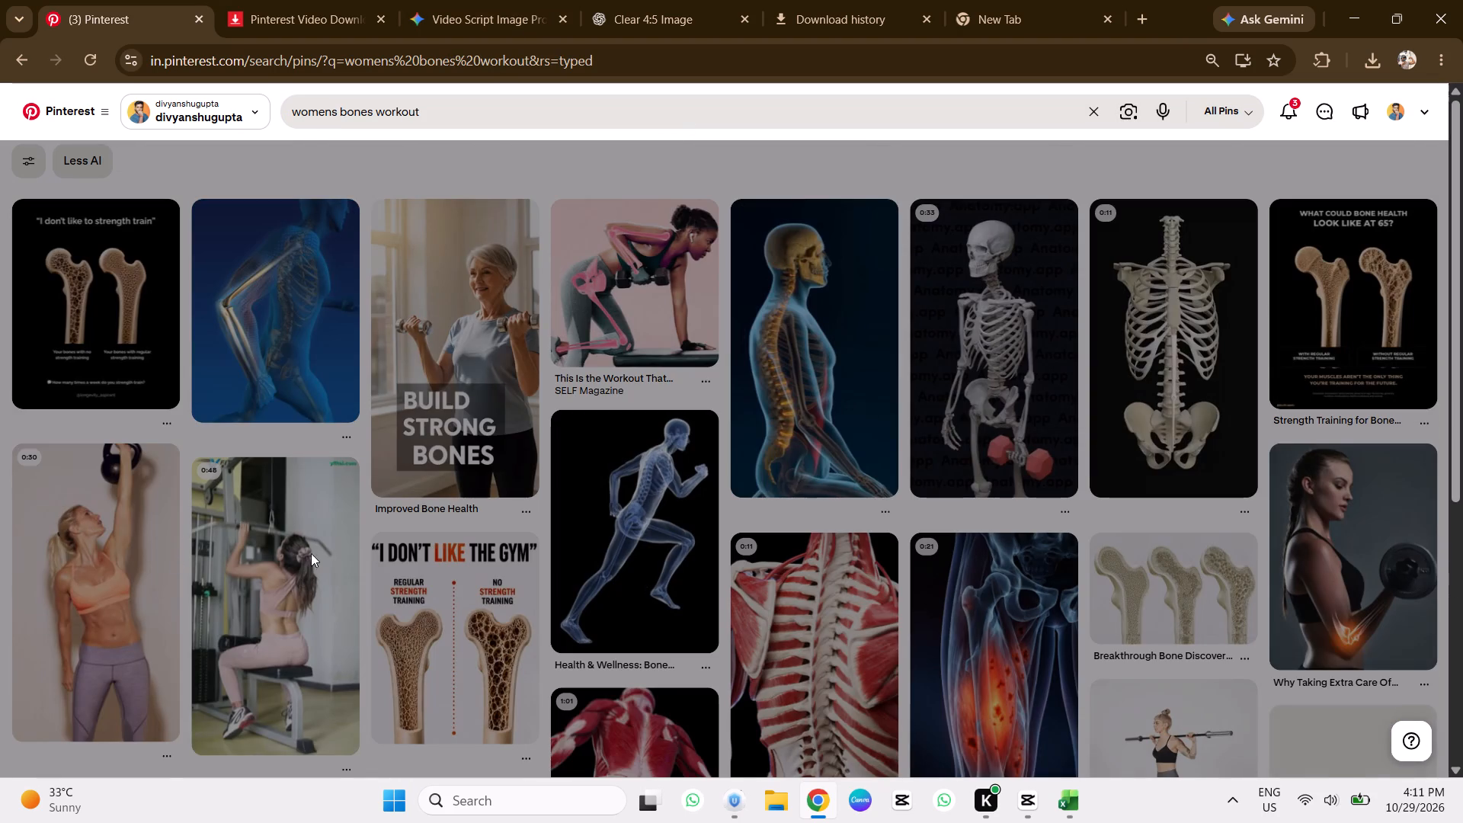
{"action": "scroll", "coordinate": [1243, 603], "scroll_direction": "down", "scroll_amount": 3}
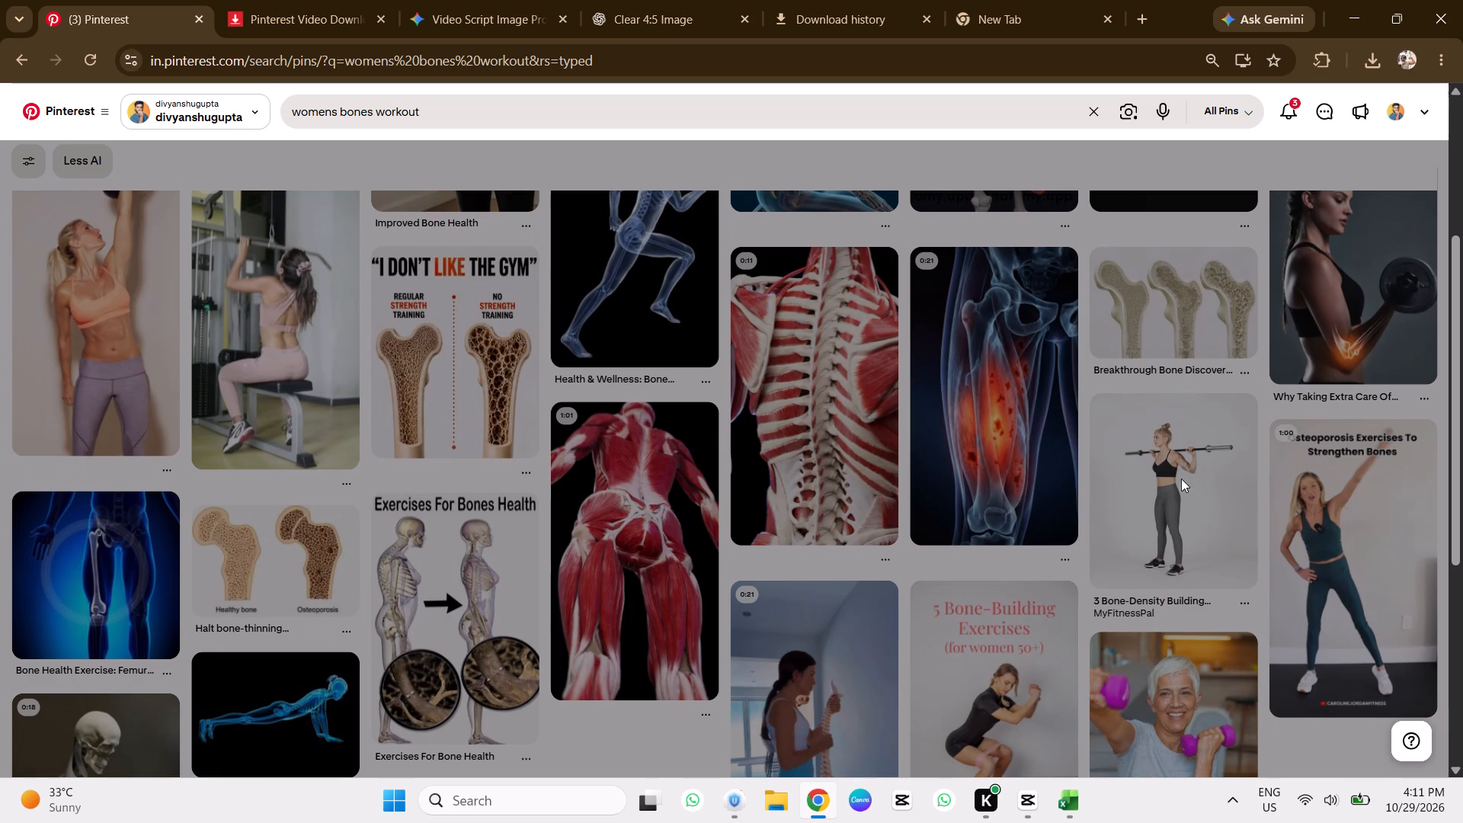
{"action": "left_click", "coordinate": [905, 553]}
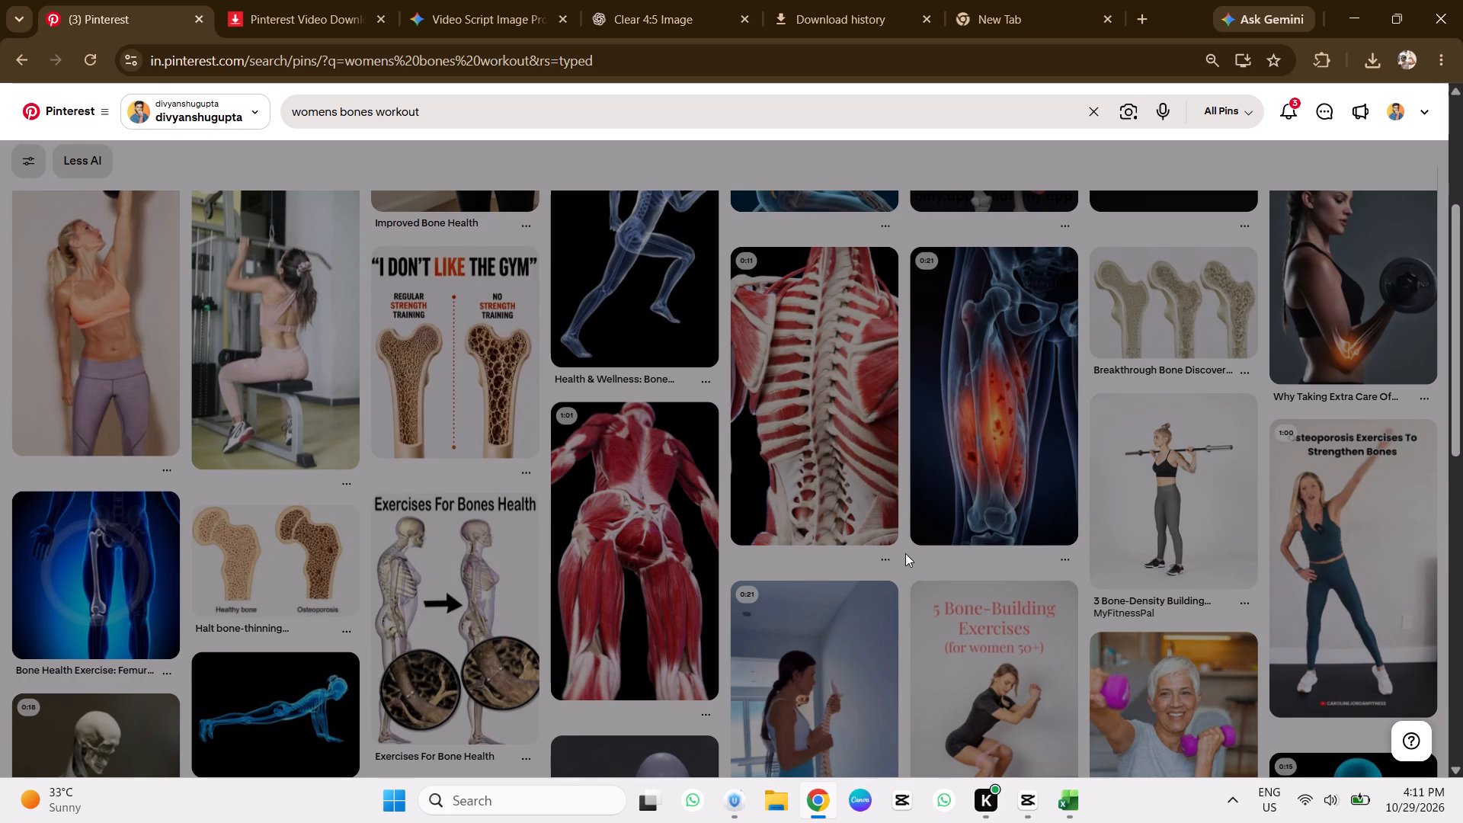
{"action": "left_click", "coordinate": [815, 116]}
{"action": "key", "text": "Return"}
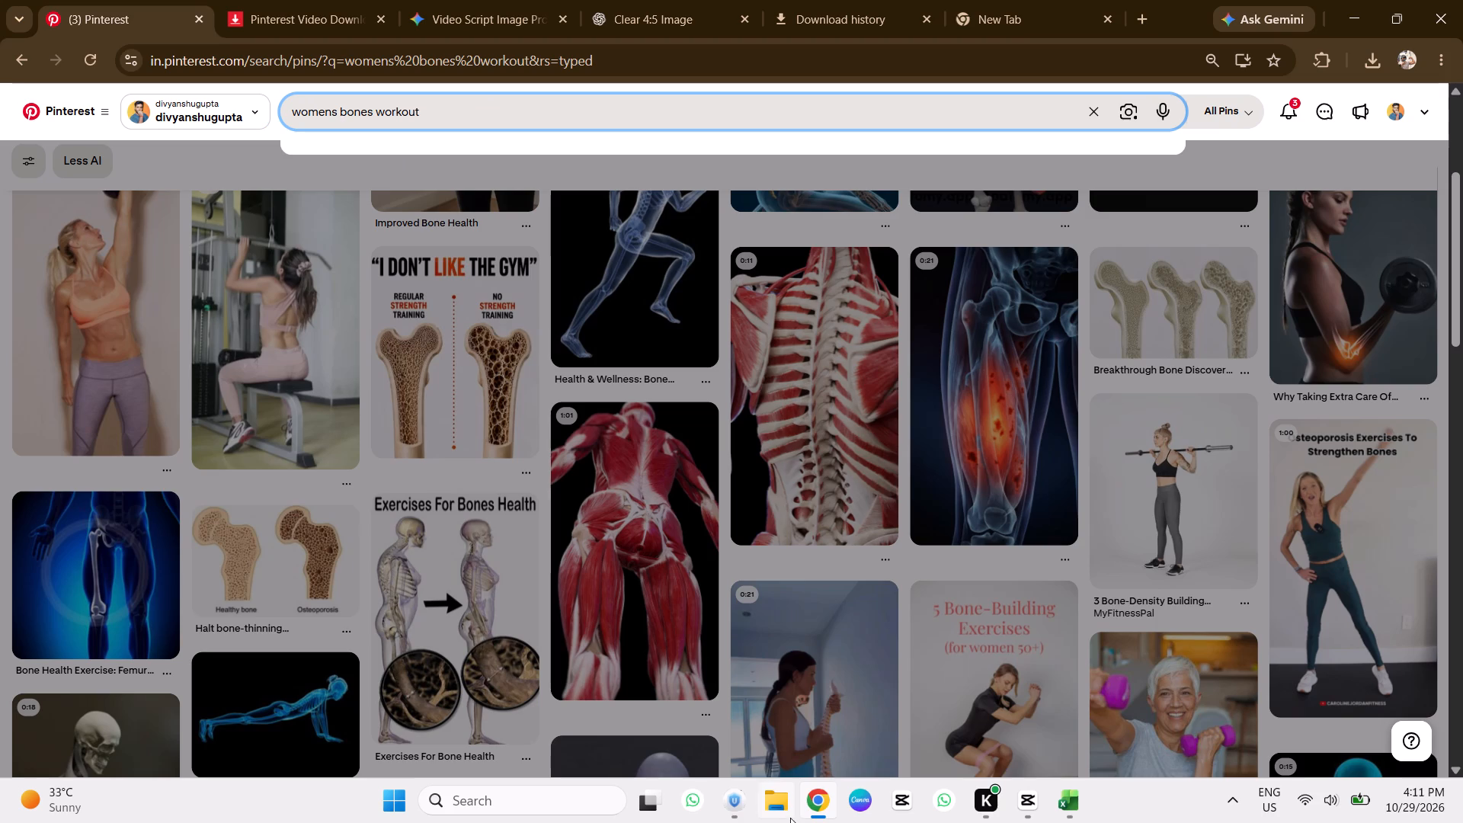
Check the connection status in Urban VPN and return to the Pinterest results.
{"action": "left_click", "coordinate": [728, 806]}
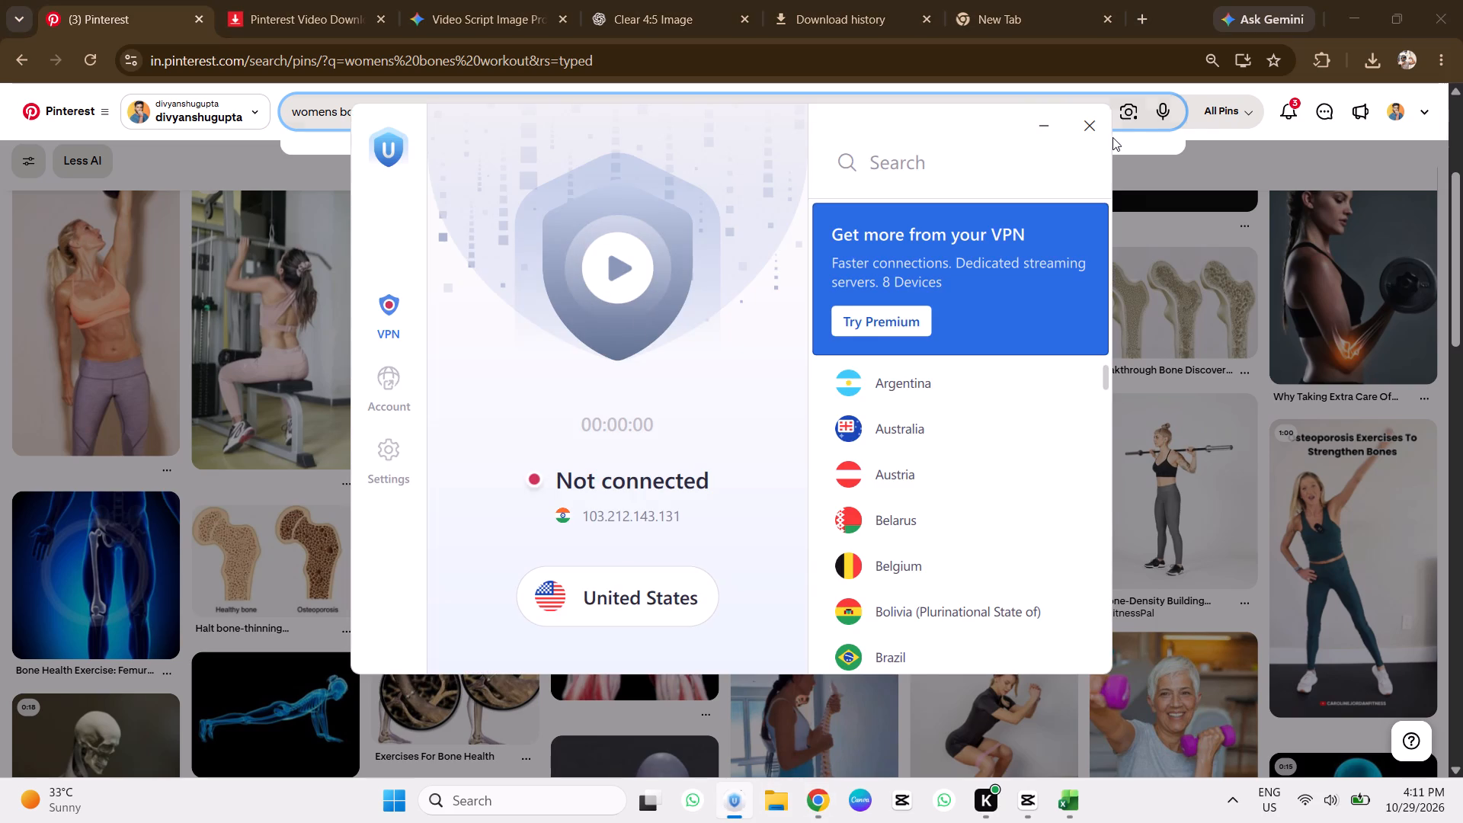
{"action": "left_click", "coordinate": [1112, 137]}
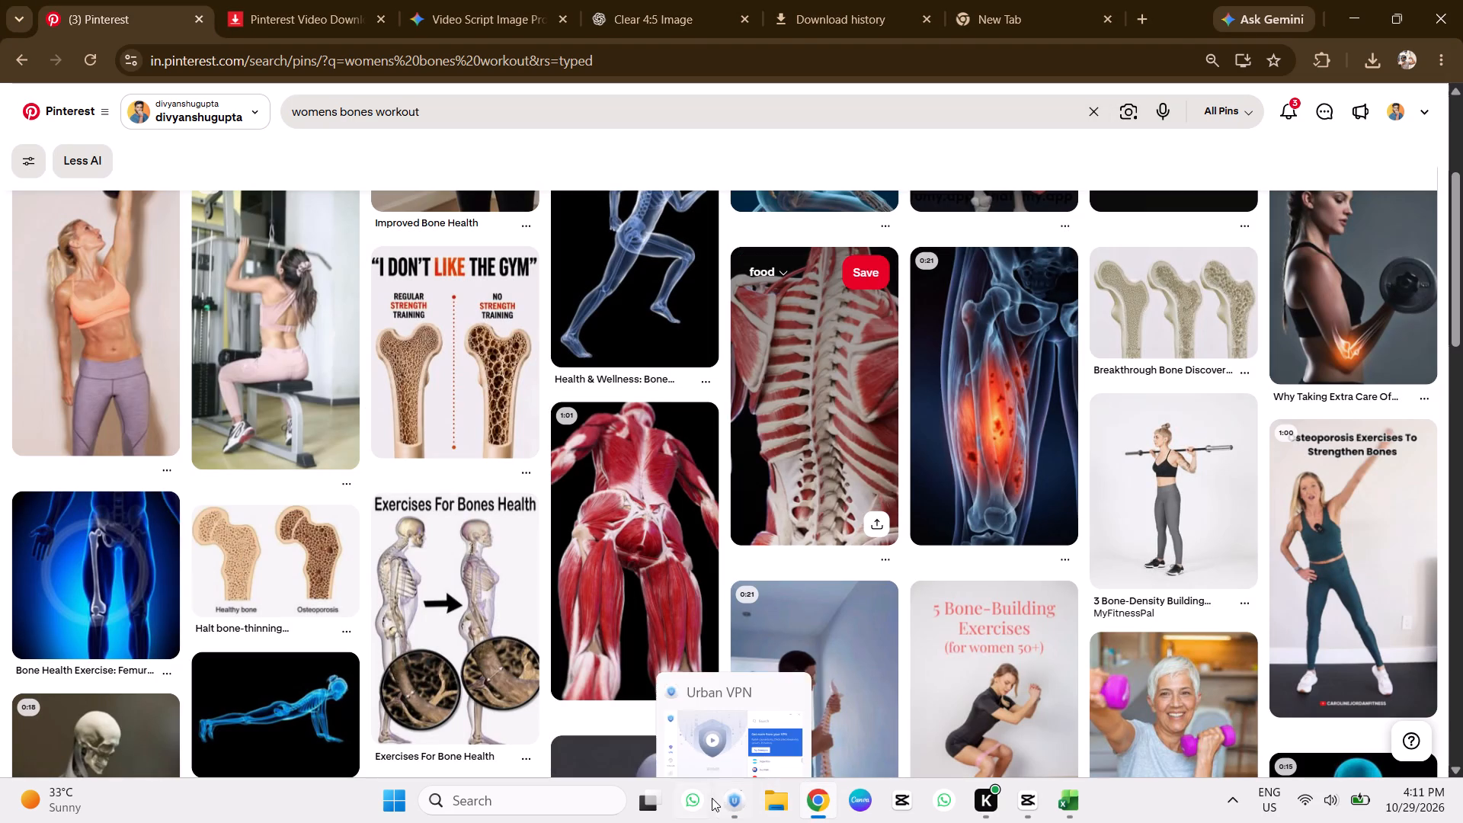
Look through the "womens bones workout" results for video pins on women's bone strength and exercise that suit the remaining clips.
{"action": "left_click", "coordinate": [792, 632]}
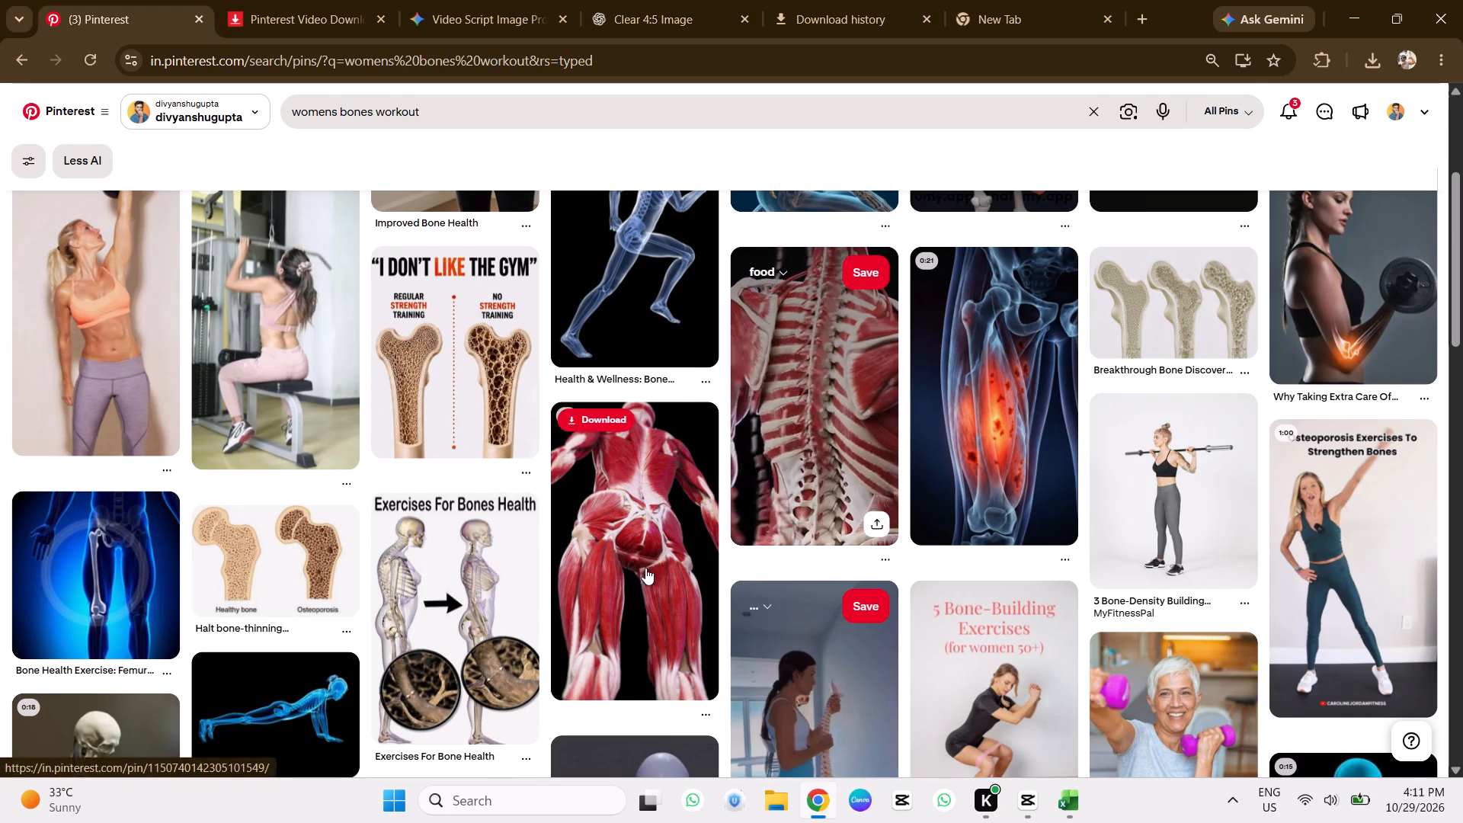
{"action": "scroll", "coordinate": [660, 571], "scroll_direction": "down", "scroll_amount": 5}
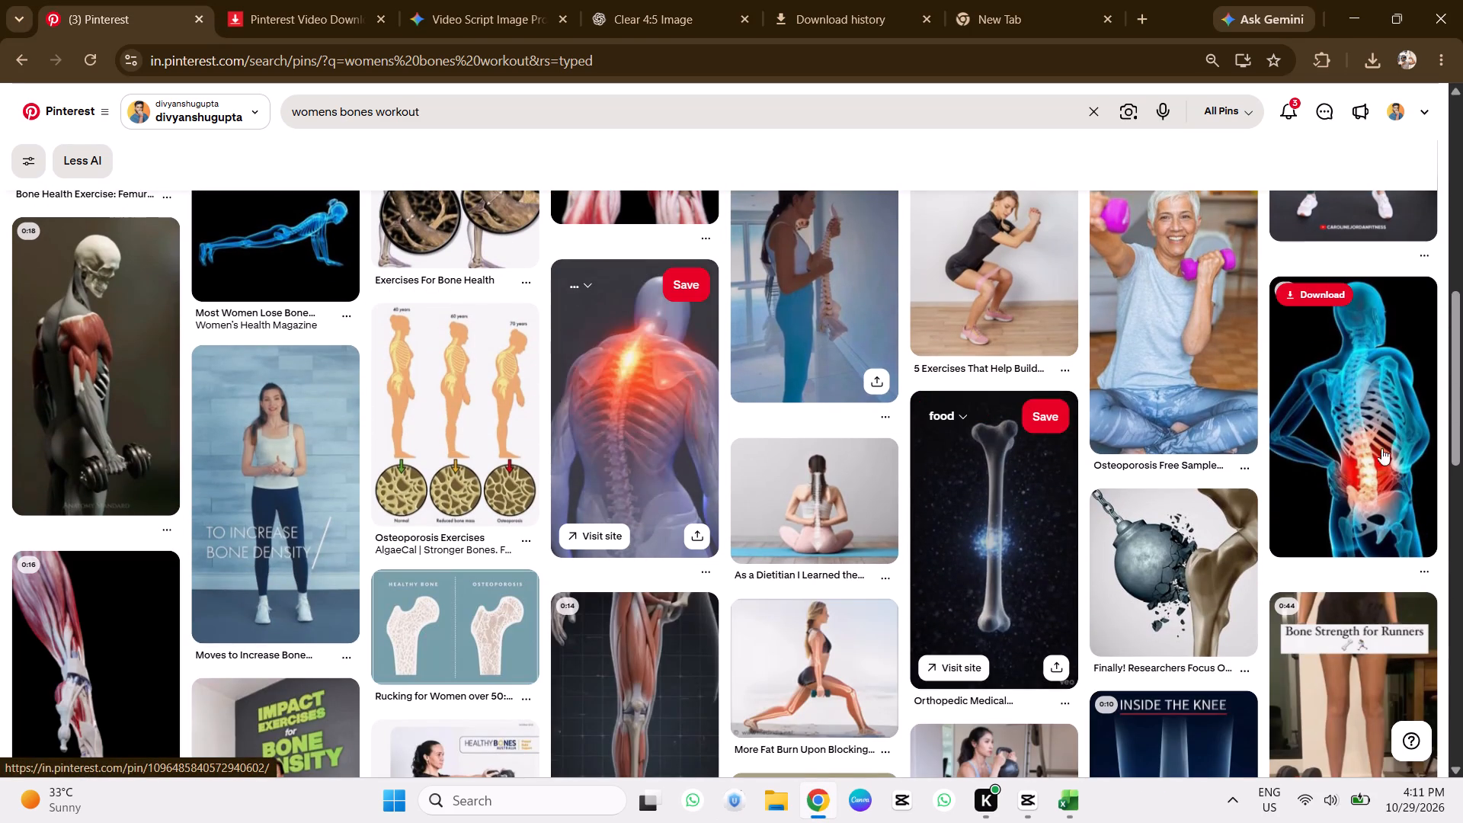
{"action": "scroll", "coordinate": [1360, 610], "scroll_direction": "down", "scroll_amount": 2}
{"action": "scroll", "coordinate": [1263, 600], "scroll_direction": "down", "scroll_amount": 1}
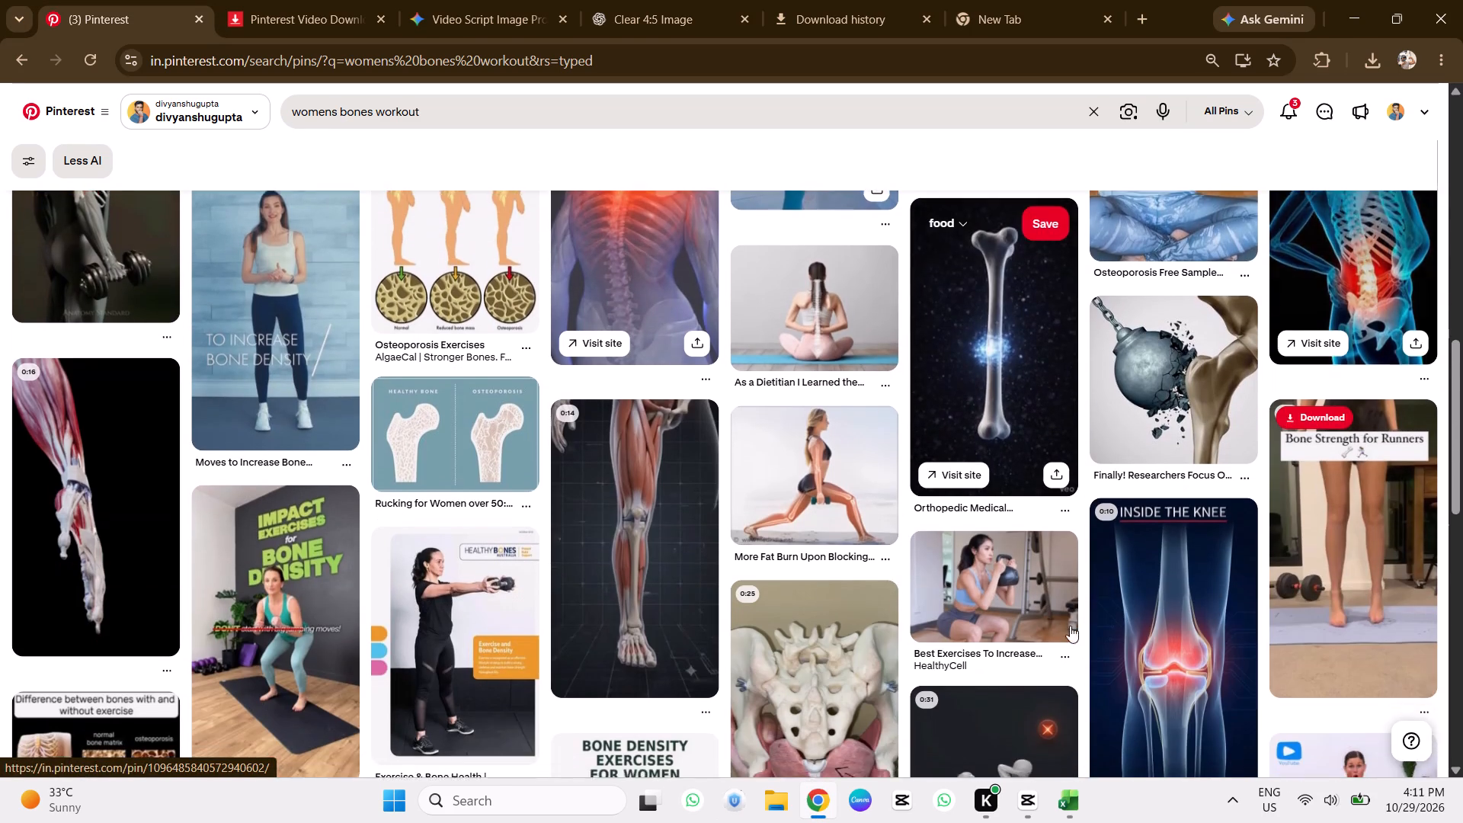
{"action": "scroll", "coordinate": [1070, 626], "scroll_direction": "down", "scroll_amount": 1}
{"action": "scroll", "coordinate": [138, 533], "scroll_direction": "down", "scroll_amount": 2}
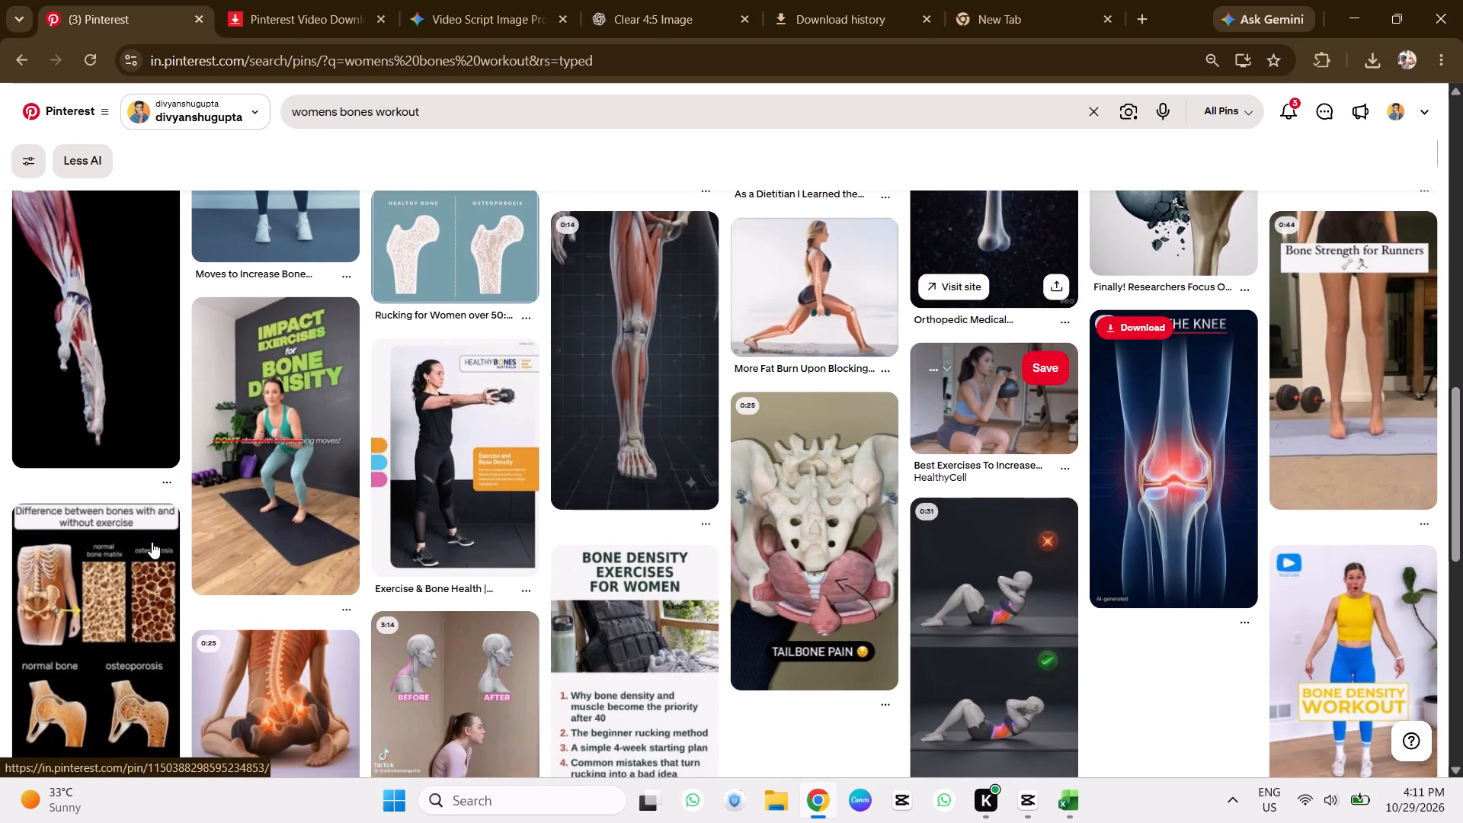
{"action": "scroll", "coordinate": [245, 556], "scroll_direction": "down", "scroll_amount": 2}
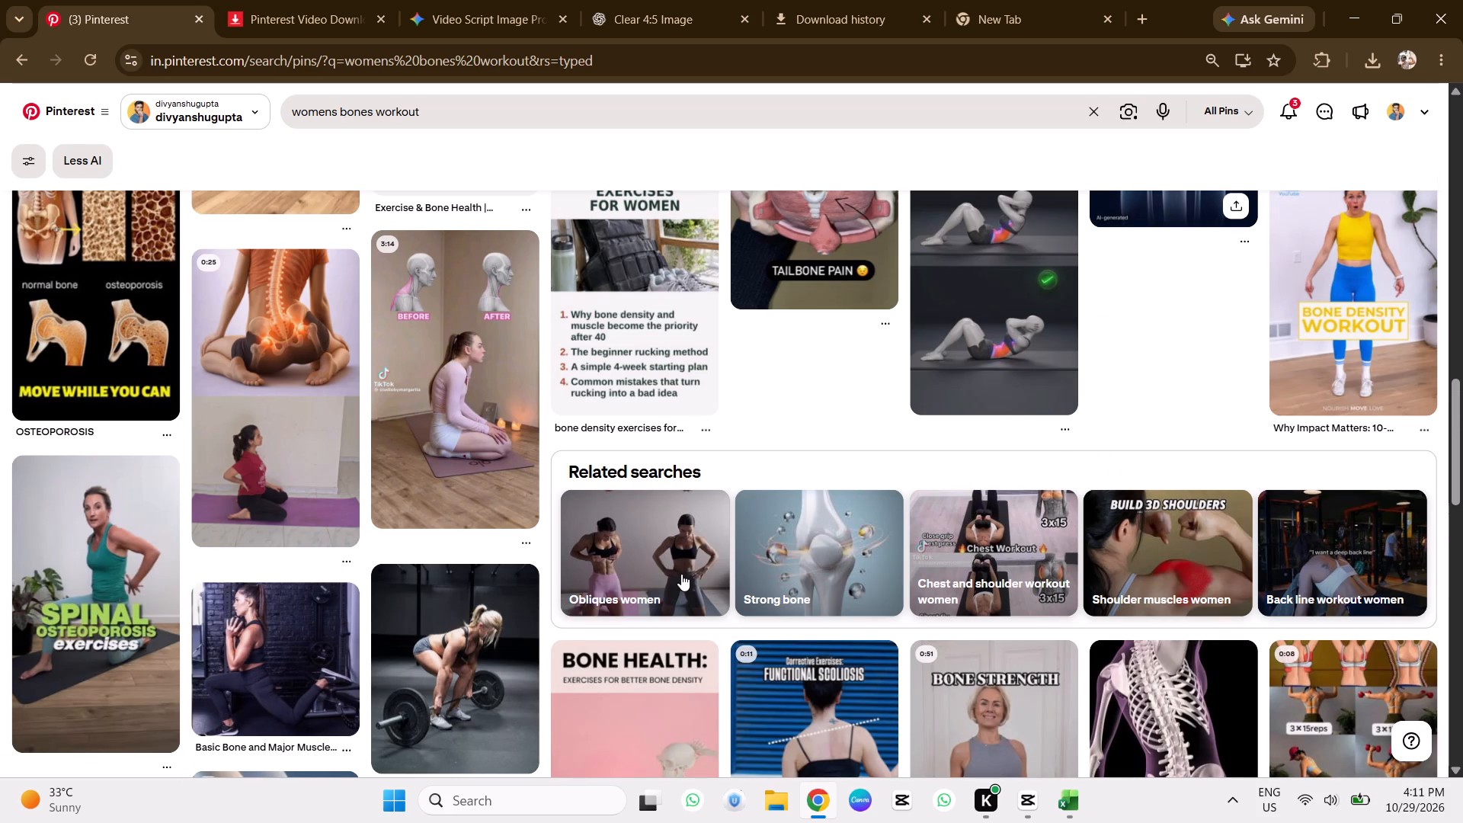
{"action": "scroll", "coordinate": [626, 615], "scroll_direction": "down", "scroll_amount": 3}
{"action": "scroll", "coordinate": [531, 563], "scroll_direction": "down", "scroll_amount": 3}
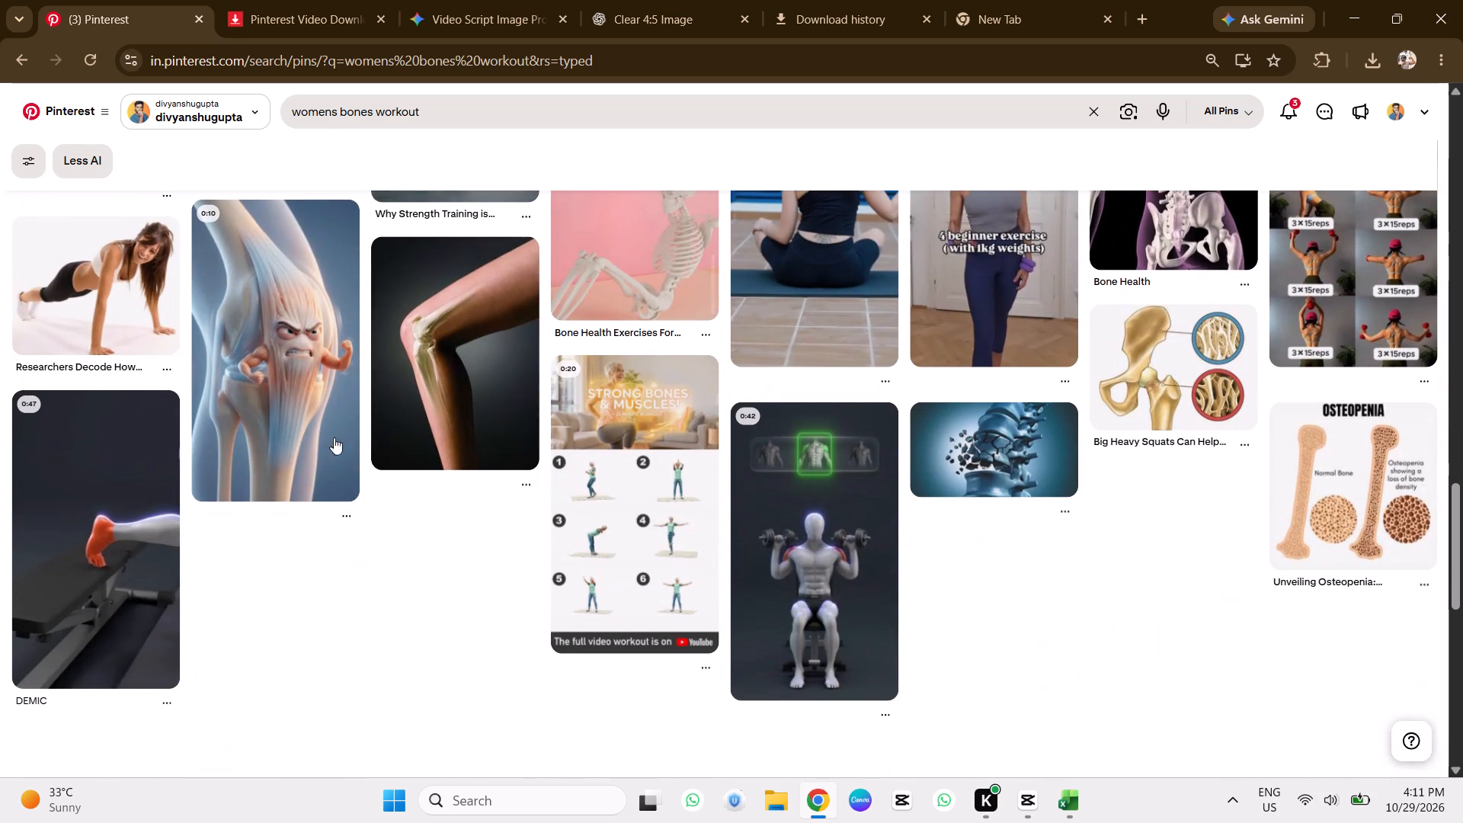
{"action": "scroll", "coordinate": [168, 533], "scroll_direction": "down", "scroll_amount": 1}
{"action": "scroll", "coordinate": [832, 680], "scroll_direction": "down", "scroll_amount": 2}
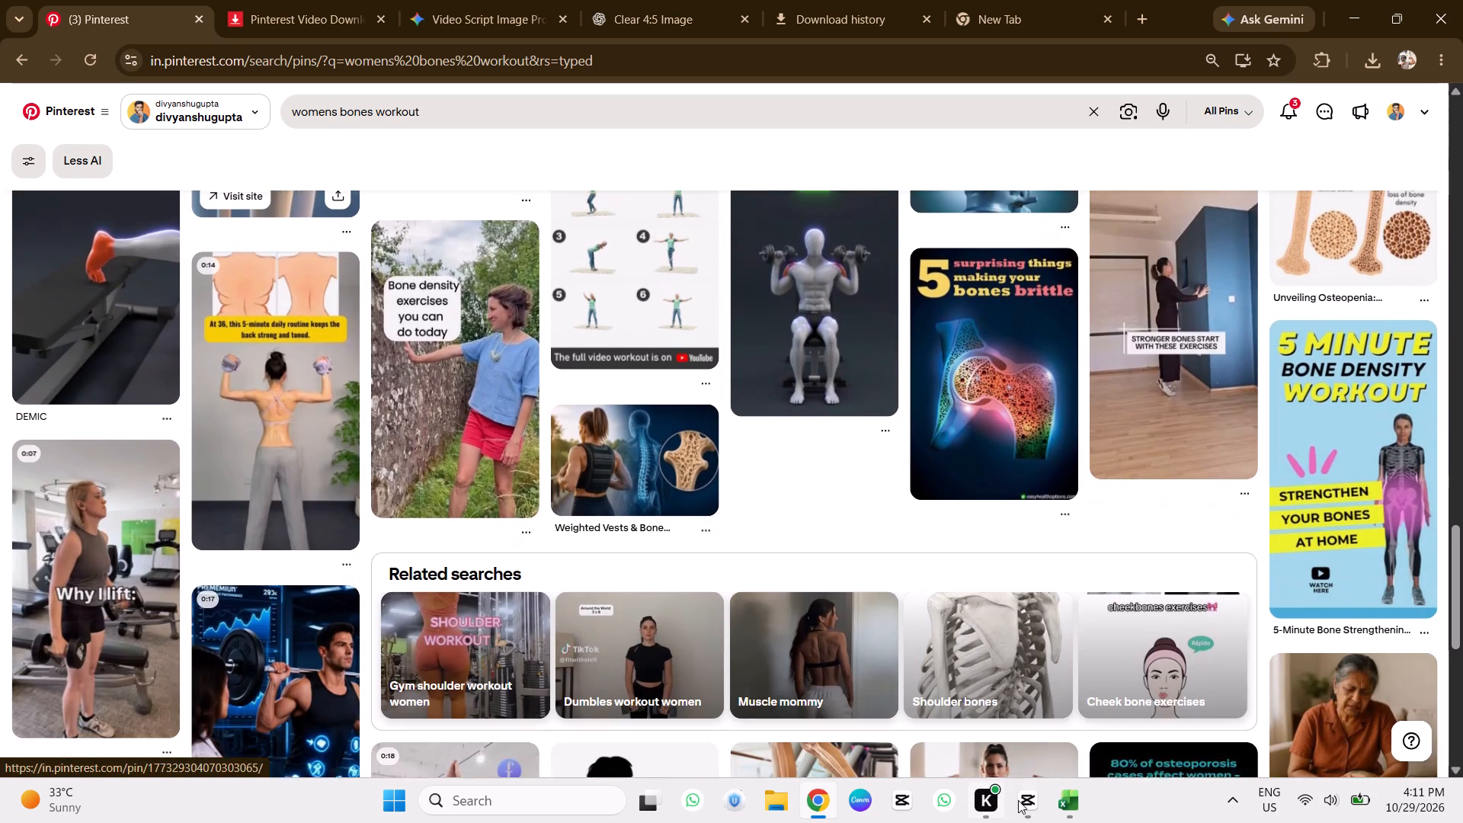
Switch to CapCut and play back the opening of the IMG_2771.MOV clip, from about 36 seconds on the timeline.
{"action": "left_click", "coordinate": [1029, 802]}
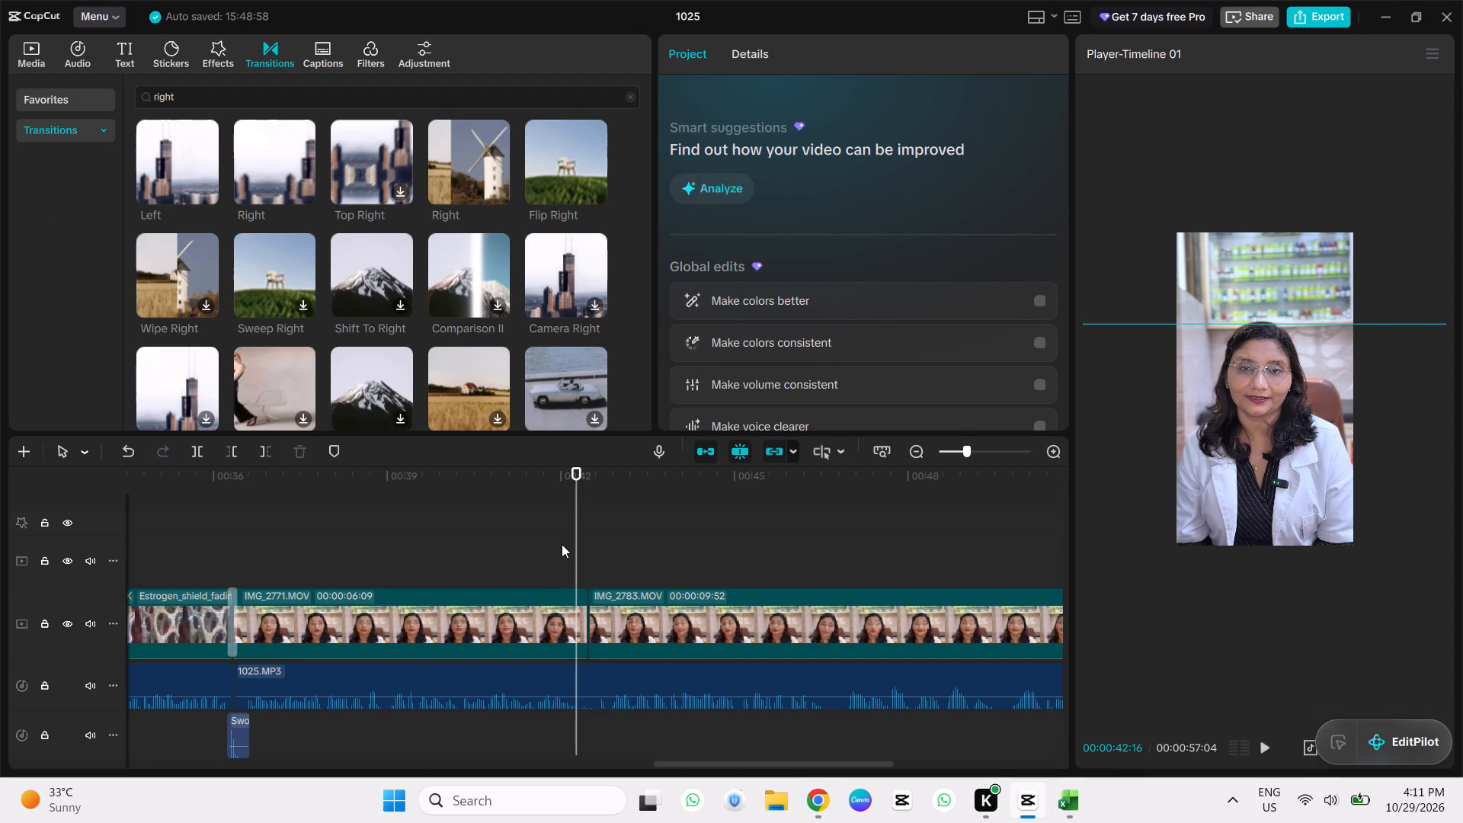
{"action": "left_click_drag", "start_coordinate": [562, 544], "coordinate": [464, 544]}
{"action": "left_click", "coordinate": [322, 489]}
{"action": "left_click_drag", "start_coordinate": [322, 489], "coordinate": [303, 492]}
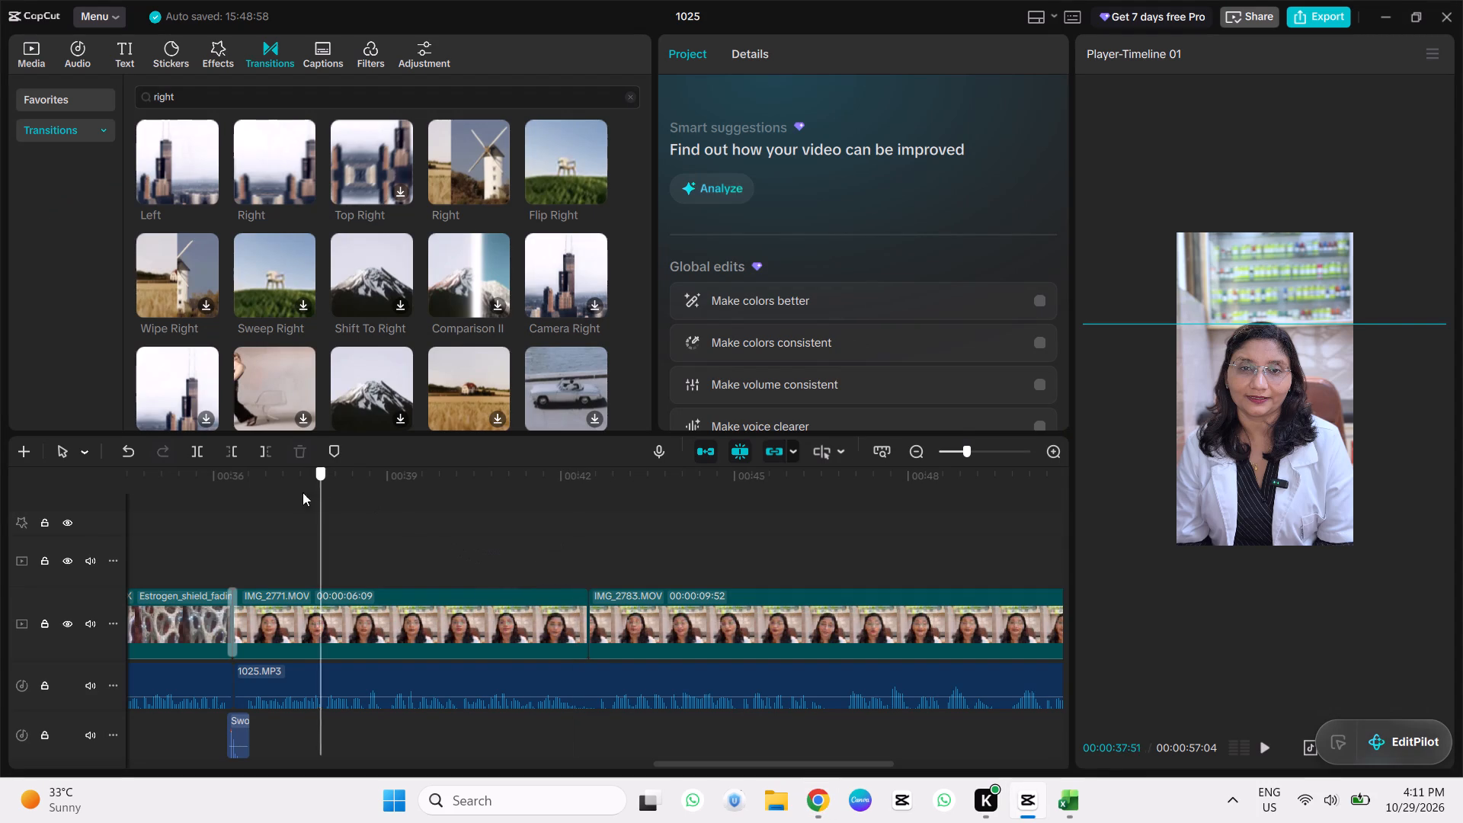
{"action": "left_click_drag", "start_coordinate": [303, 492], "coordinate": [220, 496]}
{"action": "key", "text": "space"}
{"action": "key", "text": "space"}
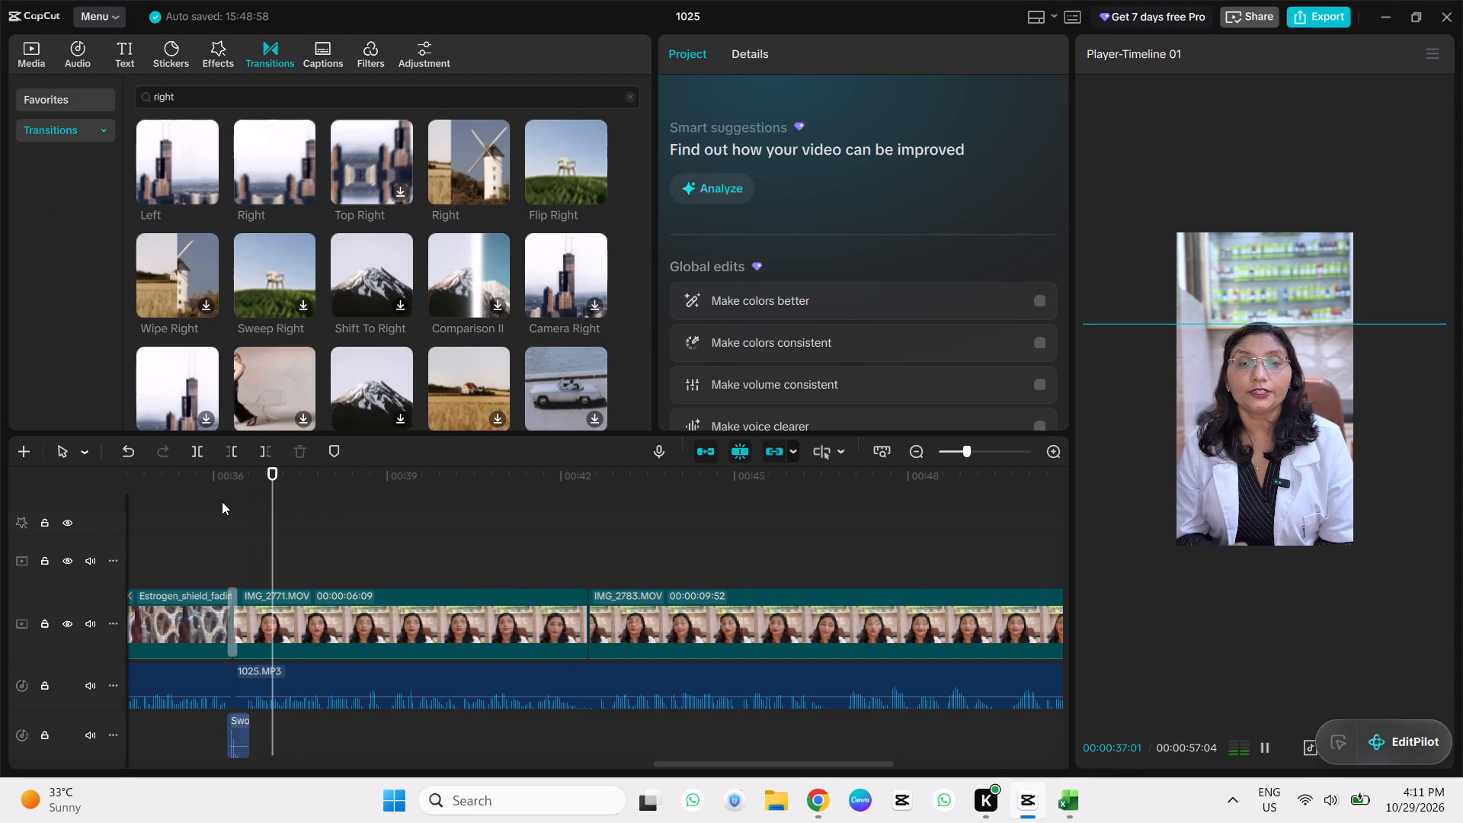
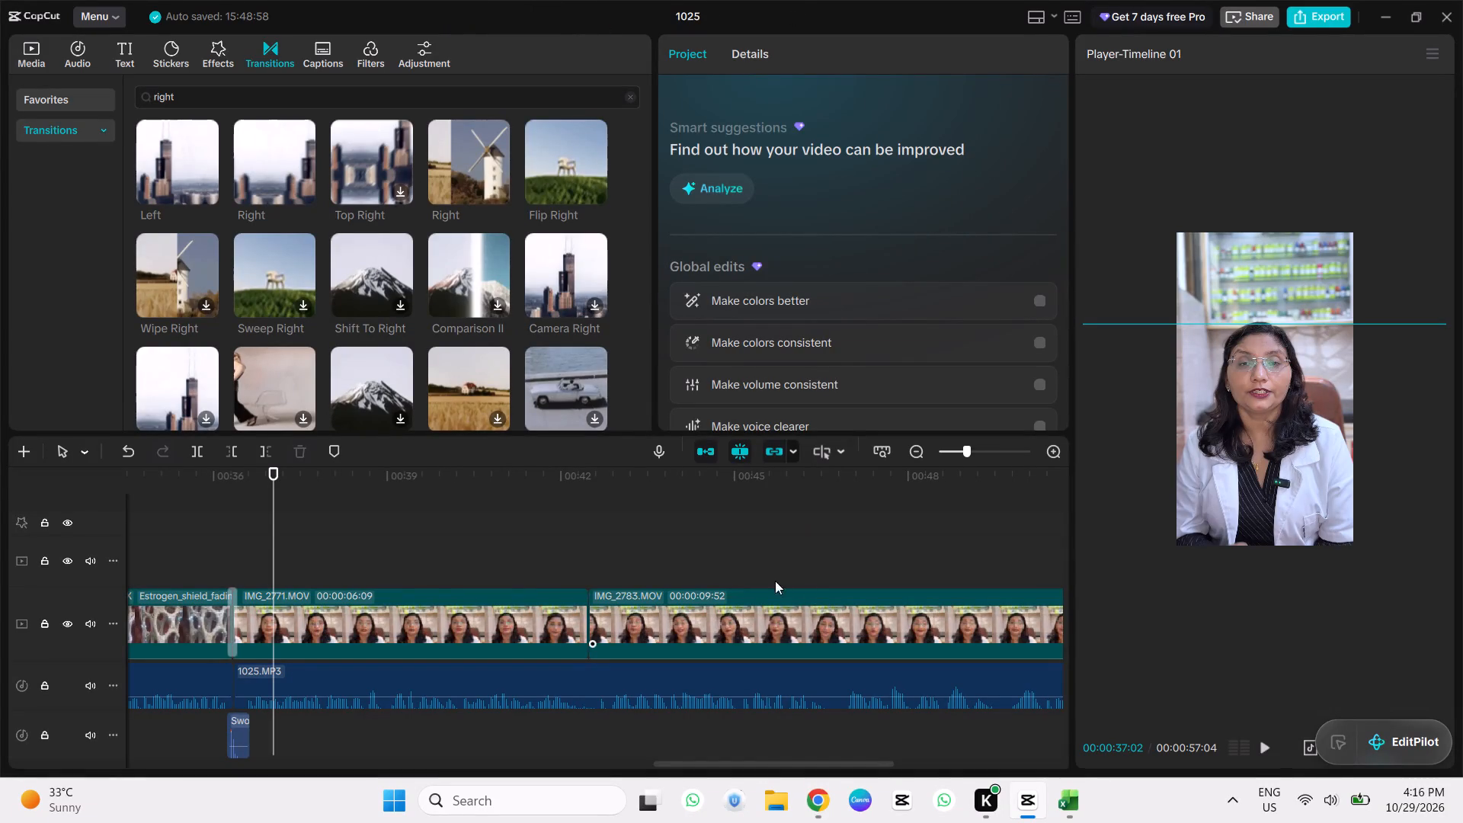
Continue playing back the IMG_2771.MOV clip from about 37 seconds on the timeline.
{"action": "key", "text": "space"}
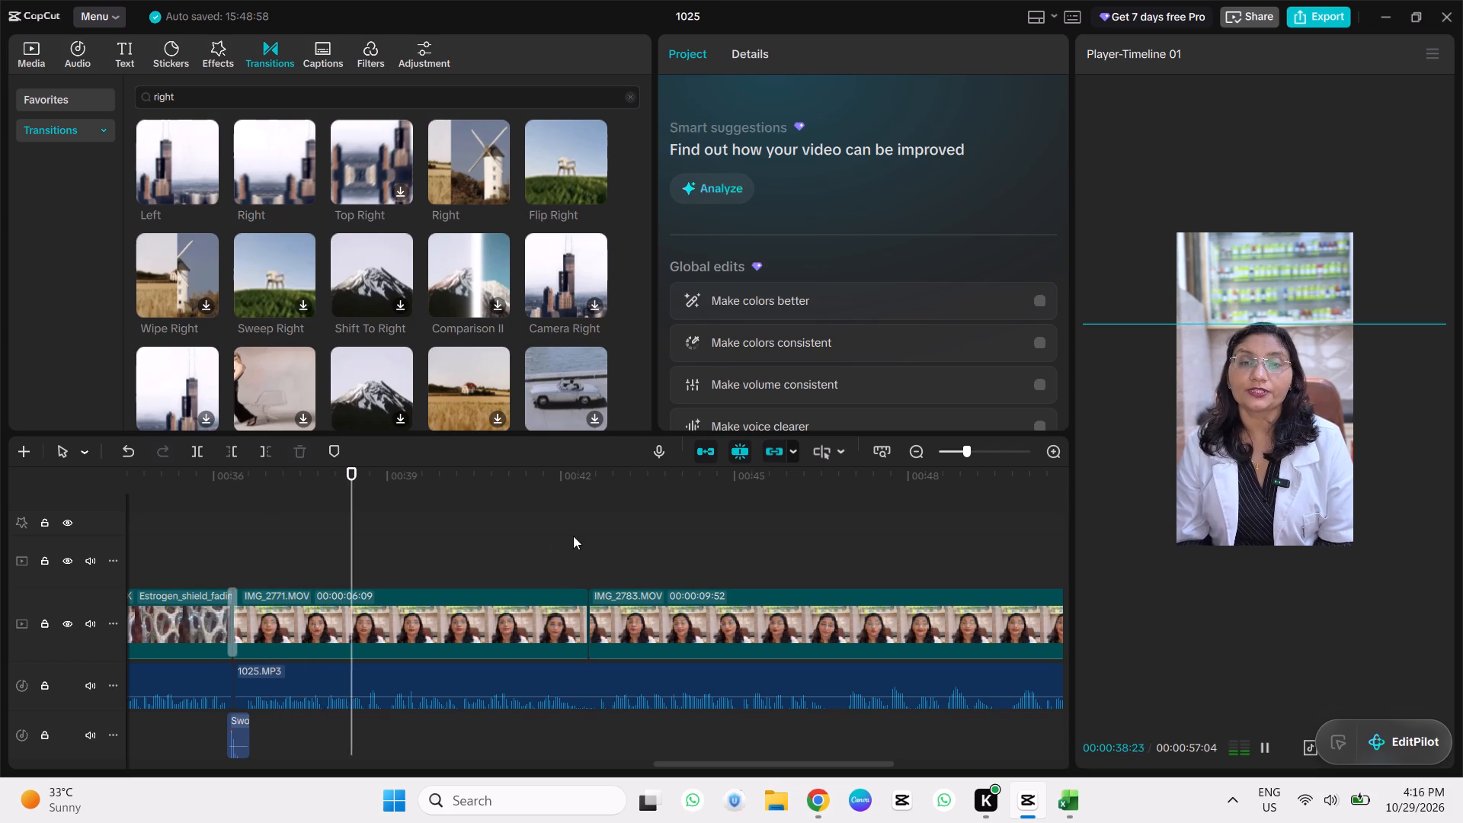
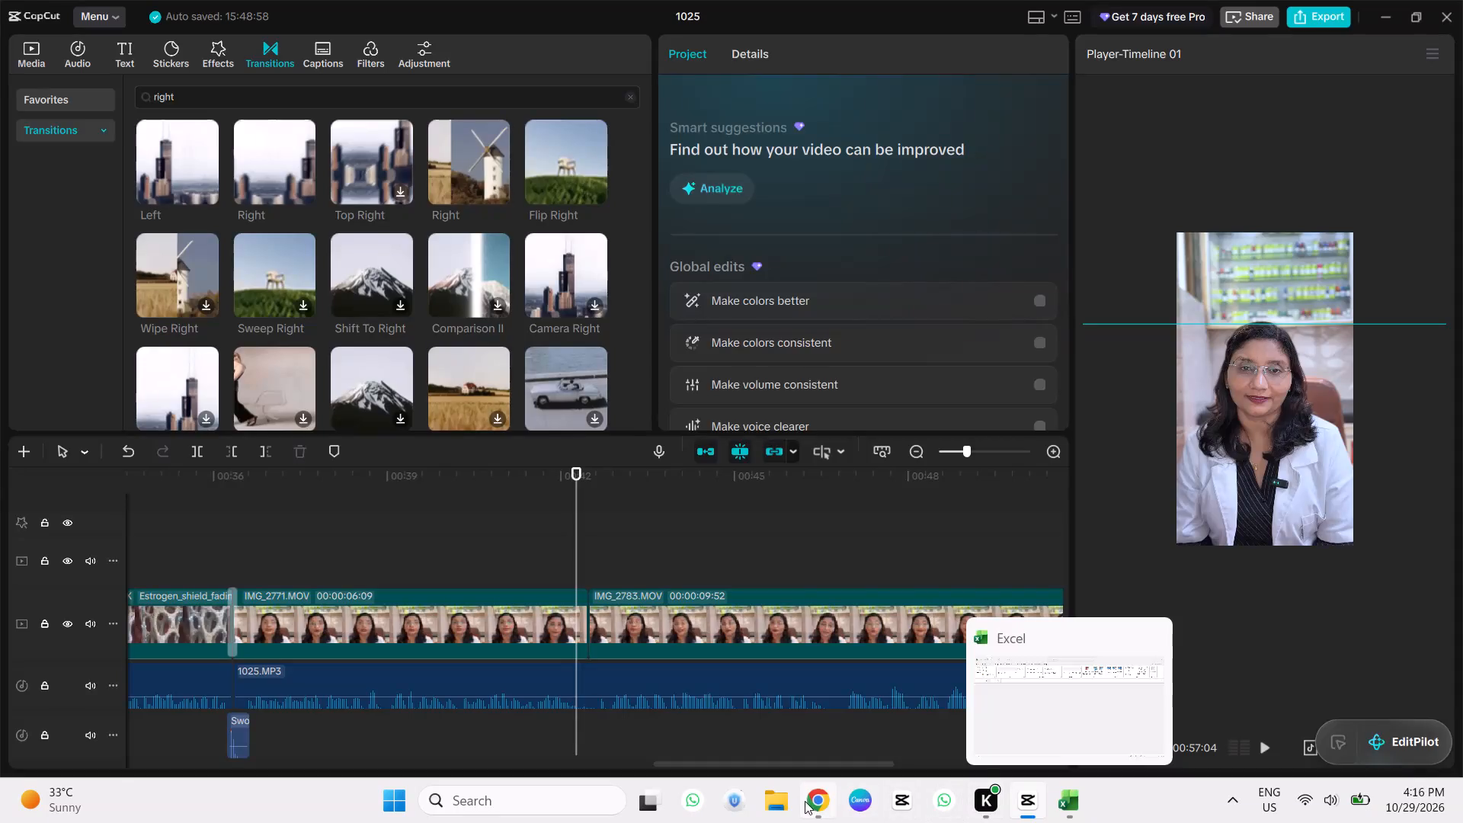
Switch to Chrome and start replacing the Pinterest search query "womens bones workout" with a new term beginning "bo".
{"action": "left_click", "coordinate": [813, 799]}
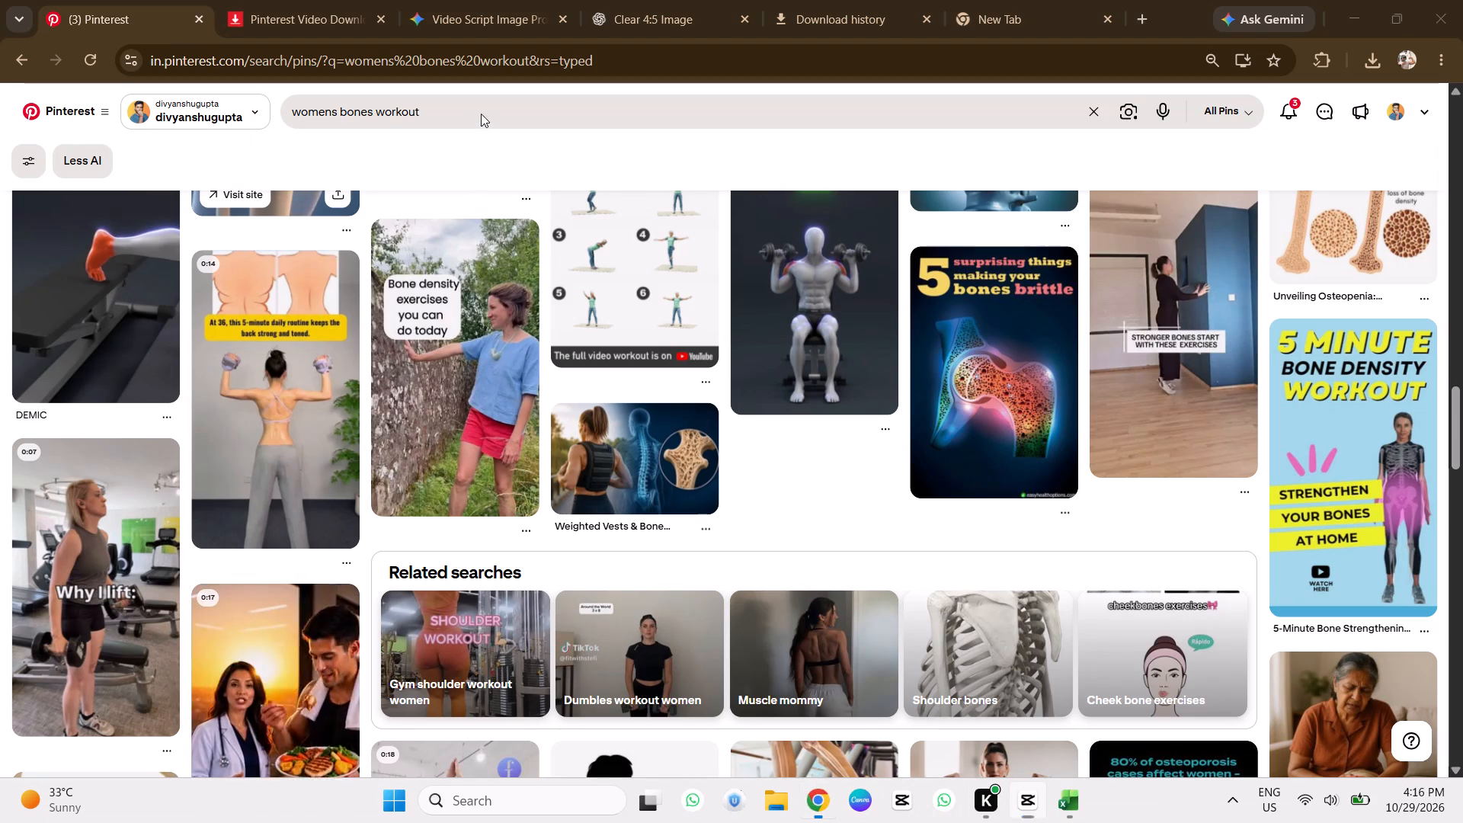
{"action": "left_click_drag", "start_coordinate": [481, 114], "coordinate": [306, 125]}
{"action": "triple_click", "coordinate": [361, 107]}
{"action": "left_click", "coordinate": [361, 107]}
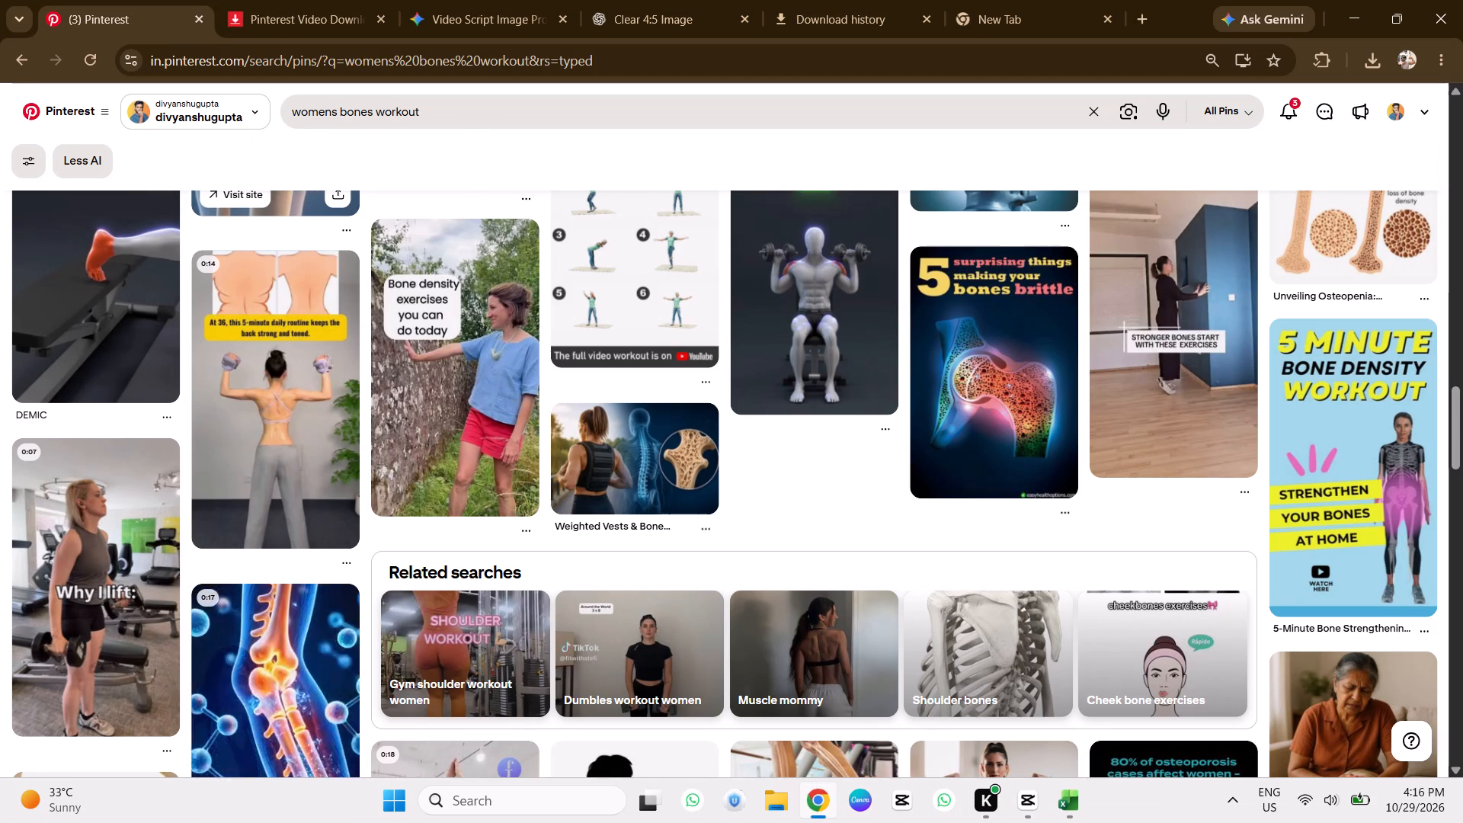
{"action": "triple_click", "coordinate": [446, 110]}
{"action": "type", "text": "bo"}
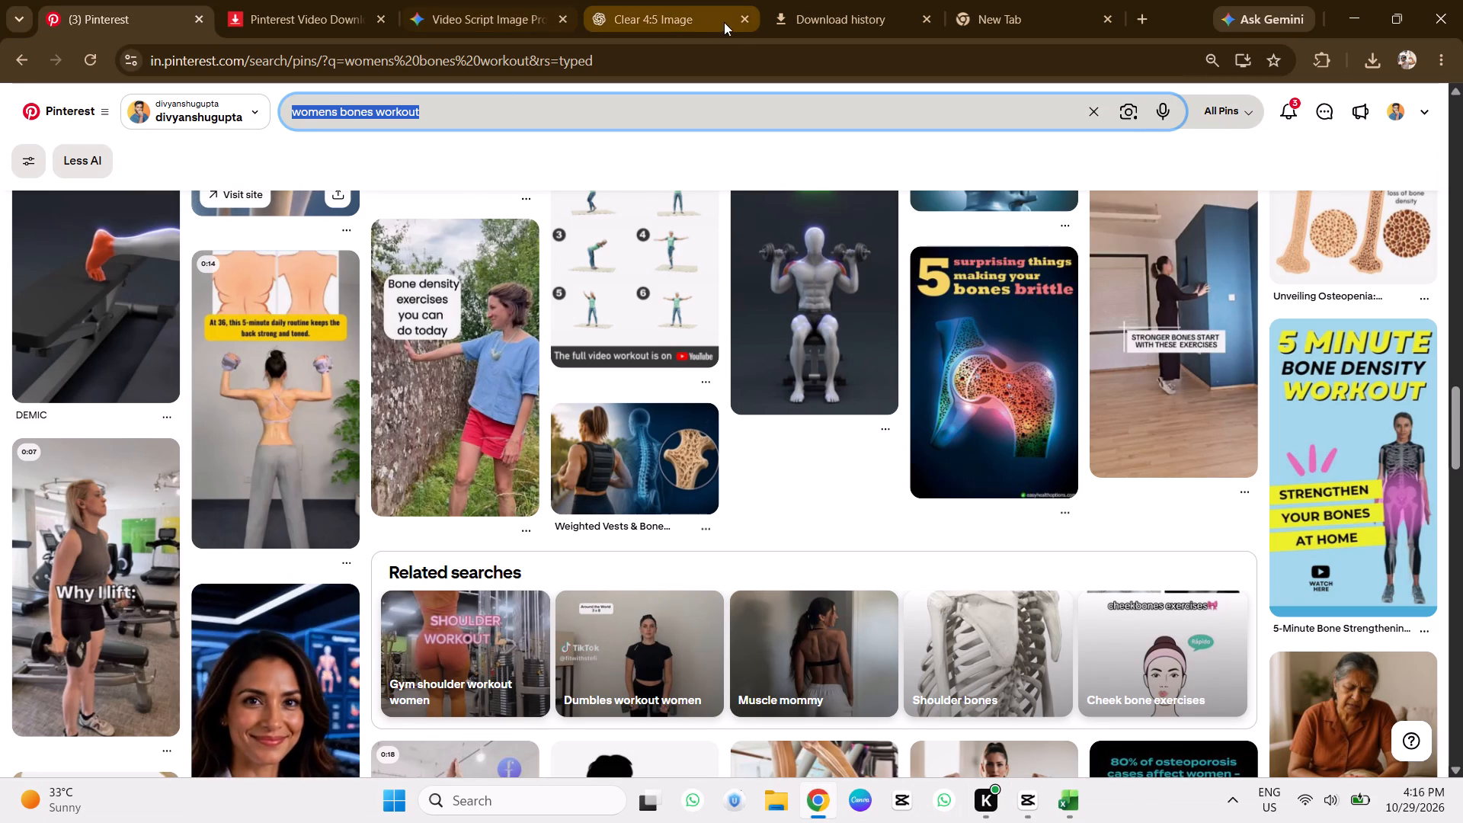
Close the Clear 4:5 Image, Download history, New Tab and Video Script Image Prompts browser tabs.
{"action": "left_click", "coordinate": [745, 16]}
{"action": "left_click", "coordinate": [745, 16]}
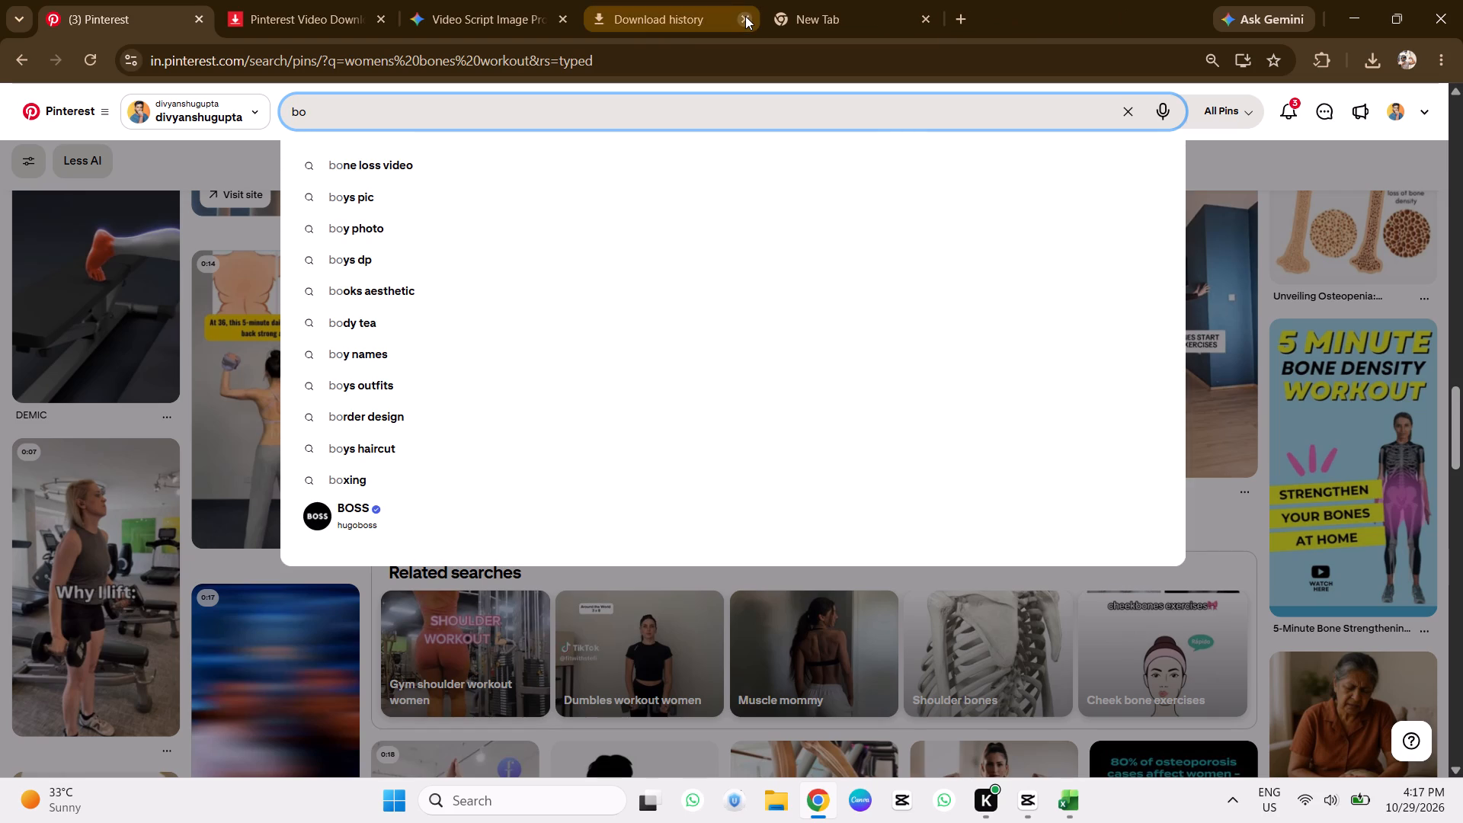
{"action": "left_click", "coordinate": [745, 16]}
{"action": "left_click", "coordinate": [745, 16]}
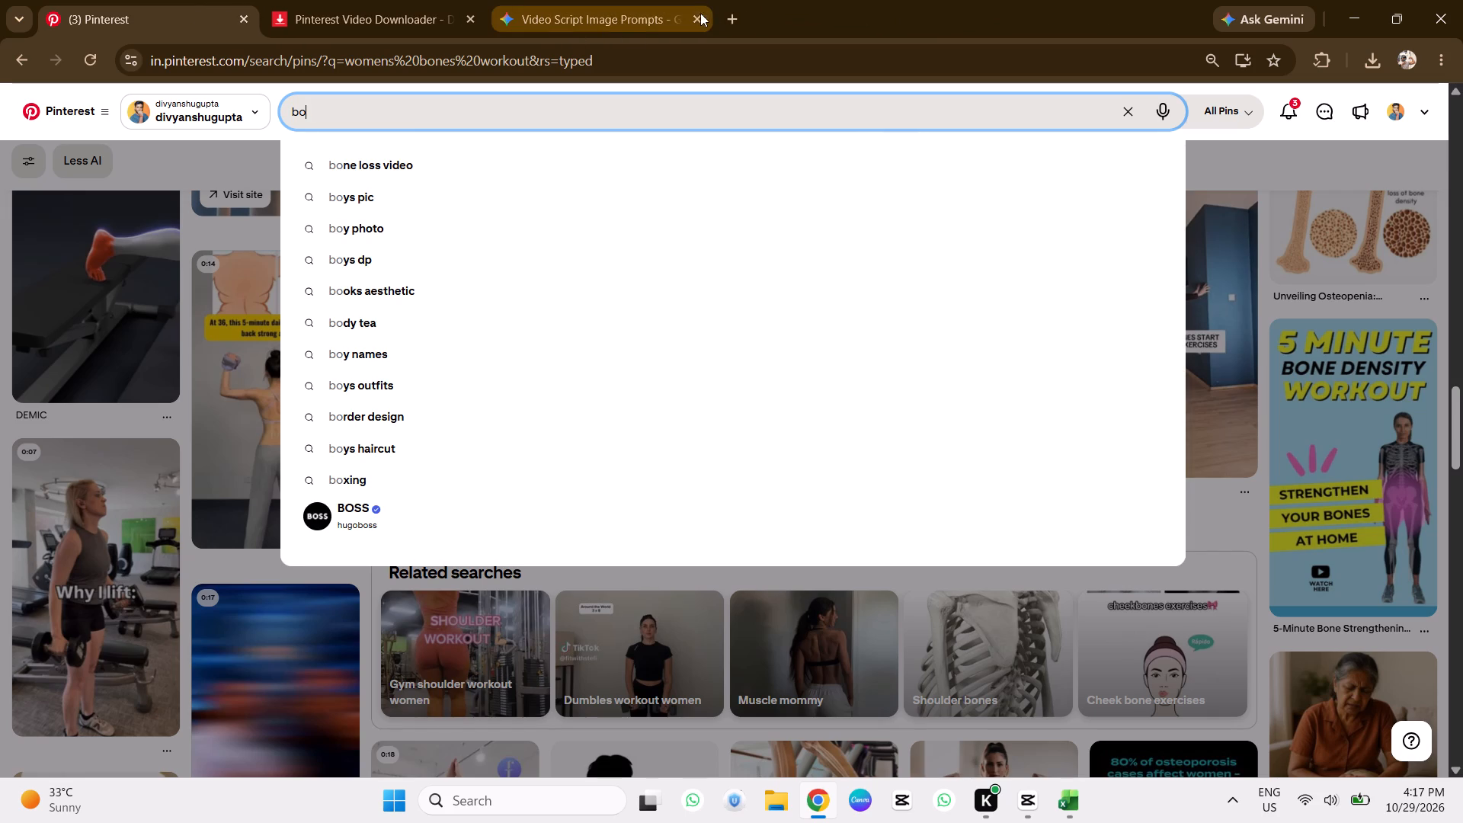
{"action": "left_click", "coordinate": [697, 13]}
Complete the Pinterest search as "bone health images" and look through the resulting pins.
{"action": "left_click", "coordinate": [472, 116]}
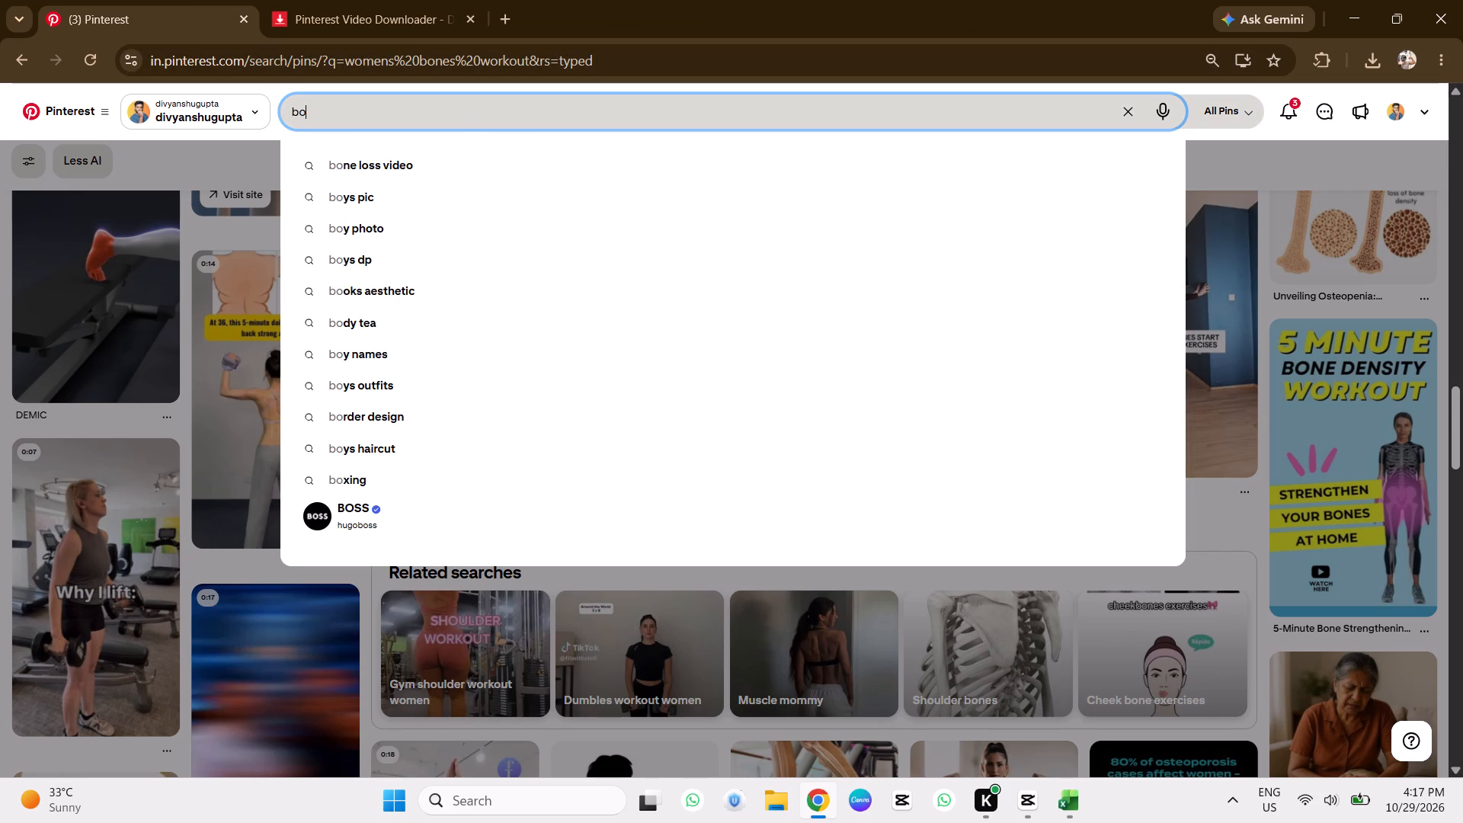
{"action": "type", "text": "ne health"}
{"action": "key", "text": "space"}
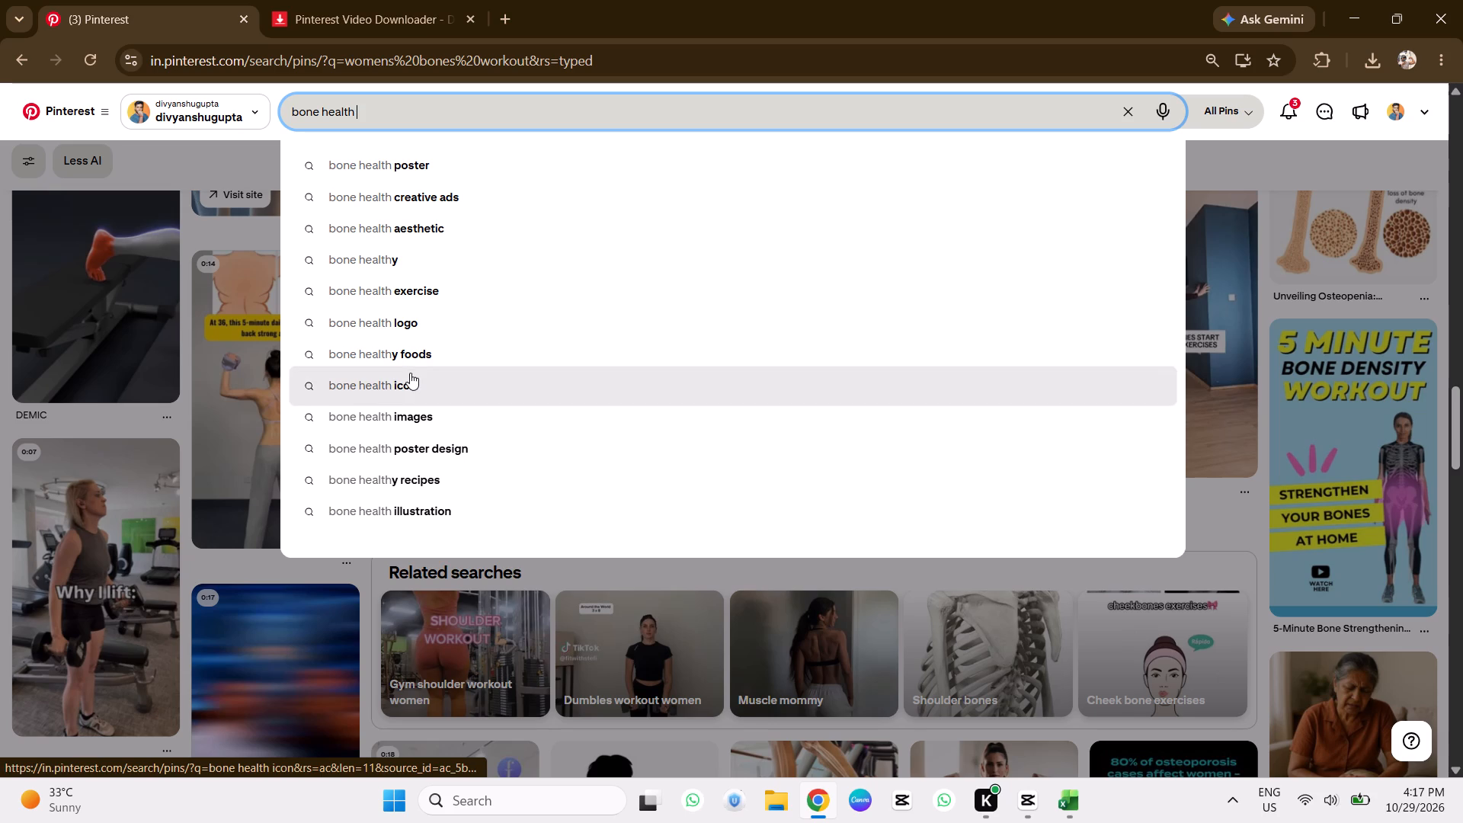
{"action": "left_click", "coordinate": [411, 413]}
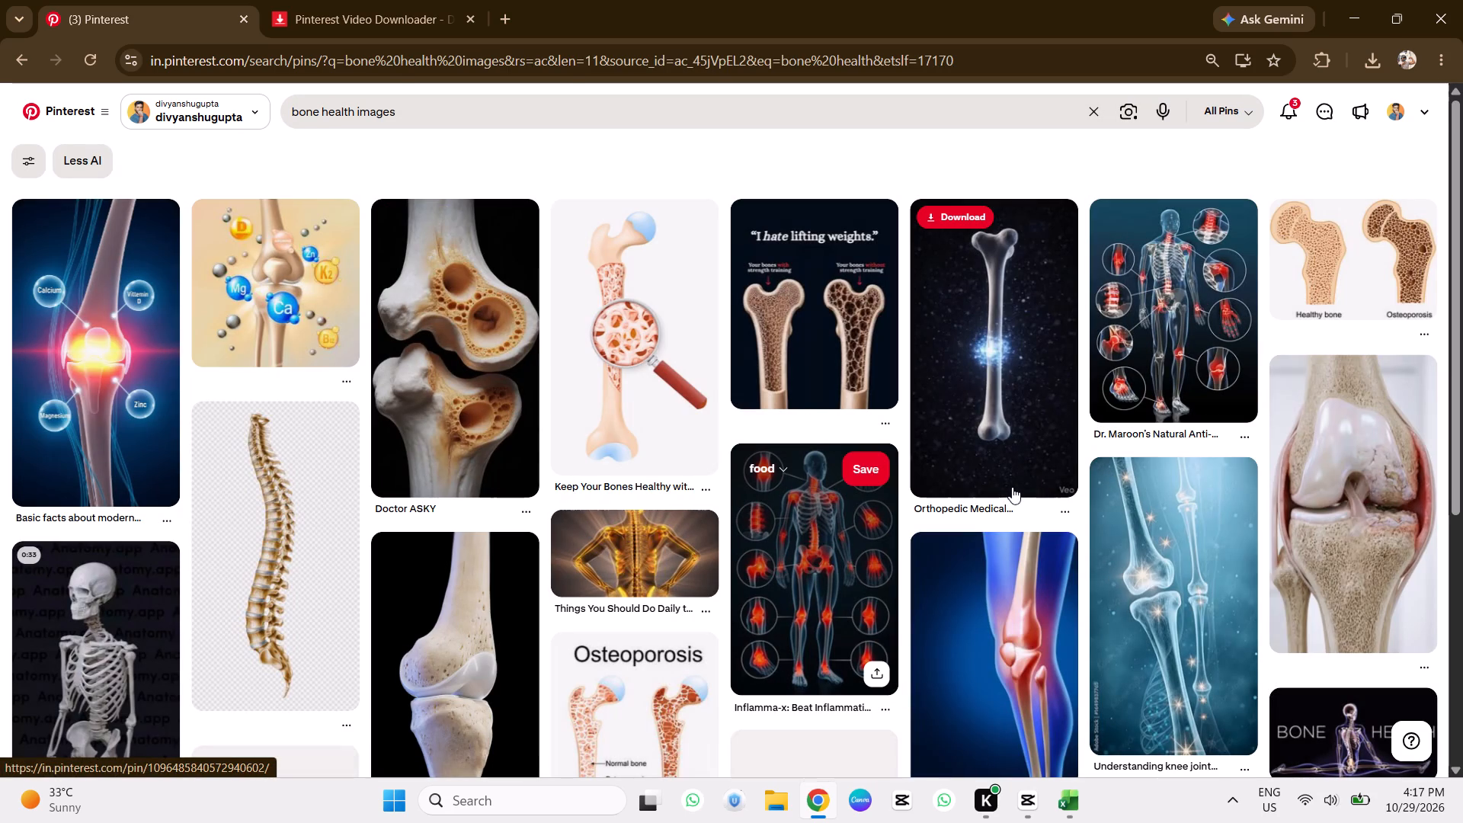
{"action": "scroll", "coordinate": [613, 530], "scroll_direction": "down", "scroll_amount": 1}
{"action": "scroll", "coordinate": [222, 550], "scroll_direction": "down", "scroll_amount": 3}
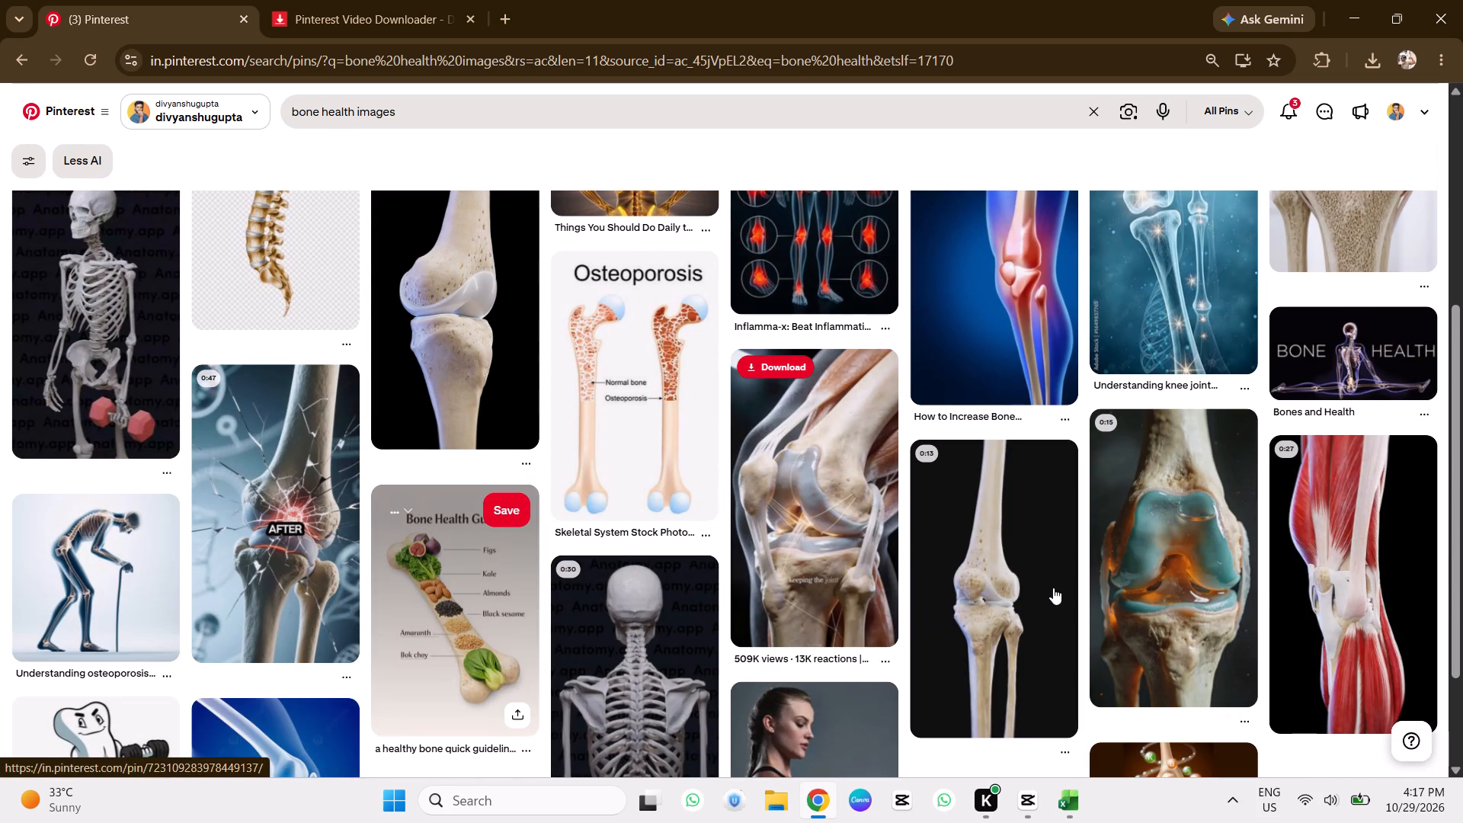
{"action": "scroll", "coordinate": [703, 588], "scroll_direction": "down", "scroll_amount": 3}
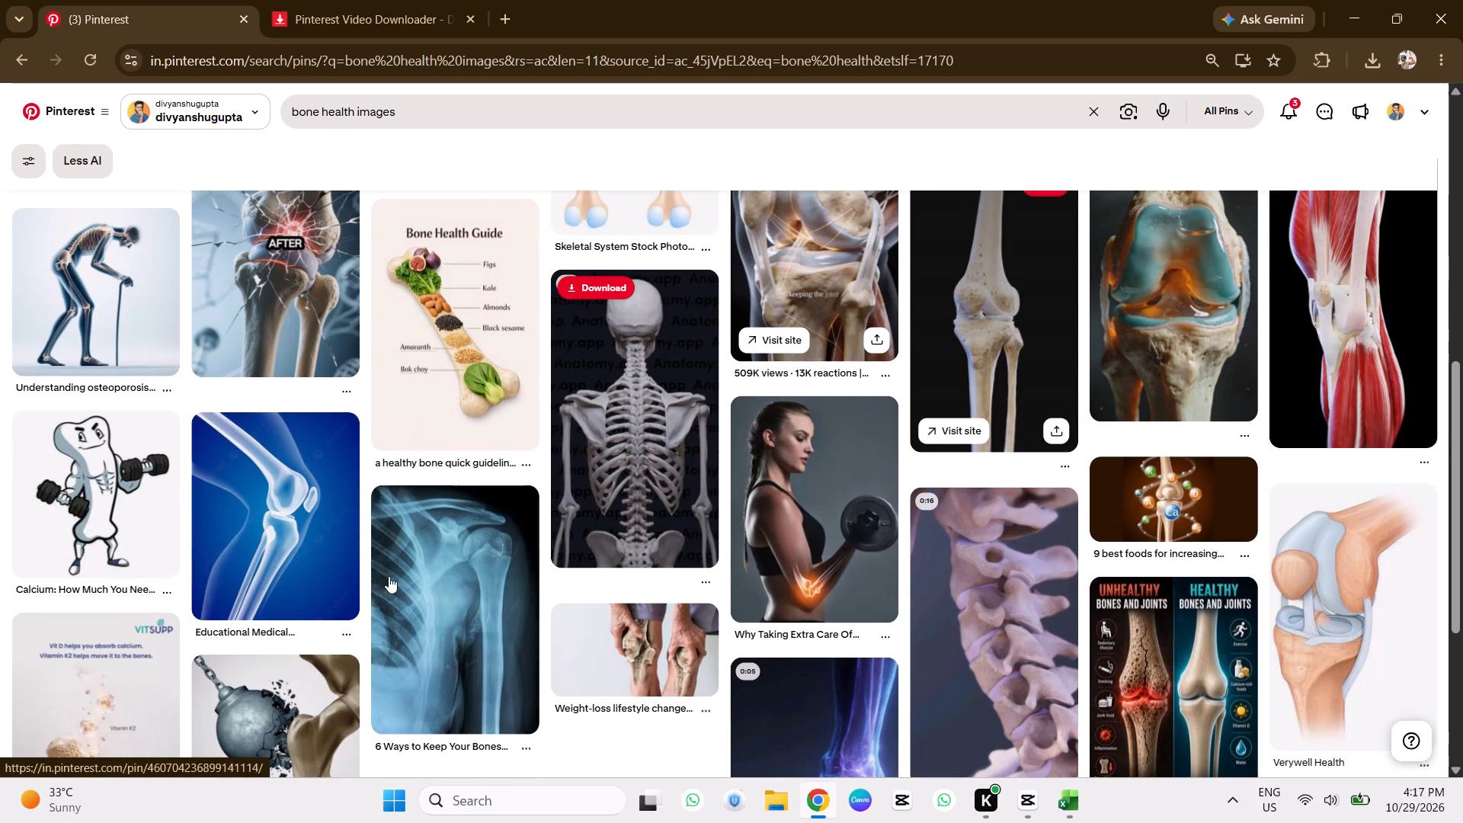
{"action": "scroll", "coordinate": [303, 557], "scroll_direction": "down", "scroll_amount": 5}
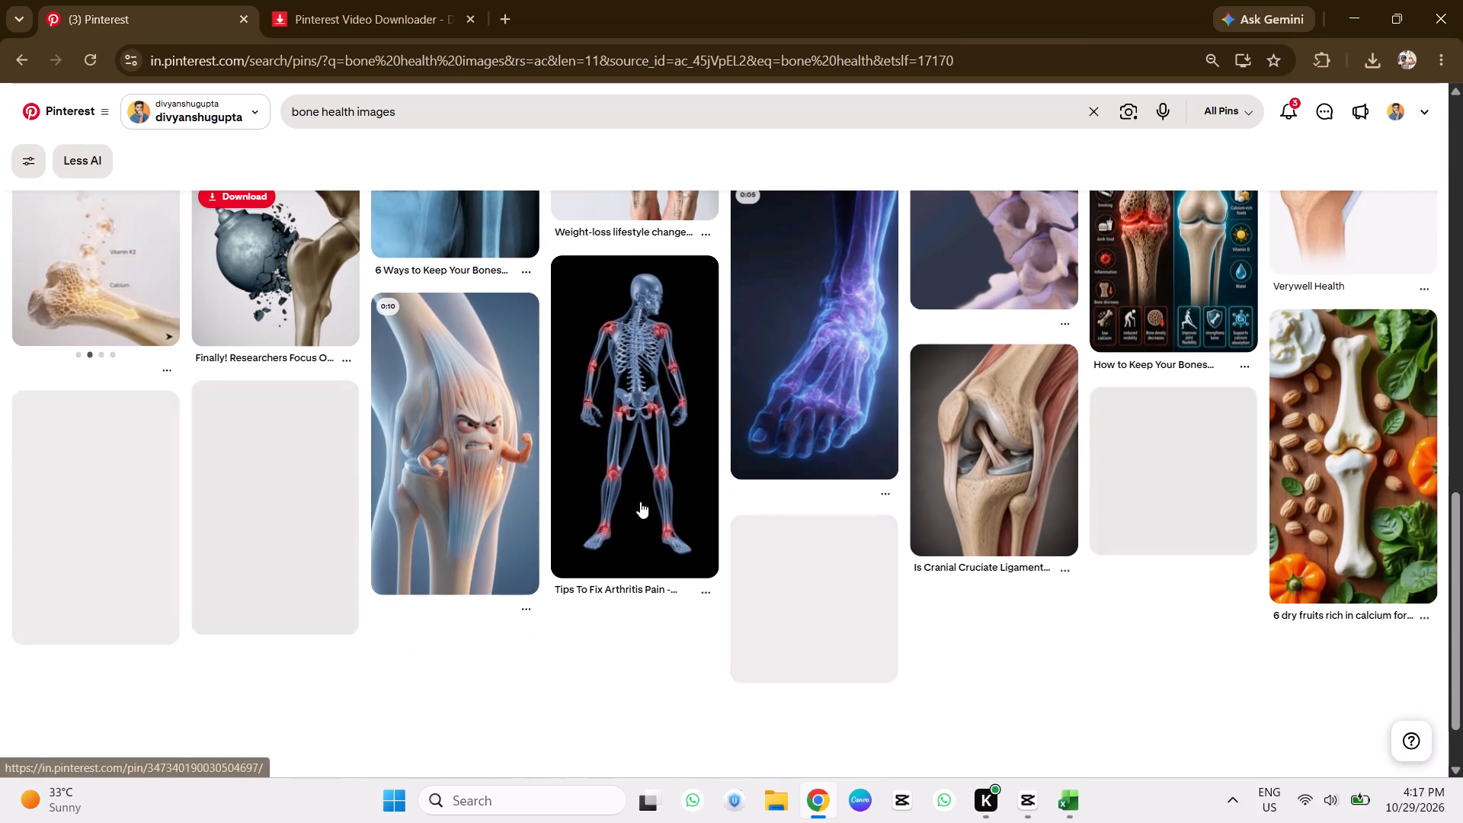
{"action": "scroll", "coordinate": [860, 492], "scroll_direction": "up", "scroll_amount": 2}
{"action": "scroll", "coordinate": [1148, 495], "scroll_direction": "up", "scroll_amount": 8}
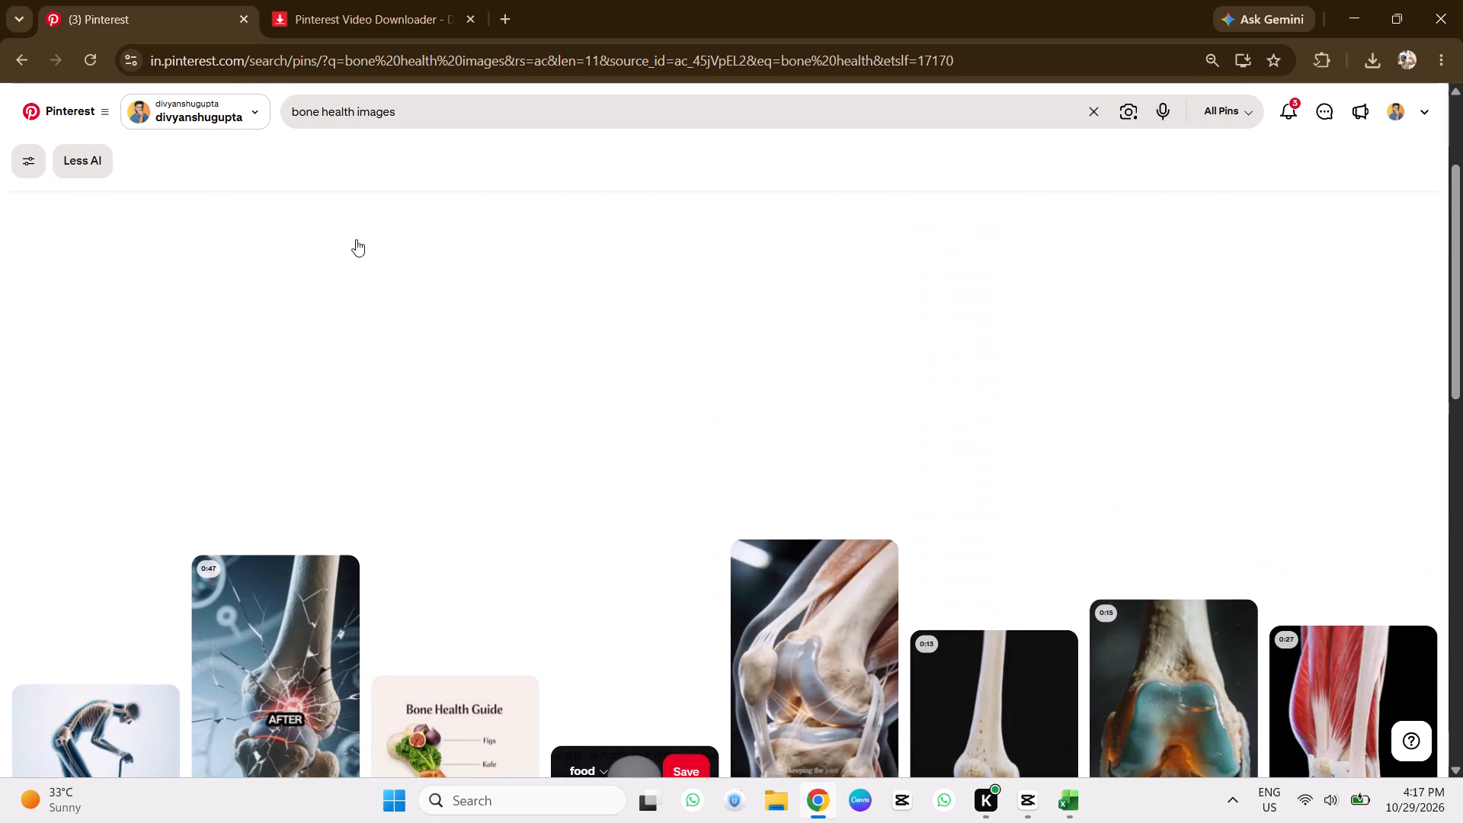
Change the Pinterest search to "bone health video".
{"action": "left_click", "coordinate": [458, 109]}
{"action": "double_click", "coordinate": [381, 111]}
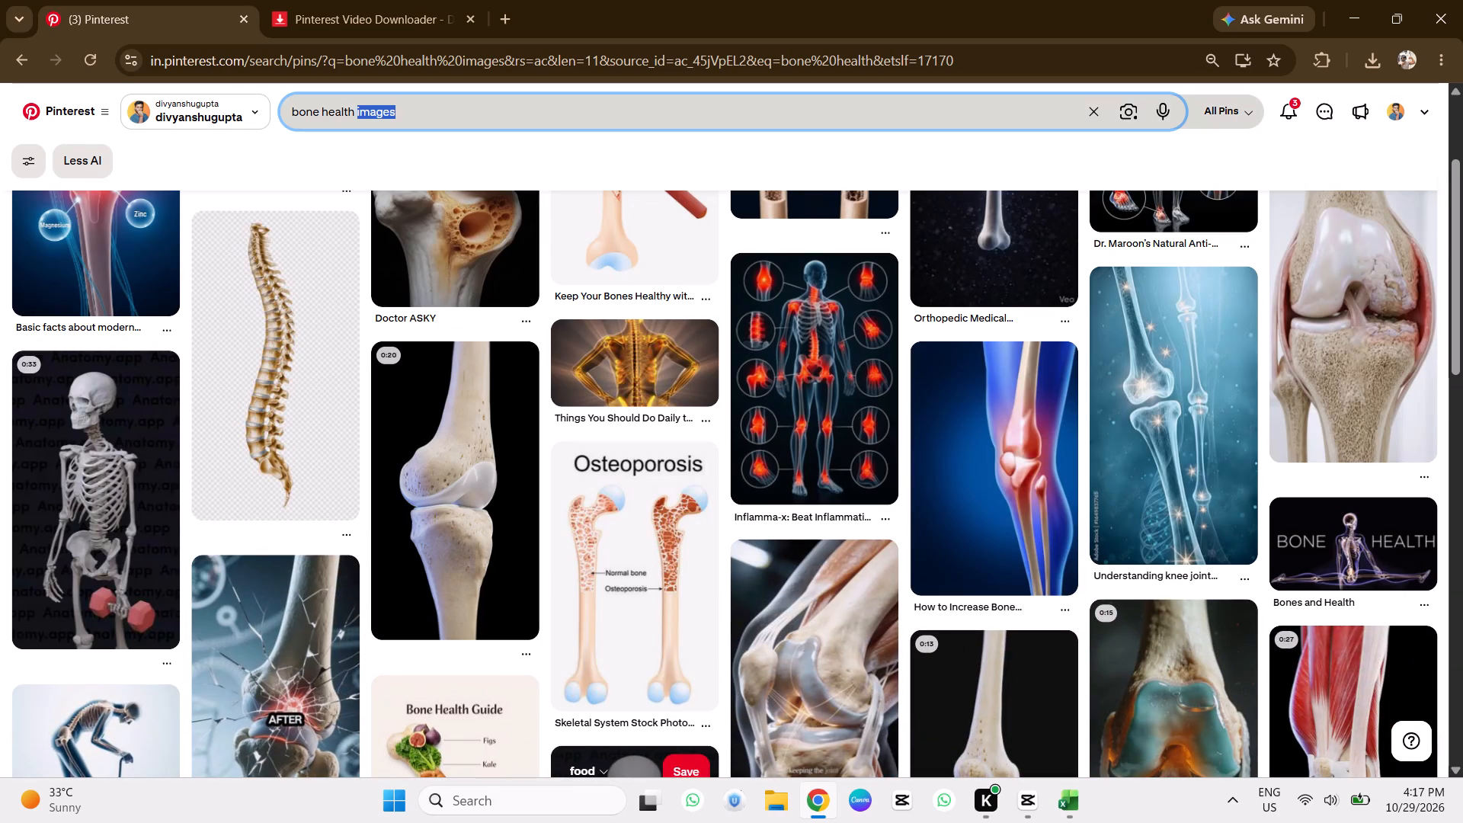
{"action": "type", "text": "video"}
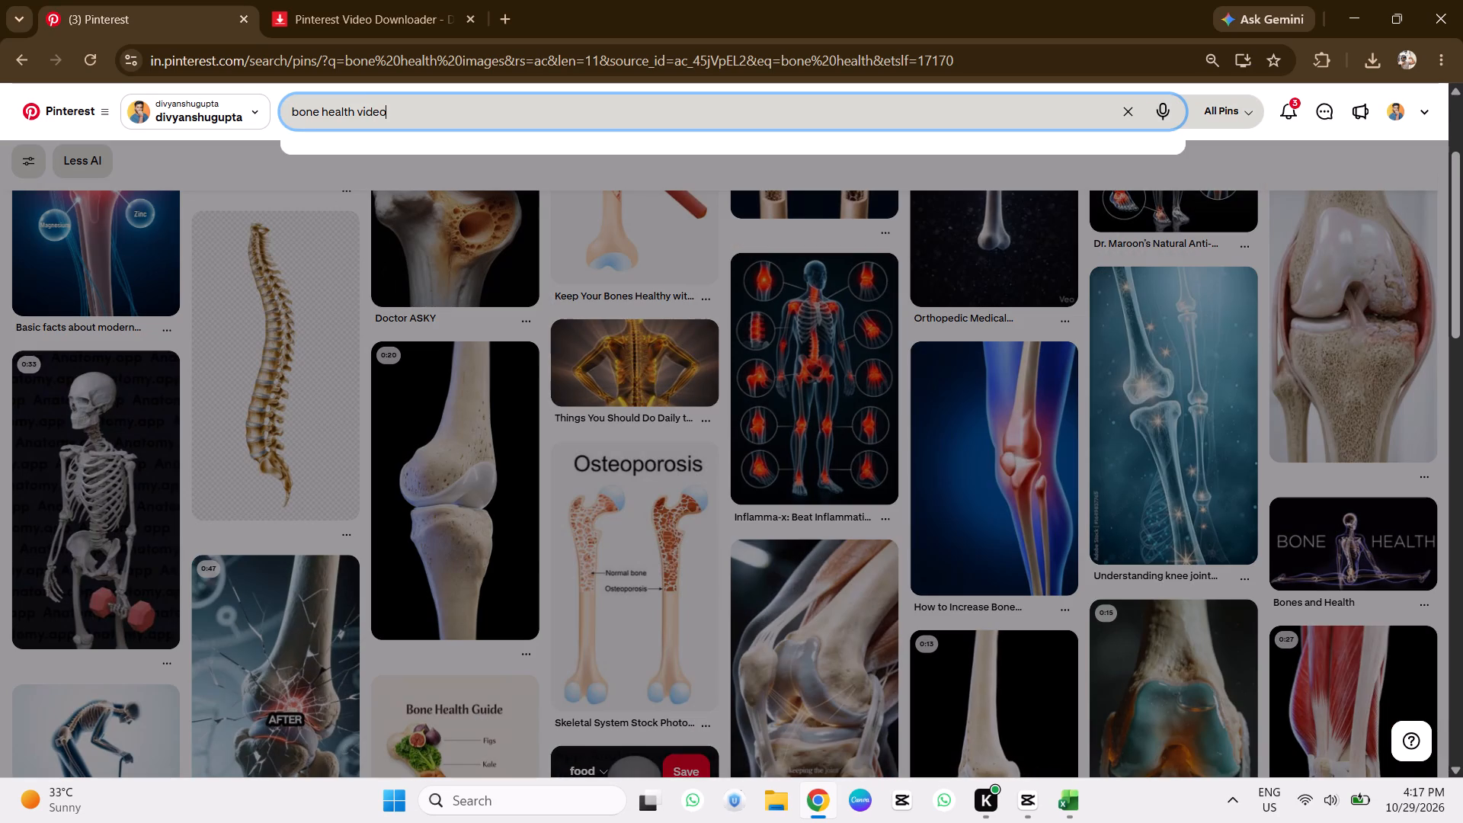
{"action": "key", "text": "Return"}
Look through the "bone health video" pins for clips suited to the video.
{"action": "scroll", "coordinate": [474, 181], "scroll_direction": "up", "scroll_amount": 1}
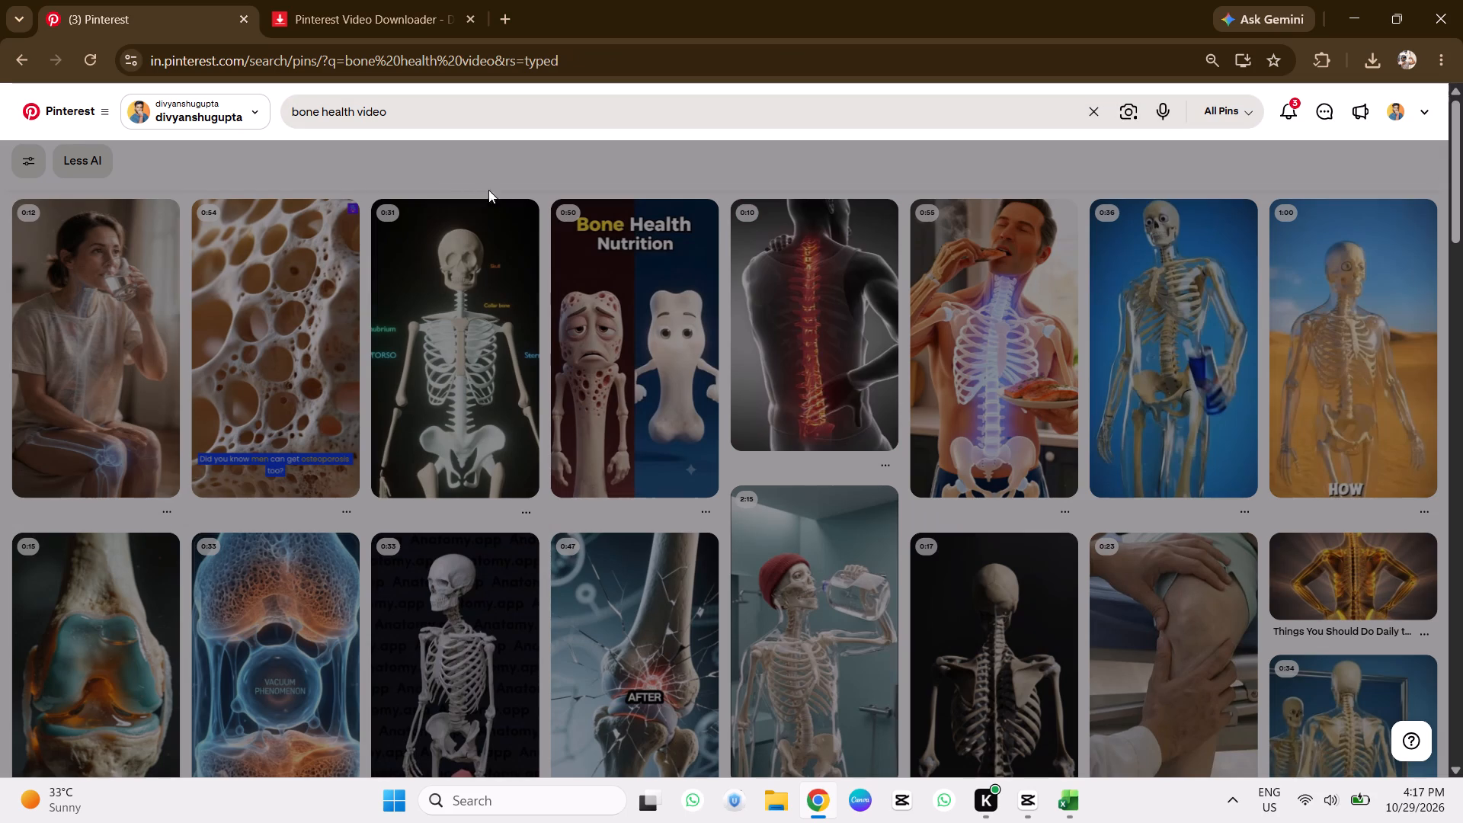
{"action": "scroll", "coordinate": [142, 471], "scroll_direction": "down", "scroll_amount": 3}
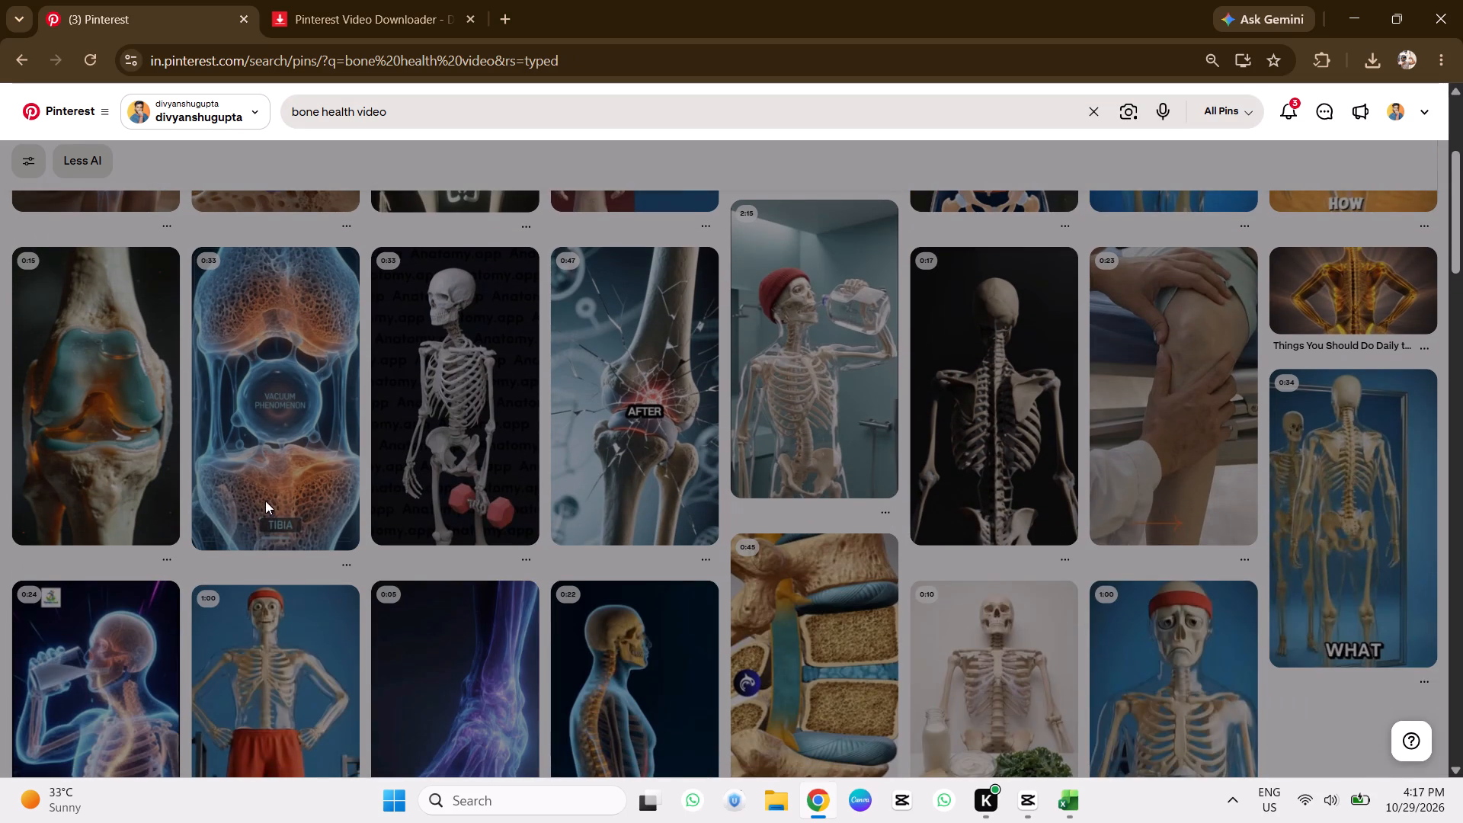
{"action": "scroll", "coordinate": [266, 512], "scroll_direction": "down", "scroll_amount": 2}
{"action": "scroll", "coordinate": [1013, 514], "scroll_direction": "down", "scroll_amount": 5}
{"action": "scroll", "coordinate": [661, 497], "scroll_direction": "down", "scroll_amount": 4}
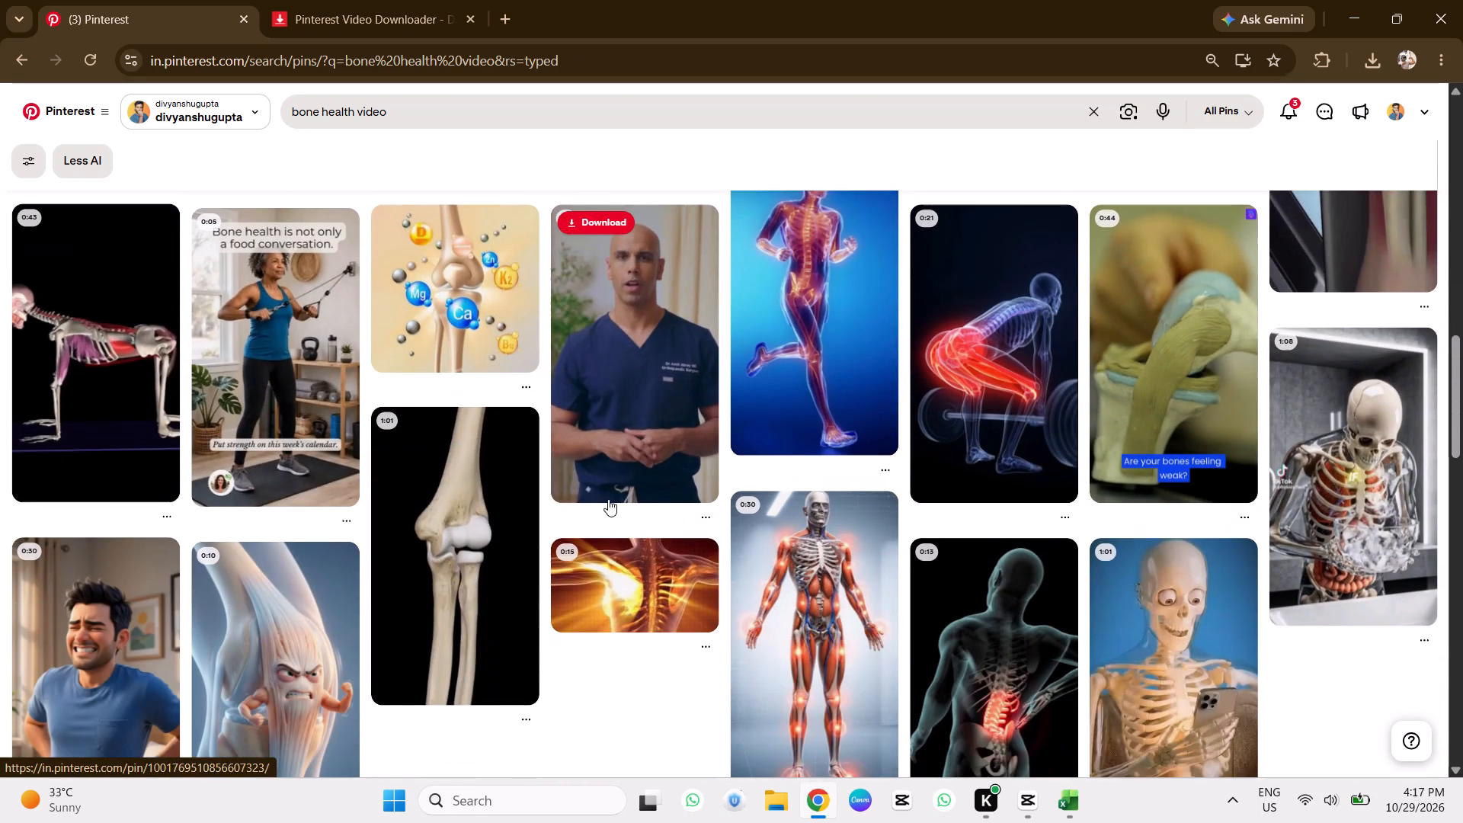
{"action": "scroll", "coordinate": [182, 541], "scroll_direction": "down", "scroll_amount": 2}
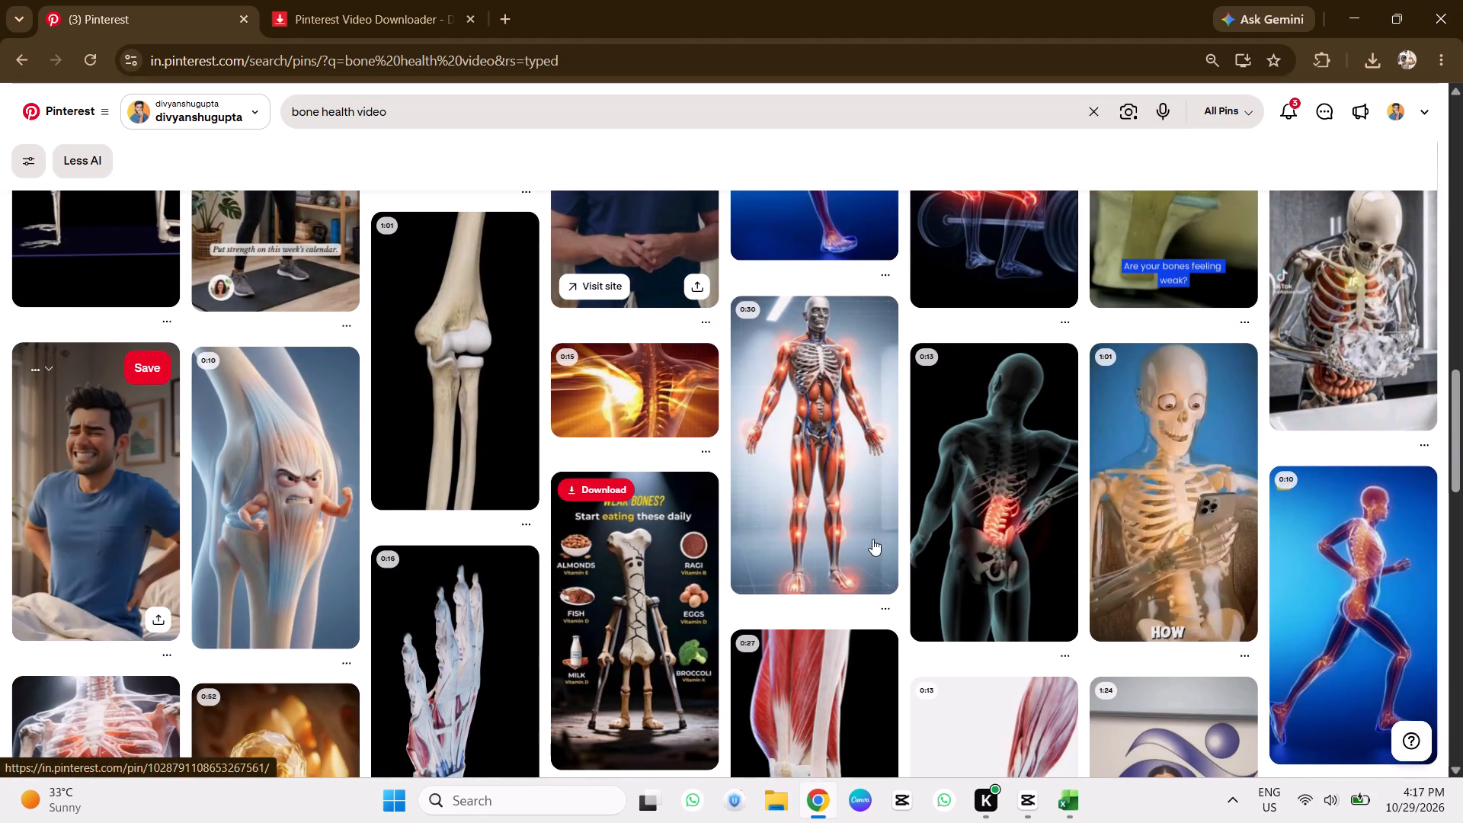
{"action": "scroll", "coordinate": [872, 539], "scroll_direction": "down", "scroll_amount": 7}
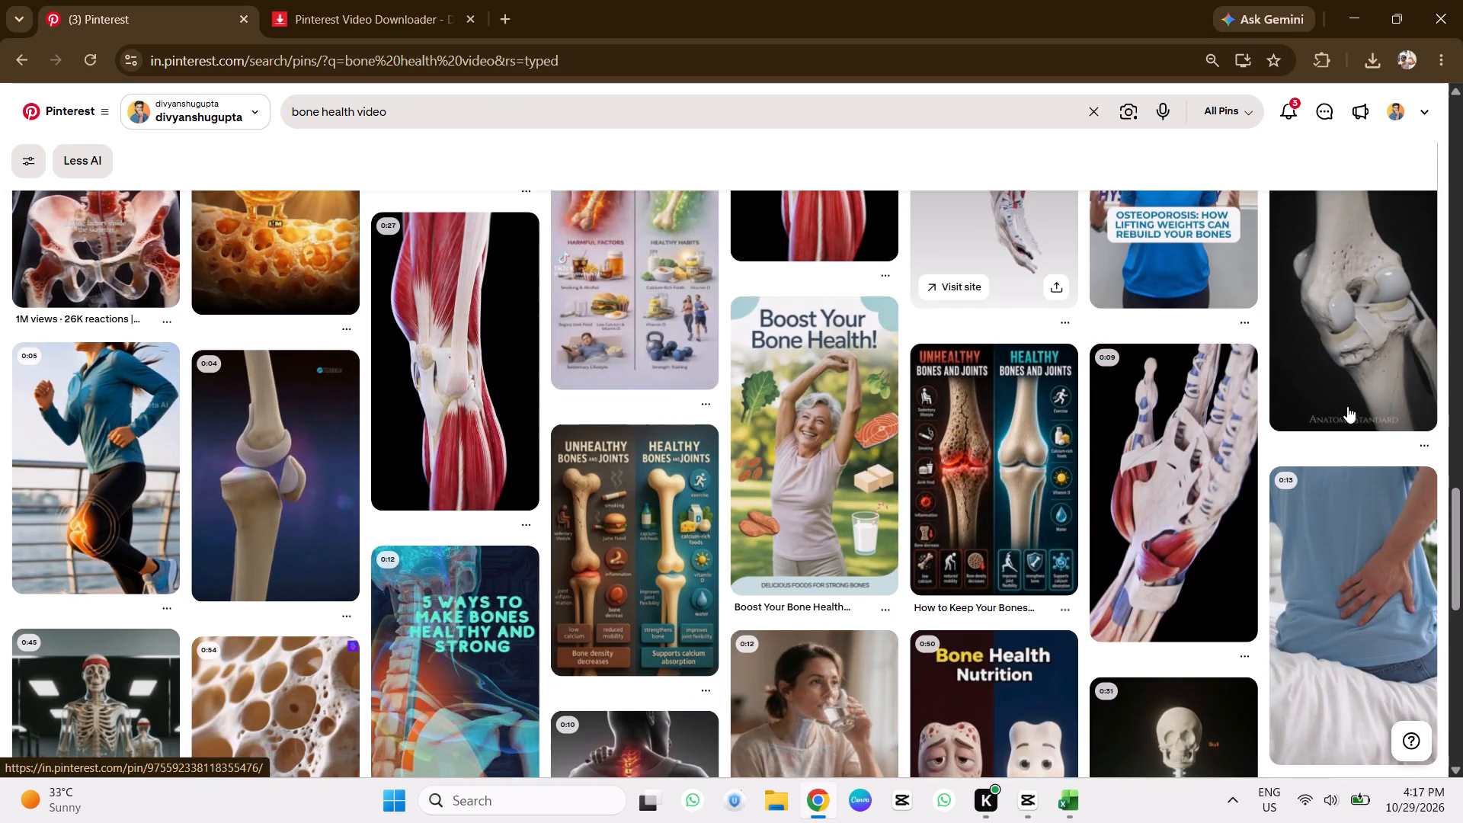
{"action": "scroll", "coordinate": [1346, 409], "scroll_direction": "down", "scroll_amount": 2}
{"action": "scroll", "coordinate": [739, 508], "scroll_direction": "down", "scroll_amount": 2}
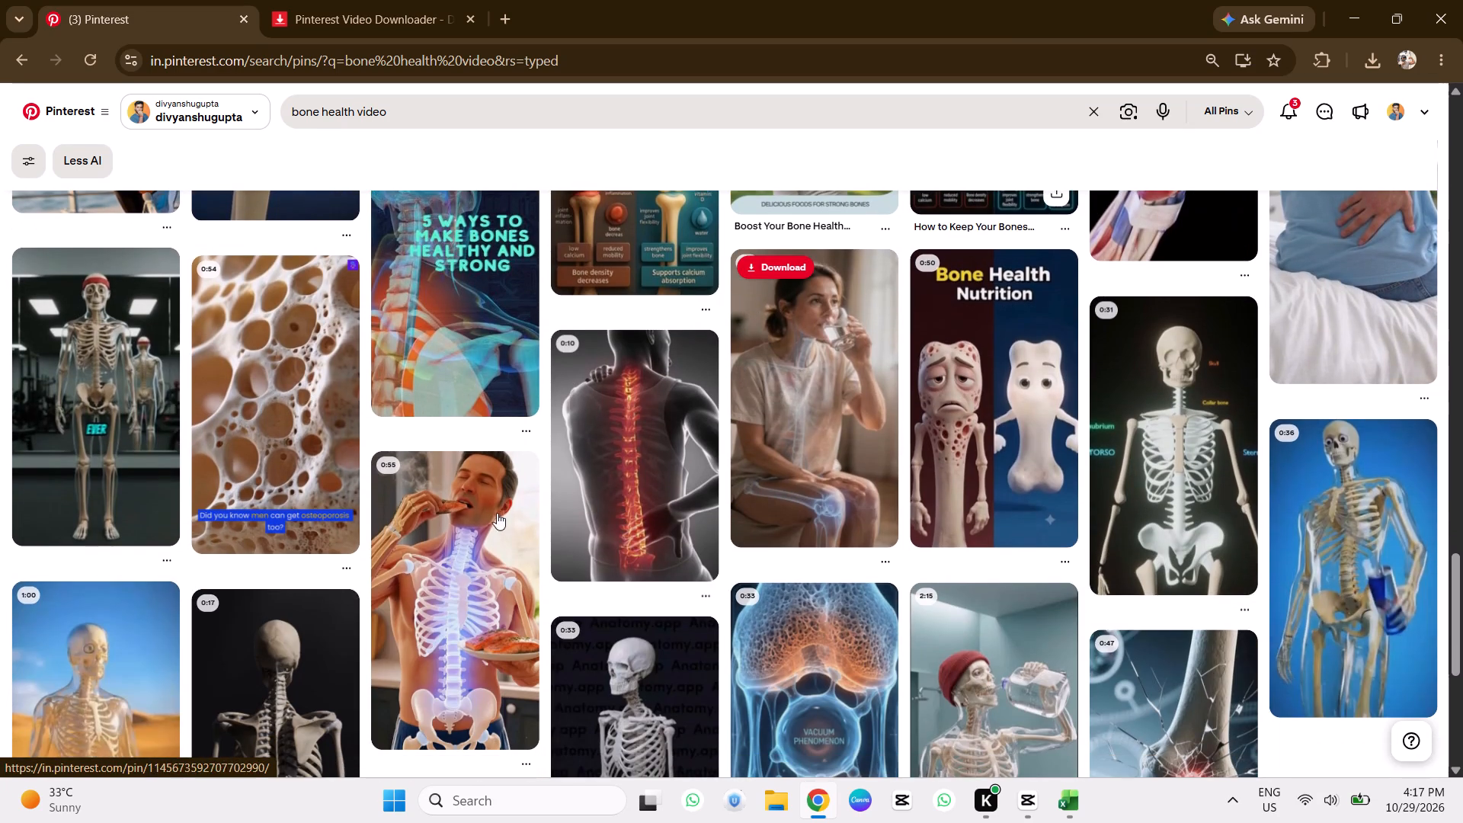
{"action": "scroll", "coordinate": [491, 514], "scroll_direction": "down", "scroll_amount": 4}
{"action": "scroll", "coordinate": [409, 537], "scroll_direction": "down", "scroll_amount": 1}
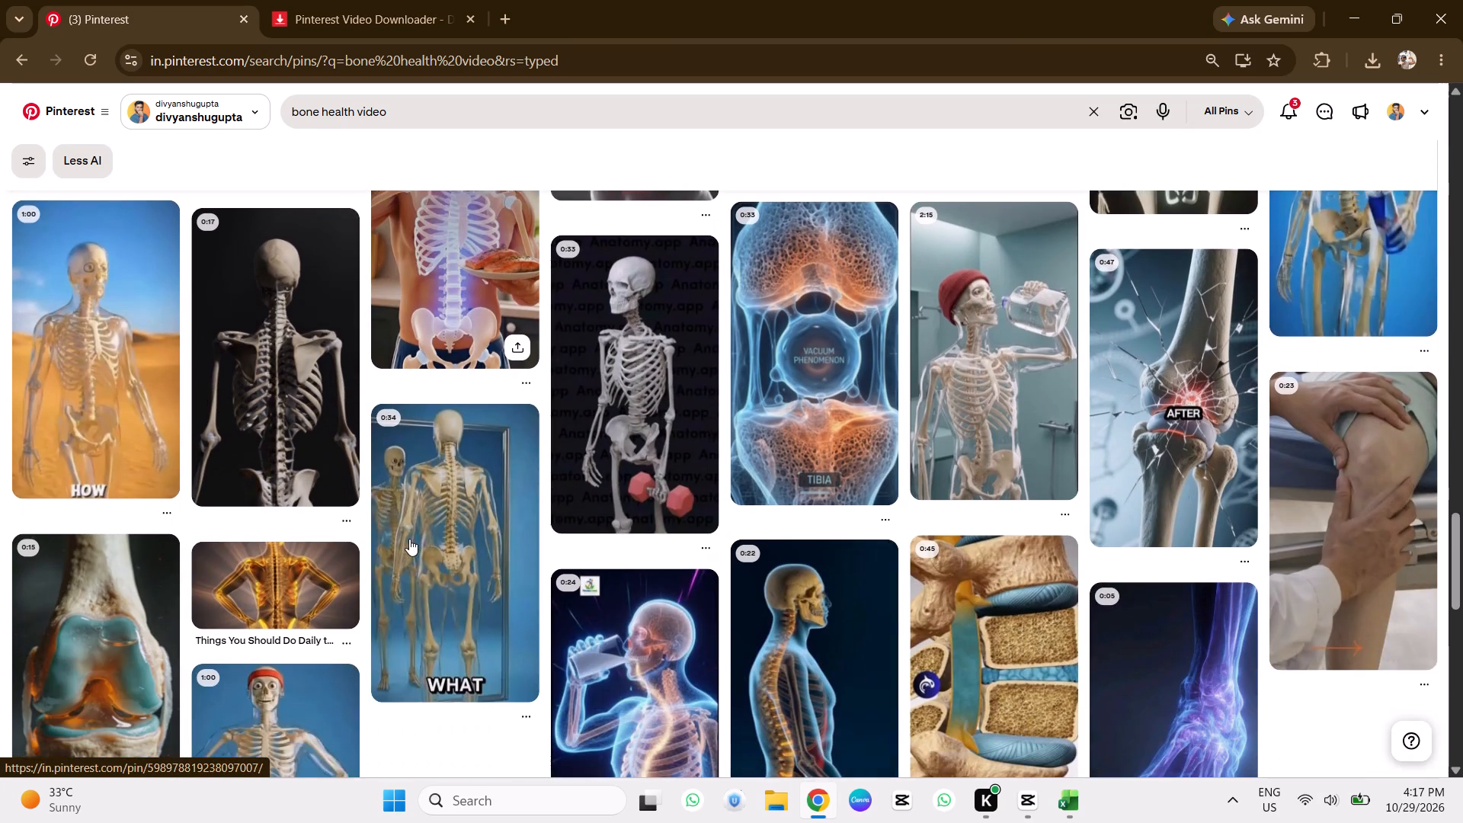
{"action": "scroll", "coordinate": [409, 539], "scroll_direction": "down", "scroll_amount": 2}
{"action": "scroll", "coordinate": [1128, 495], "scroll_direction": "down", "scroll_amount": 4}
{"action": "scroll", "coordinate": [1325, 481], "scroll_direction": "up", "scroll_amount": 2}
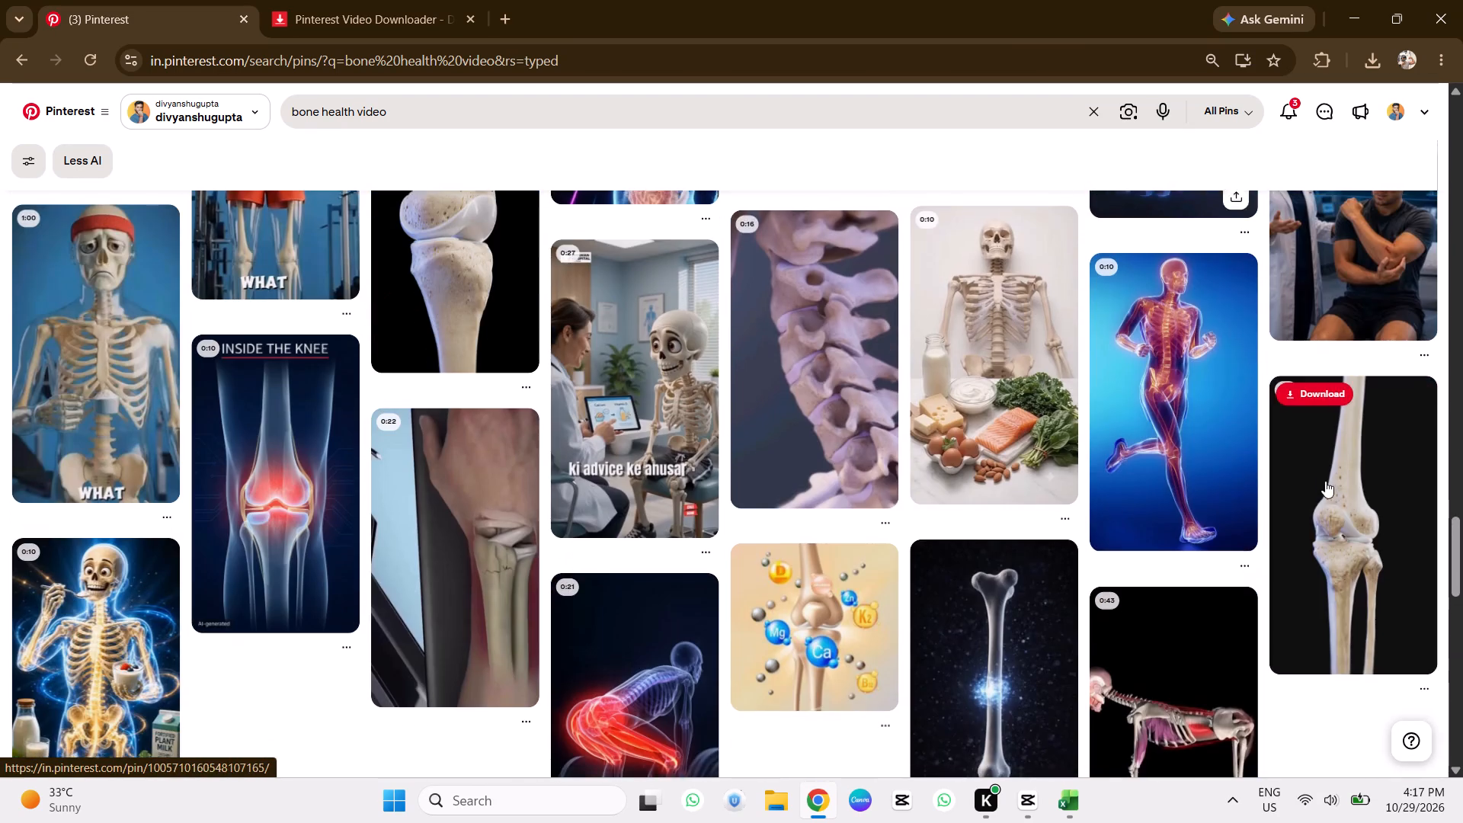
{"action": "scroll", "coordinate": [1325, 481], "scroll_direction": "up", "scroll_amount": 2}
{"action": "scroll", "coordinate": [1325, 481], "scroll_direction": "up", "scroll_amount": 20}
{"action": "scroll", "coordinate": [1325, 481], "scroll_direction": "up", "scroll_amount": 1}
{"action": "scroll", "coordinate": [409, 444], "scroll_direction": "up", "scroll_amount": 3}
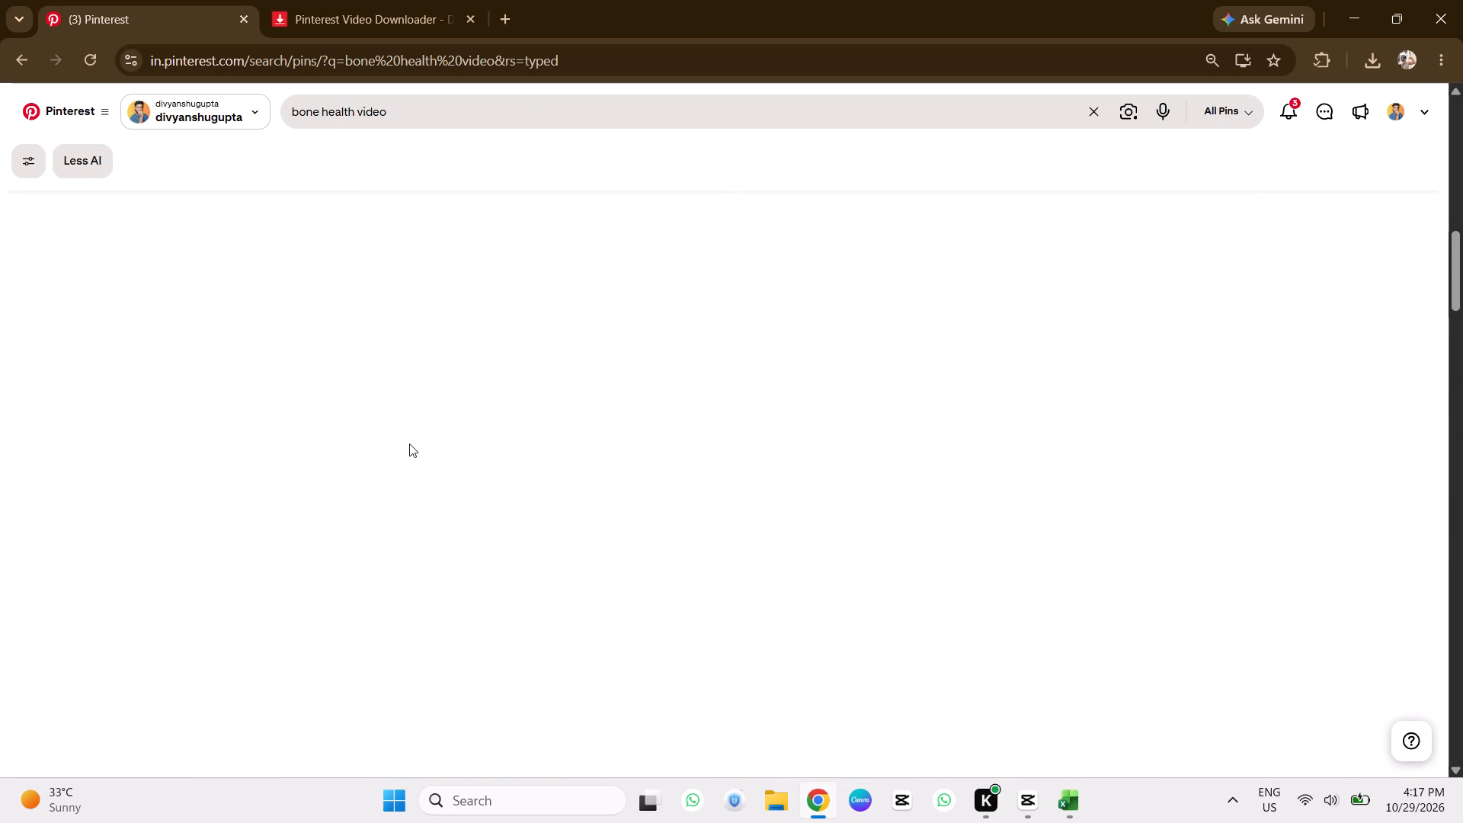
{"action": "scroll", "coordinate": [409, 444], "scroll_direction": "up", "scroll_amount": 12}
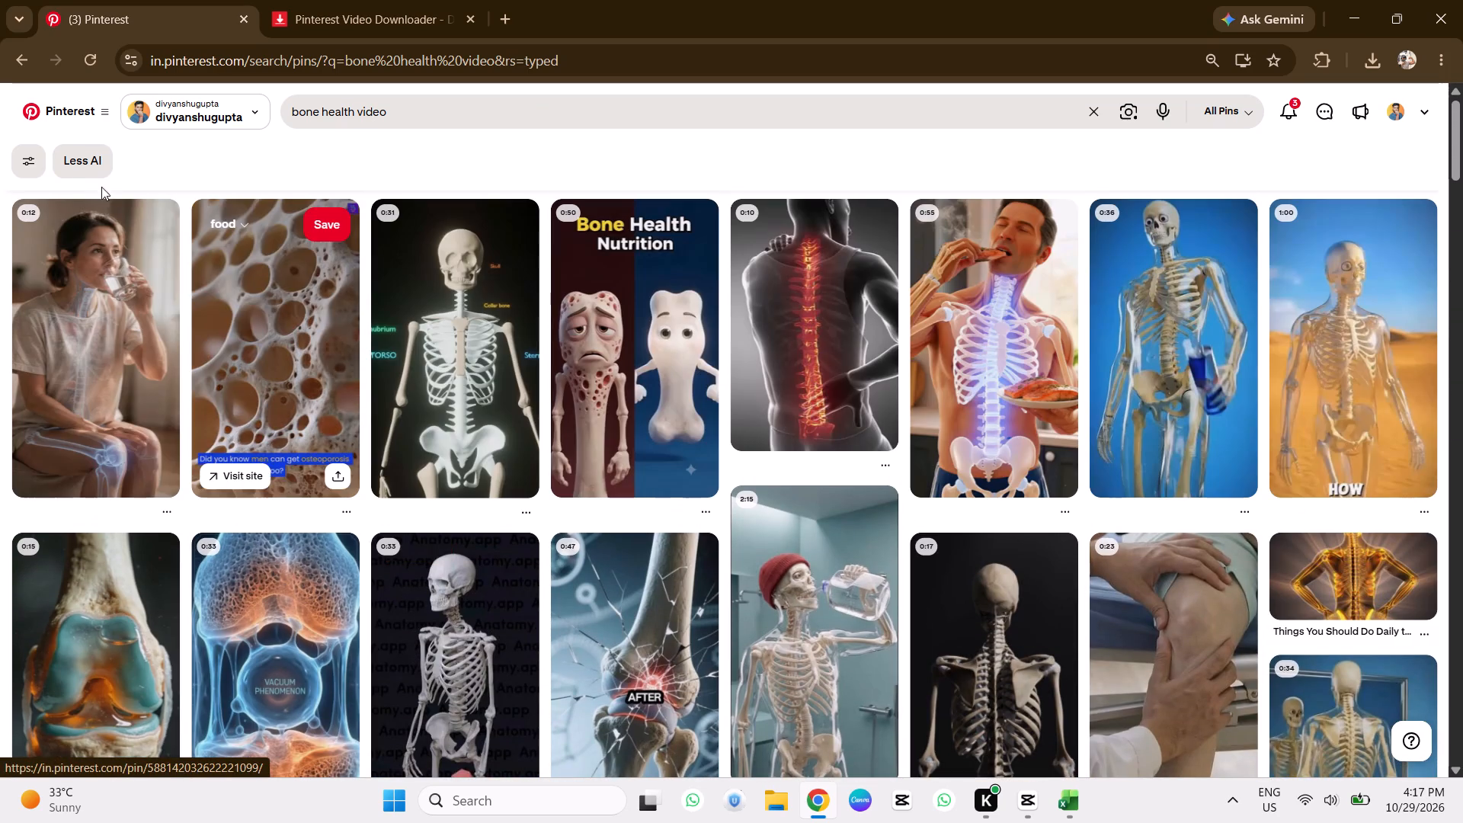
Filter the bone health video results to show less AI content and look over the top pins.
{"action": "left_click", "coordinate": [91, 159]}
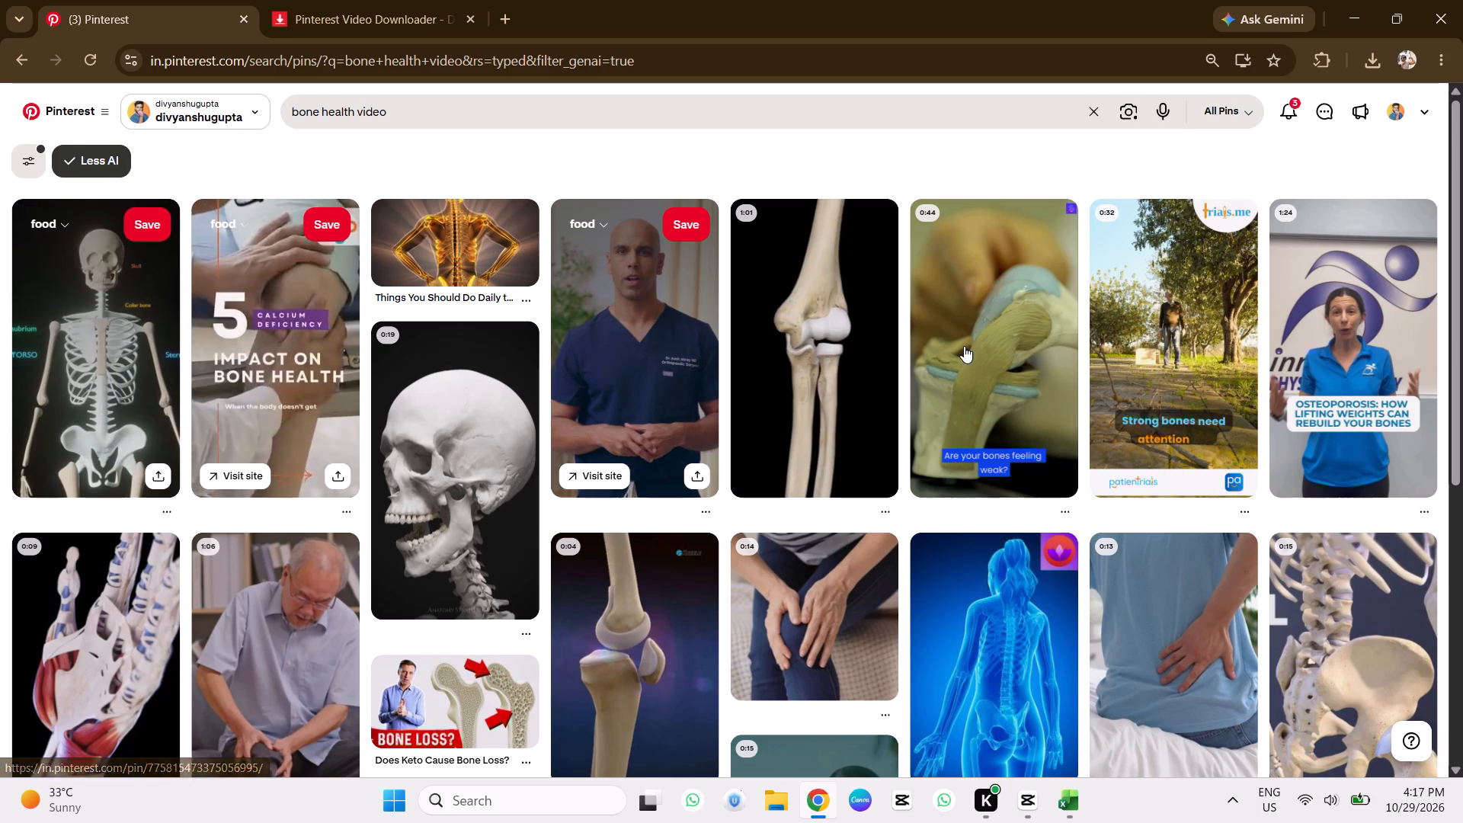
{"action": "scroll", "coordinate": [859, 465], "scroll_direction": "down", "scroll_amount": 2}
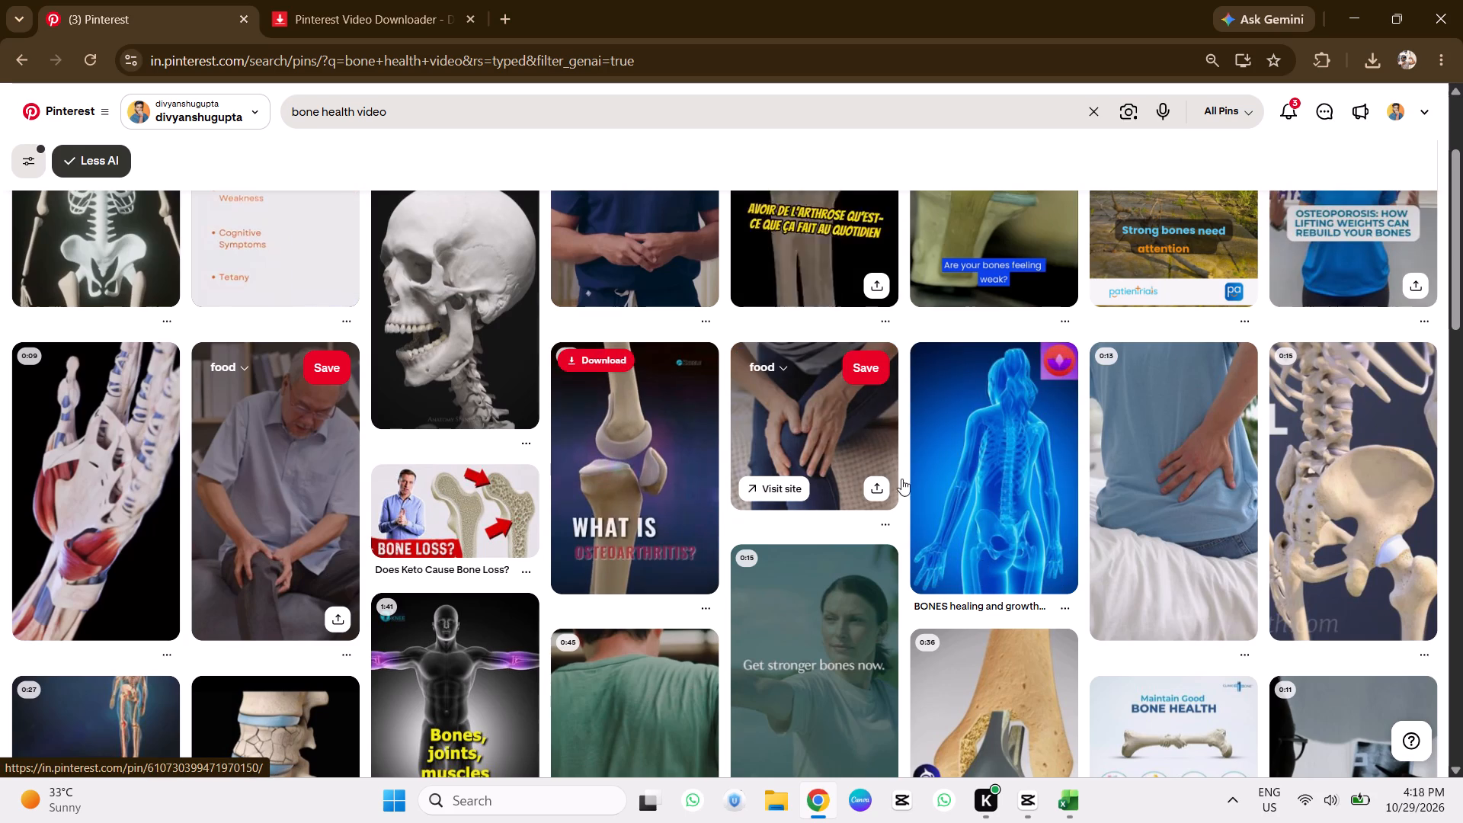
{"action": "scroll", "coordinate": [924, 473], "scroll_direction": "down", "scroll_amount": 2}
{"action": "scroll", "coordinate": [578, 551], "scroll_direction": "up", "scroll_amount": 3}
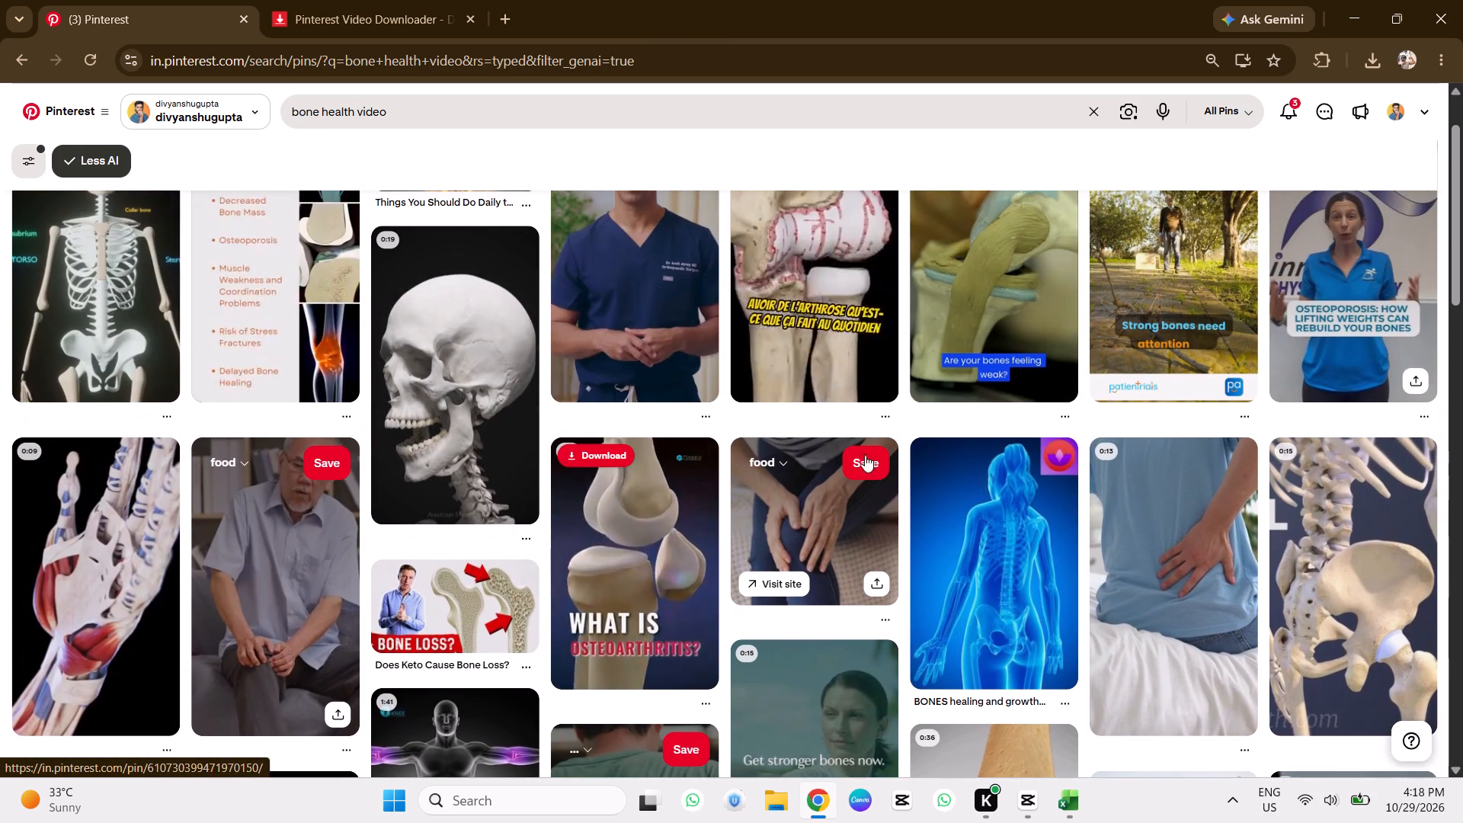
{"action": "scroll", "coordinate": [1192, 415], "scroll_direction": "up", "scroll_amount": 3}
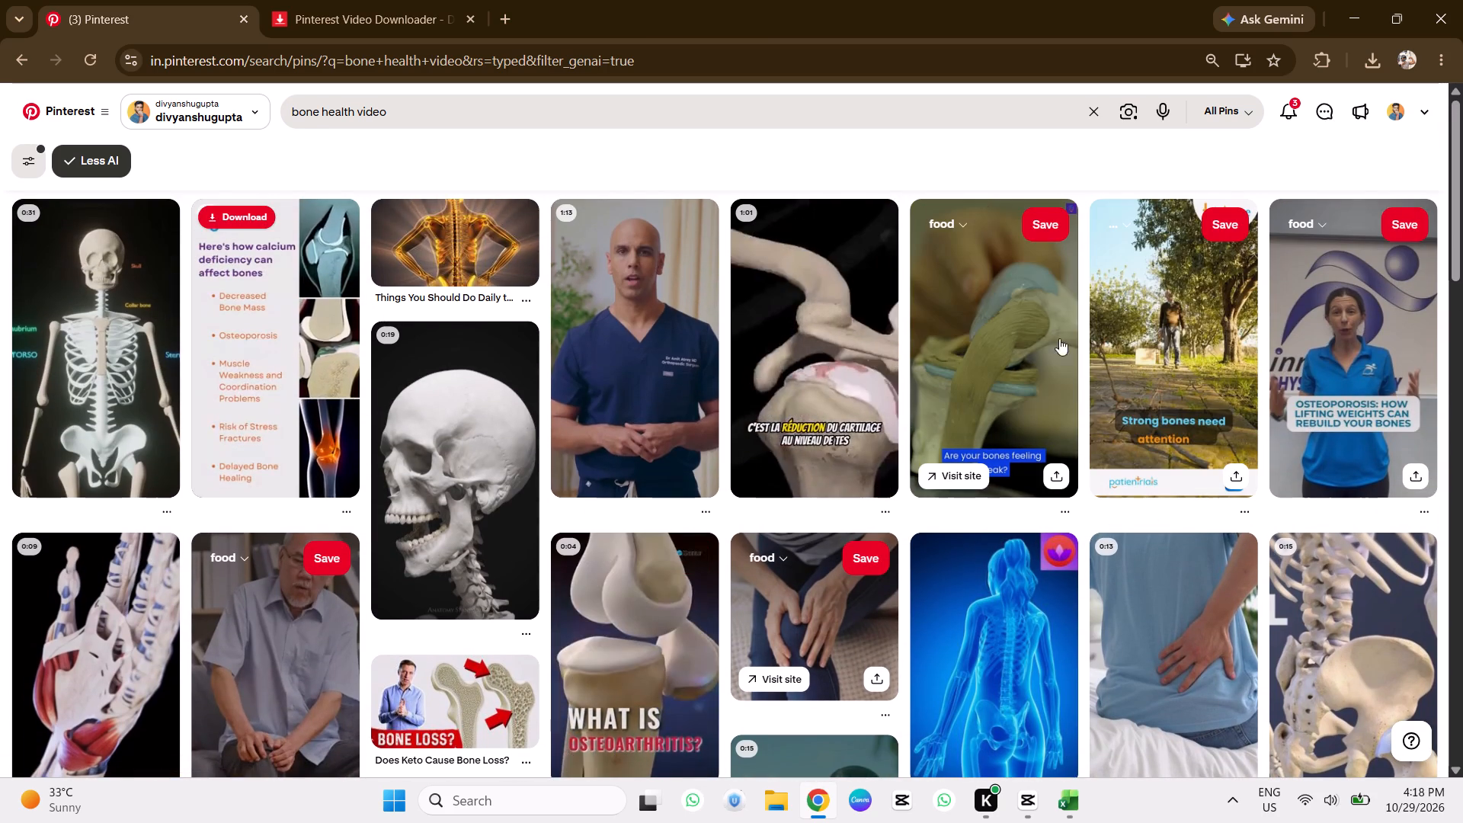
Open the labelled skeleton video pin, look over its related pins, and return to the search results.
{"action": "left_click", "coordinate": [92, 364]}
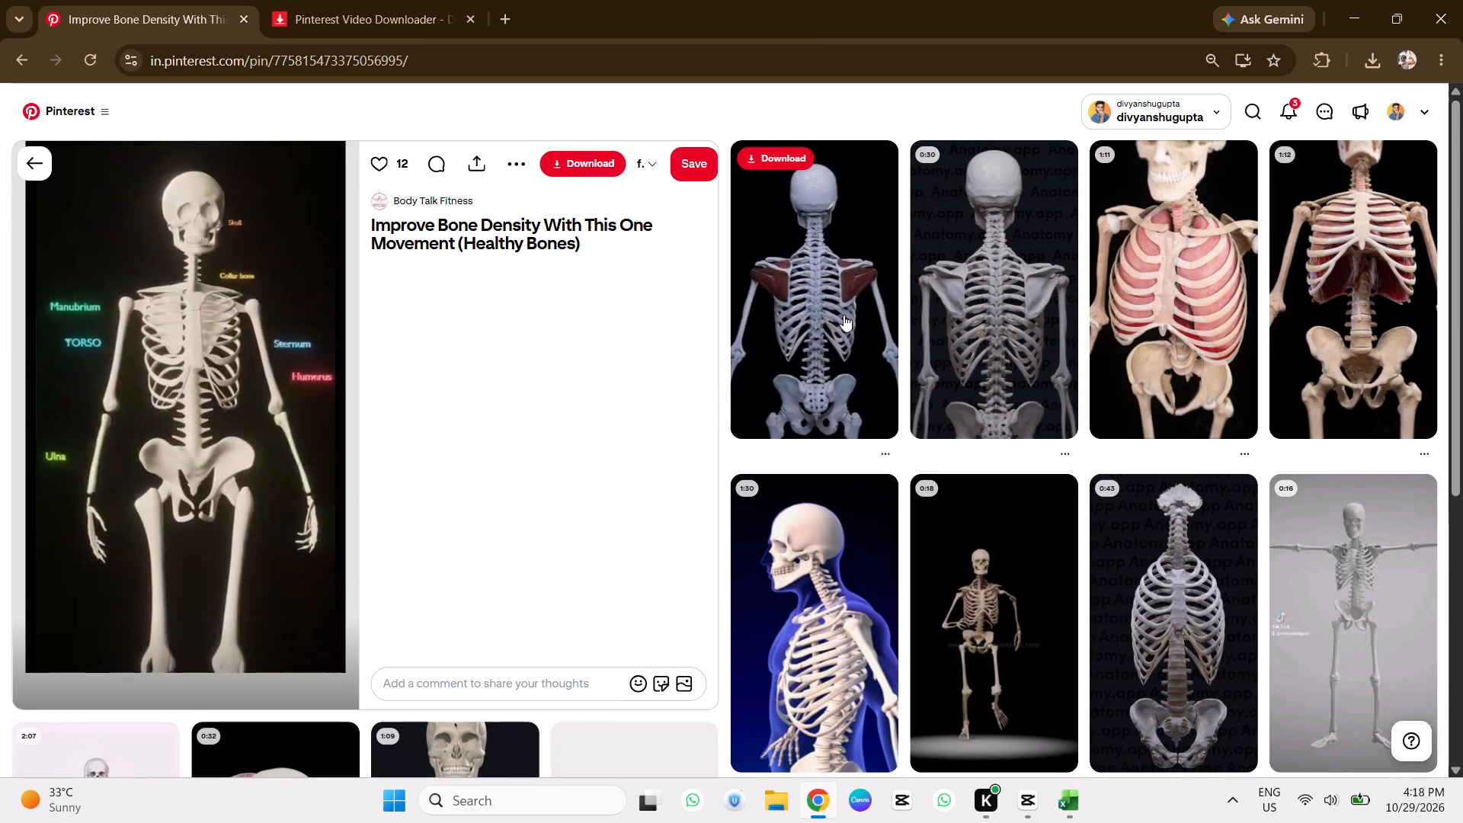
{"action": "scroll", "coordinate": [881, 344], "scroll_direction": "down", "scroll_amount": 5}
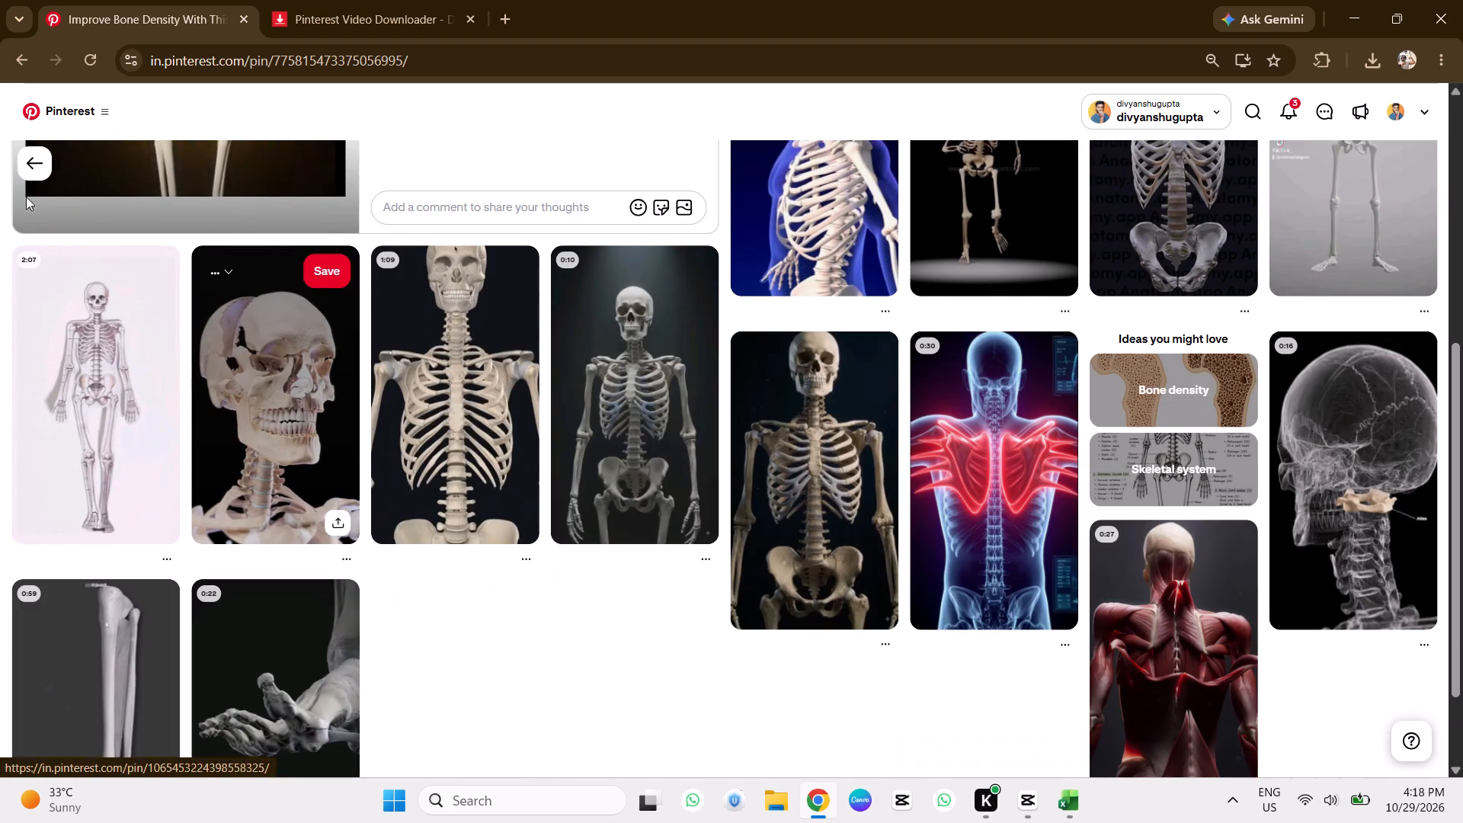
{"action": "left_click", "coordinate": [31, 170]}
Examine more of the filtered bone health video results for usable footage.
{"action": "scroll", "coordinate": [300, 604], "scroll_direction": "down", "scroll_amount": 4}
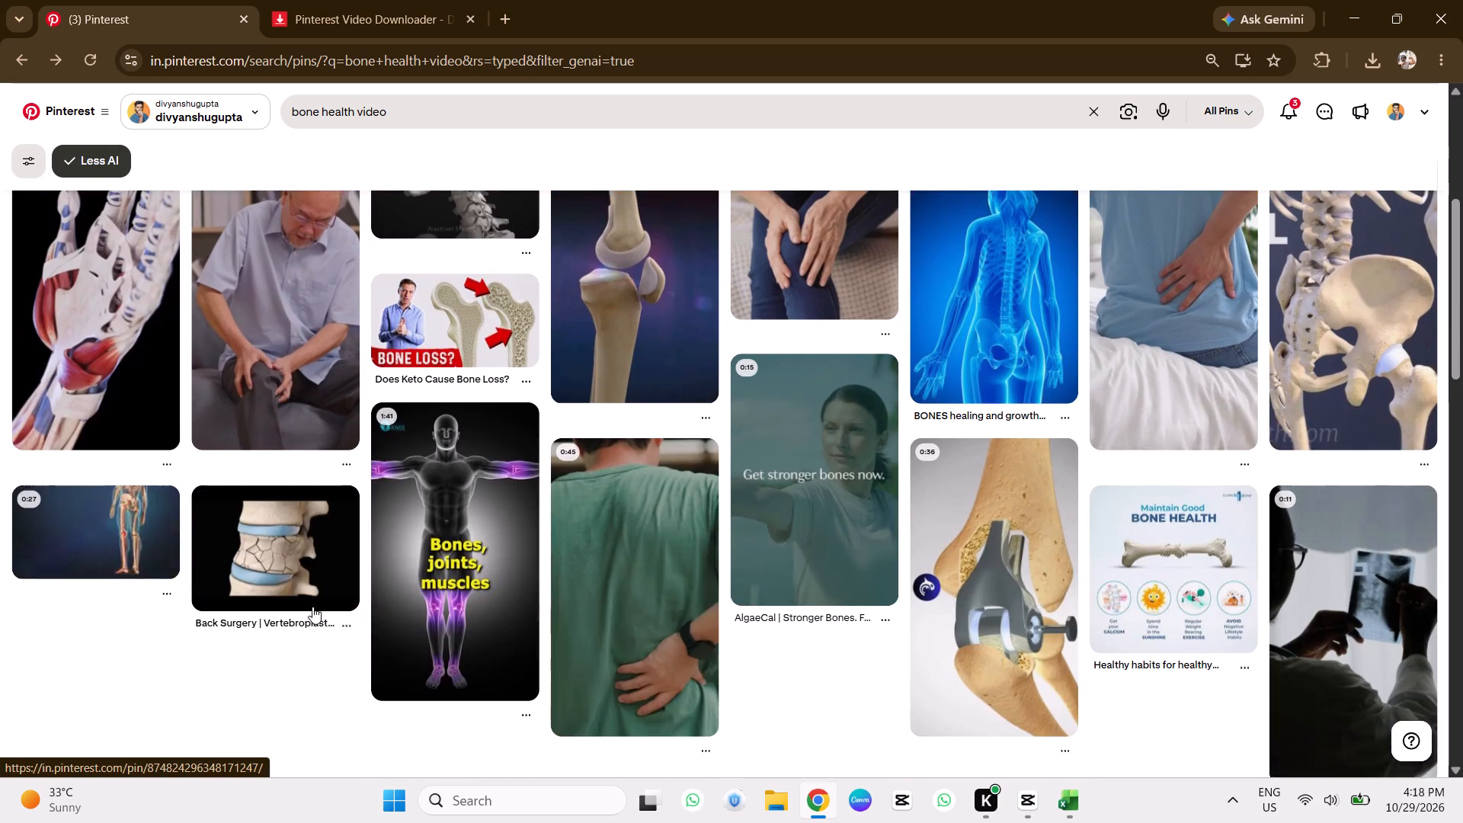
{"action": "scroll", "coordinate": [313, 605], "scroll_direction": "down", "scroll_amount": 4}
{"action": "scroll", "coordinate": [380, 533], "scroll_direction": "down", "scroll_amount": 4}
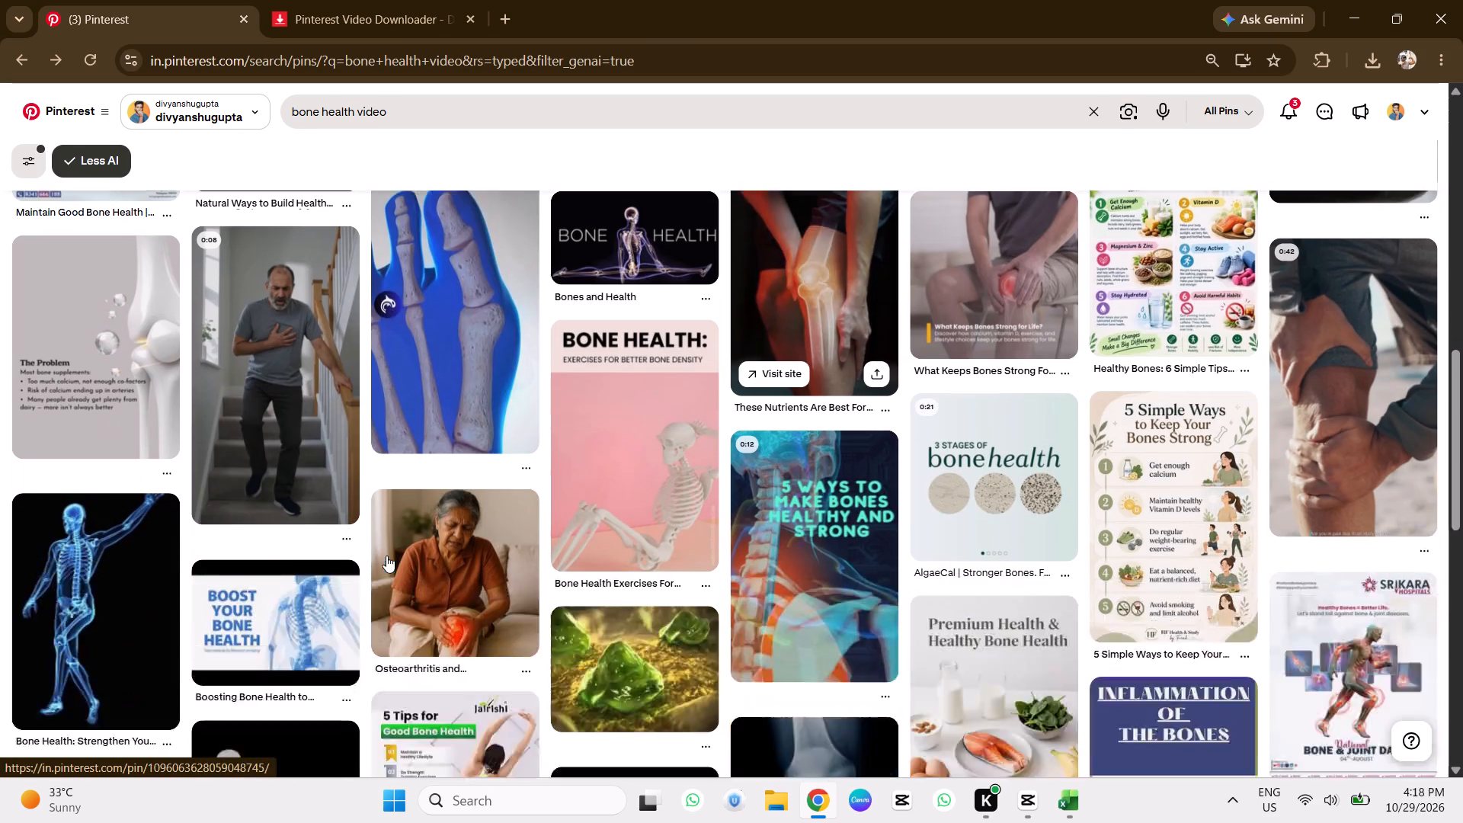
{"action": "scroll", "coordinate": [232, 397], "scroll_direction": "down", "scroll_amount": 3}
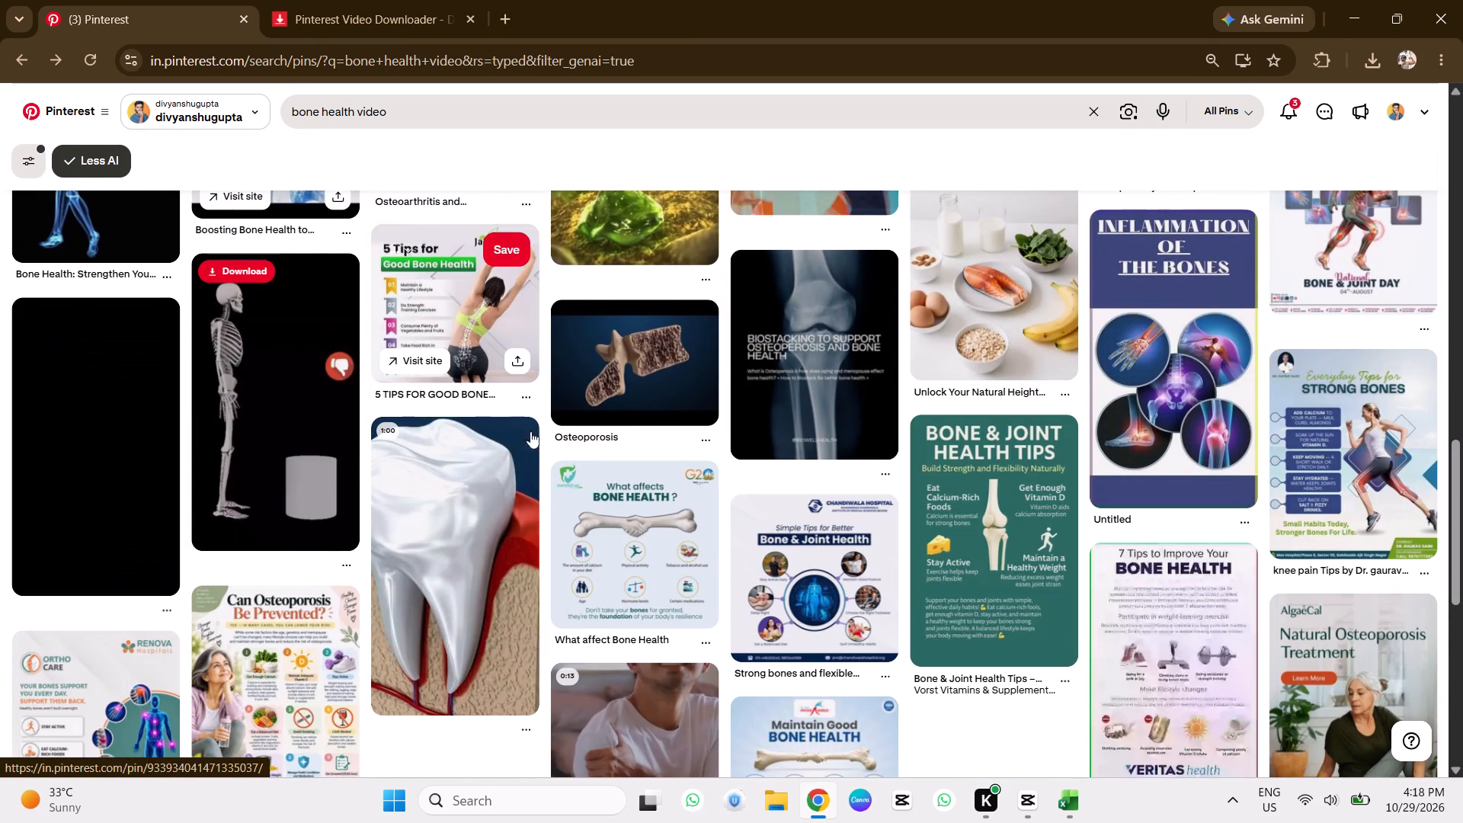
{"action": "scroll", "coordinate": [775, 629], "scroll_direction": "down", "scroll_amount": 3}
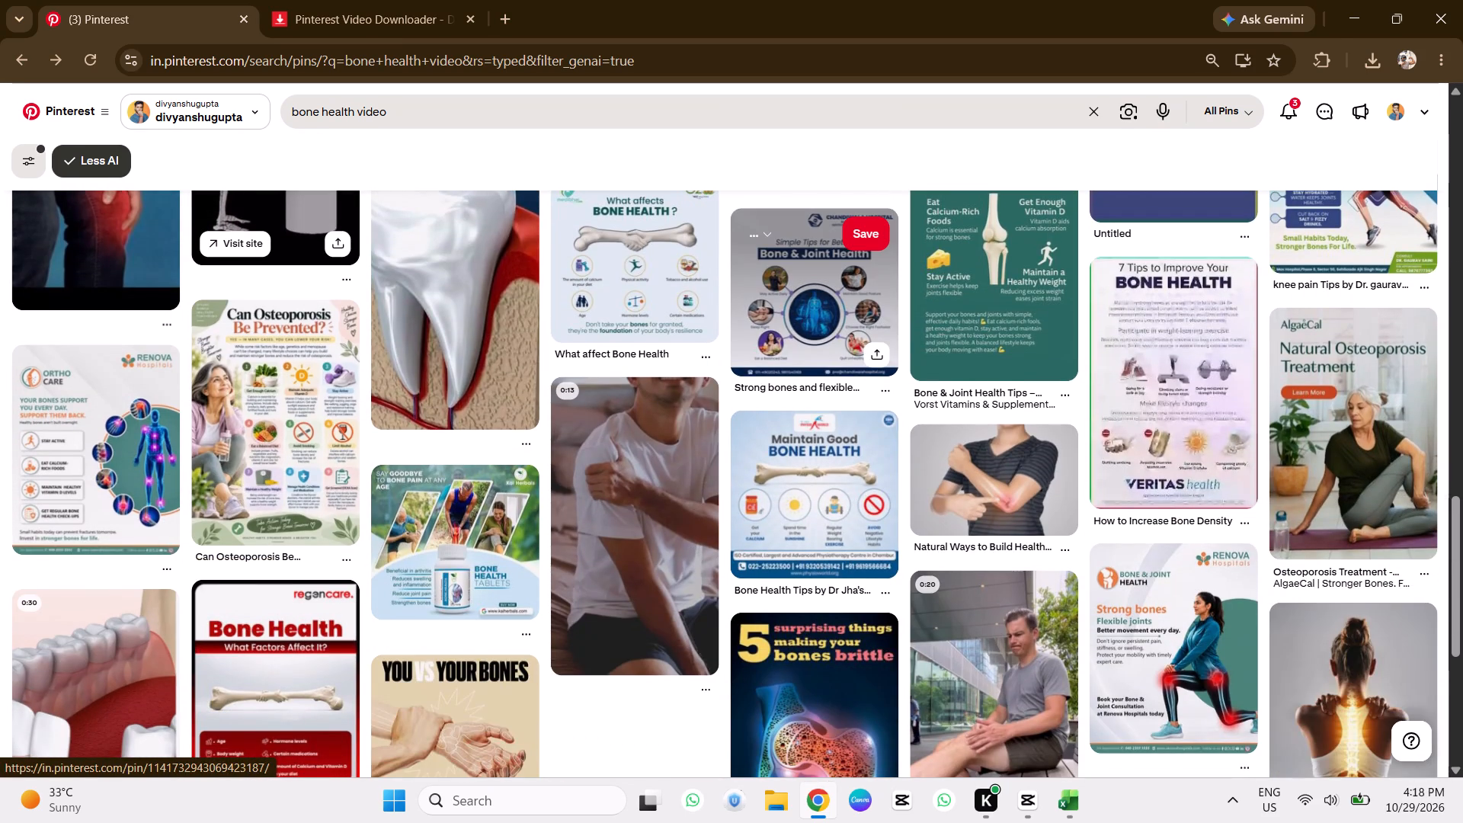
Switch to CapCut and play back the IMG_2783.MOV section of the timeline, replaying it from the clip's start.
{"action": "left_click", "coordinate": [1019, 788]}
{"action": "key", "text": "space"}
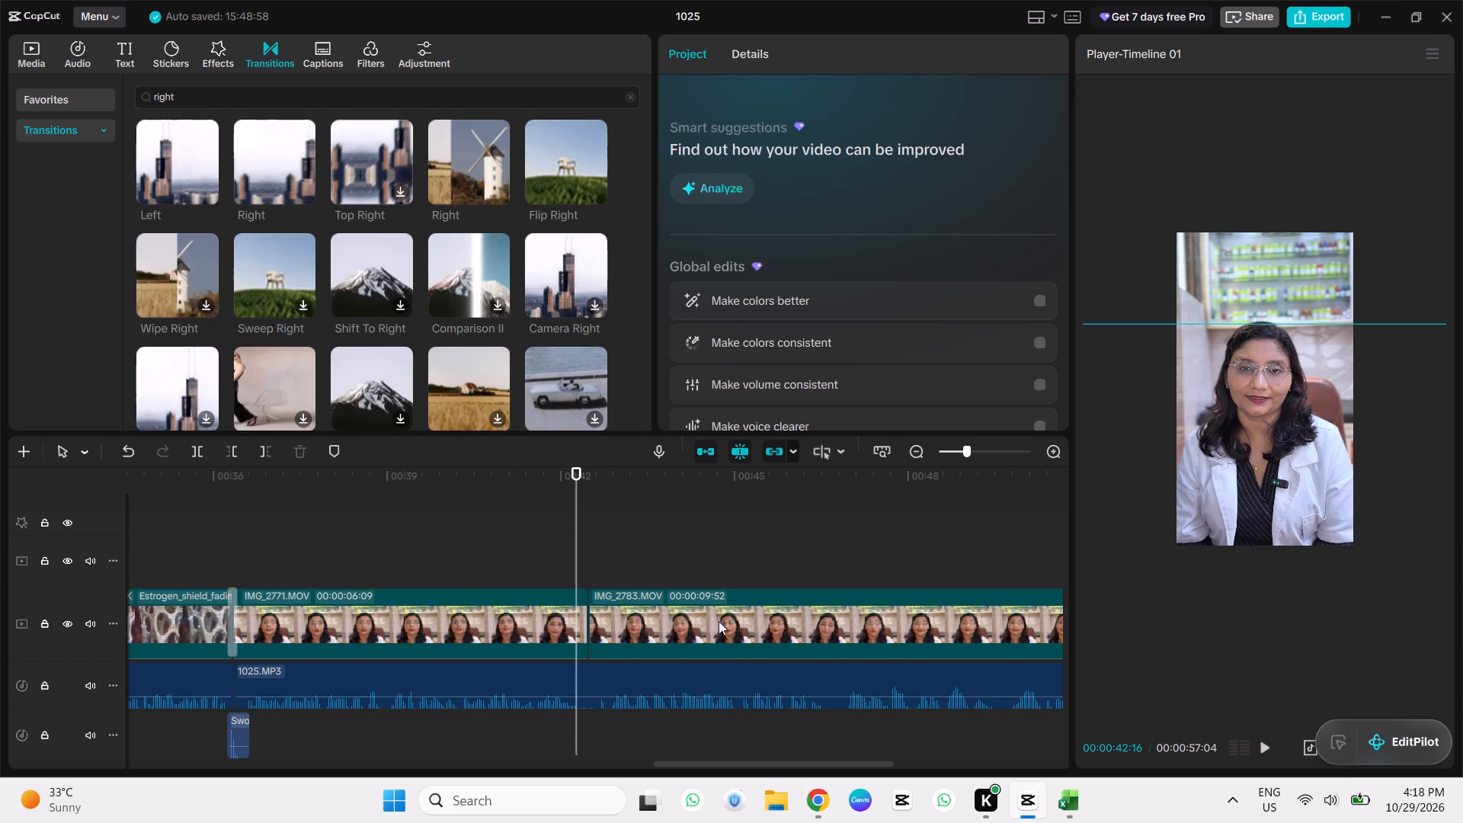
{"action": "key", "text": "space"}
{"action": "key", "text": "space"}
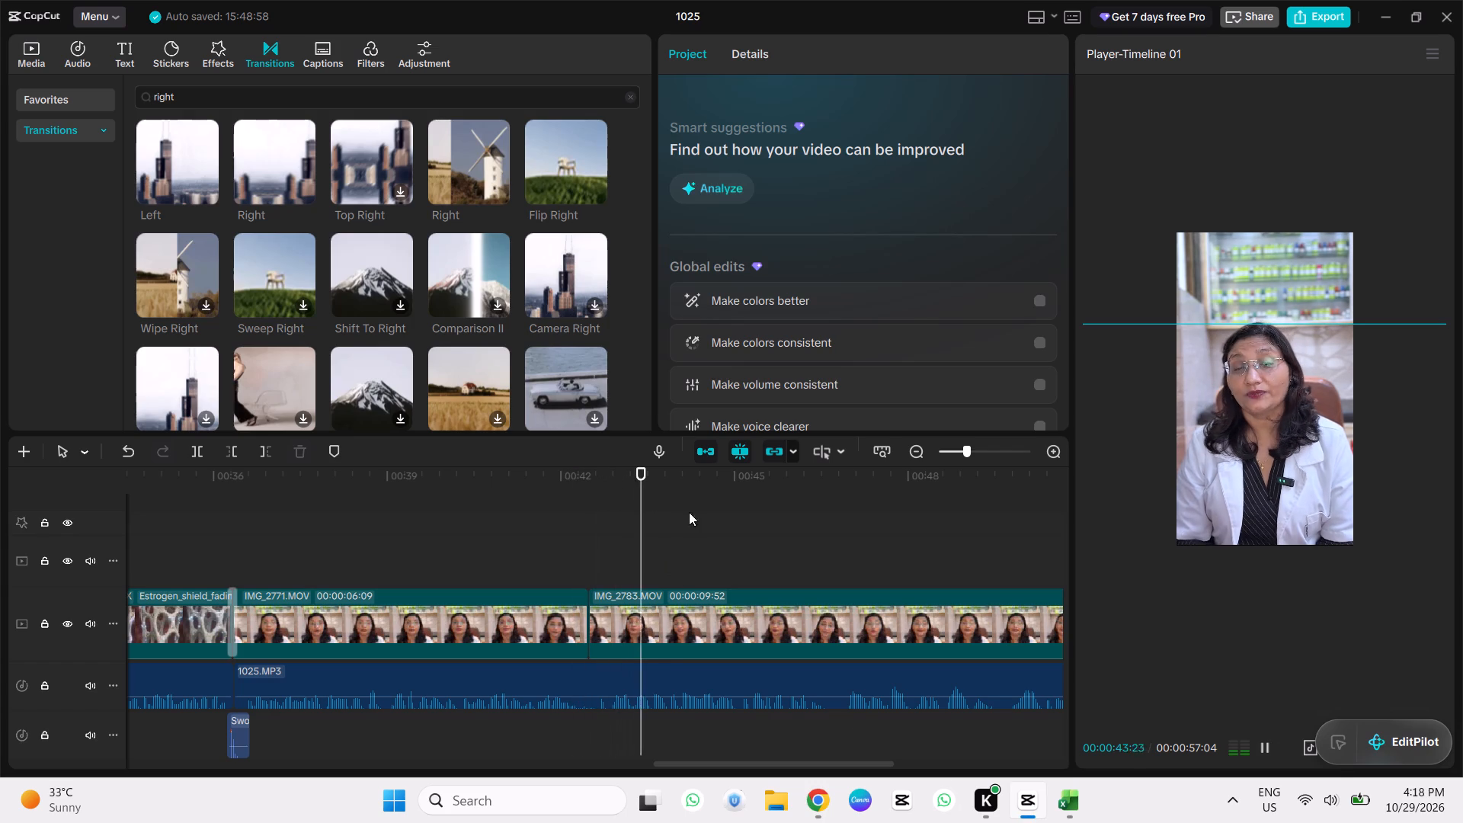
{"action": "left_click_drag", "start_coordinate": [691, 765], "coordinate": [842, 765]}
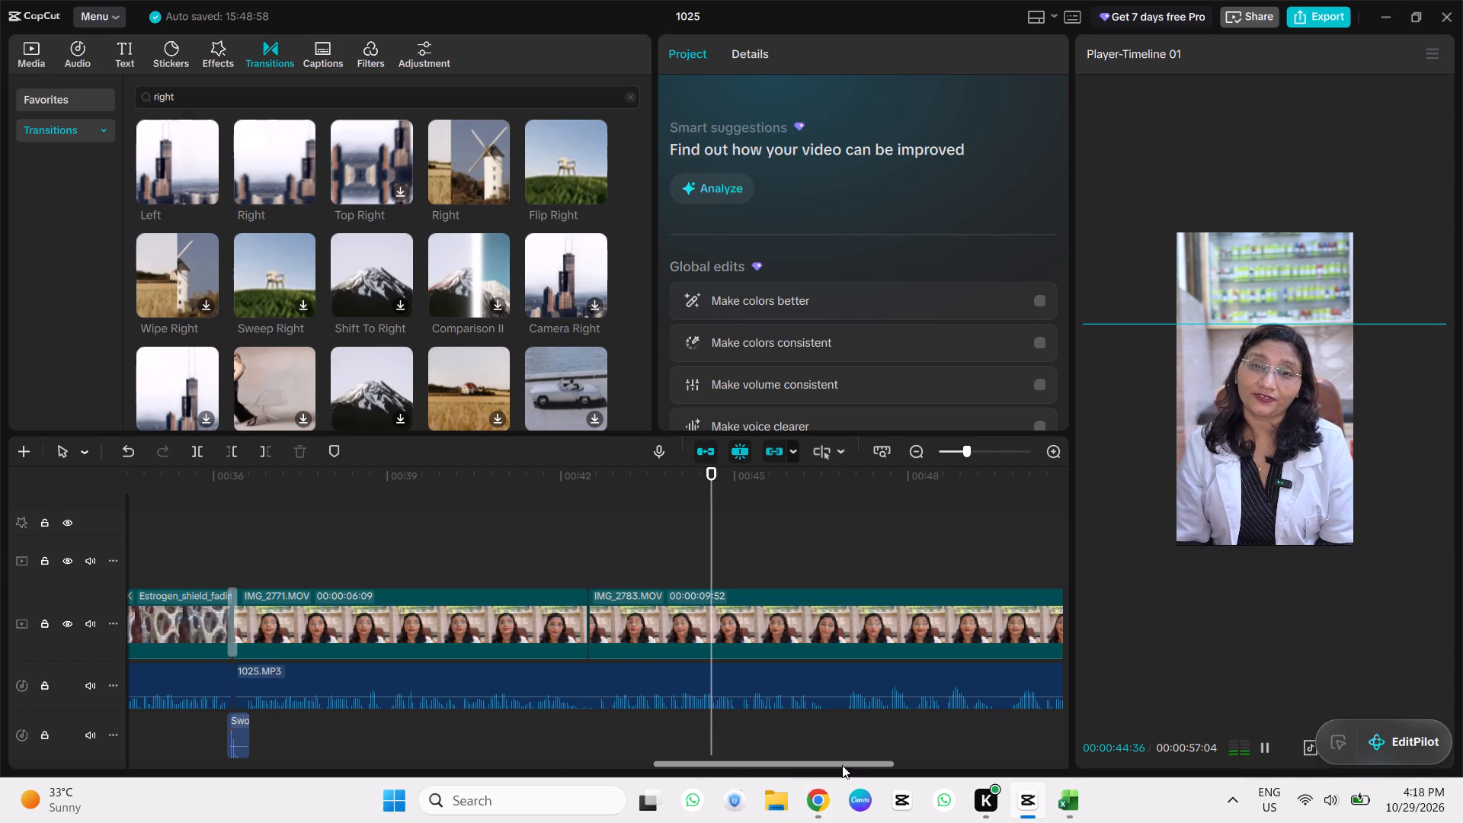
{"action": "left_click_drag", "start_coordinate": [842, 765], "coordinate": [852, 765]}
{"action": "left_click_drag", "start_coordinate": [853, 765], "coordinate": [788, 761]}
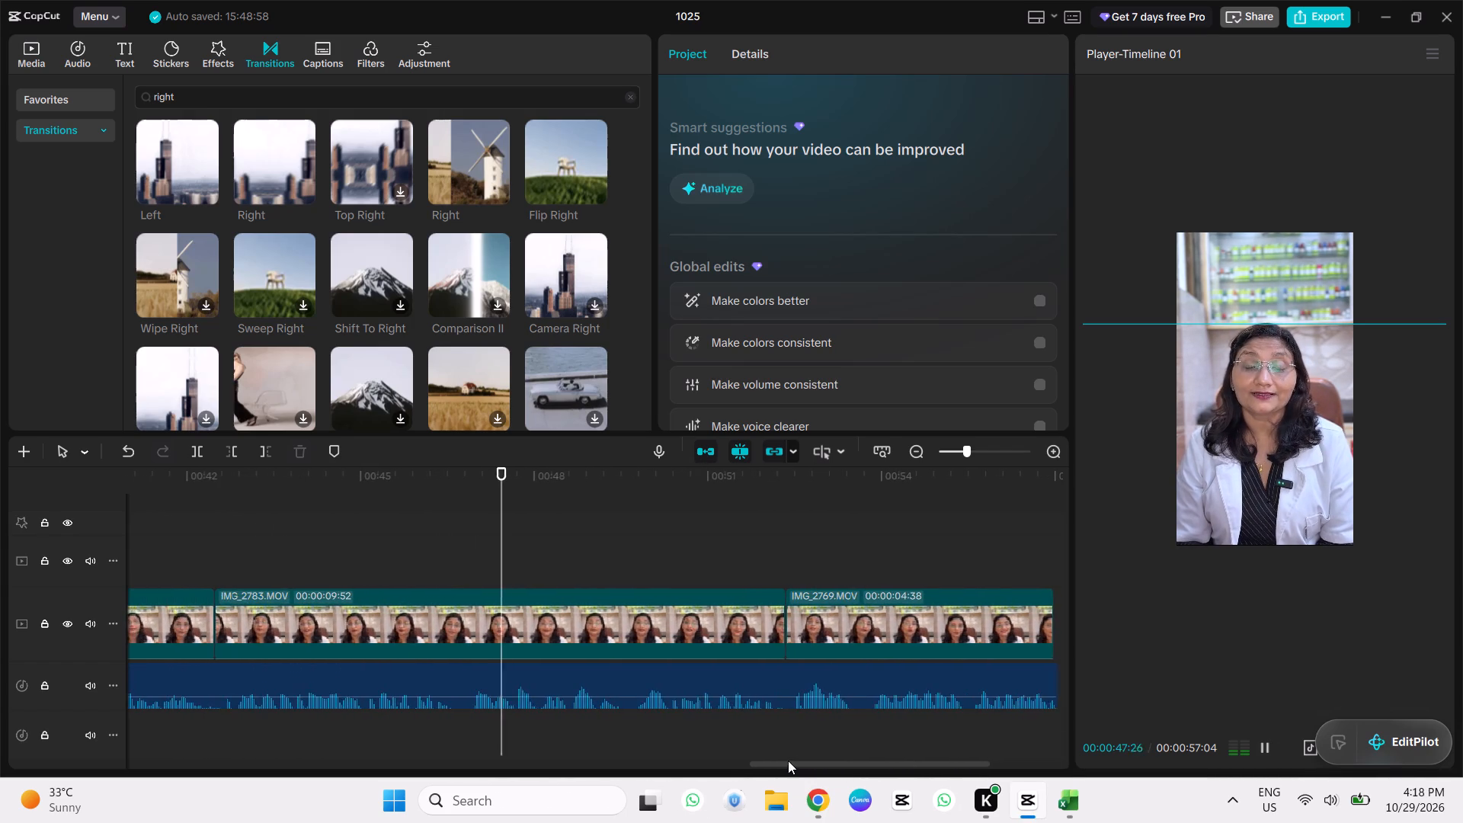
{"action": "left_click_drag", "start_coordinate": [788, 761], "coordinate": [741, 760]}
{"action": "left_click", "coordinate": [650, 502]}
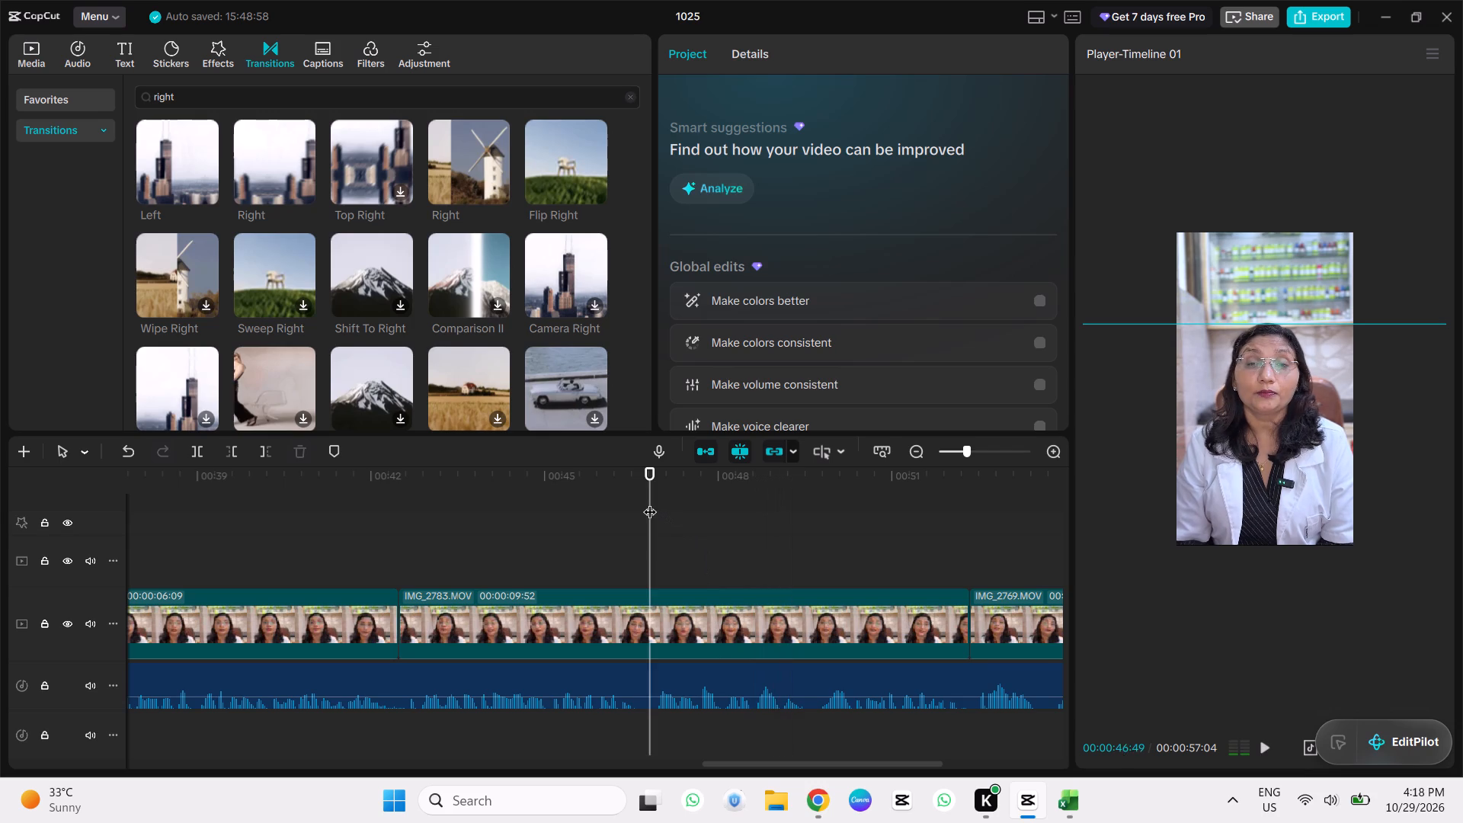
{"action": "left_click_drag", "start_coordinate": [649, 502], "coordinate": [392, 515]}
{"action": "left_click", "coordinate": [395, 515]}
{"action": "key", "text": "space"}
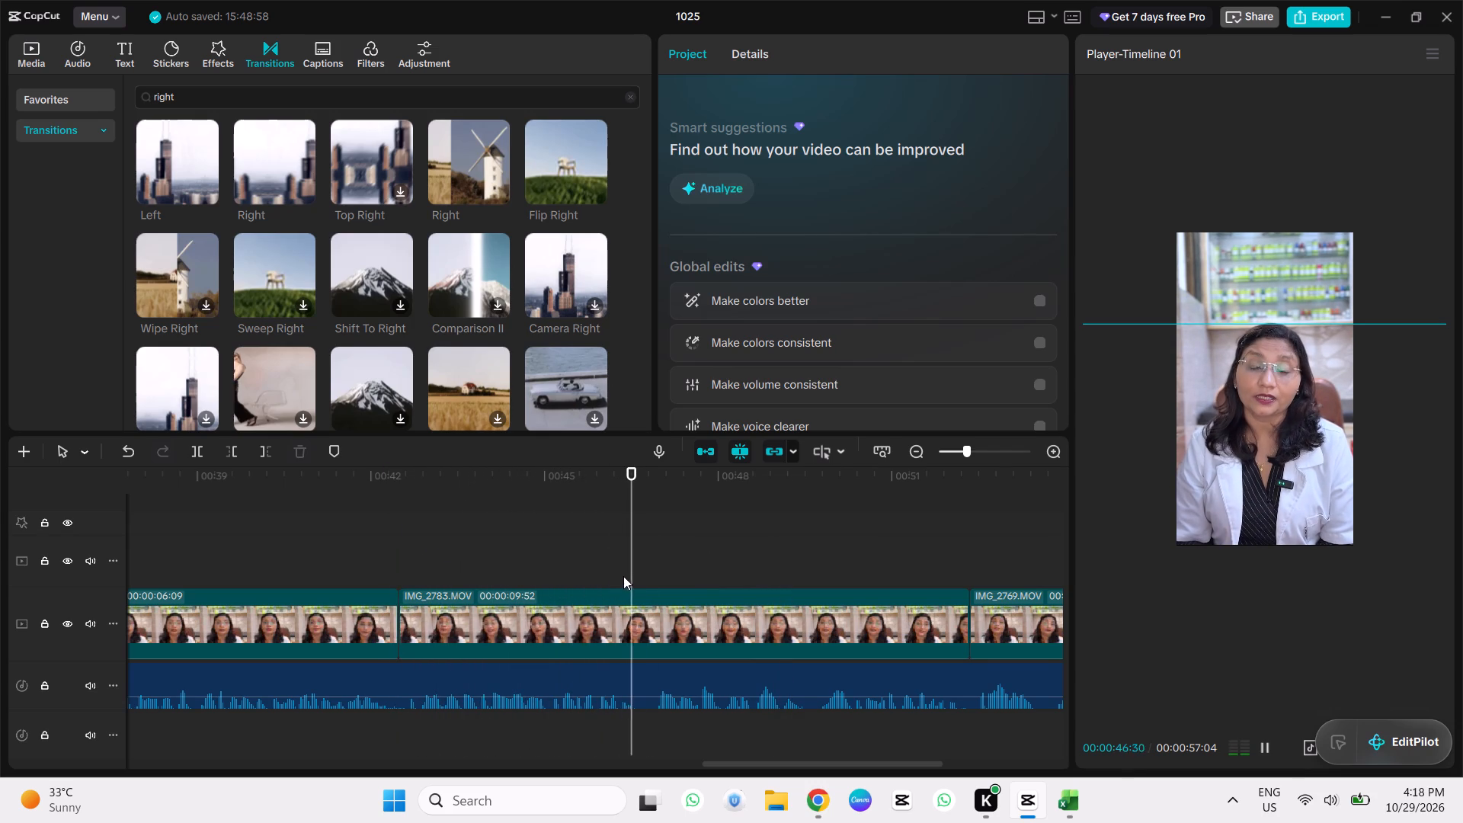
{"action": "key", "text": "space"}
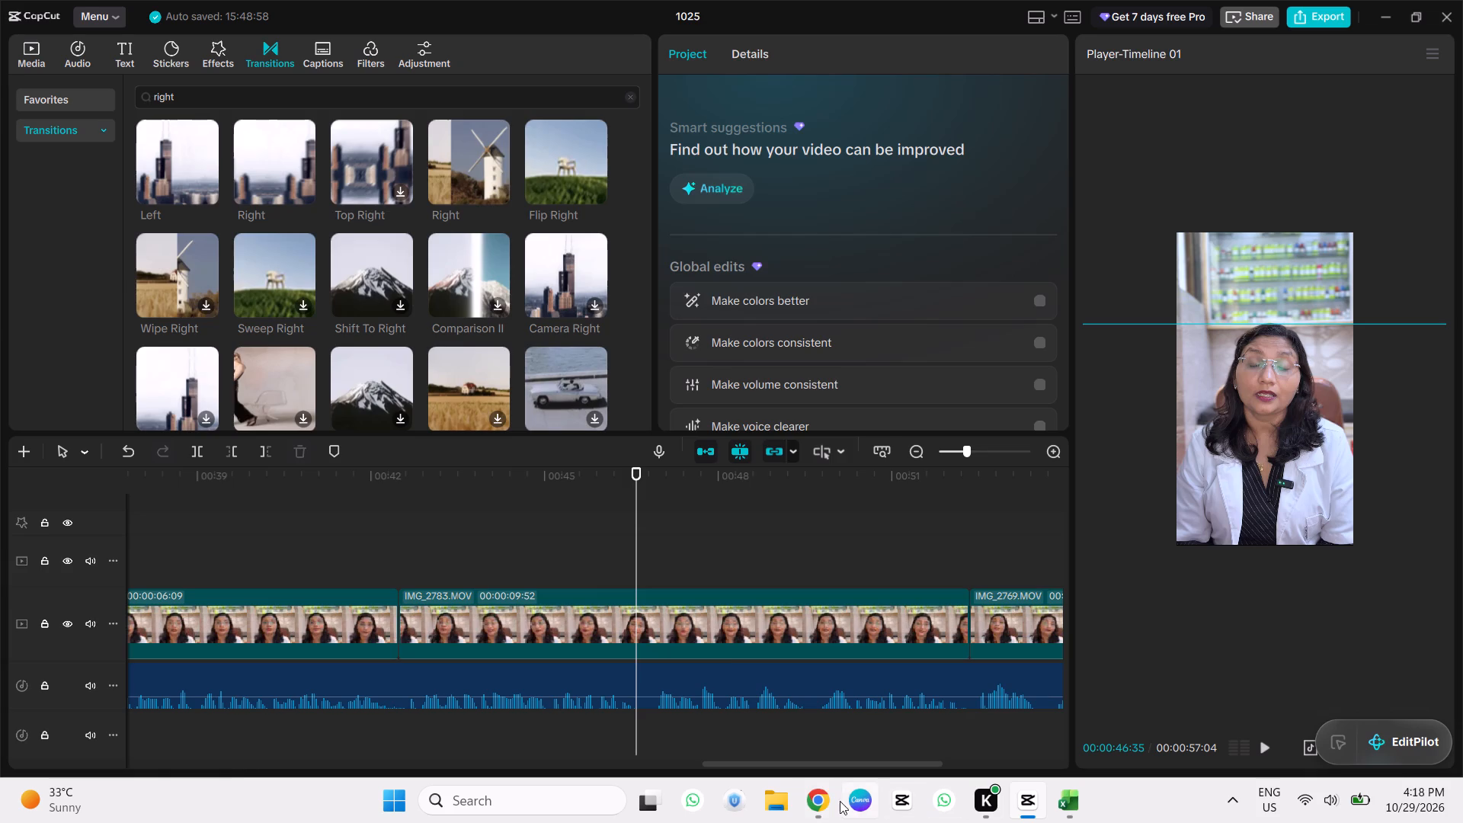
{"action": "left_click", "coordinate": [821, 802]}
{"action": "scroll", "coordinate": [514, 370], "scroll_direction": "up", "scroll_amount": 9}
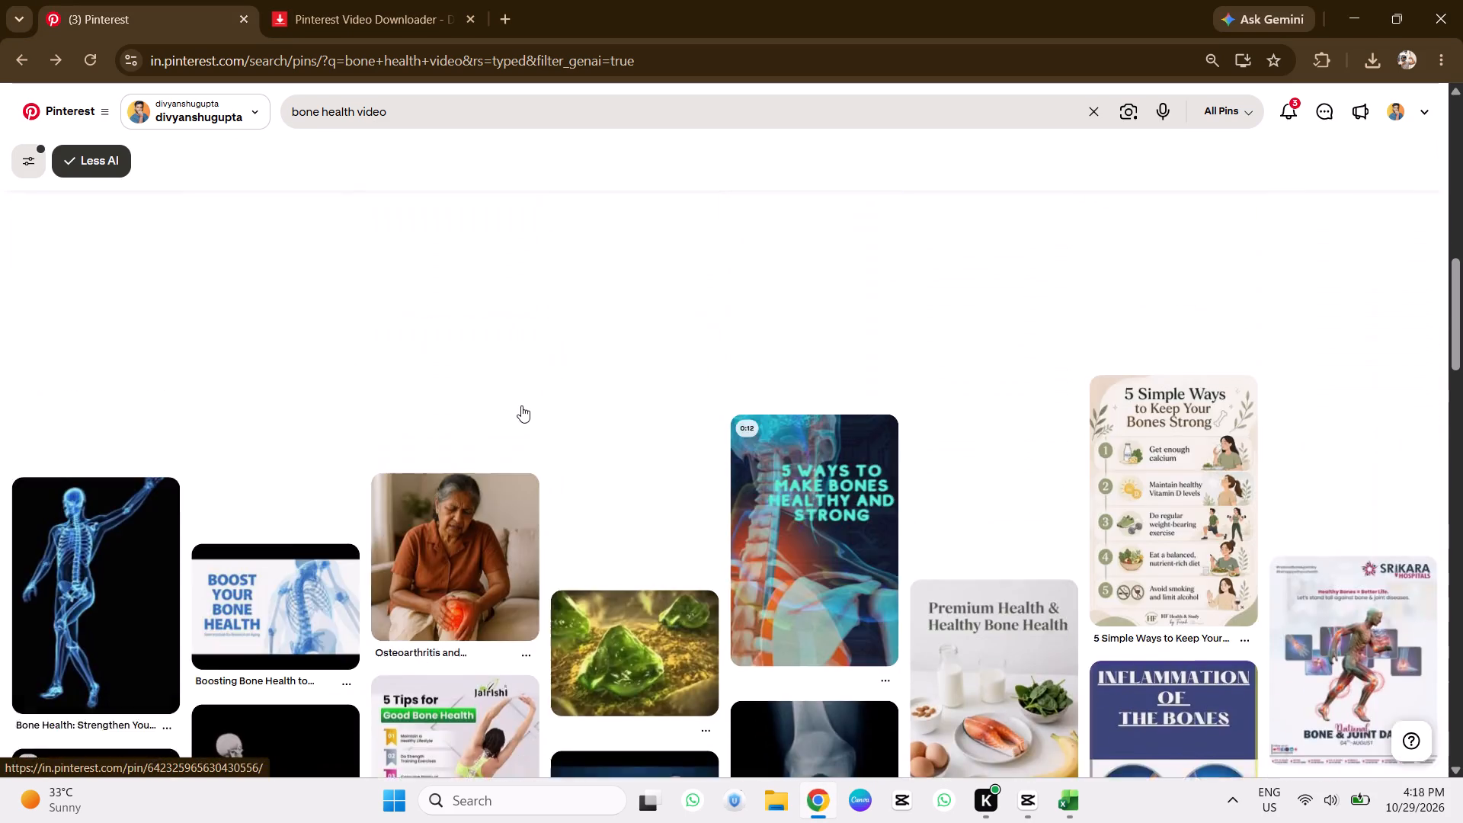
{"action": "scroll", "coordinate": [521, 405], "scroll_direction": "up", "scroll_amount": 20}
{"action": "scroll", "coordinate": [521, 405], "scroll_direction": "up", "scroll_amount": 1}
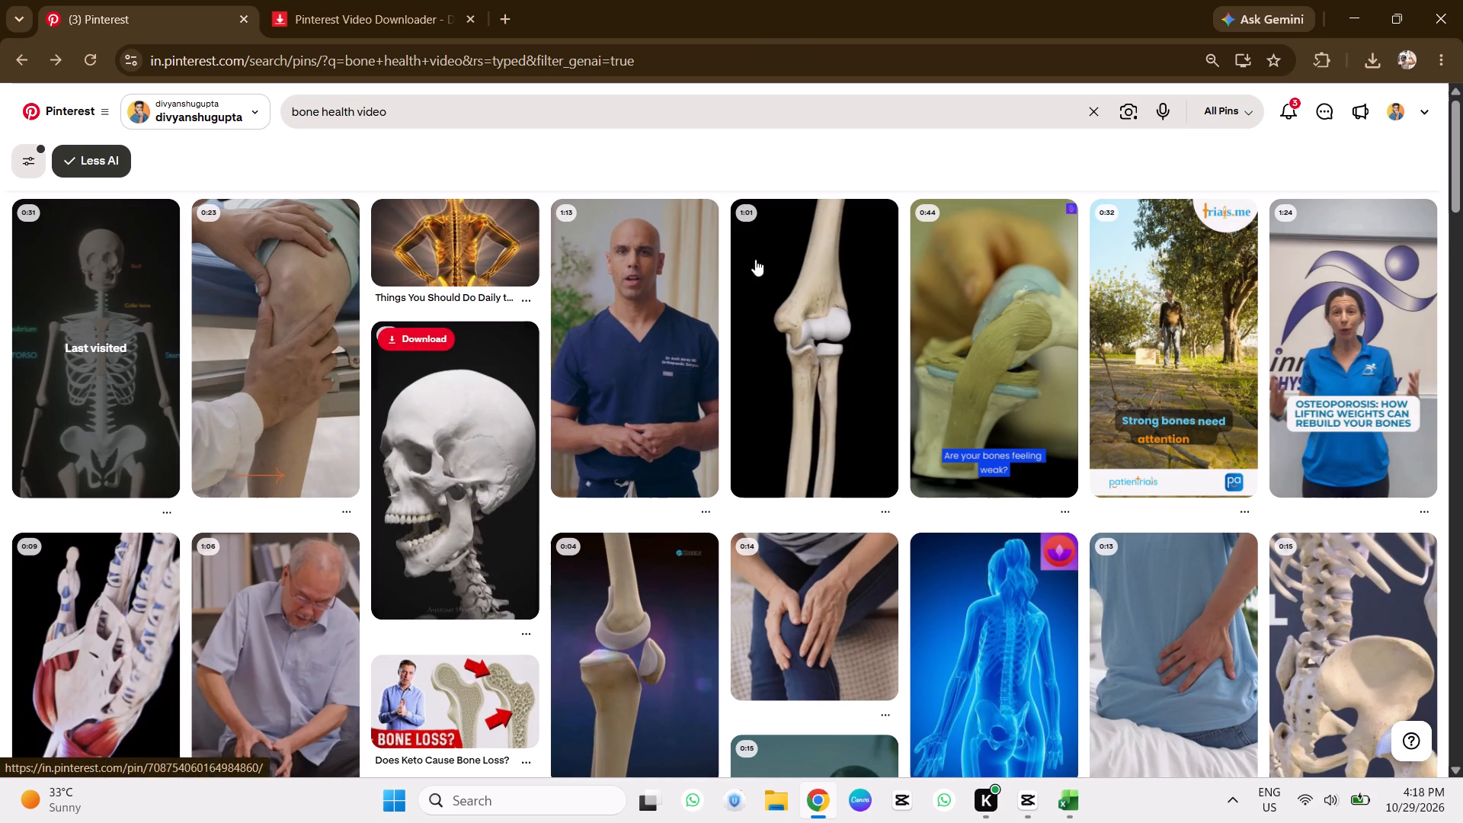
{"action": "left_click", "coordinate": [411, 18]}
{"action": "left_click", "coordinate": [501, 16]}
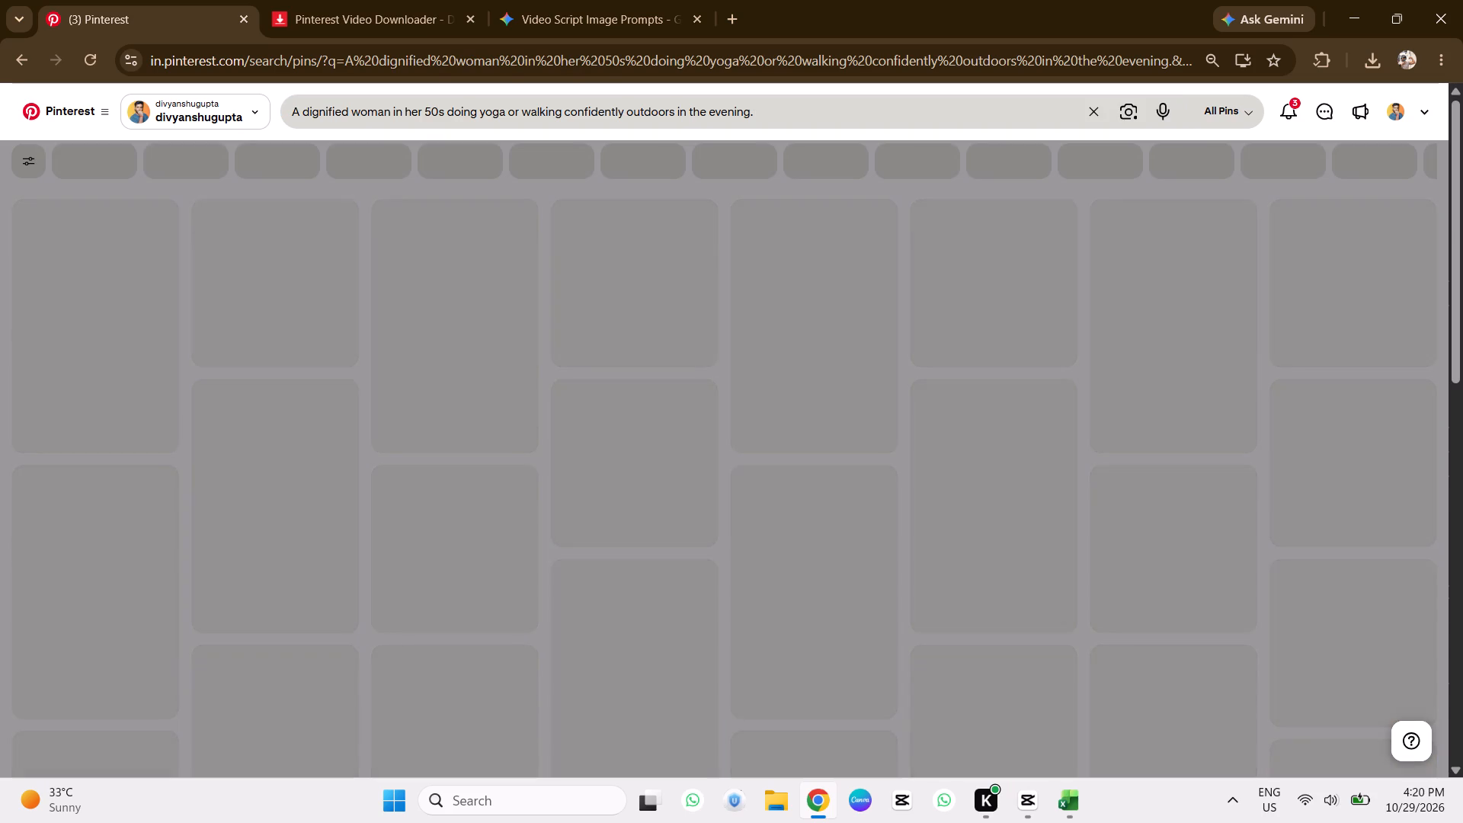
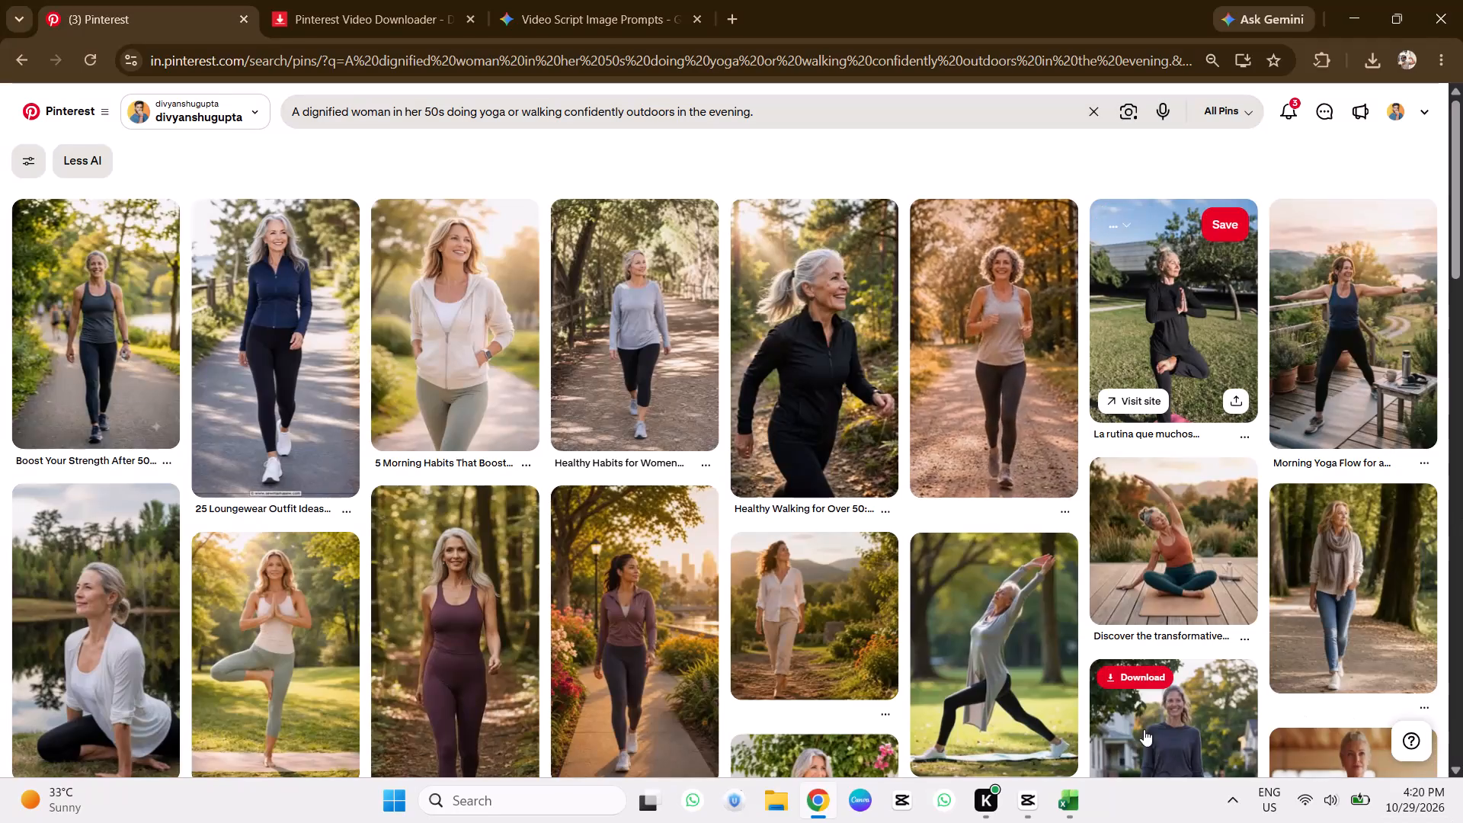
Look through the search results and open the pin of the curly-haired woman jogging on an autumn path.
{"action": "scroll", "coordinate": [958, 520], "scroll_direction": "down", "scroll_amount": 4}
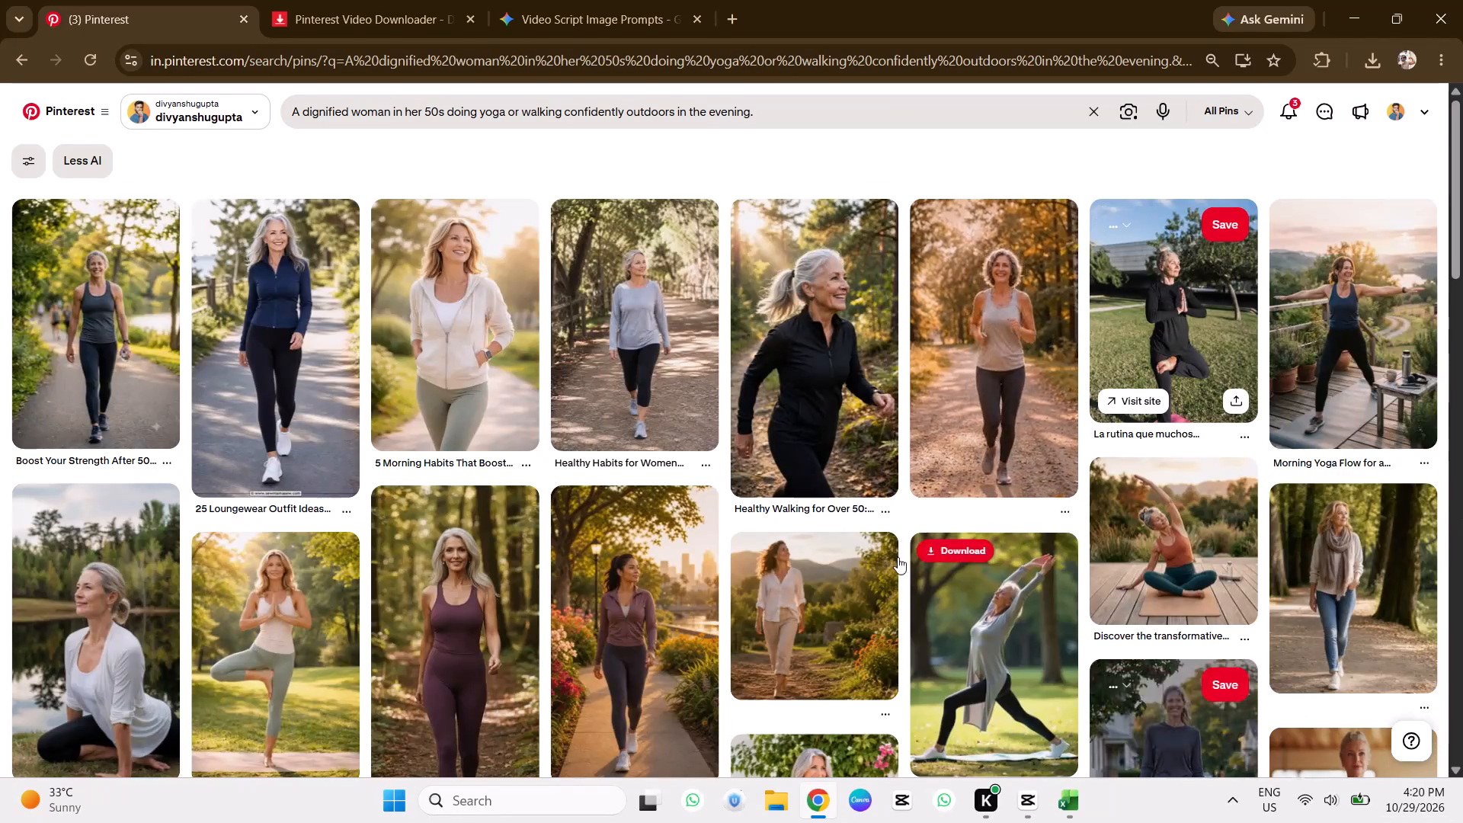
{"action": "scroll", "coordinate": [567, 554], "scroll_direction": "down", "scroll_amount": 3}
{"action": "scroll", "coordinate": [443, 551], "scroll_direction": "up", "scroll_amount": 5}
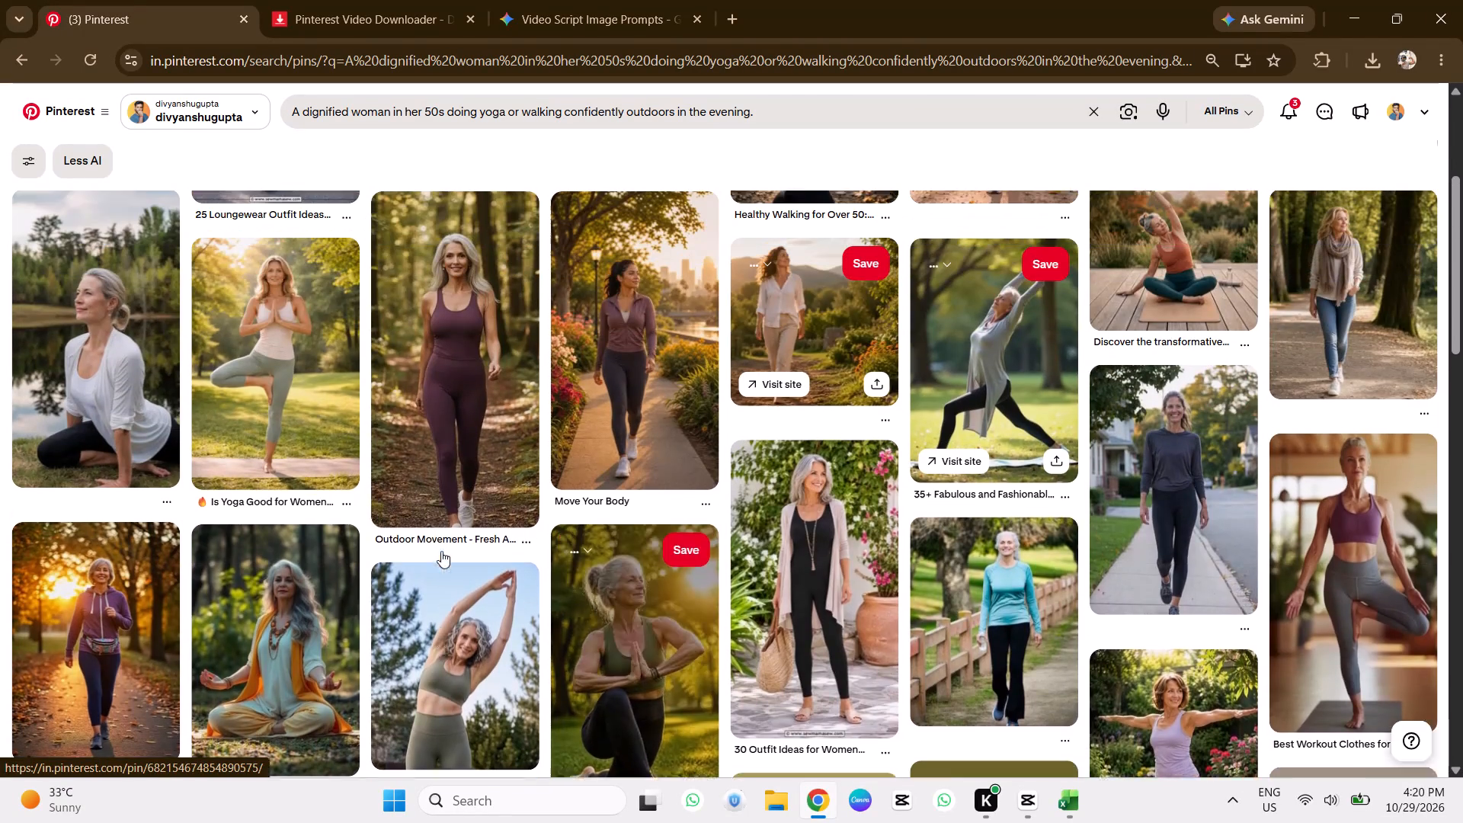
{"action": "scroll", "coordinate": [441, 551], "scroll_direction": "up", "scroll_amount": 3}
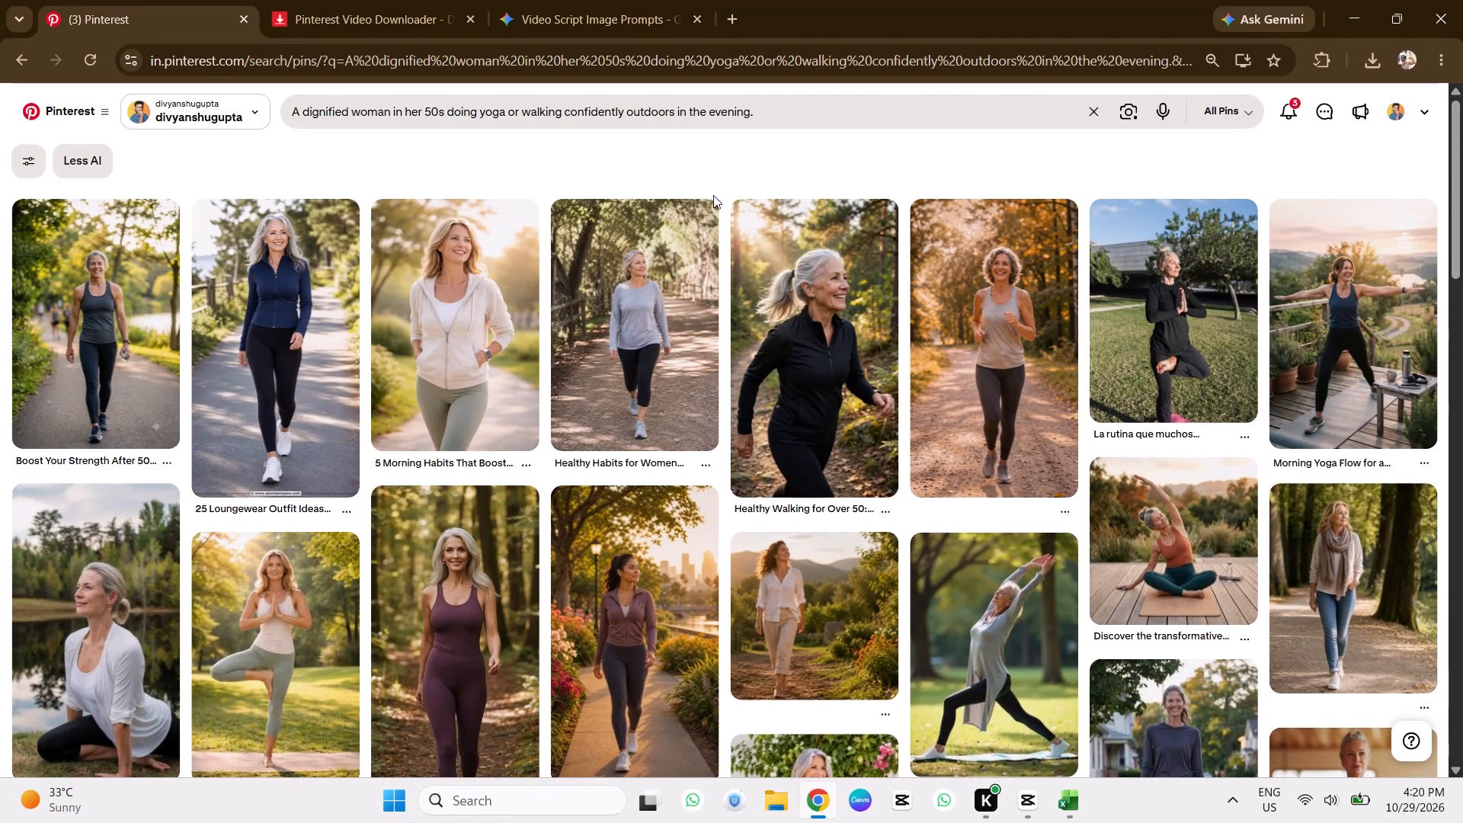
{"action": "left_click", "coordinate": [985, 315]}
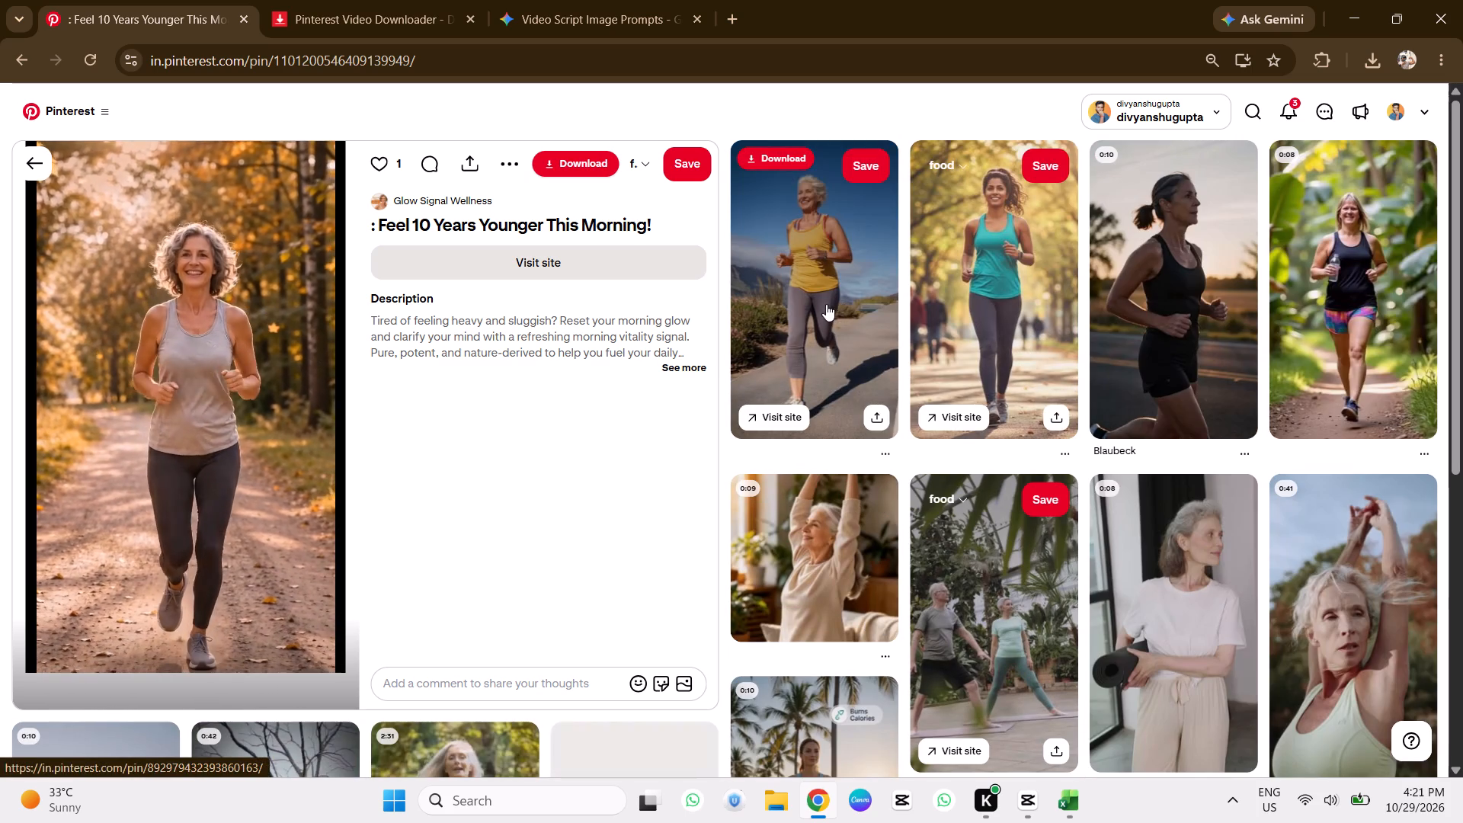
{"action": "scroll", "coordinate": [993, 628], "scroll_direction": "down", "scroll_amount": 2}
{"action": "scroll", "coordinate": [896, 549], "scroll_direction": "down", "scroll_amount": 2}
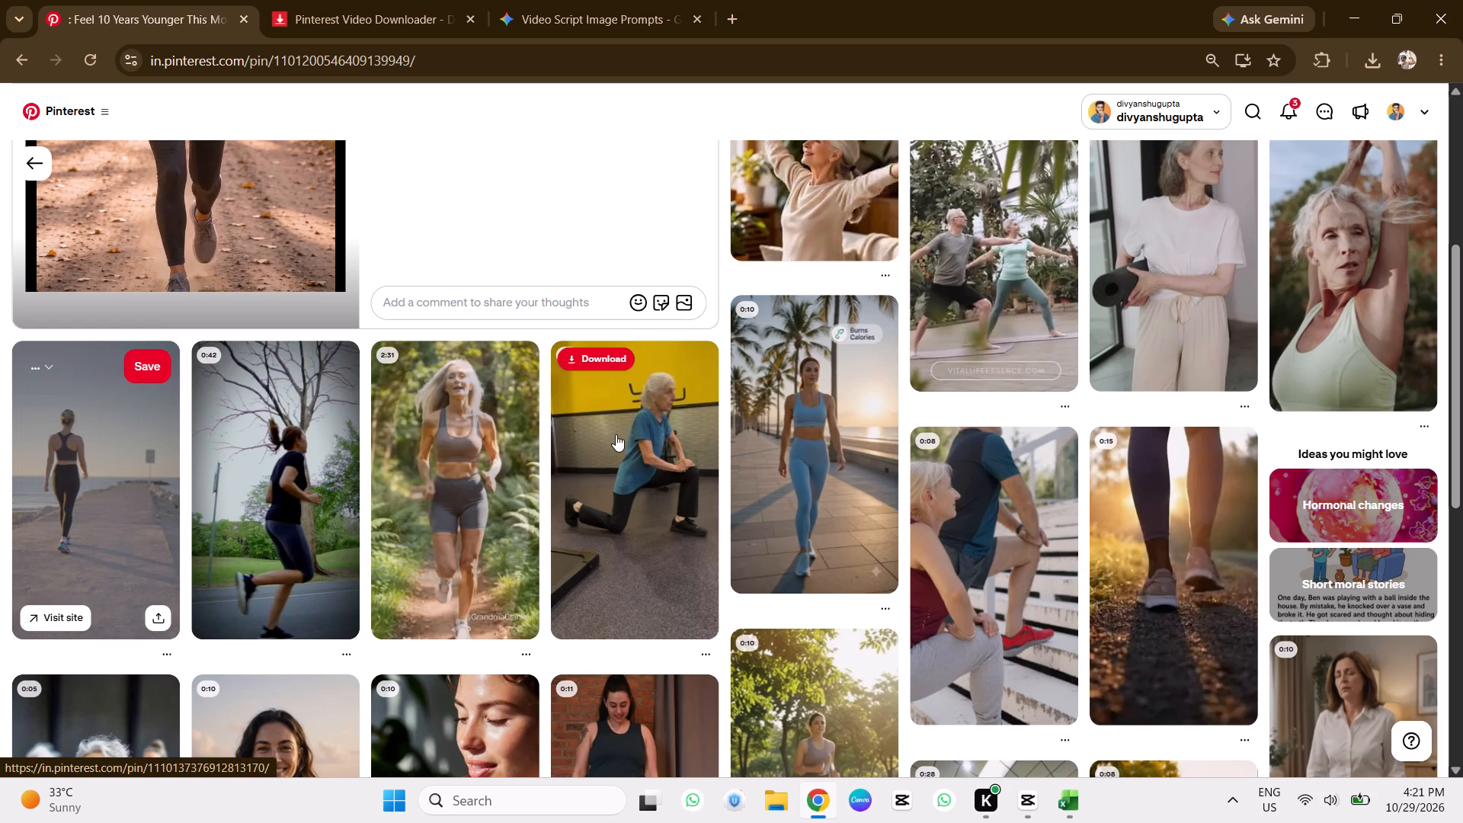
{"action": "scroll", "coordinate": [761, 520], "scroll_direction": "down", "scroll_amount": 3}
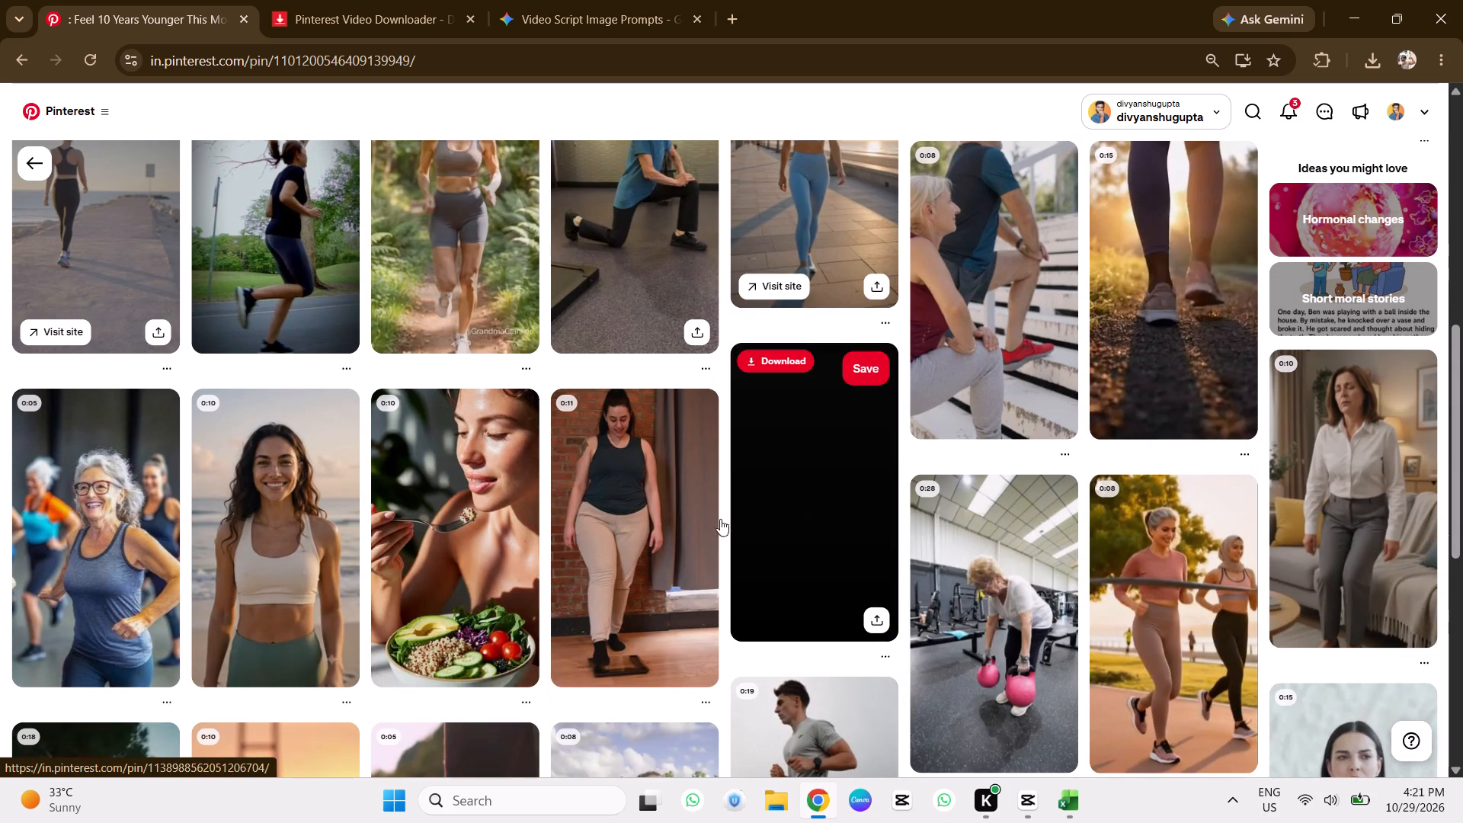
{"action": "scroll", "coordinate": [618, 544], "scroll_direction": "down", "scroll_amount": 3}
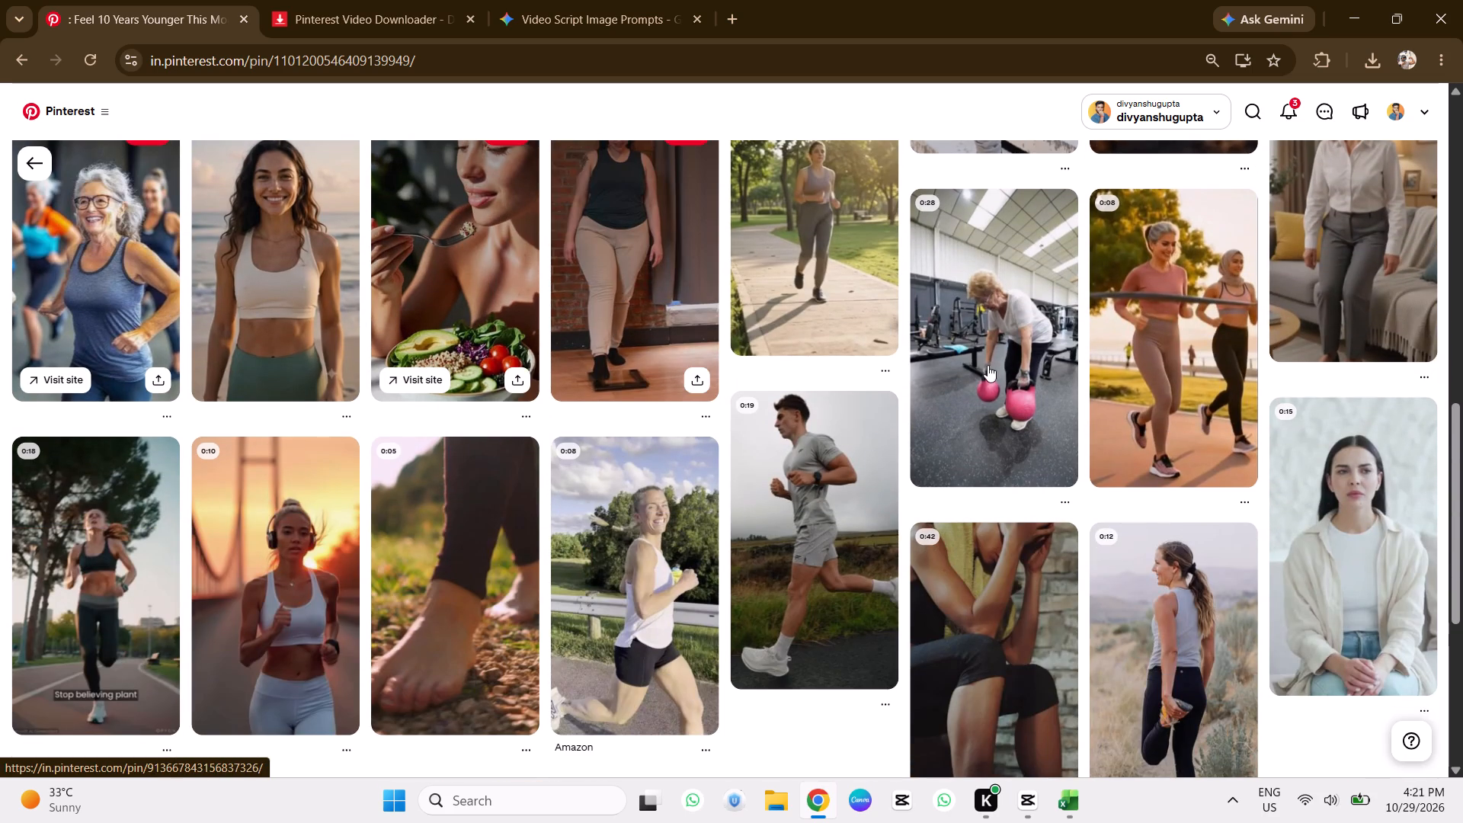
{"action": "scroll", "coordinate": [1176, 365], "scroll_direction": "up", "scroll_amount": 2}
{"action": "scroll", "coordinate": [1199, 399], "scroll_direction": "down", "scroll_amount": 4}
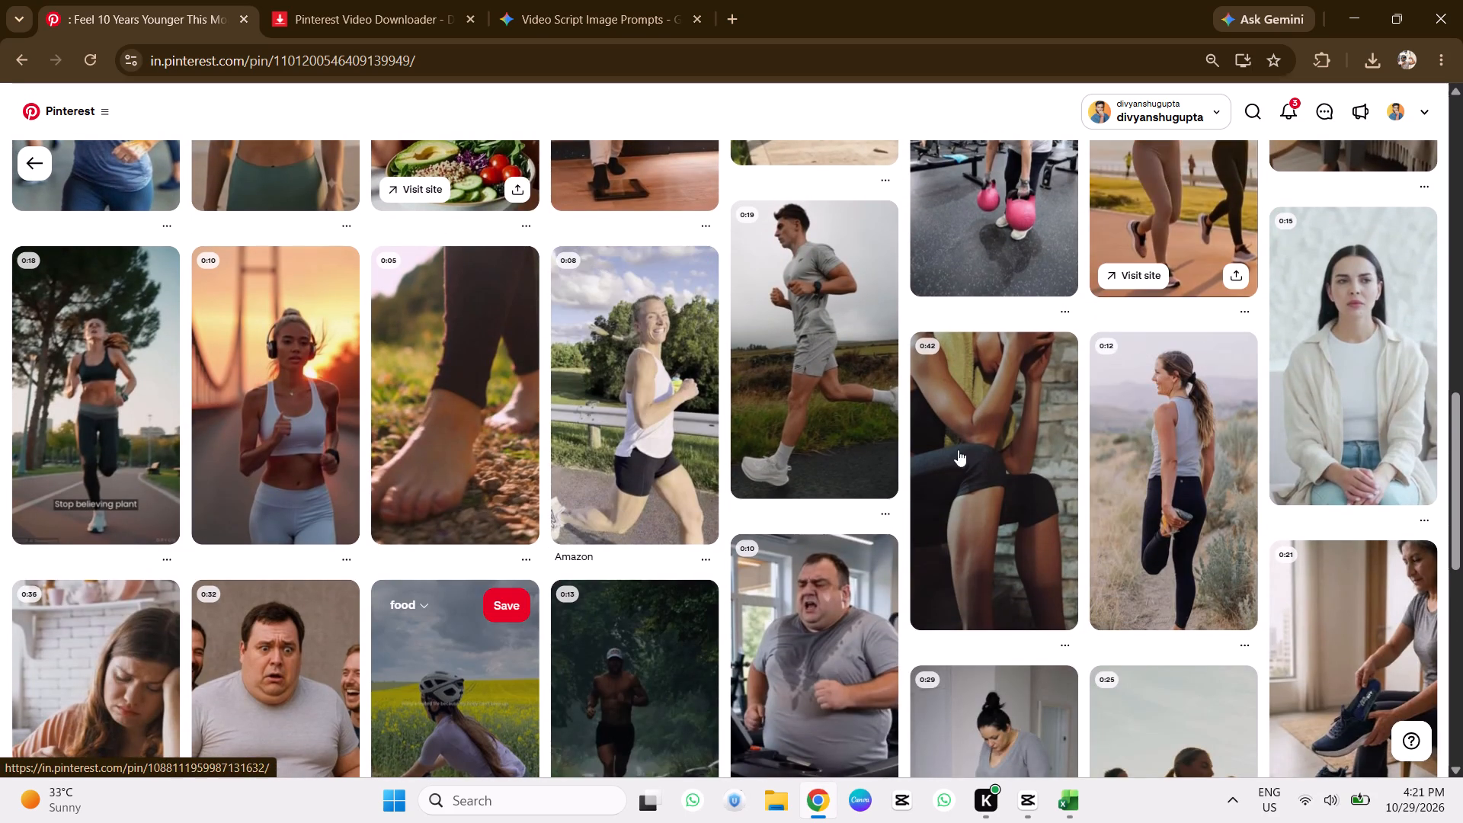
{"action": "scroll", "coordinate": [1006, 524], "scroll_direction": "down", "scroll_amount": 2}
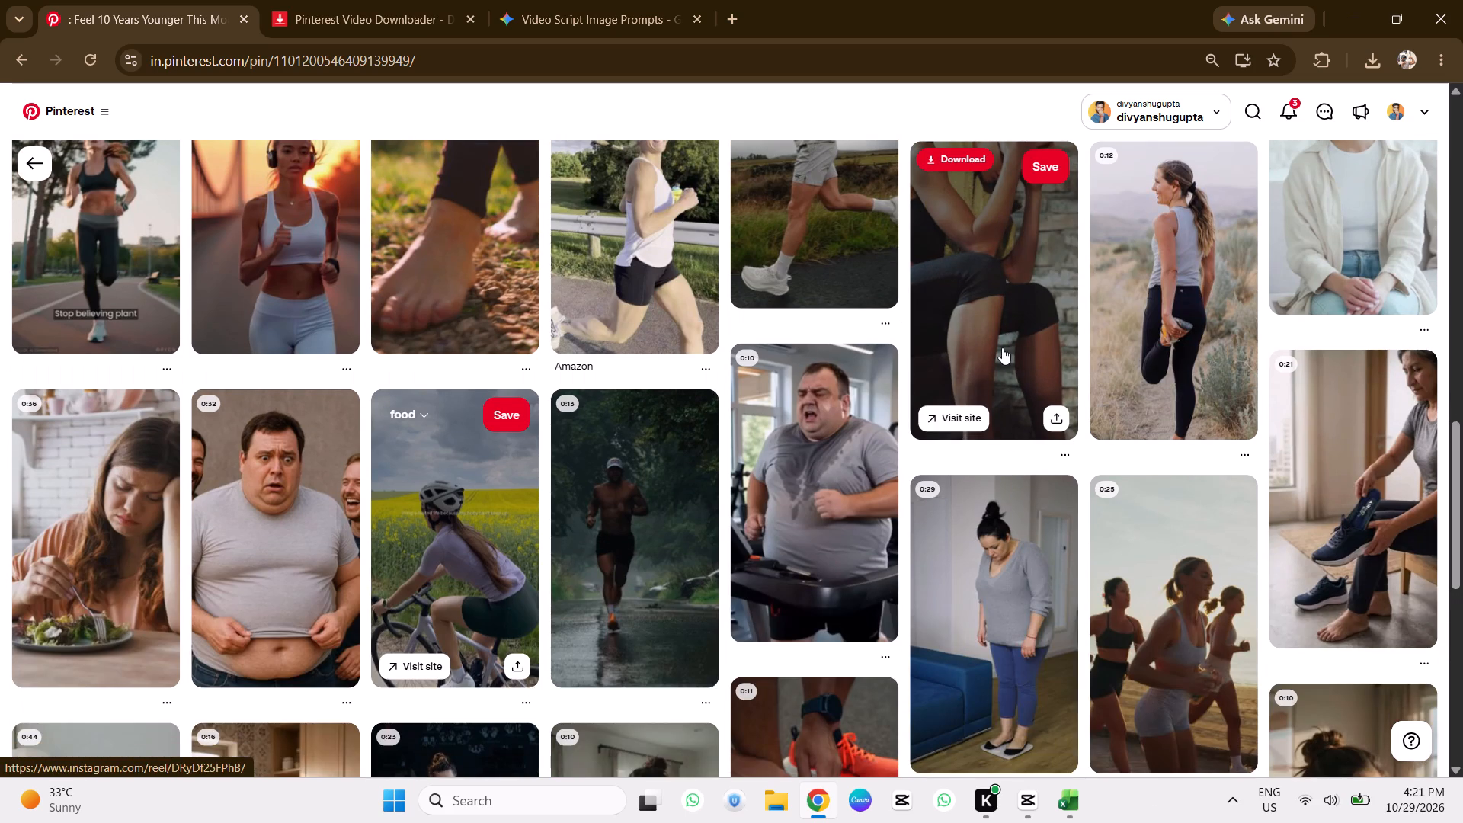
{"action": "scroll", "coordinate": [937, 418], "scroll_direction": "up", "scroll_amount": 3}
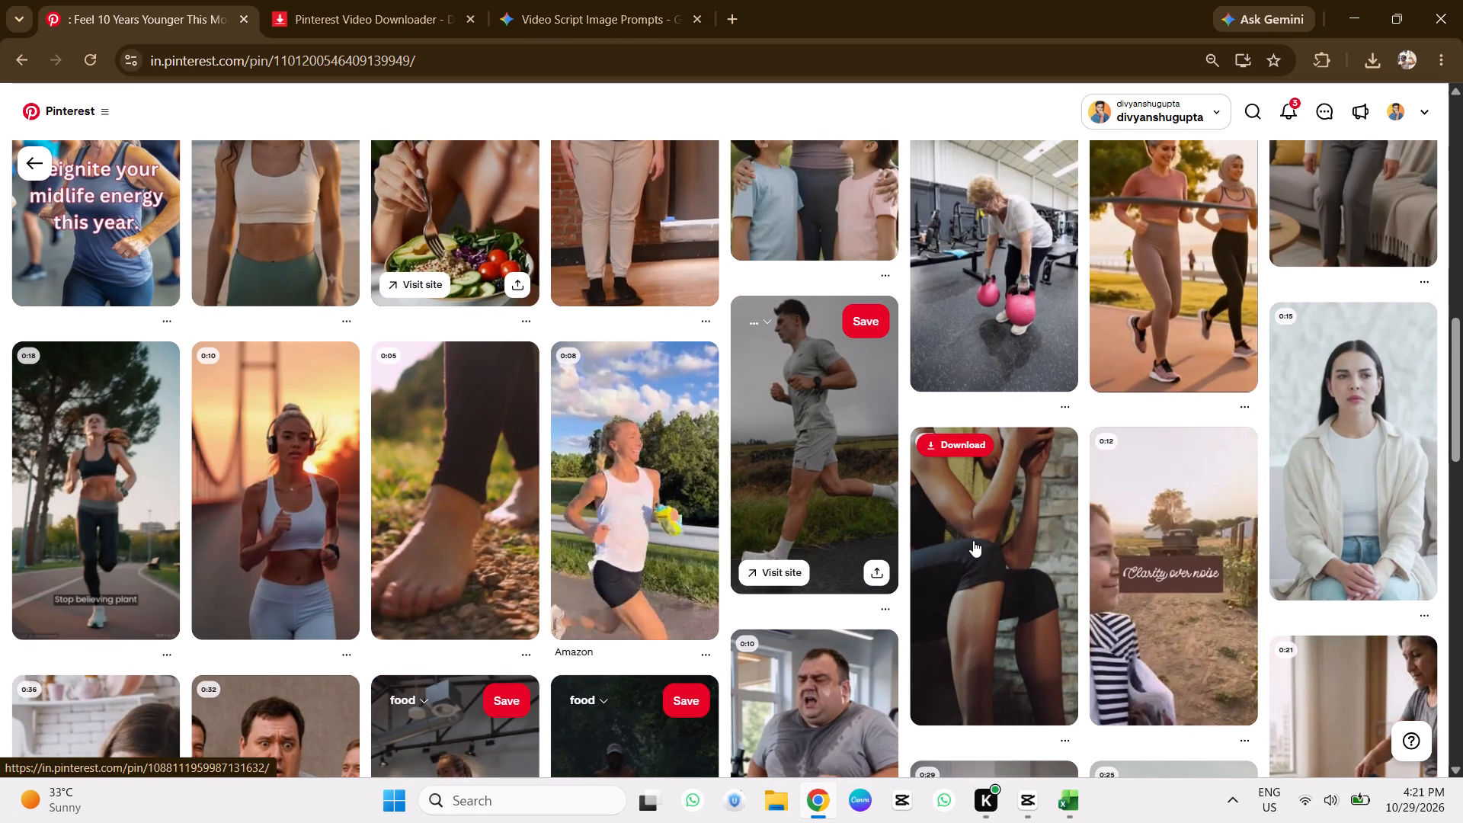
{"action": "scroll", "coordinate": [409, 494], "scroll_direction": "up", "scroll_amount": 8}
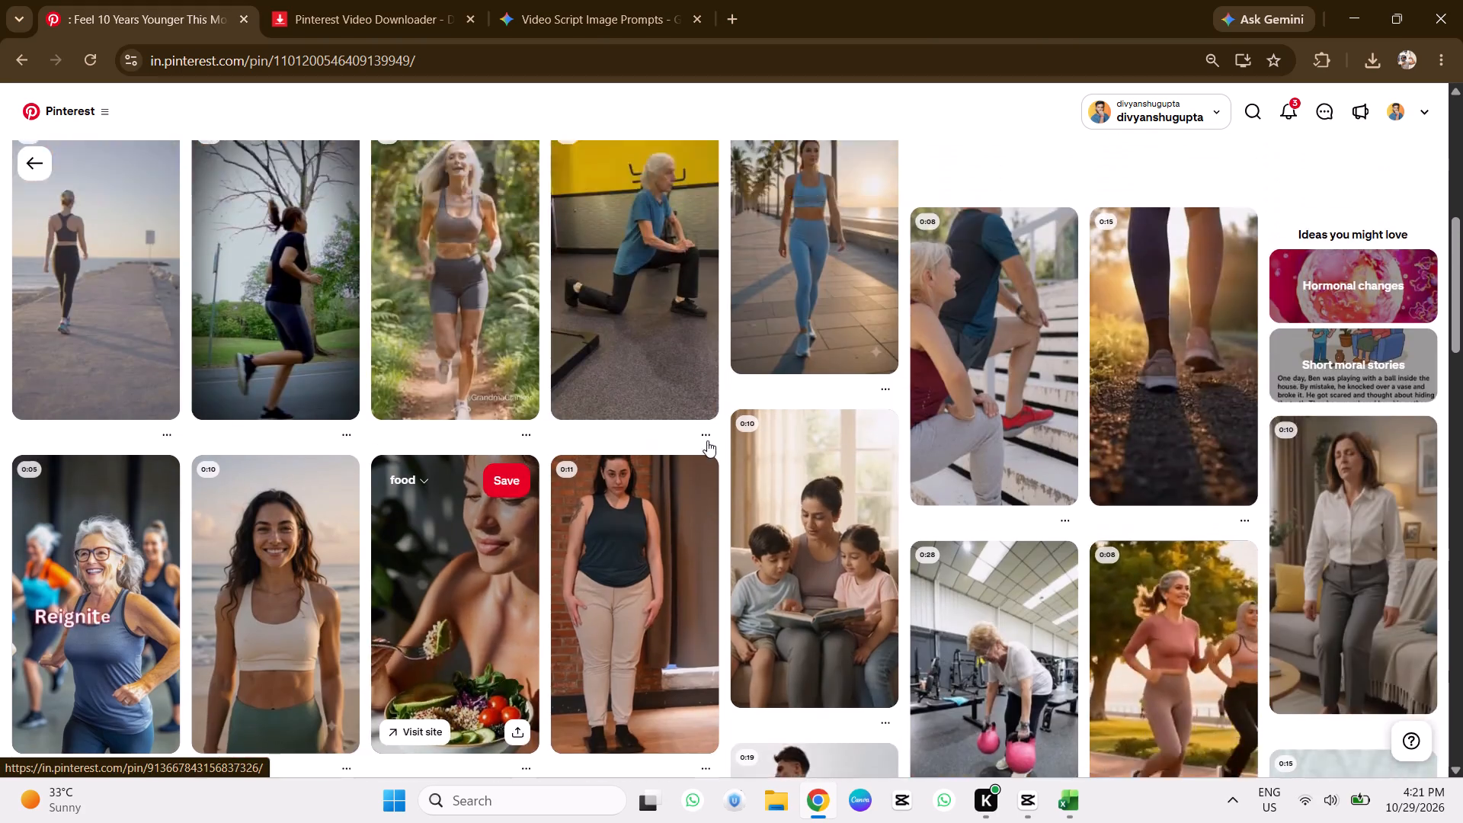
{"action": "scroll", "coordinate": [707, 440], "scroll_direction": "up", "scroll_amount": 1}
{"action": "scroll", "coordinate": [1189, 446], "scroll_direction": "up", "scroll_amount": 2}
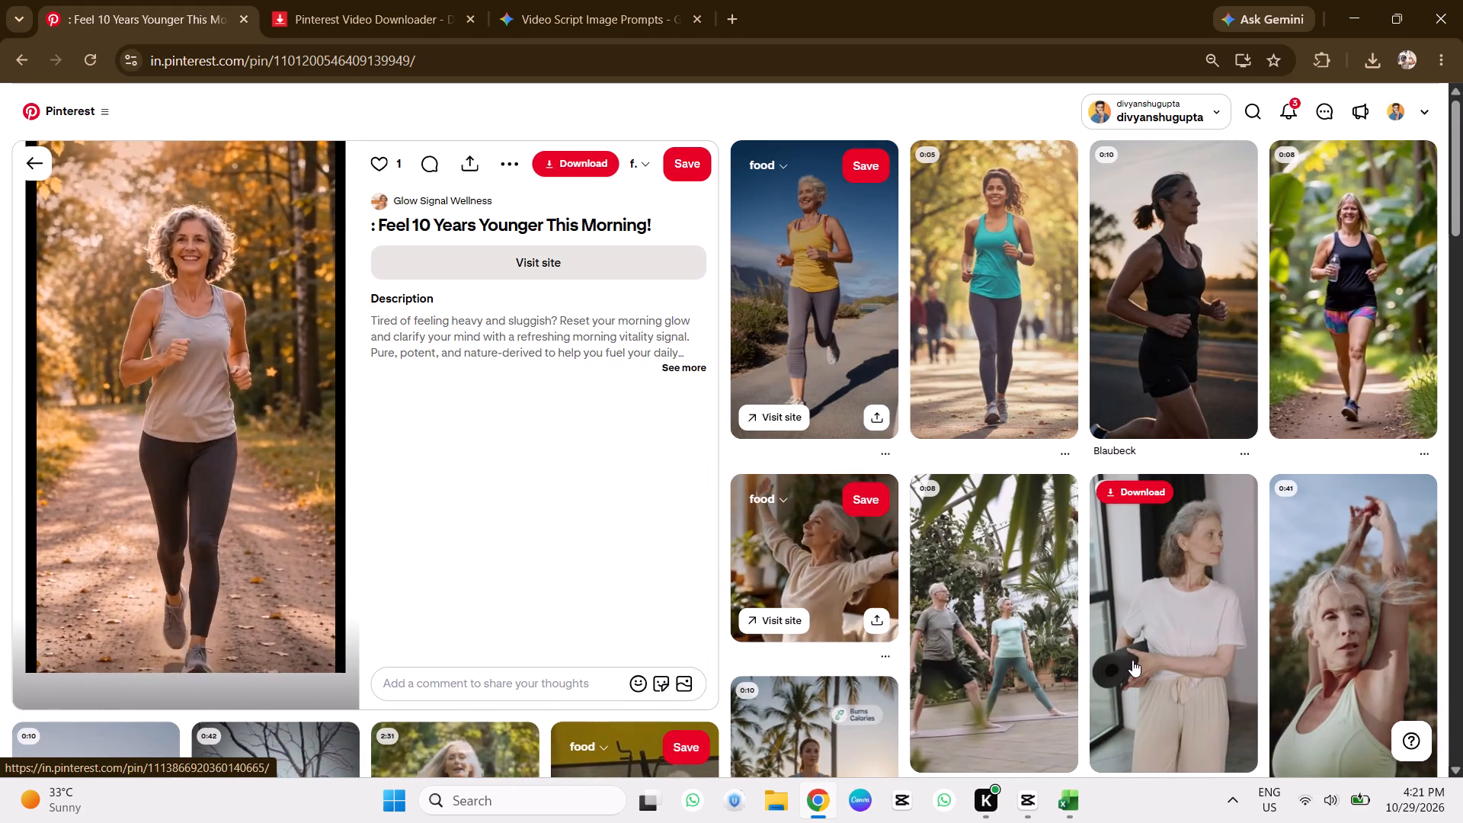
{"action": "scroll", "coordinate": [1132, 658], "scroll_direction": "down", "scroll_amount": 3}
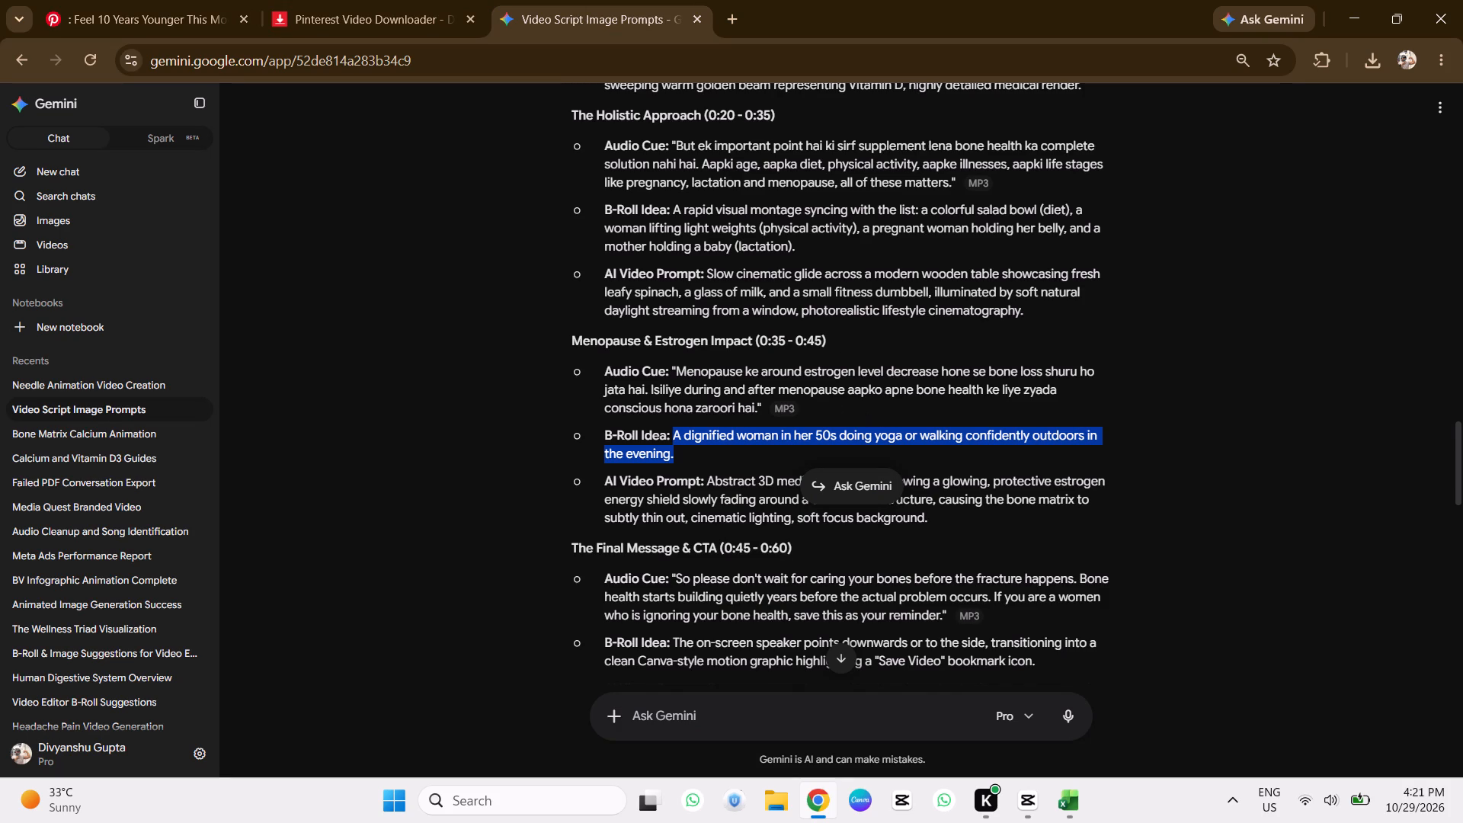
{"action": "left_click", "coordinate": [145, 2]}
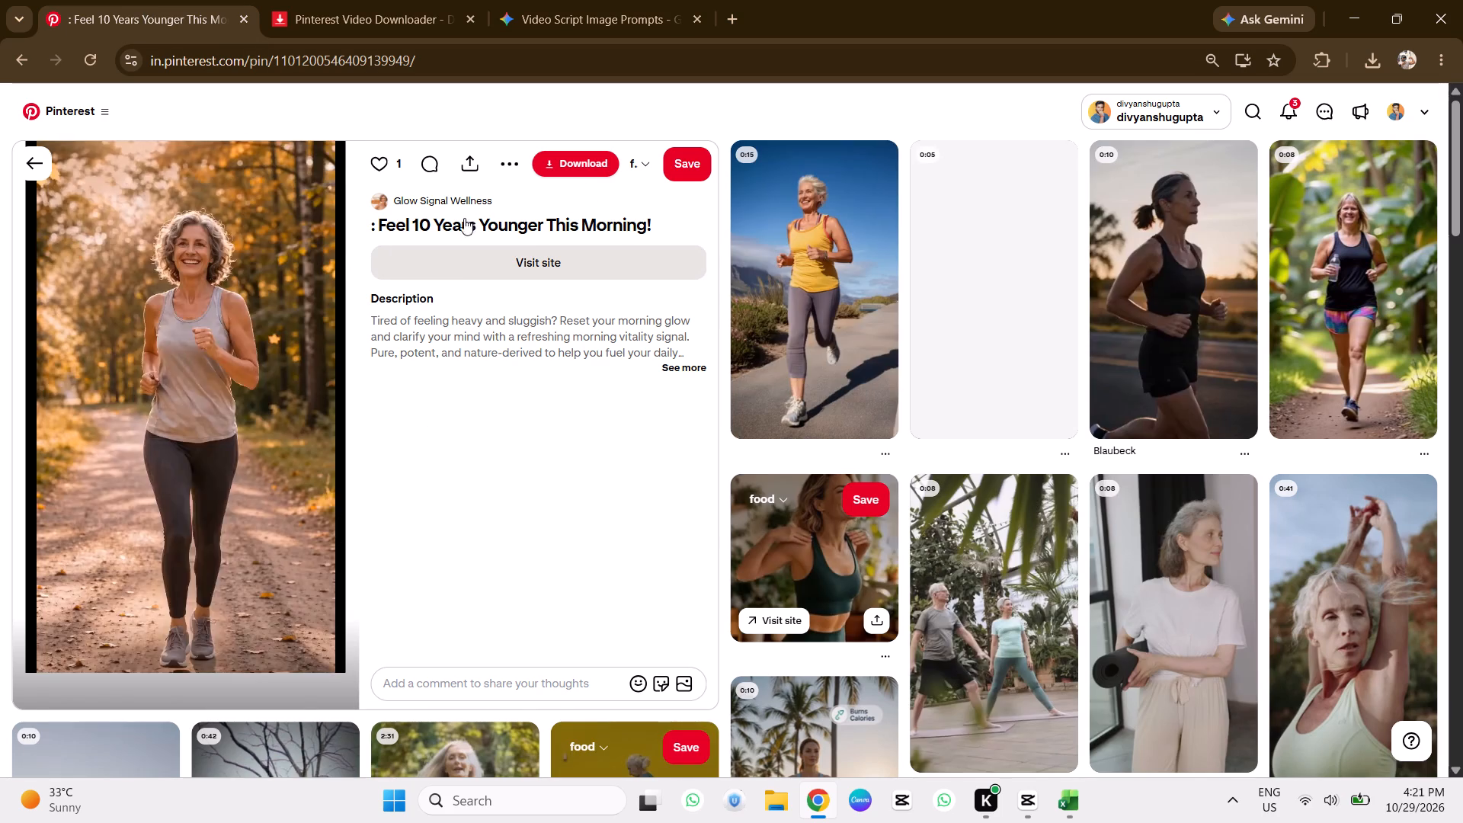
Preview the related video of the older woman running in a yellow tank top, browse its related pins, and return to the jogging pin.
{"action": "left_click", "coordinate": [853, 322]}
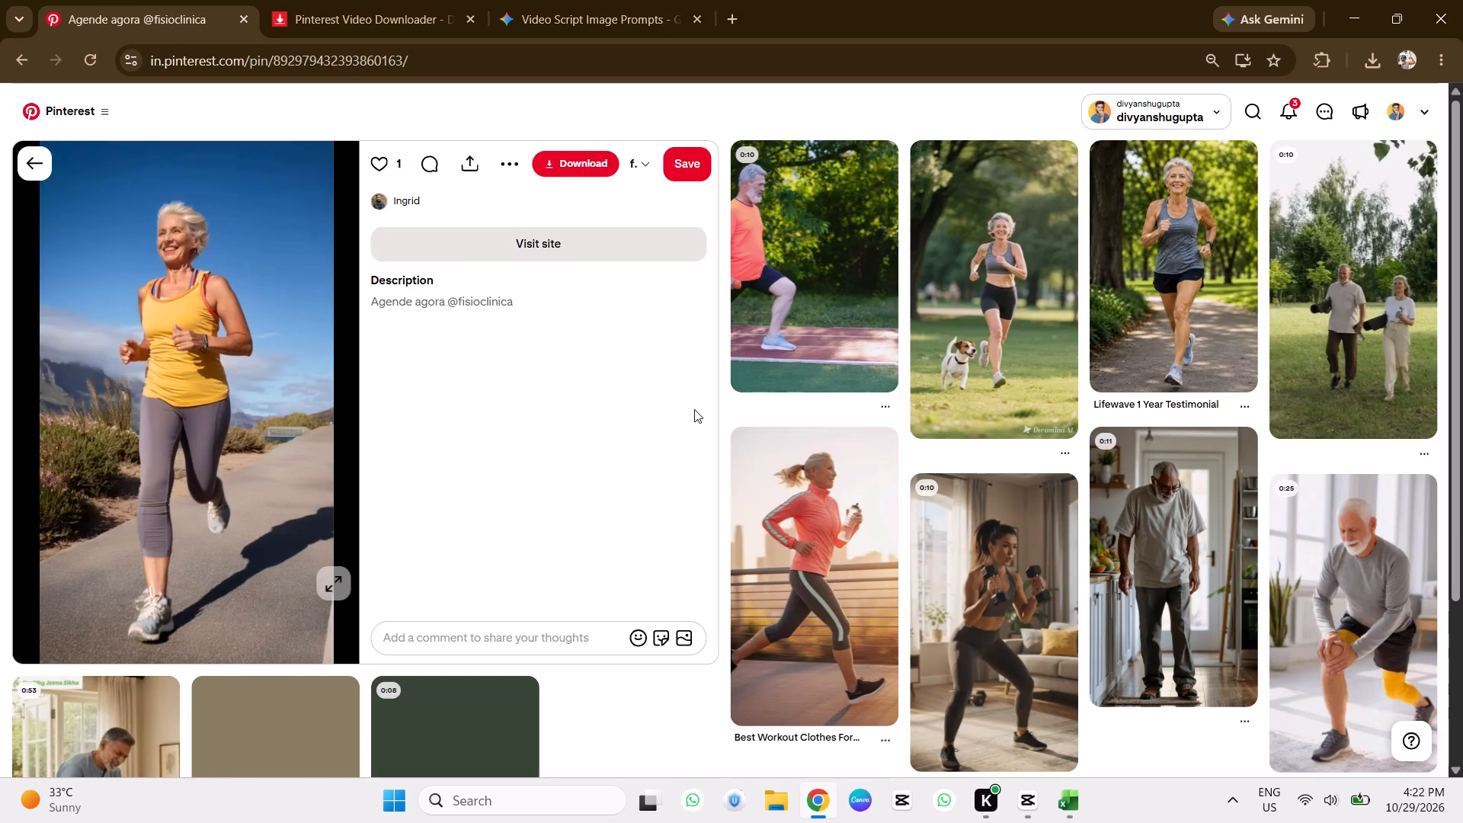
{"action": "scroll", "coordinate": [676, 377], "scroll_direction": "up", "scroll_amount": 1}
{"action": "scroll", "coordinate": [948, 441], "scroll_direction": "up", "scroll_amount": 1}
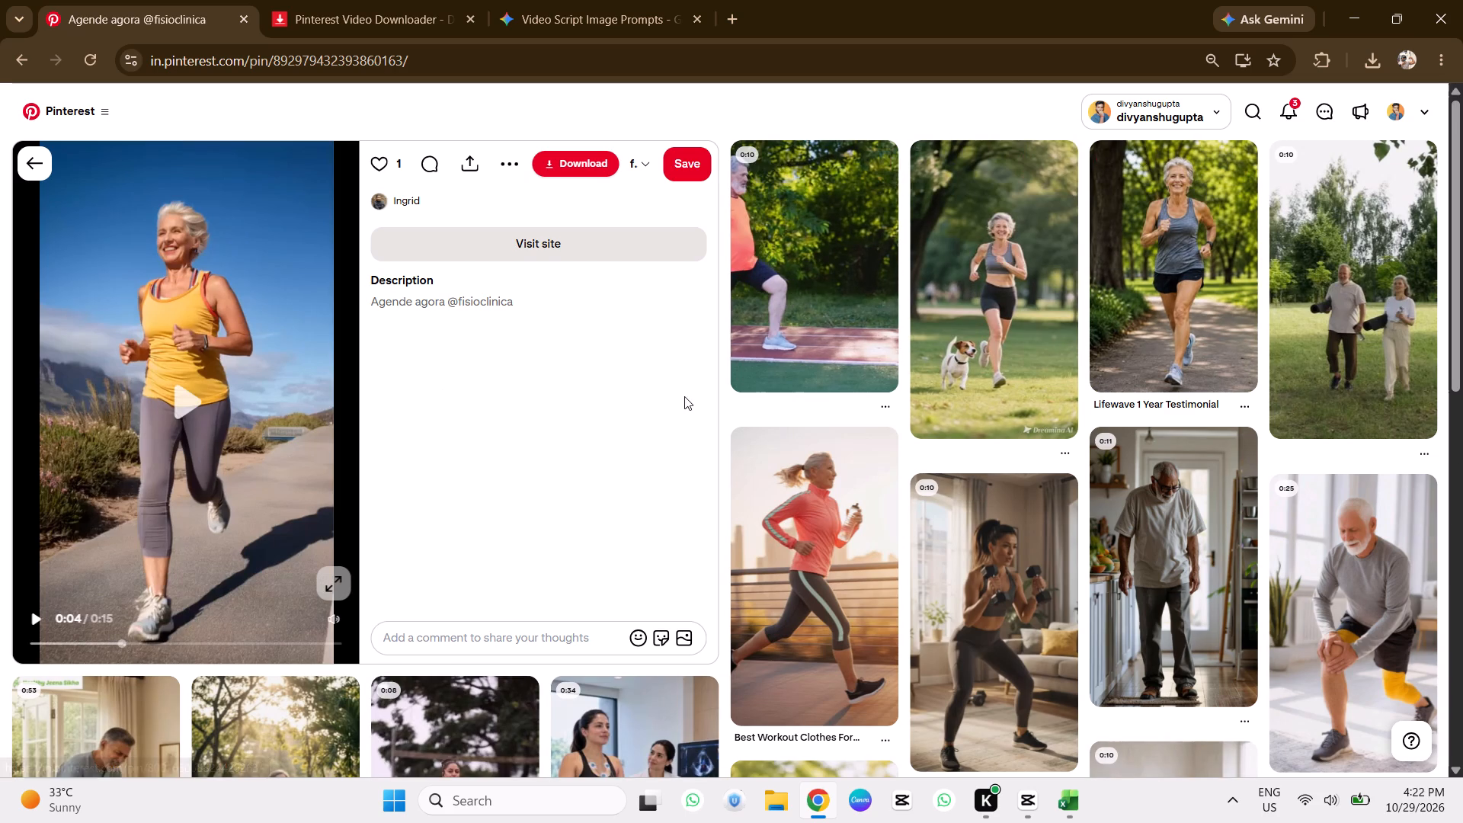
{"action": "scroll", "coordinate": [885, 336], "scroll_direction": "down", "scroll_amount": 3}
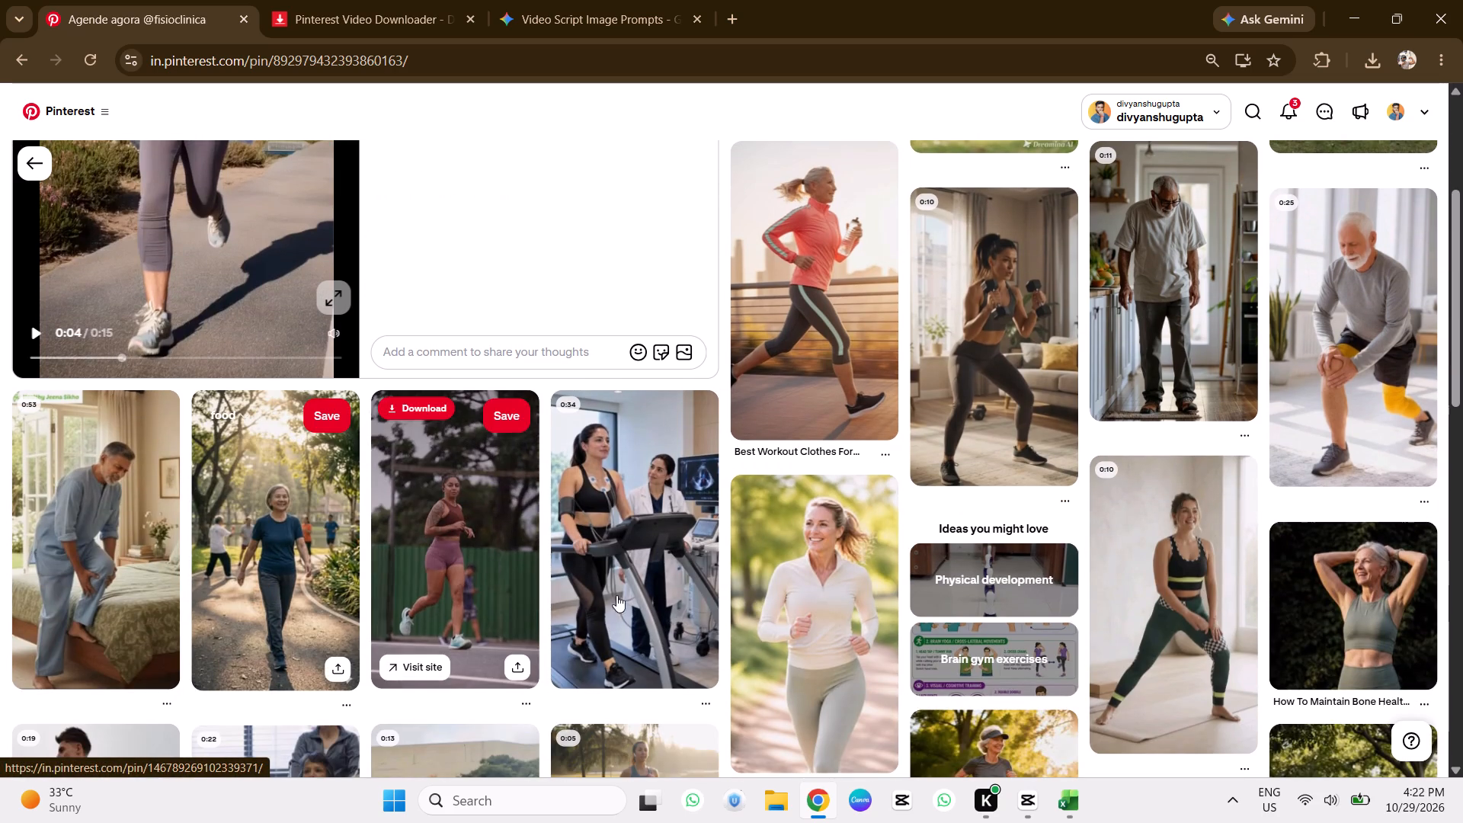
{"action": "scroll", "coordinate": [624, 584], "scroll_direction": "down", "scroll_amount": 4}
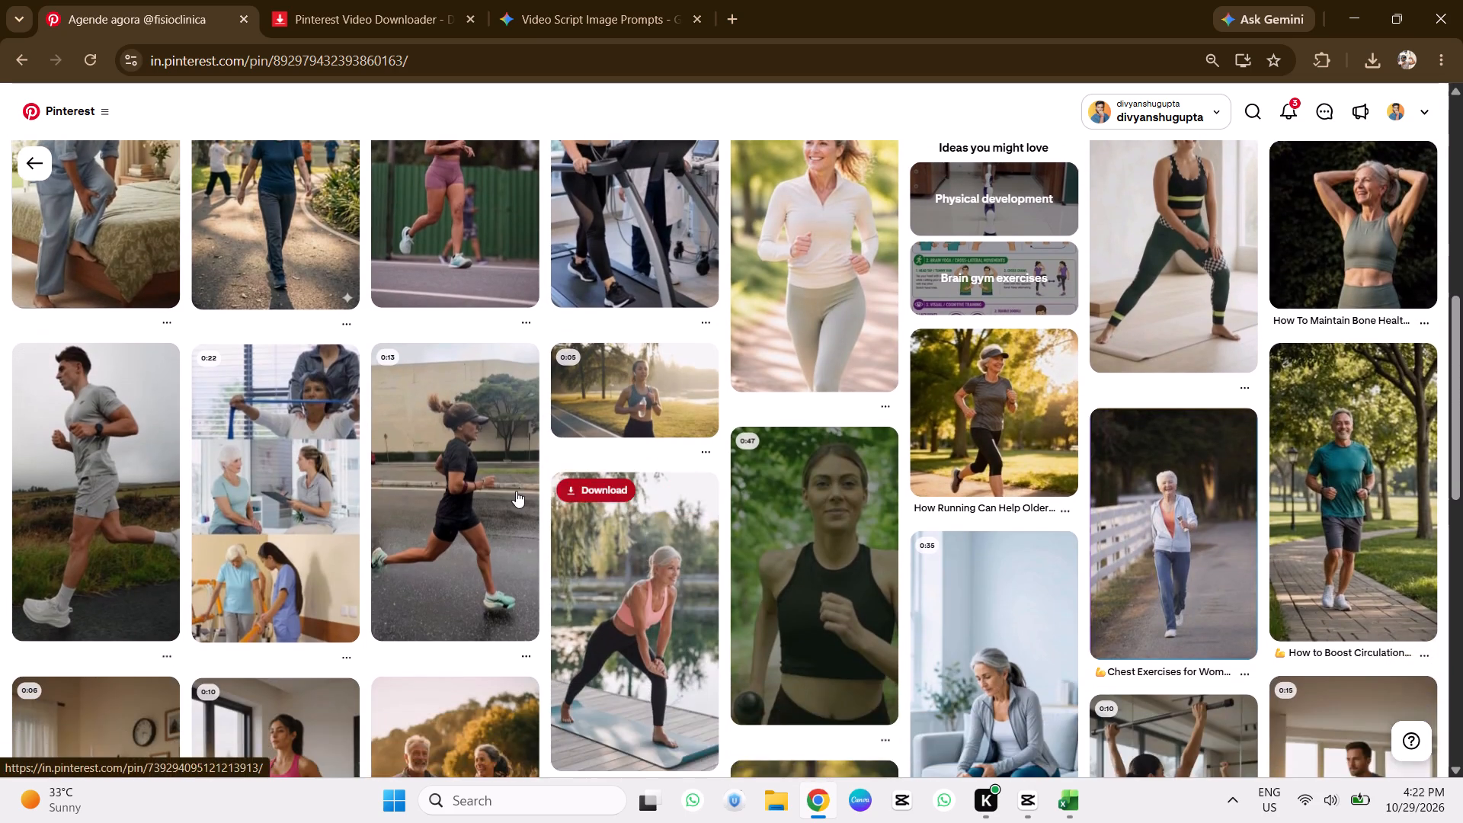
{"action": "scroll", "coordinate": [515, 491], "scroll_direction": "up", "scroll_amount": 14}
{"action": "left_click", "coordinate": [189, 403]}
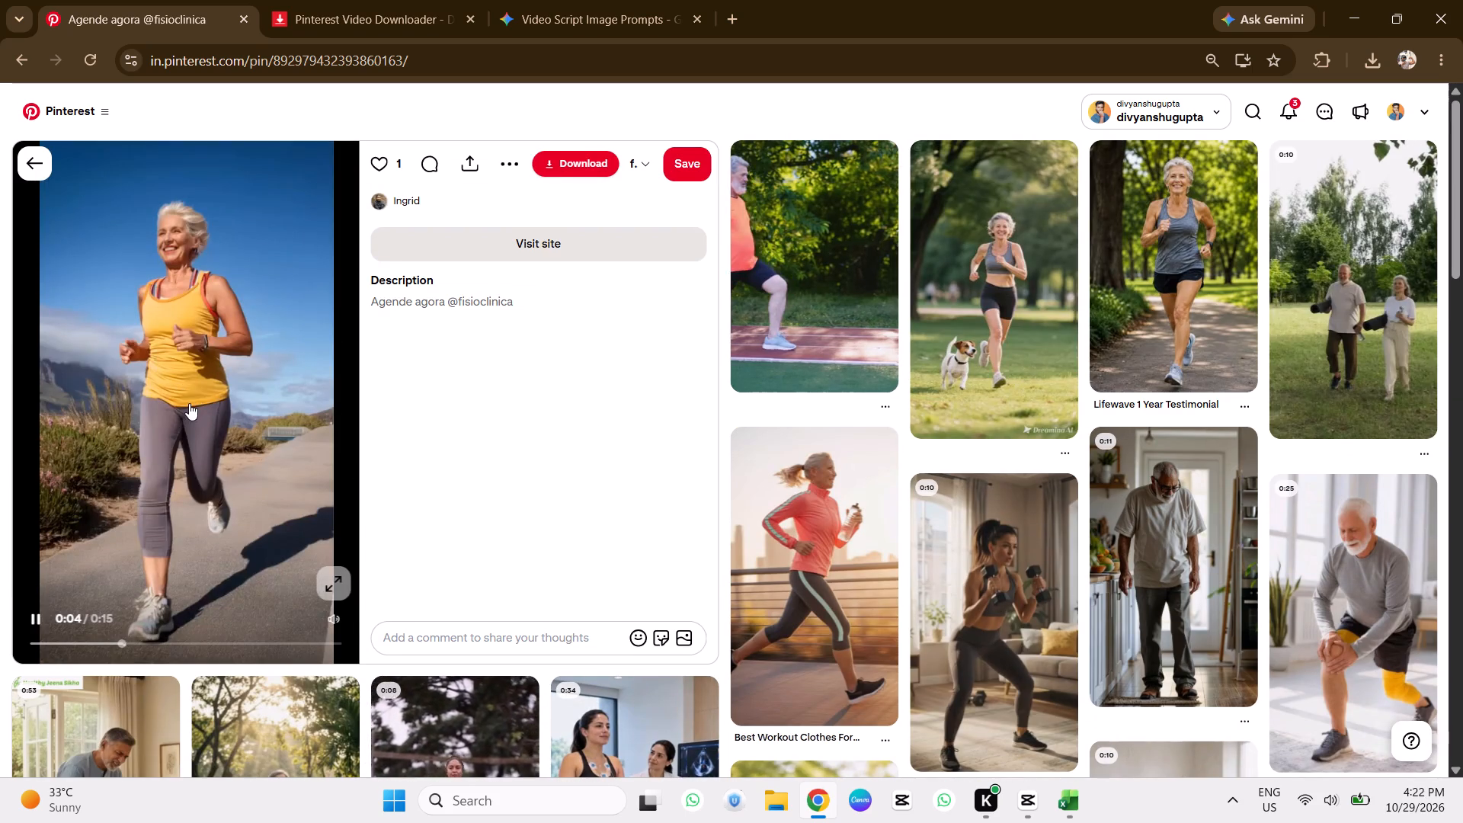
{"action": "left_click", "coordinate": [37, 635]}
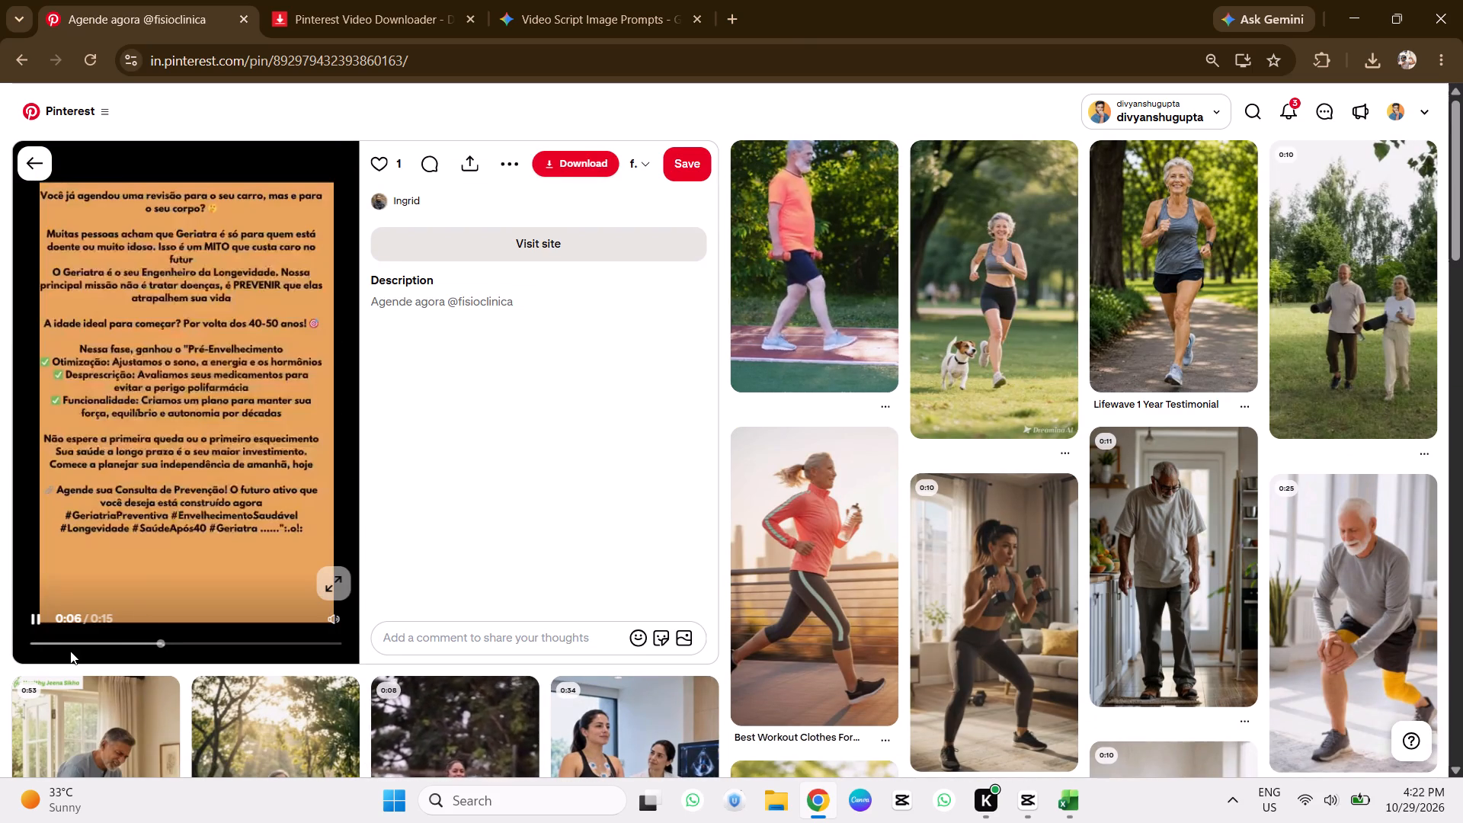
{"action": "left_click", "coordinate": [70, 651]}
{"action": "left_click_drag", "start_coordinate": [68, 645], "coordinate": [29, 644]}
{"action": "left_click", "coordinate": [27, 165]}
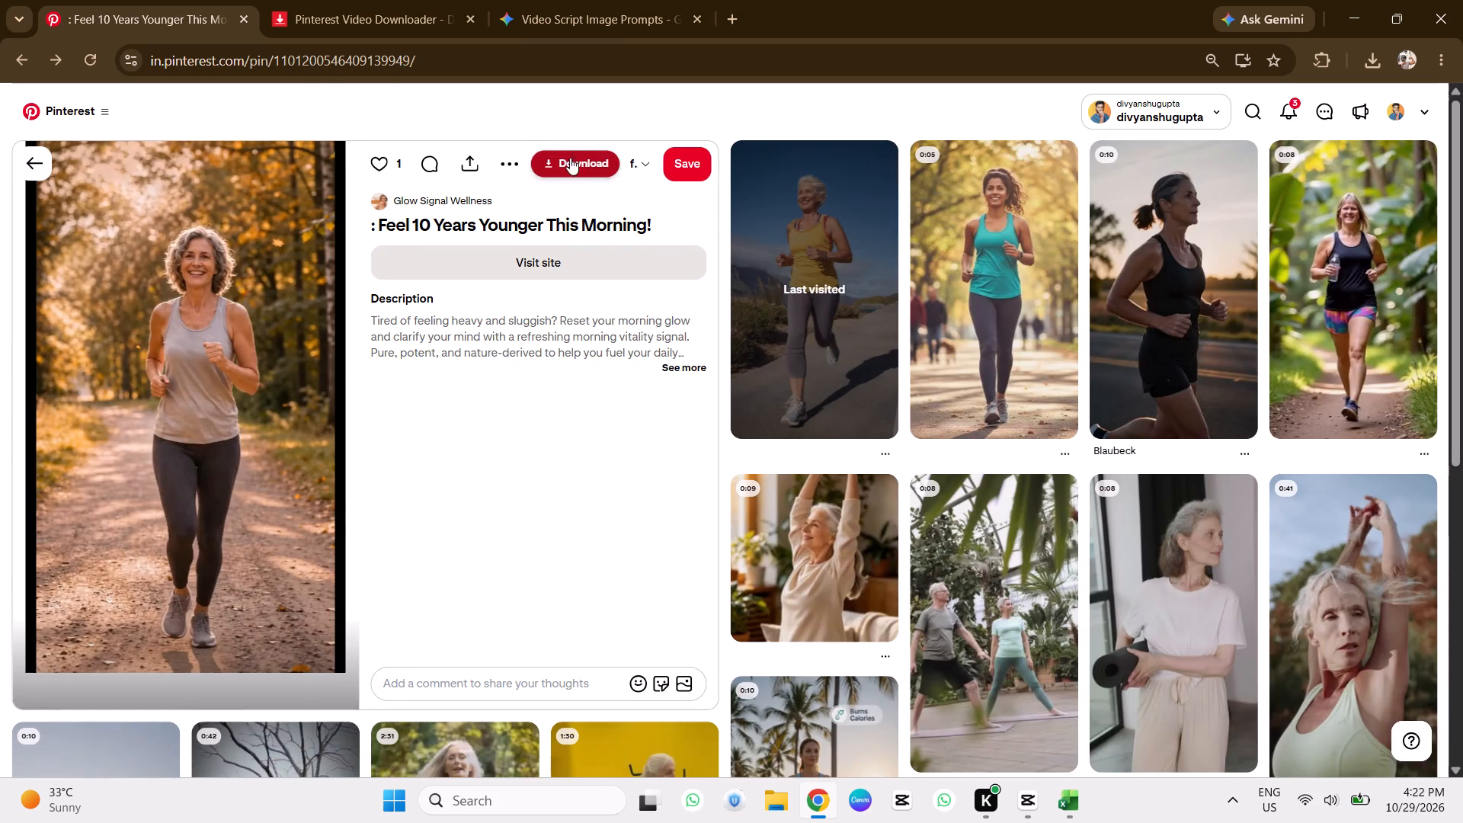
Preview the Blaubeck video of the woman running at dusk, check its related pins, and return to the autumn jogging pin.
{"action": "left_click", "coordinate": [1211, 309]}
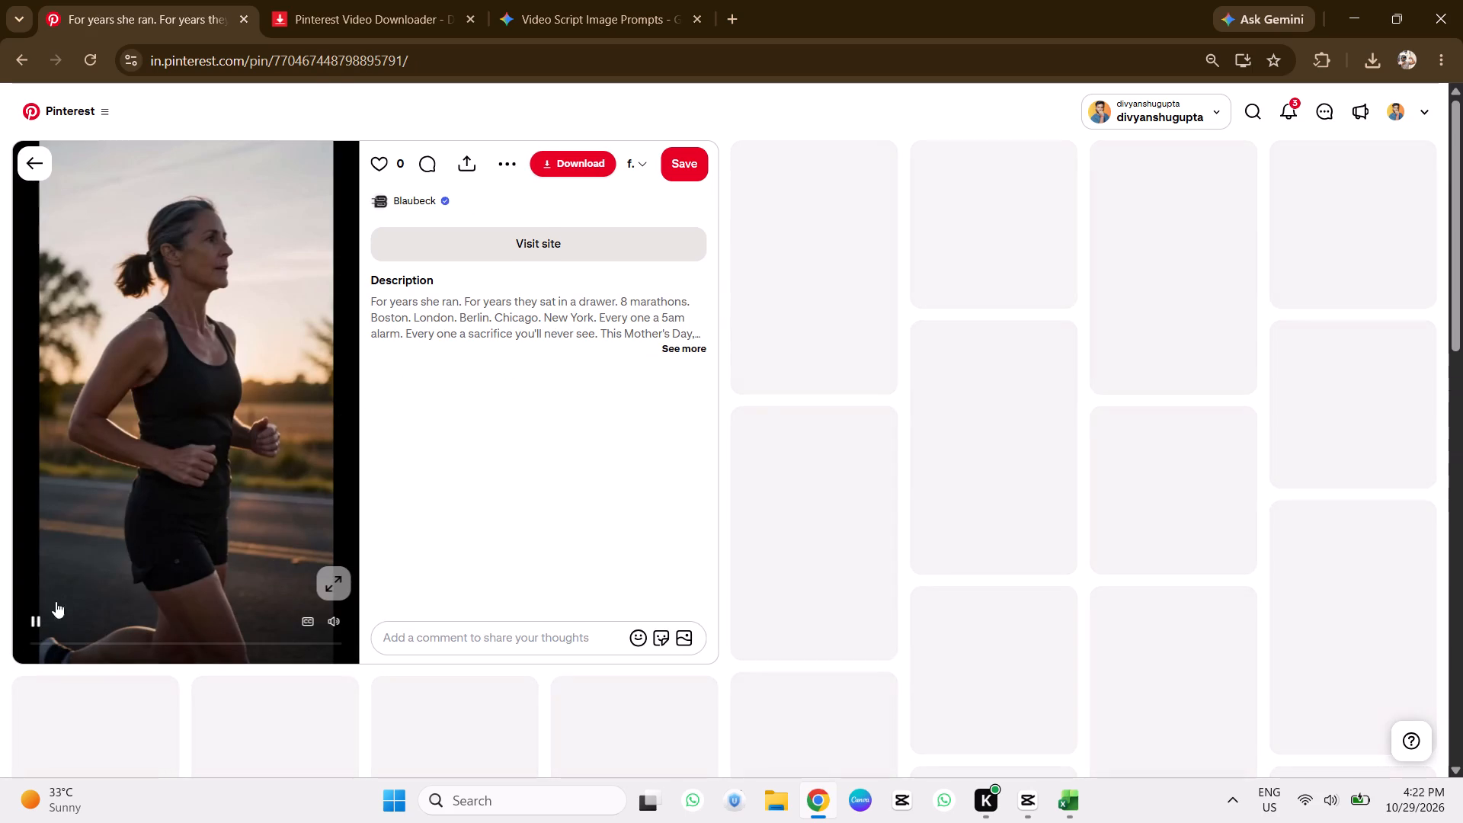
{"action": "left_click", "coordinate": [42, 623]}
{"action": "left_click", "coordinate": [37, 623]}
{"action": "left_click", "coordinate": [37, 623]}
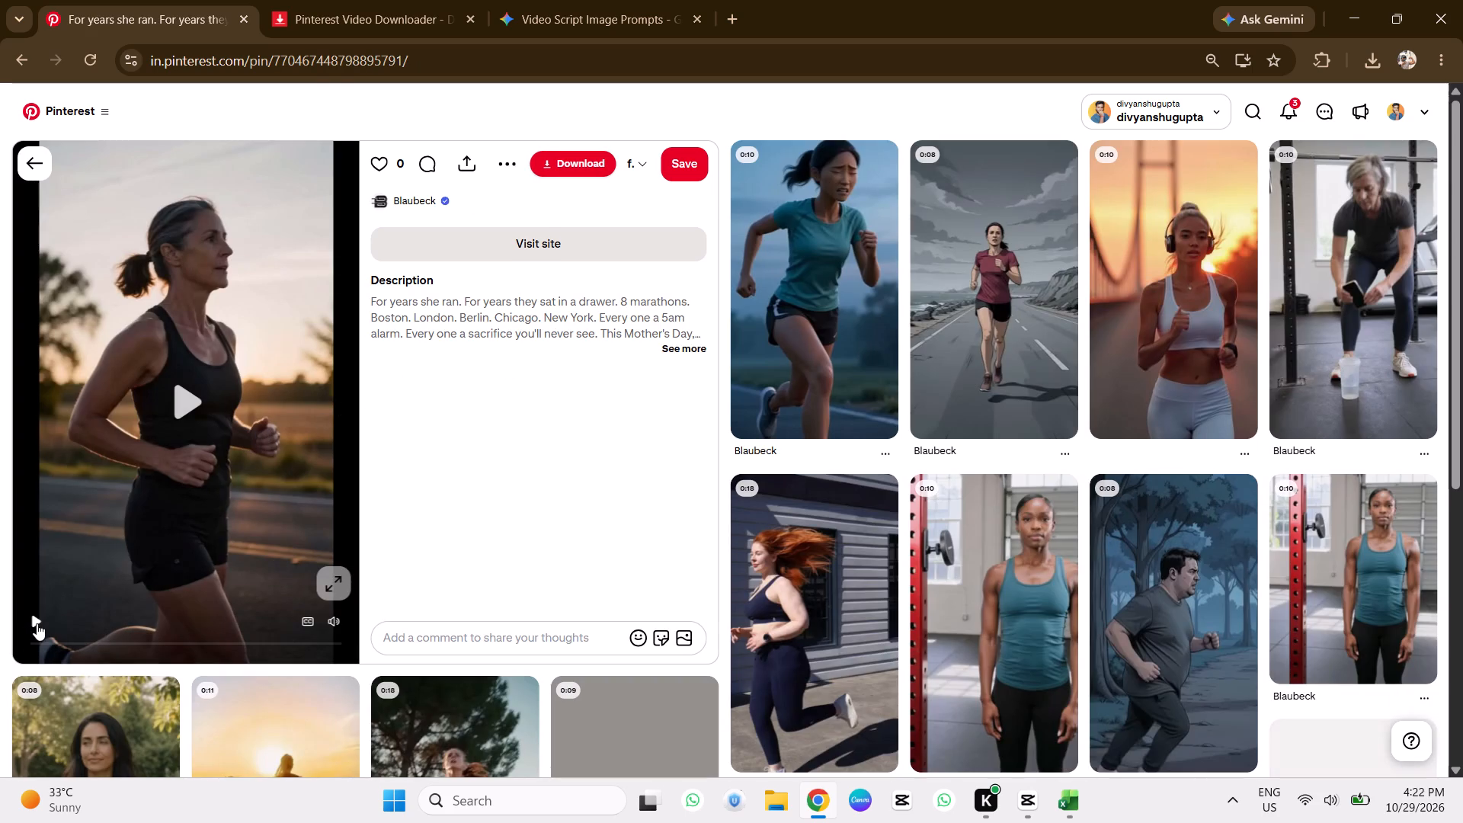
{"action": "left_click", "coordinate": [183, 433]}
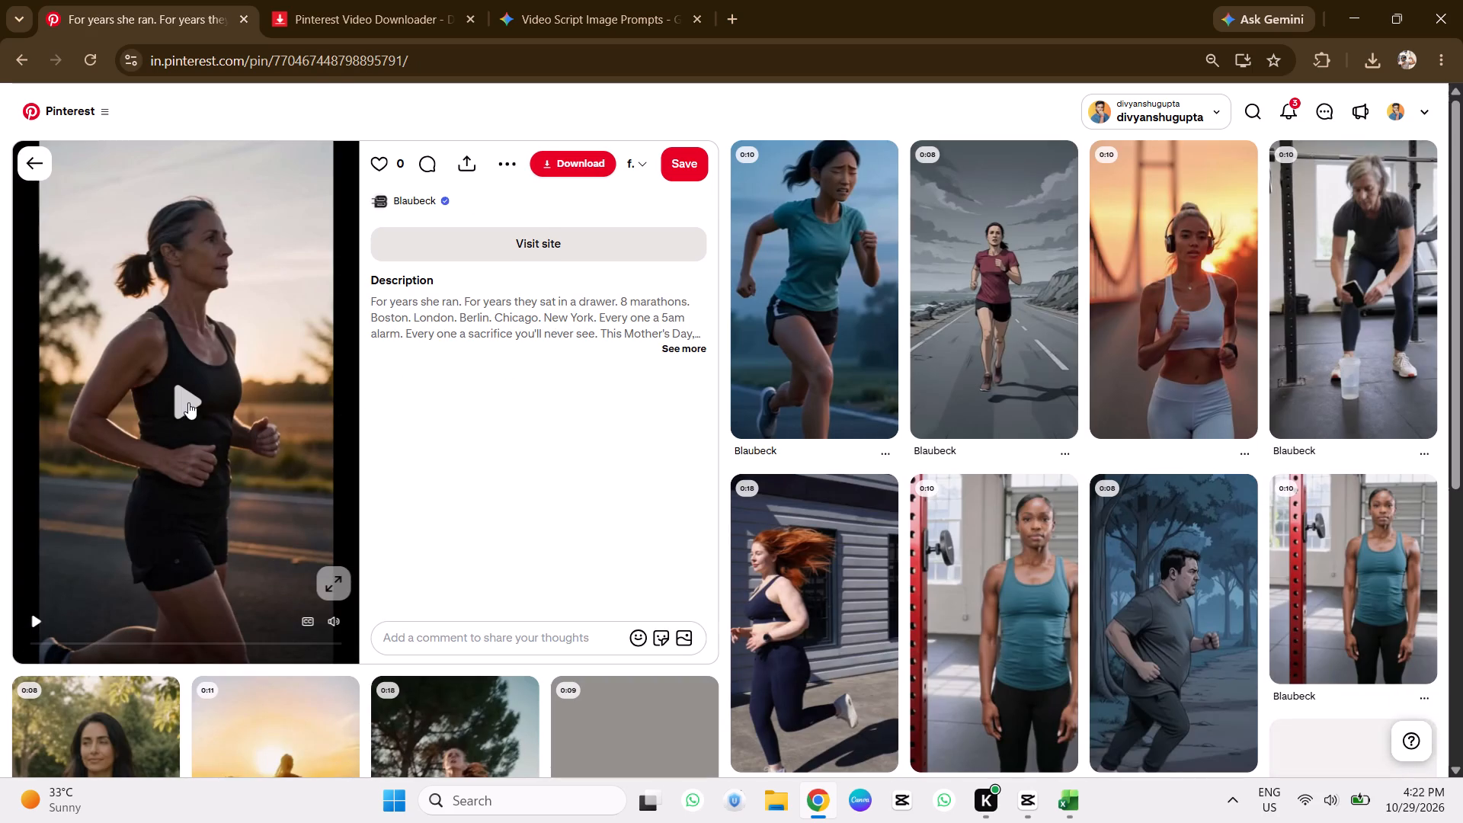
{"action": "left_click", "coordinate": [188, 399]}
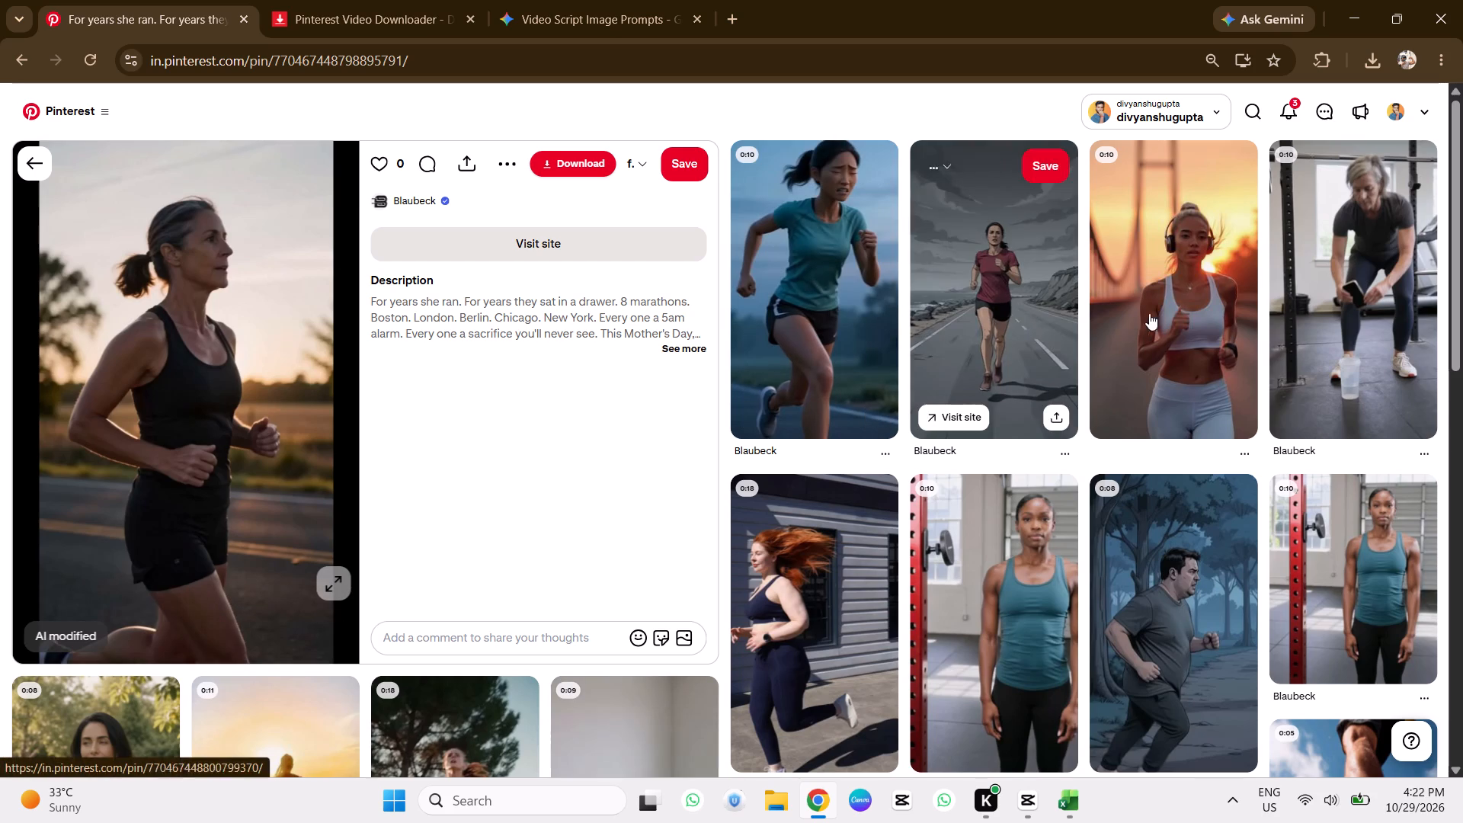
{"action": "scroll", "coordinate": [1211, 321], "scroll_direction": "down", "scroll_amount": 2}
{"action": "scroll", "coordinate": [828, 444], "scroll_direction": "up", "scroll_amount": 2}
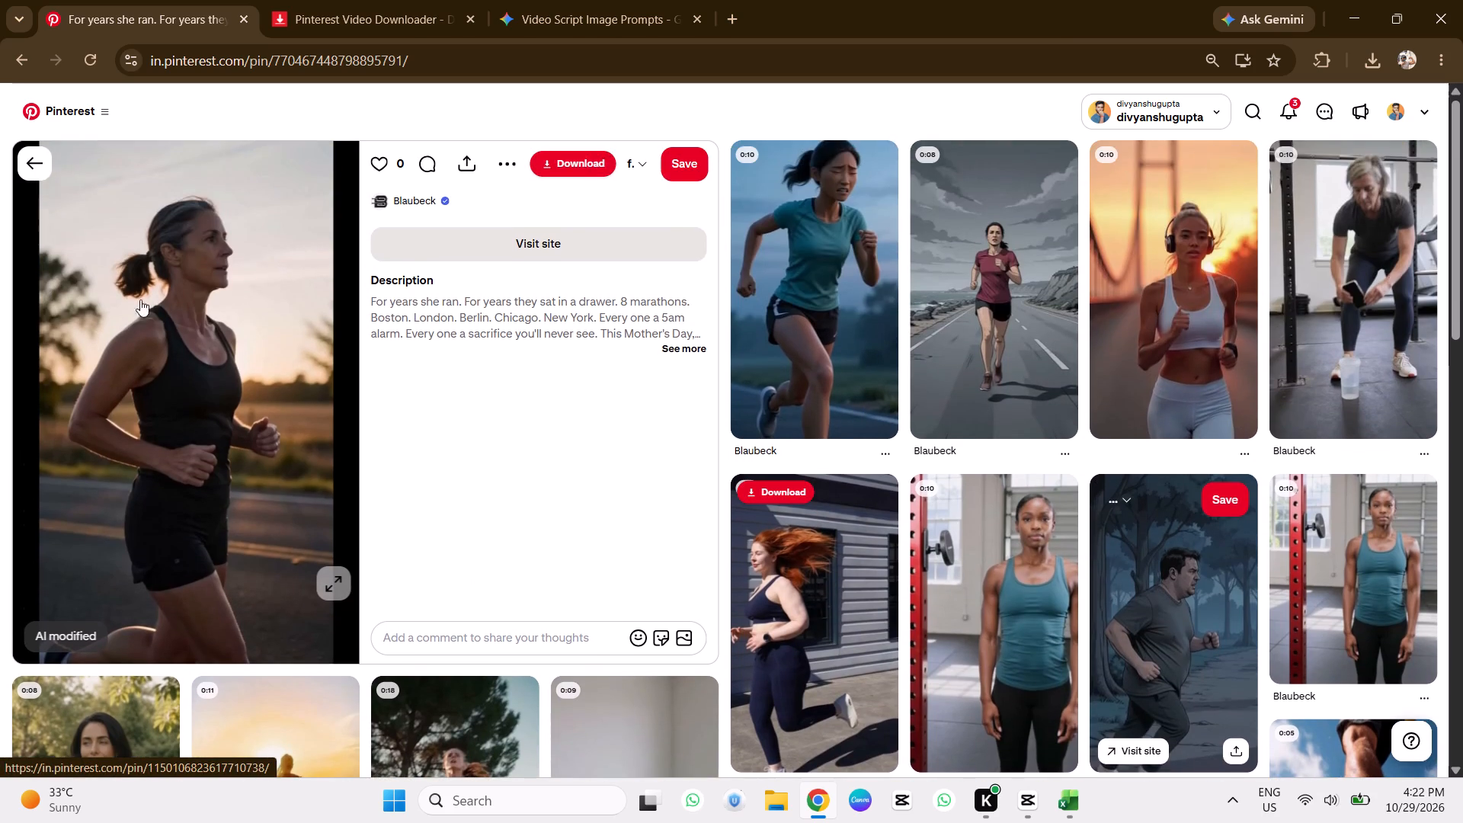
{"action": "scroll", "coordinate": [222, 557], "scroll_direction": "down", "scroll_amount": 3}
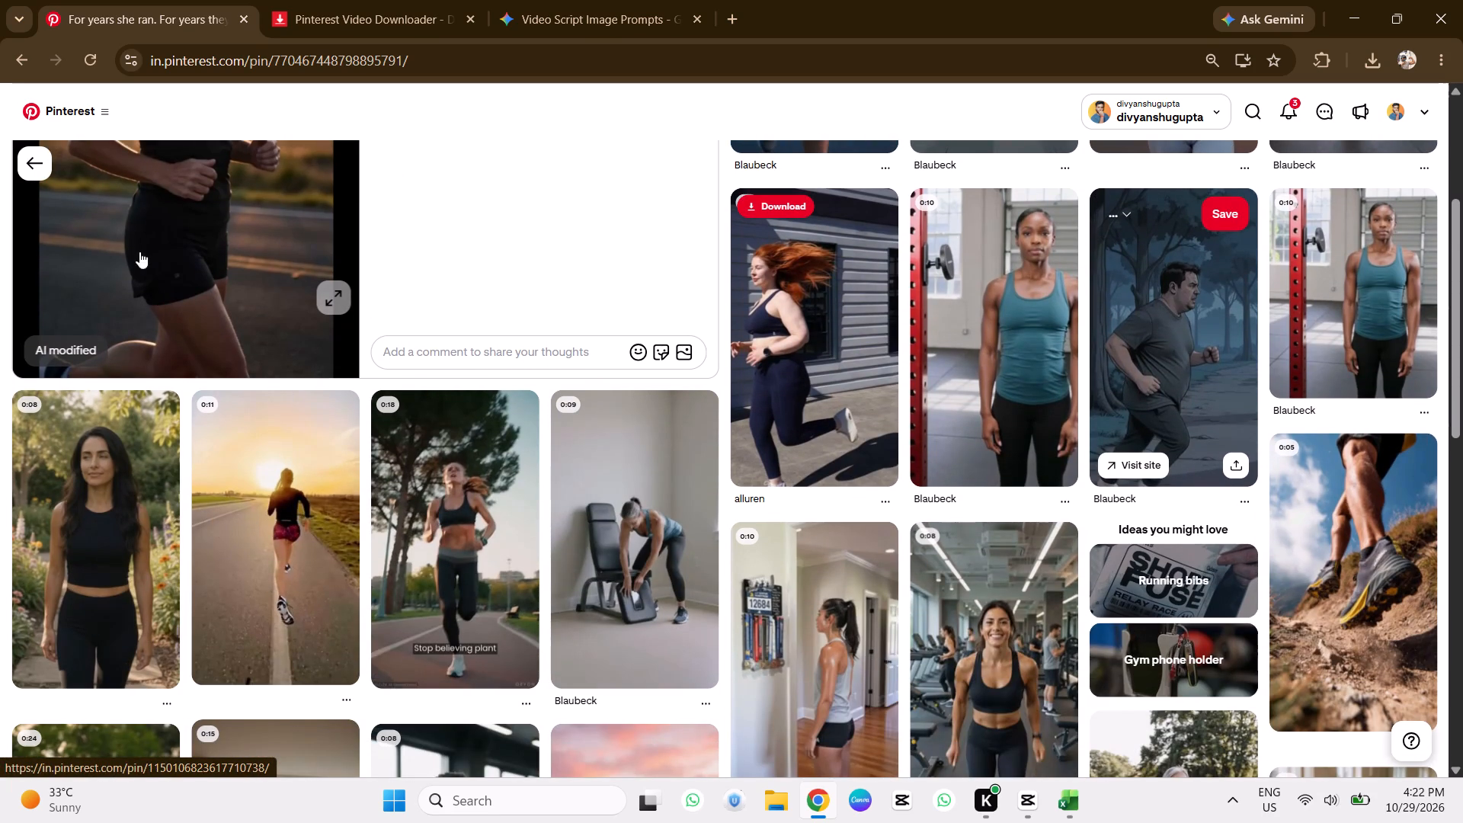
{"action": "left_click", "coordinate": [28, 161]}
{"action": "scroll", "coordinate": [1337, 337], "scroll_direction": "up", "scroll_amount": 4}
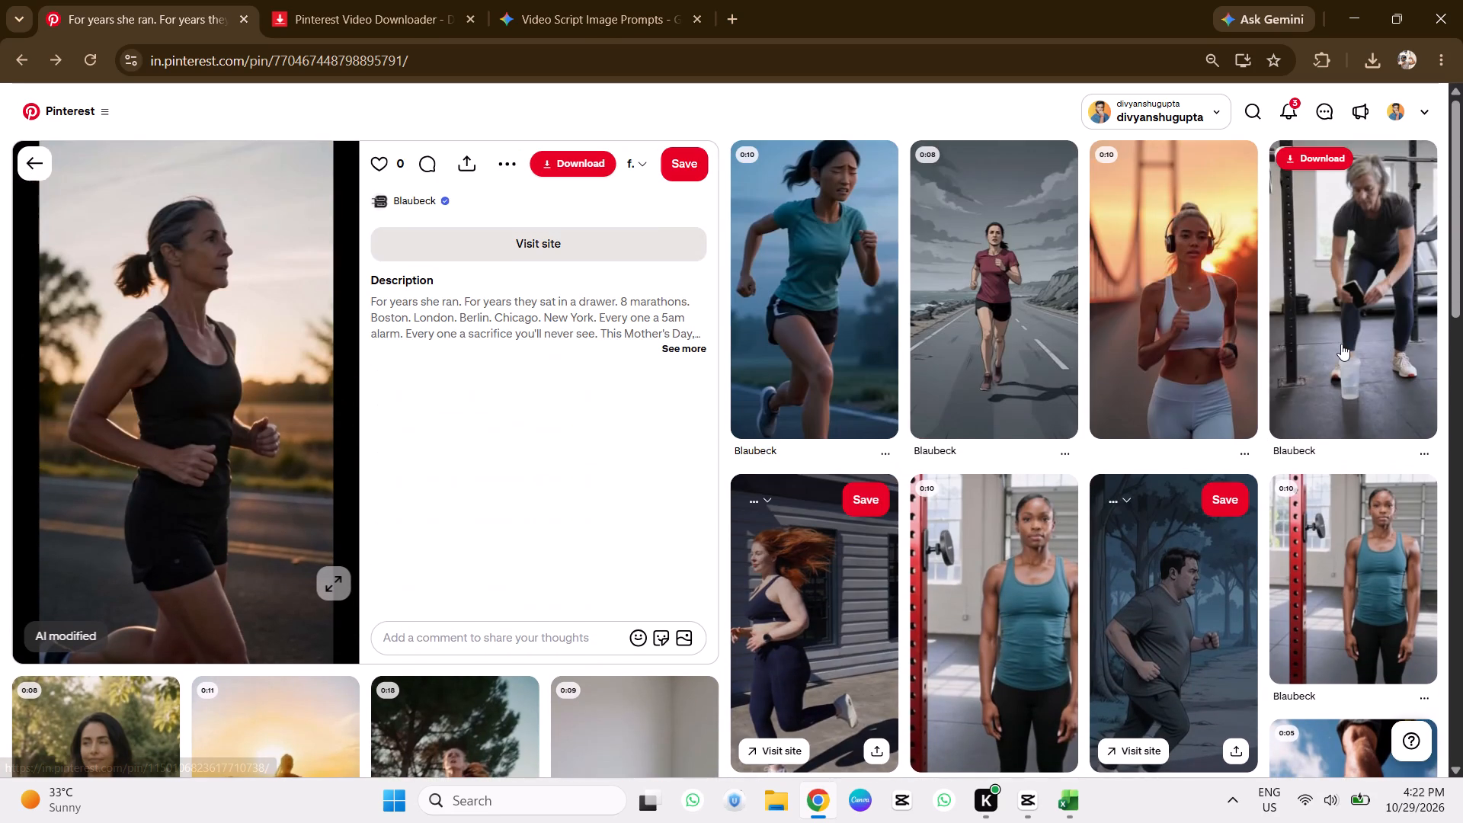
{"action": "scroll", "coordinate": [1341, 344], "scroll_direction": "up", "scroll_amount": 2}
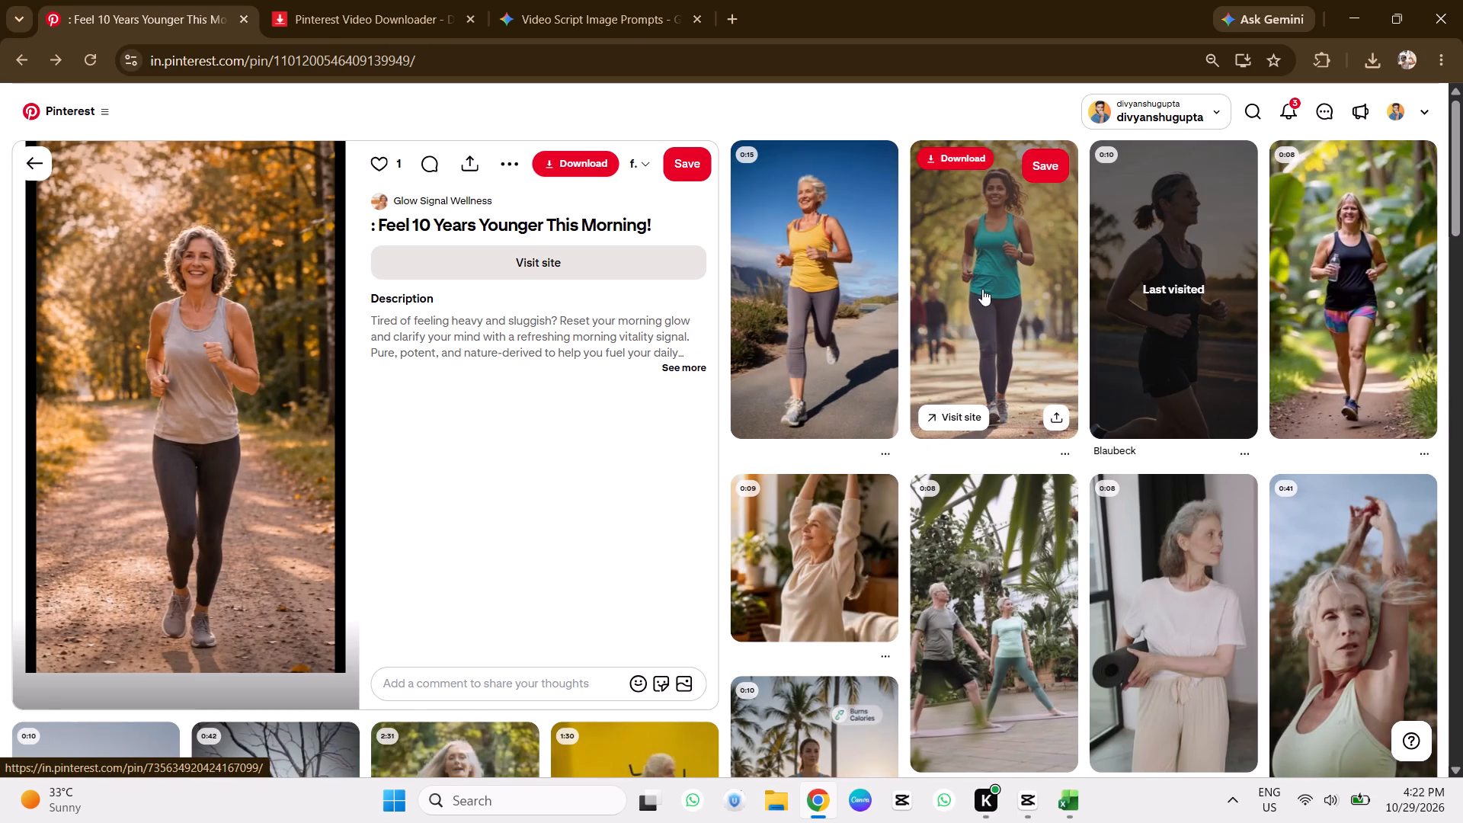
Reload the autumn jogging pin's page and close the Pinterest Video Downloader page.
{"action": "left_click", "coordinate": [96, 67]}
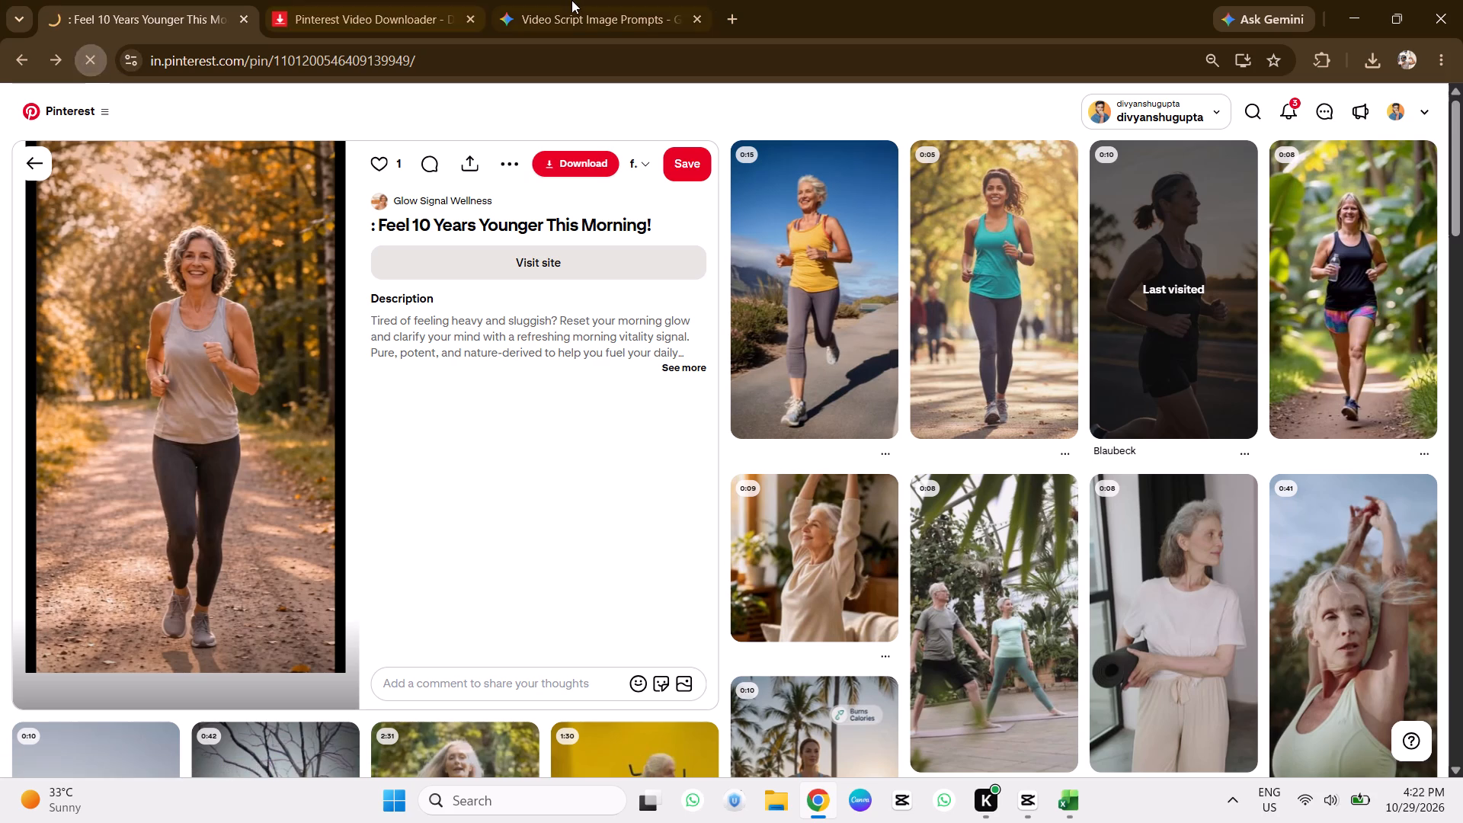
{"action": "left_click", "coordinate": [472, 18]}
{"action": "scroll", "coordinate": [853, 342], "scroll_direction": "down", "scroll_amount": 4}
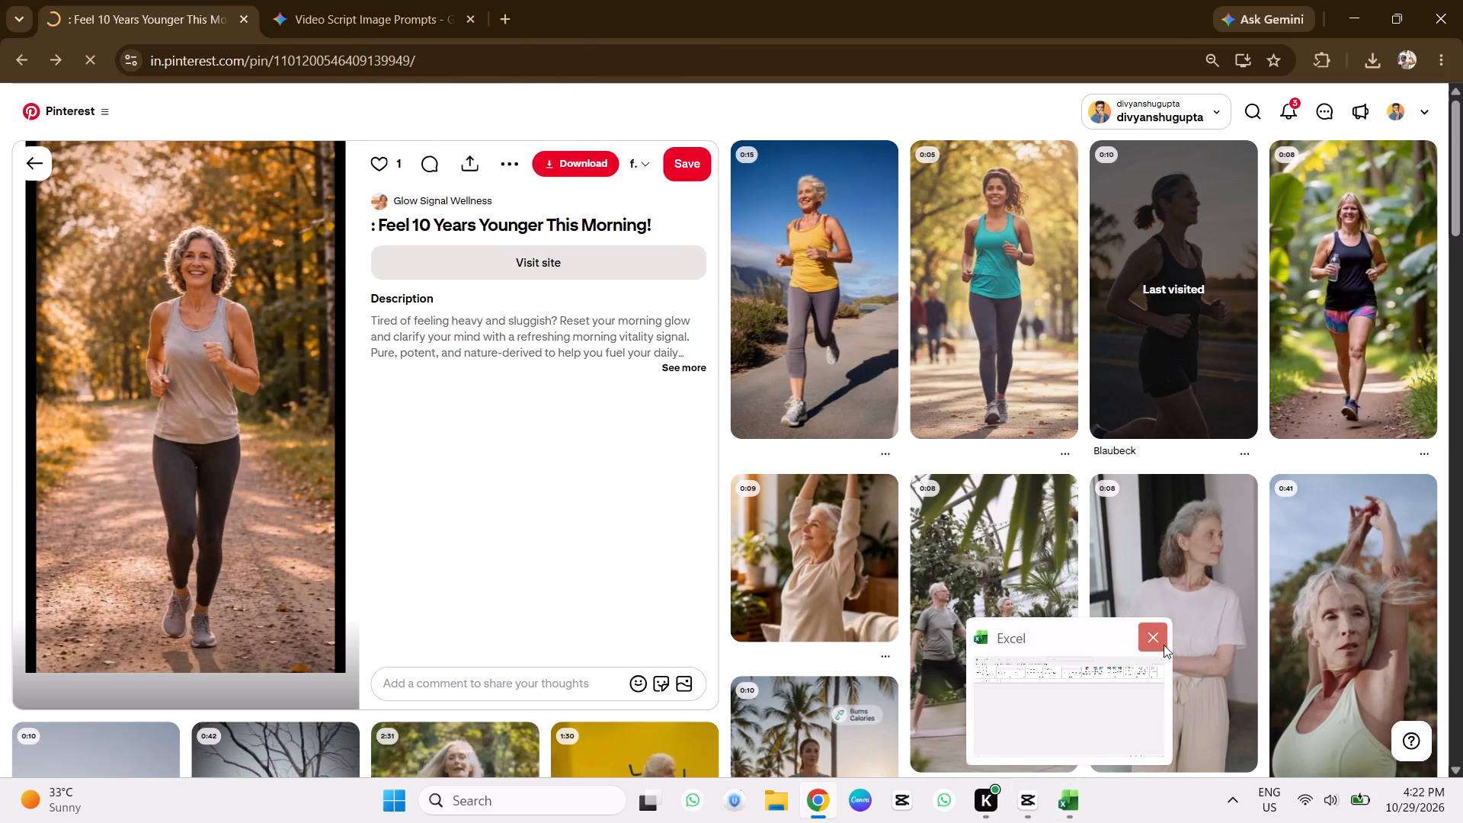
Close the open Excel window and return to Chrome.
{"action": "left_click", "coordinate": [1159, 645]}
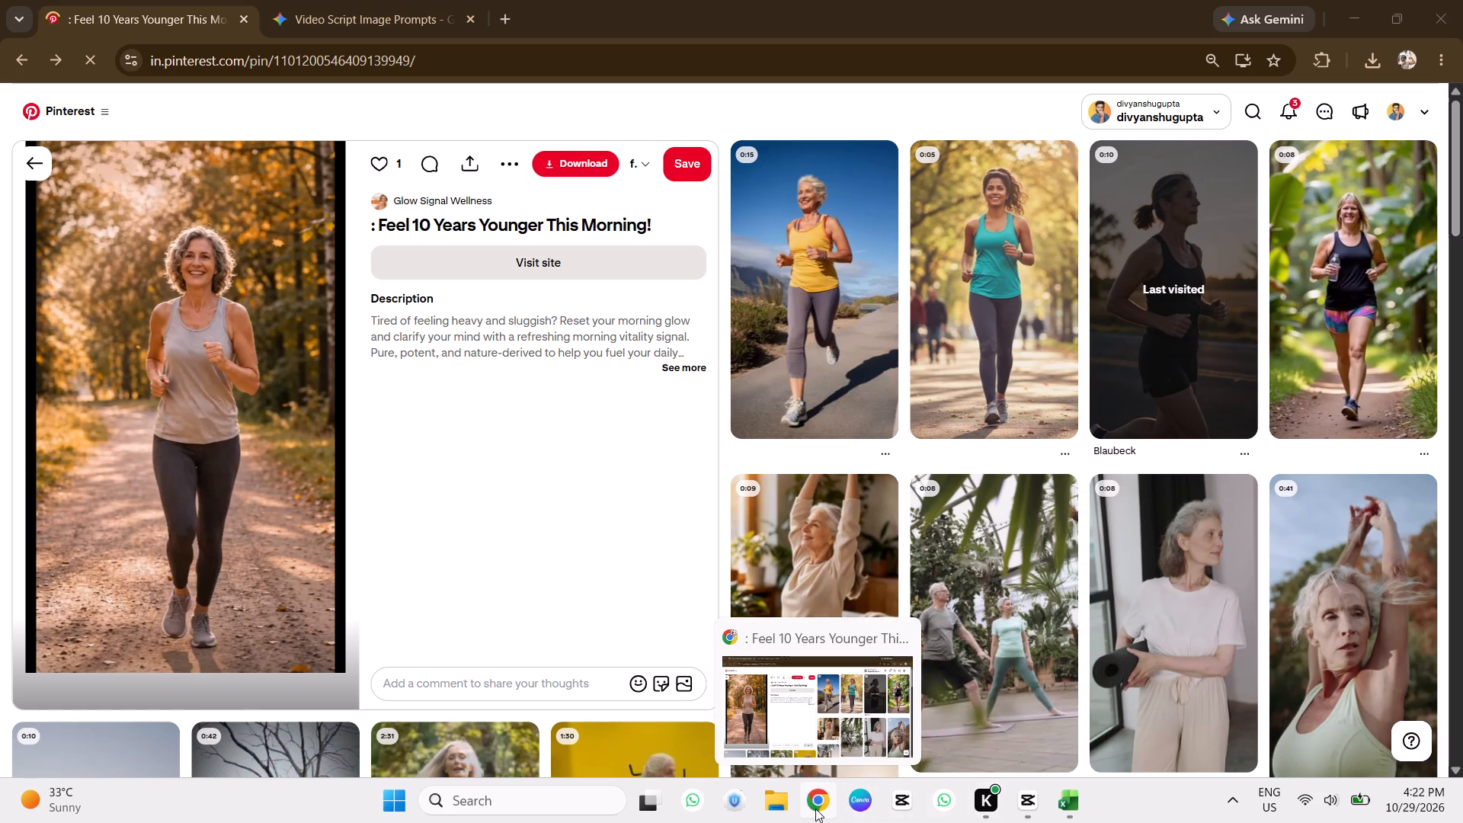
{"action": "left_click", "coordinate": [815, 809]}
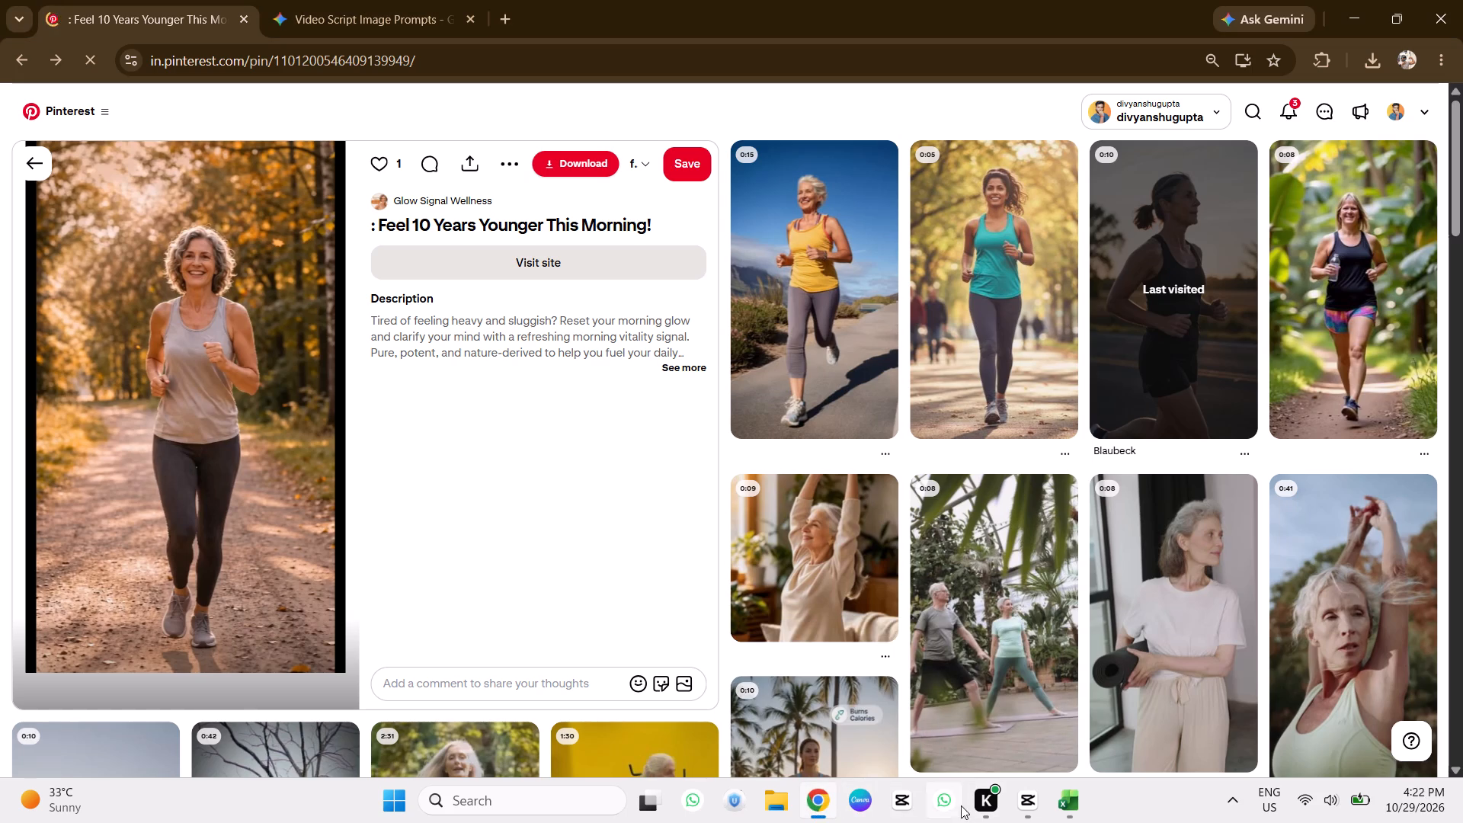
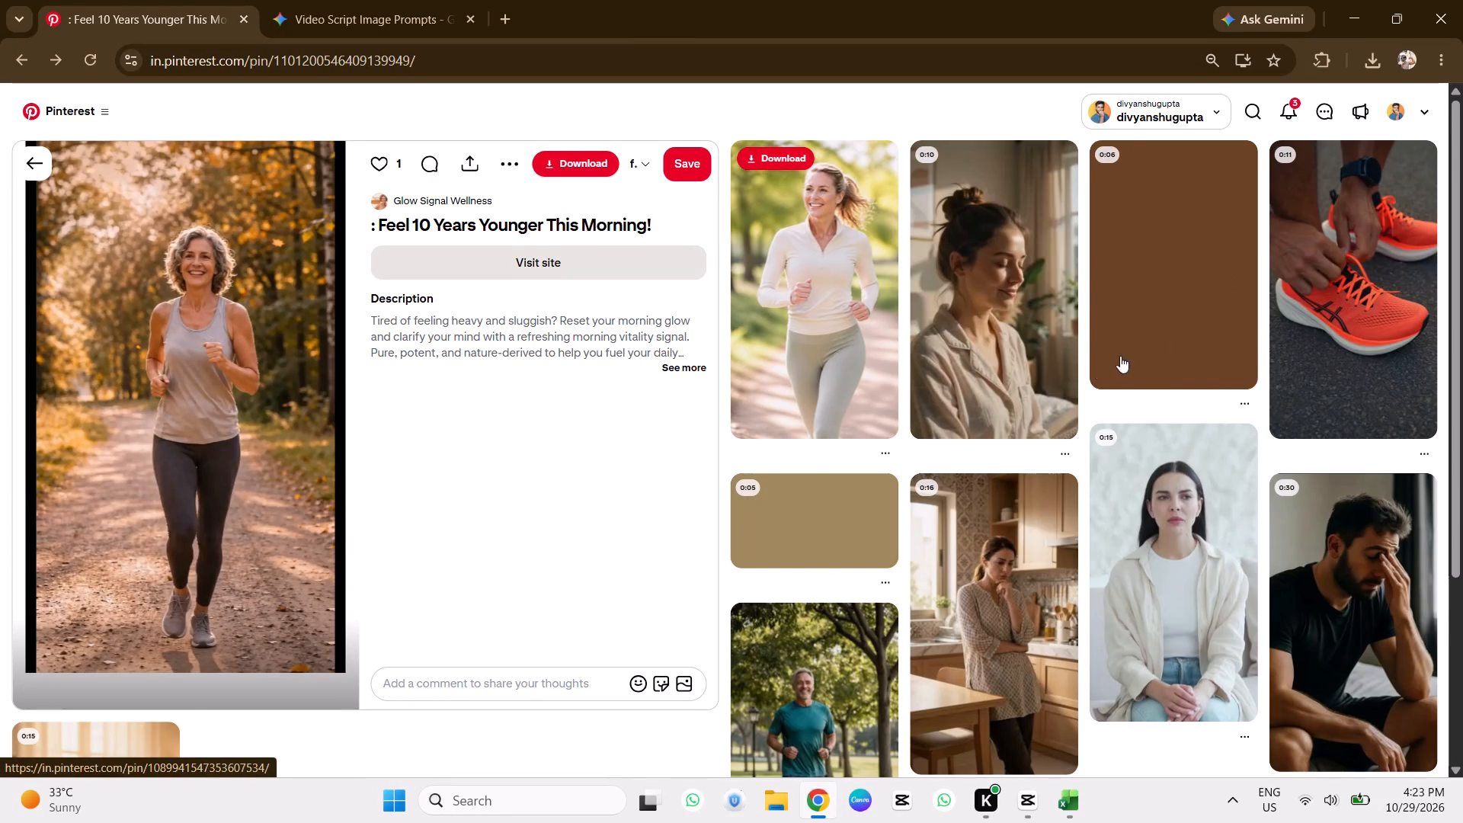
{"action": "scroll", "coordinate": [928, 414], "scroll_direction": "down", "scroll_amount": 3}
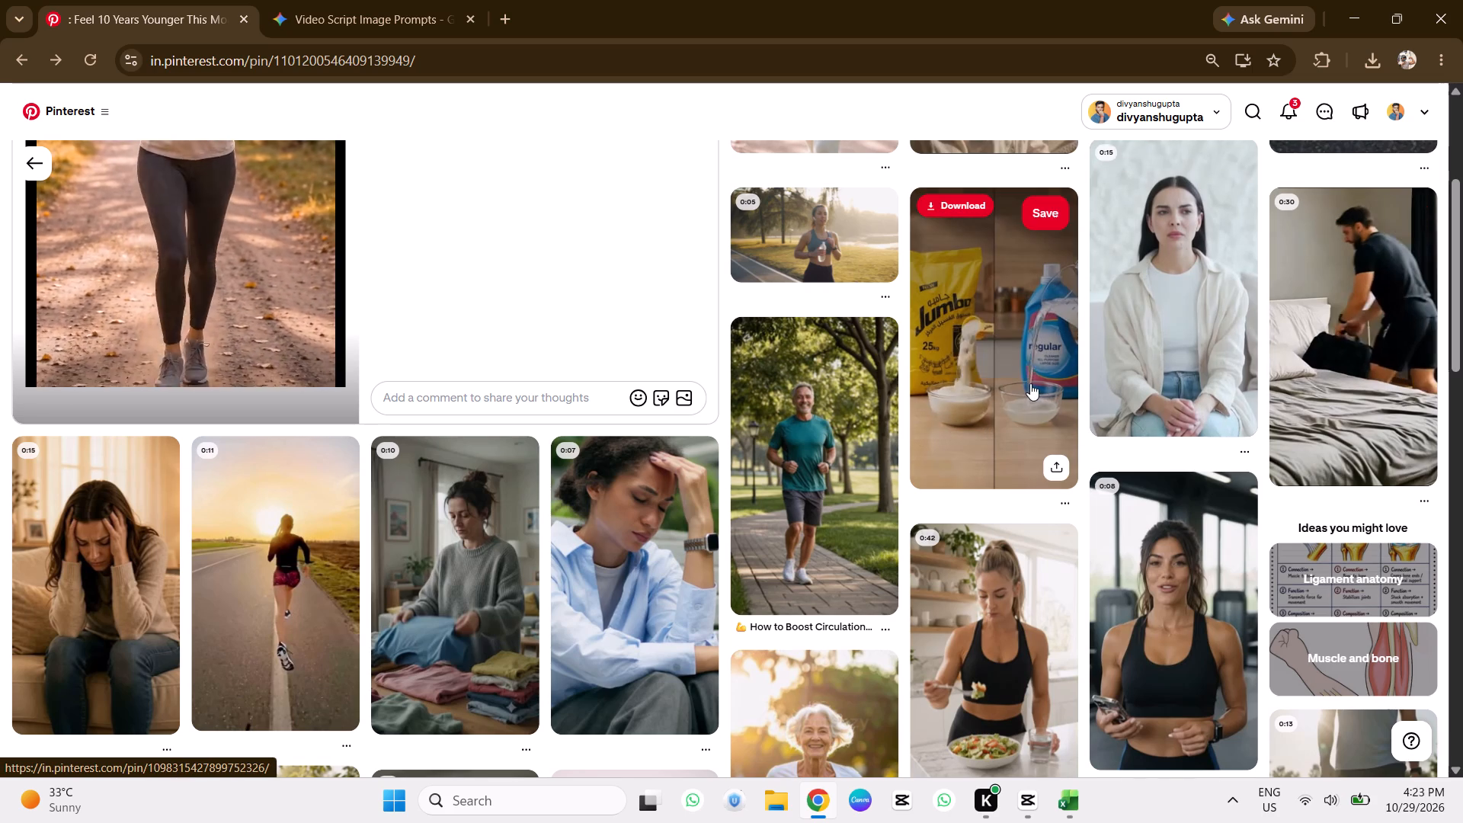
{"action": "scroll", "coordinate": [731, 372], "scroll_direction": "up", "scroll_amount": 1}
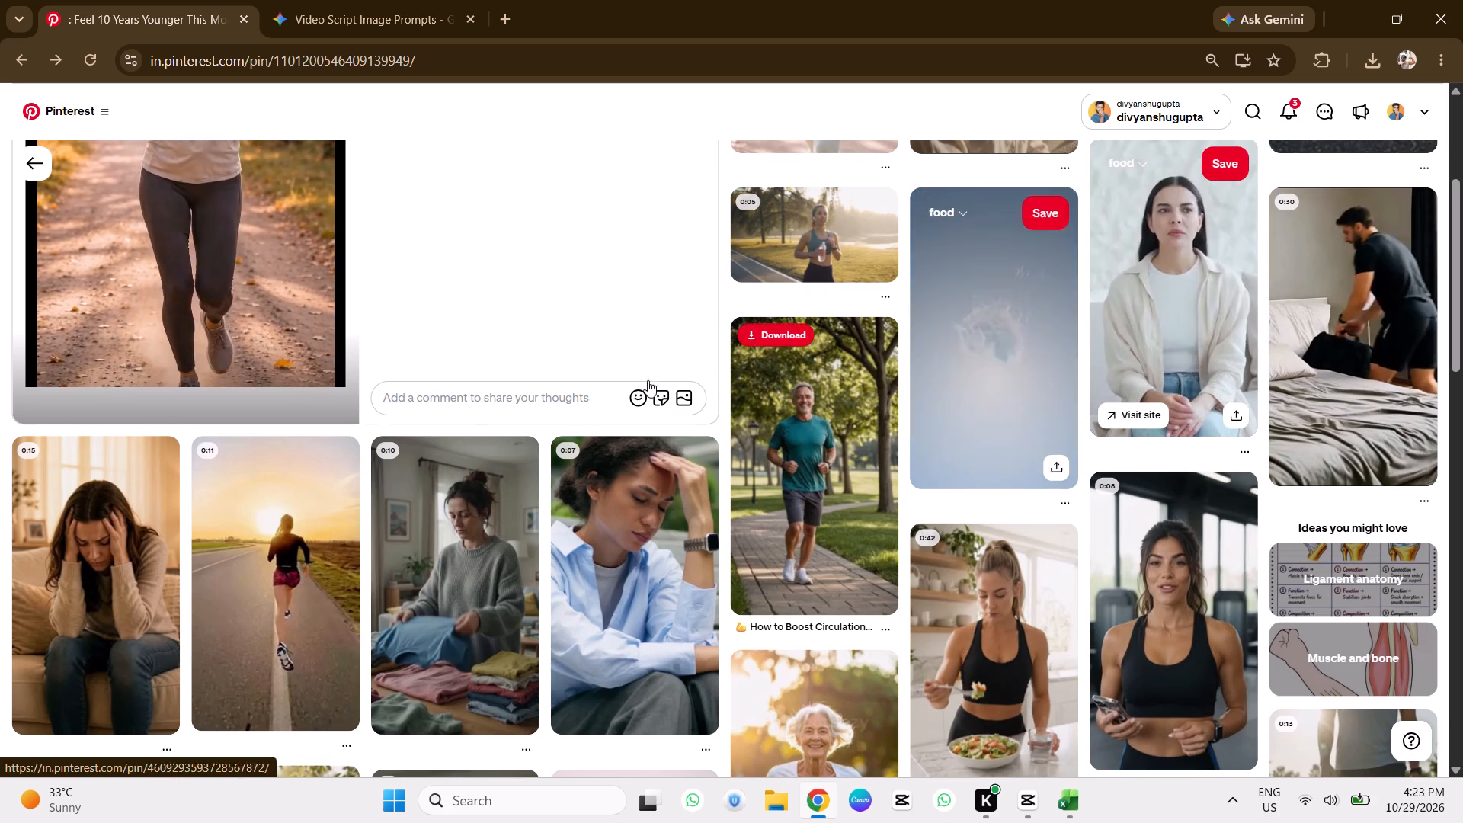
{"action": "scroll", "coordinate": [648, 380], "scroll_direction": "up", "scroll_amount": 3}
{"action": "left_click", "coordinate": [552, 179]}
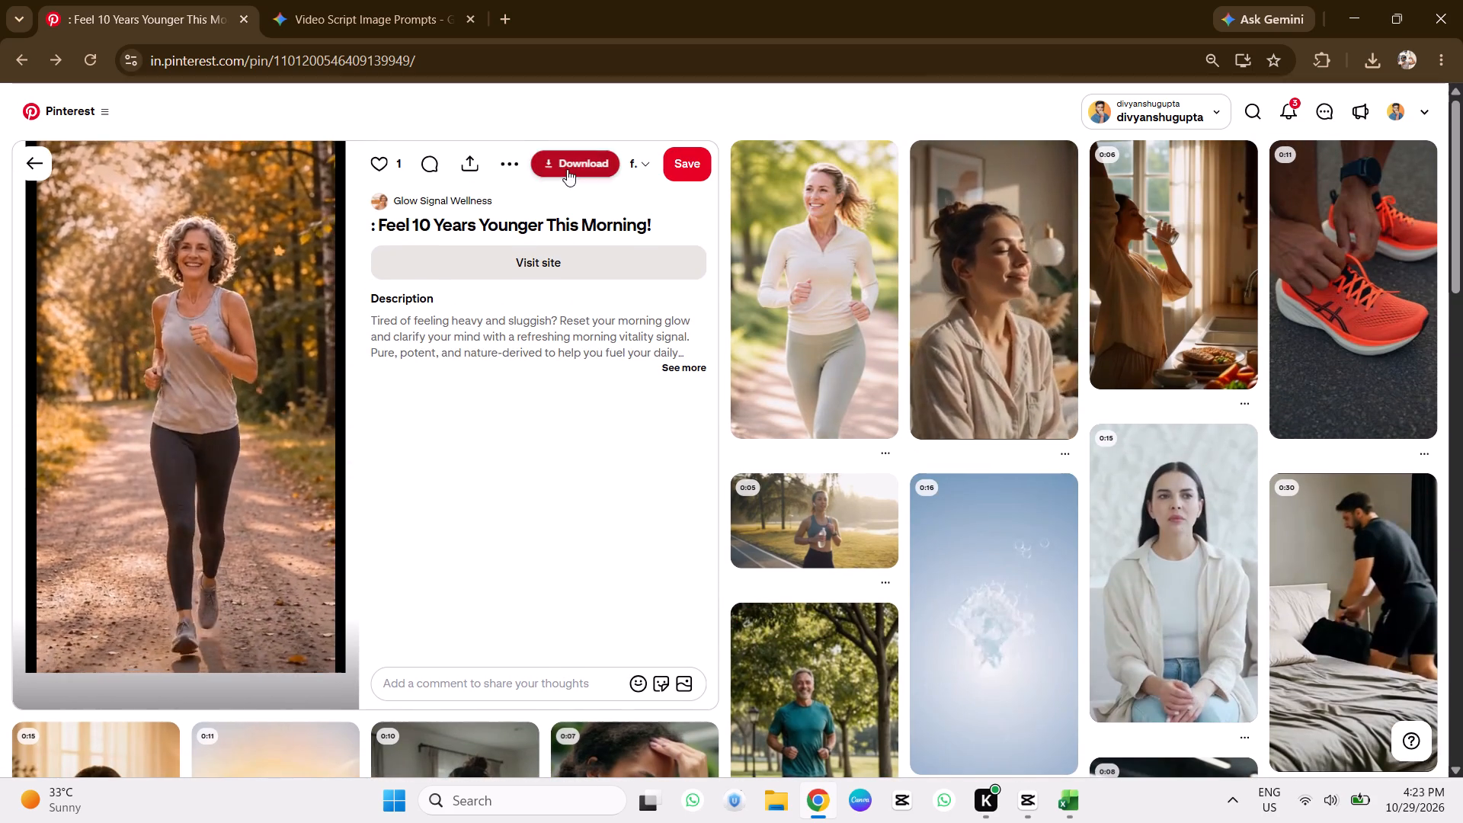
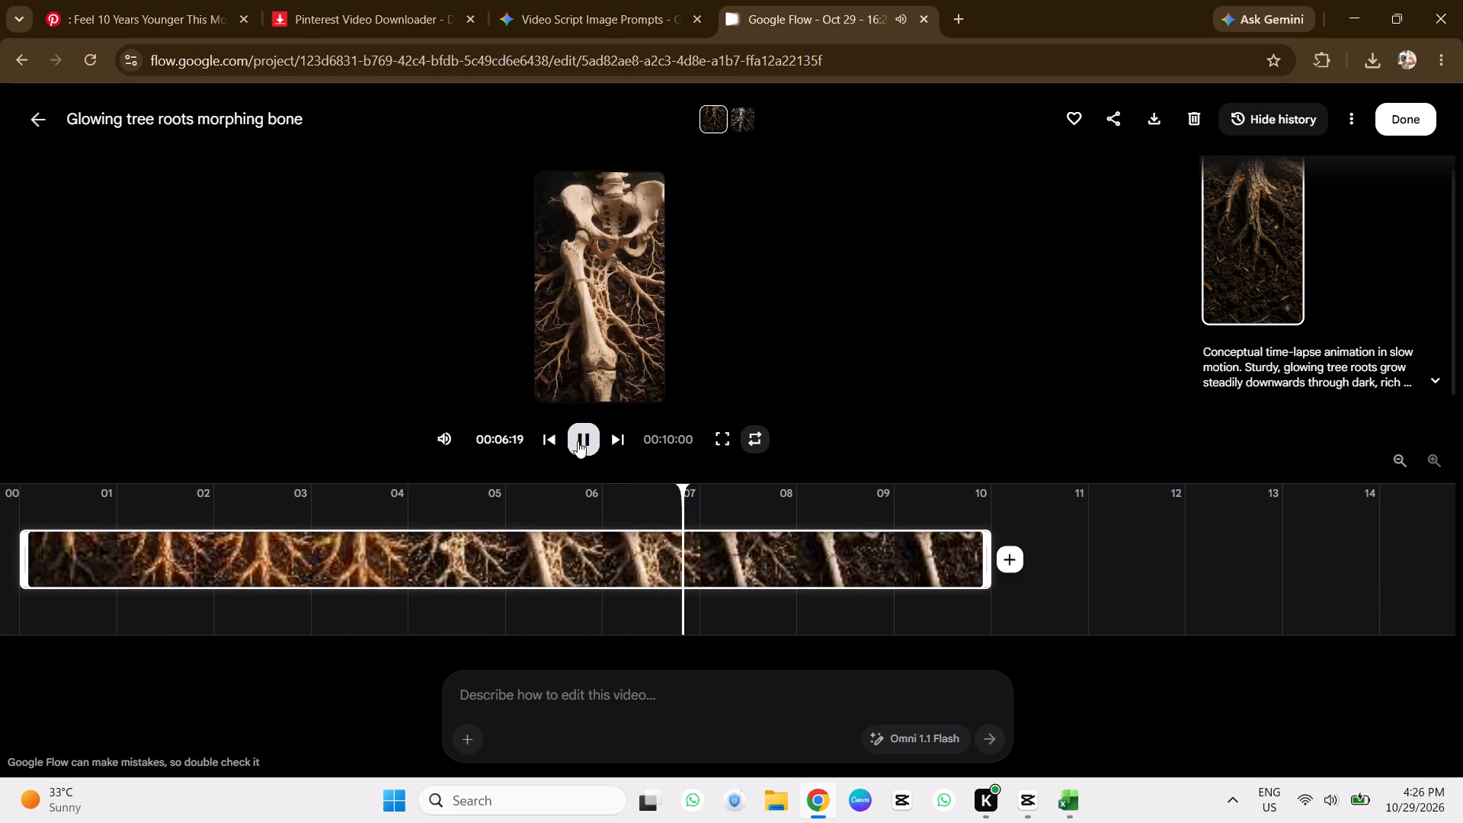
{"action": "key", "text": "space"}
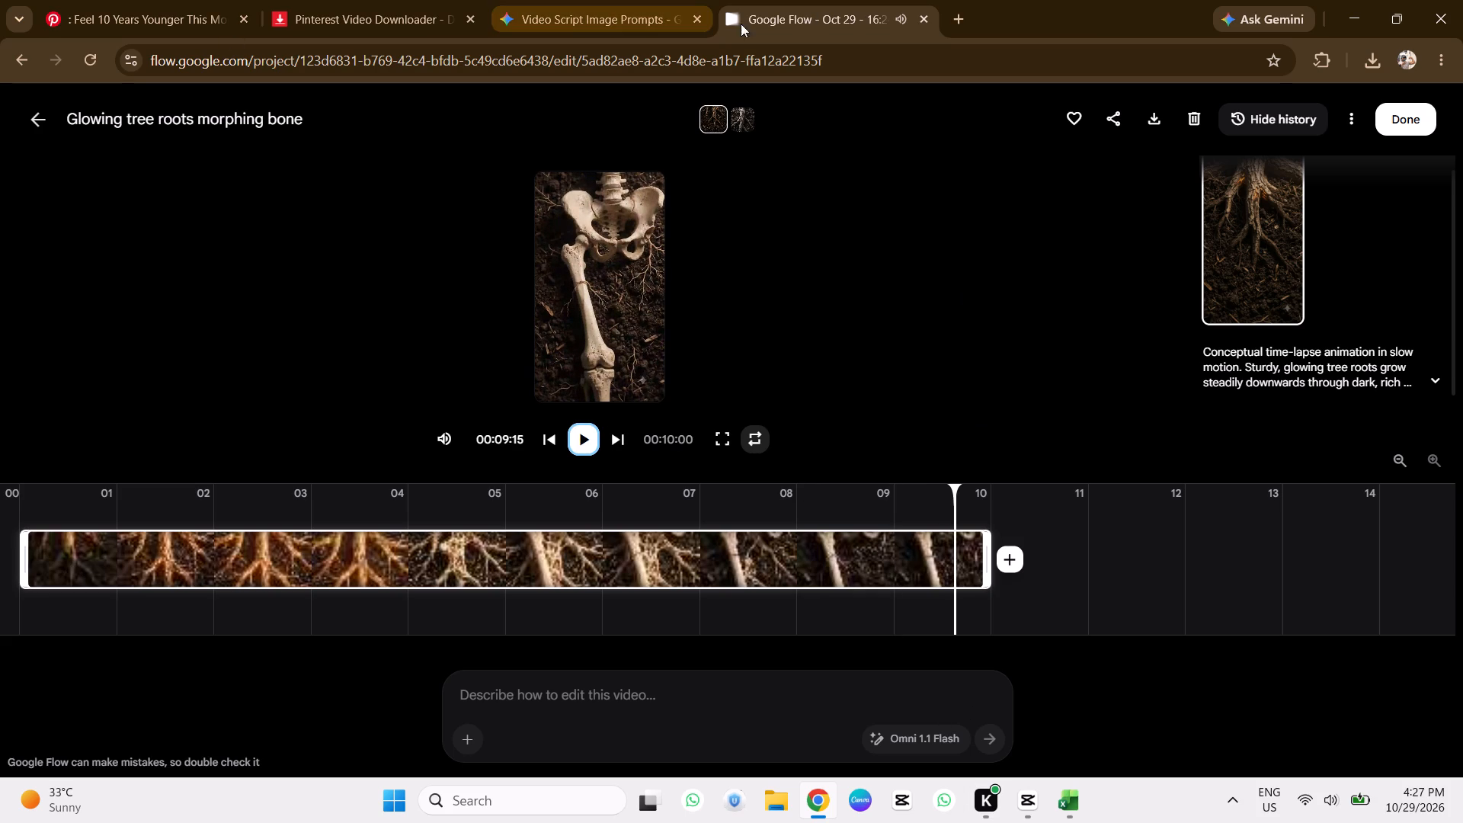
Close the Gemini and Google Flow browser tabs and return to the Pinterest tab.
{"action": "left_click", "coordinate": [694, 20]}
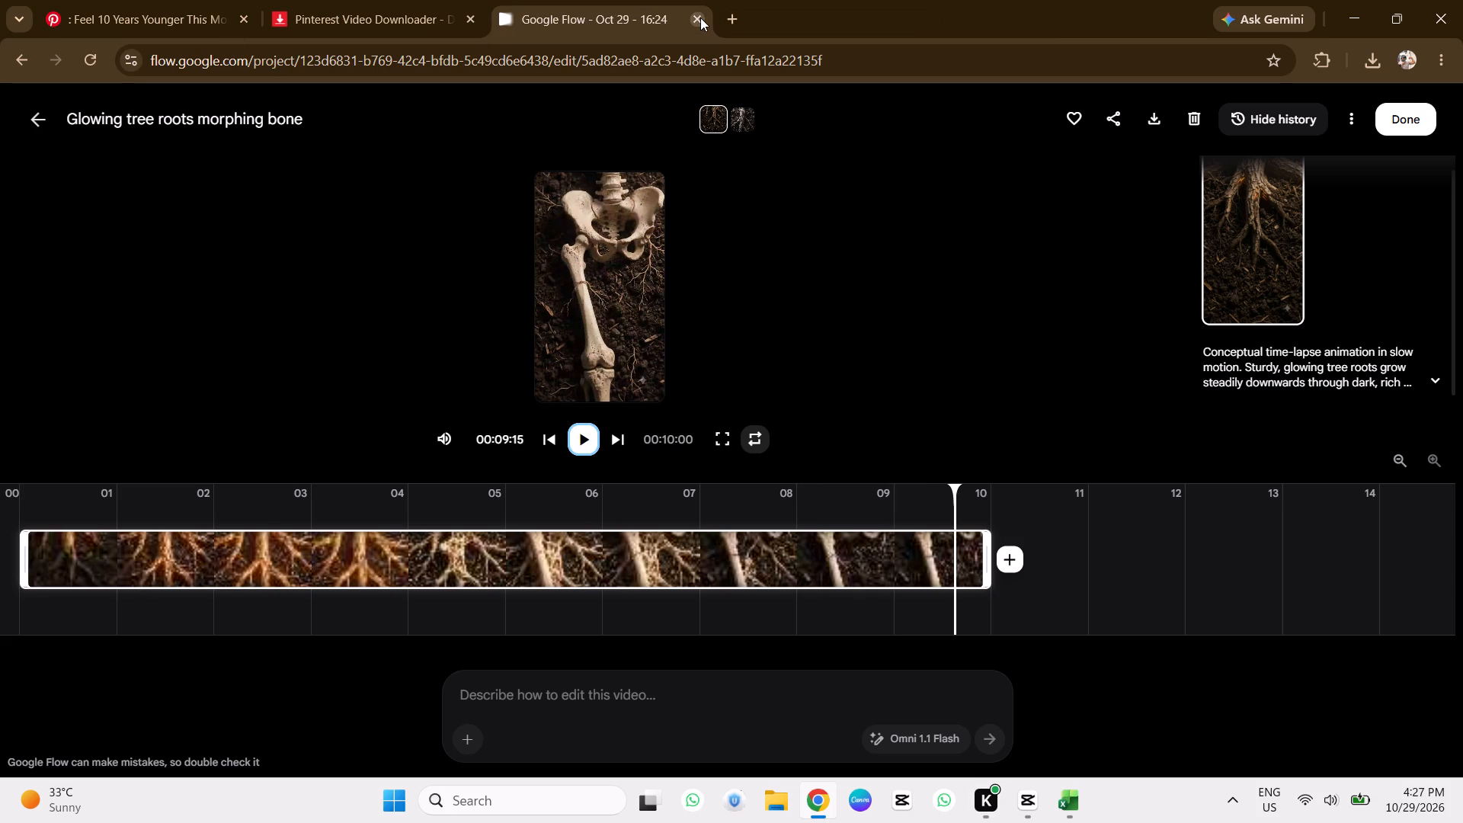
{"action": "left_click", "coordinate": [700, 18]}
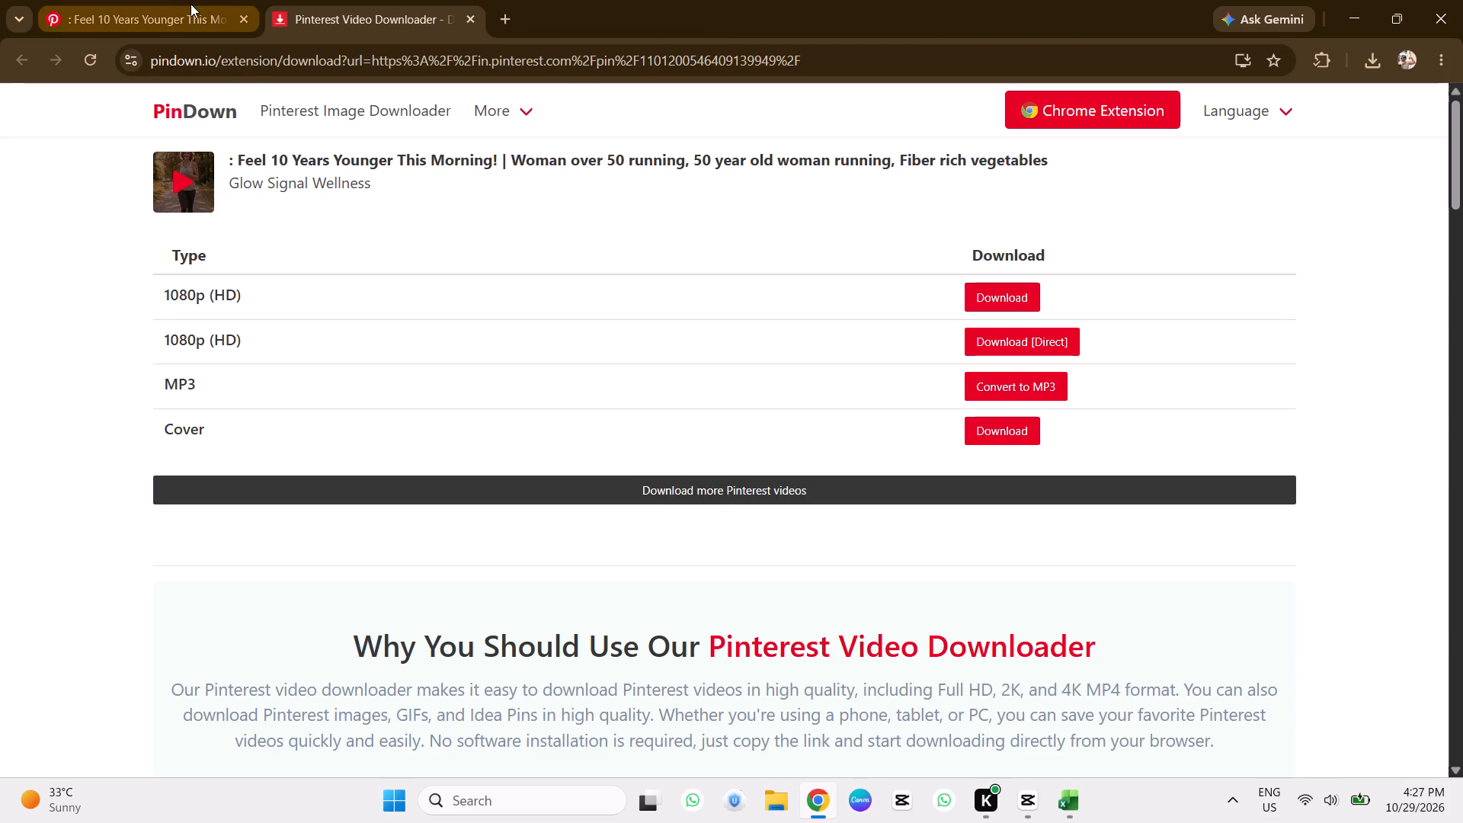
{"action": "left_click", "coordinate": [190, 4]}
Switch to CapCut and play back the IMG_2771.MOV and IMG_2783.MOV talking-head clips that follow the Estrogen shield clip.
{"action": "left_click", "coordinate": [1021, 799]}
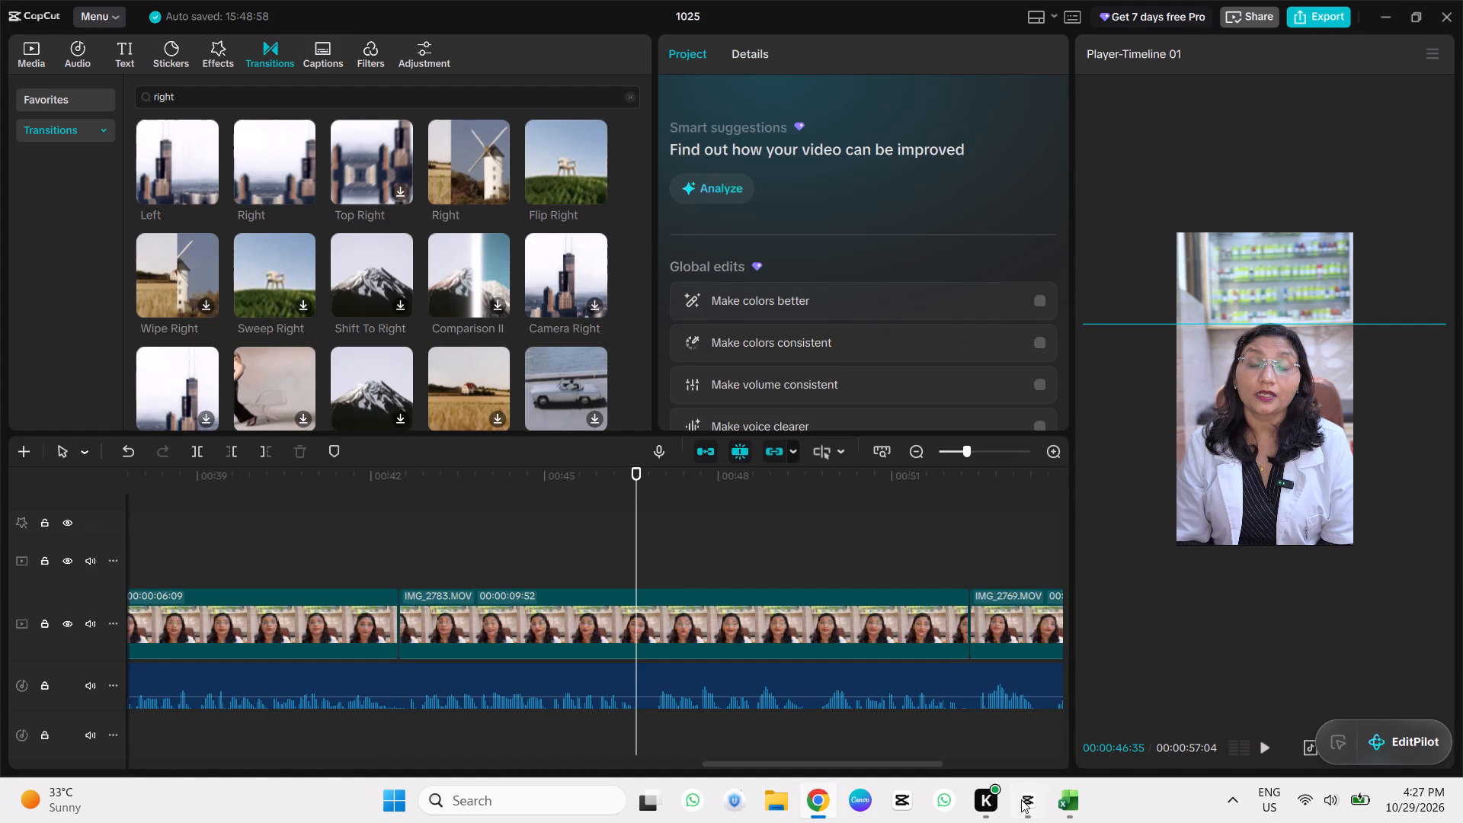
{"action": "left_click", "coordinate": [495, 466]}
{"action": "left_click", "coordinate": [491, 487]}
{"action": "left_click_drag", "start_coordinate": [491, 487], "coordinate": [306, 511]}
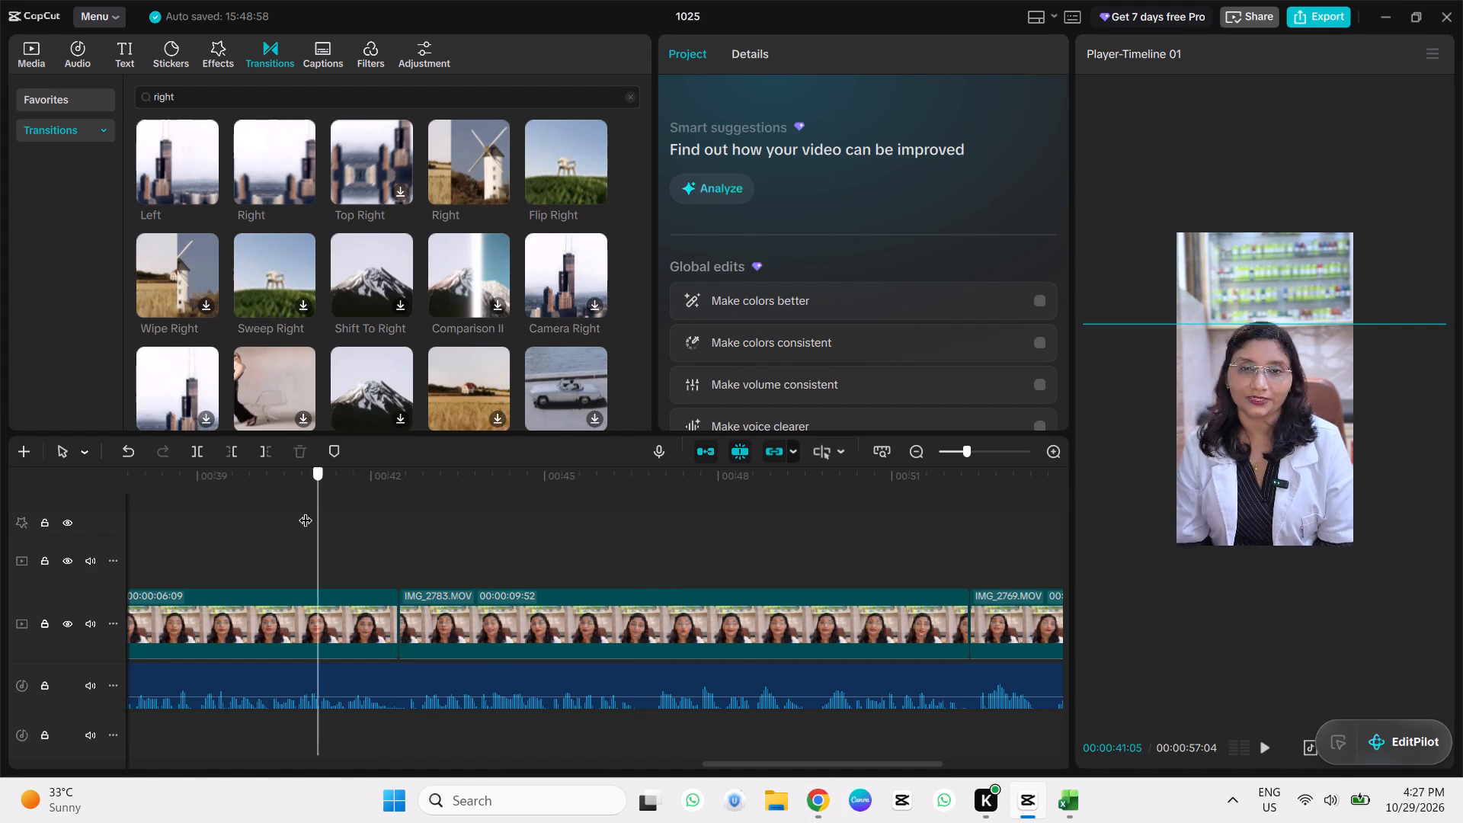
{"action": "left_click_drag", "start_coordinate": [306, 511], "coordinate": [397, 521]}
{"action": "key", "text": "space"}
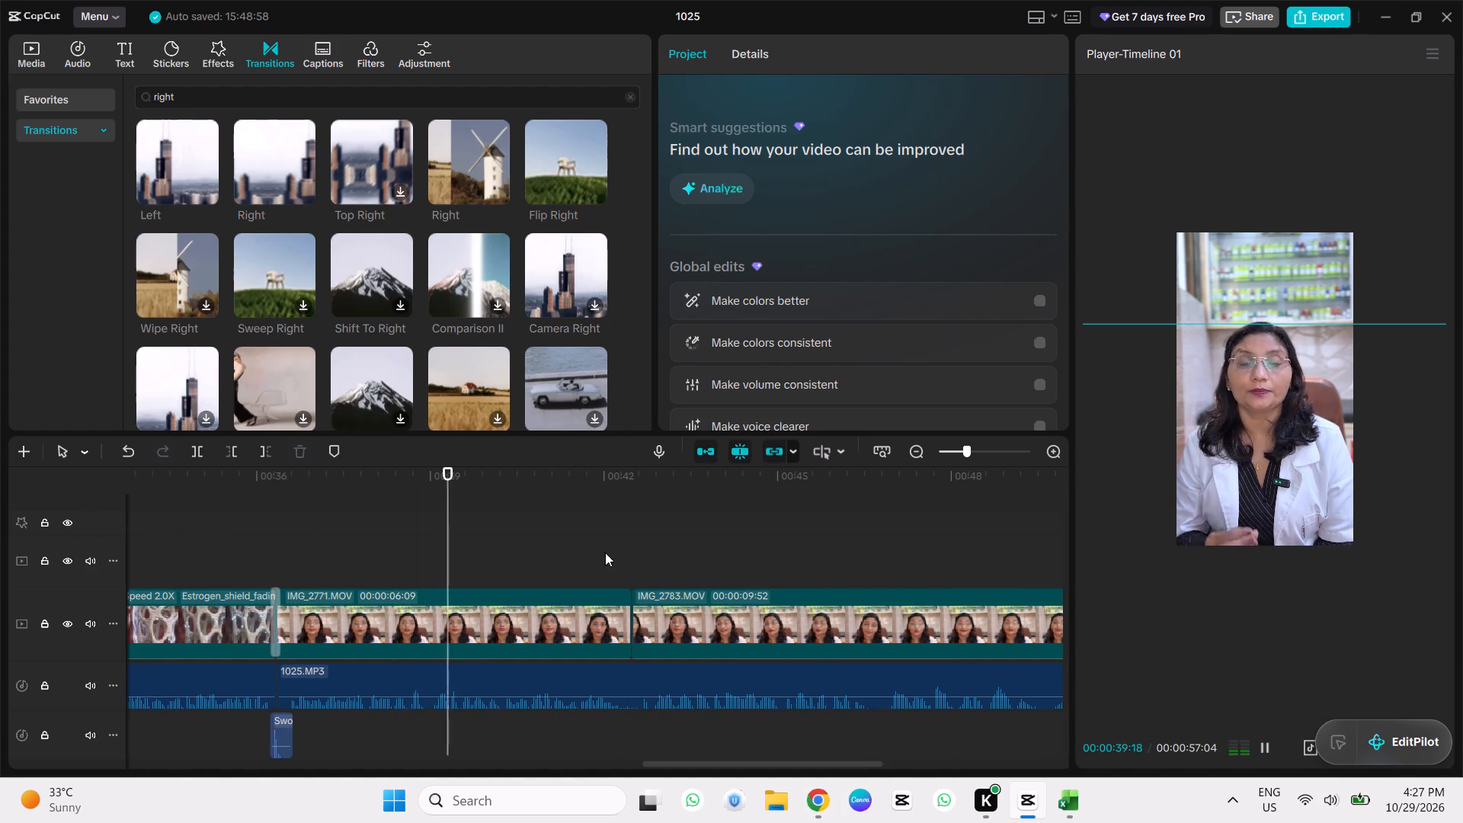
{"action": "left_click_drag", "start_coordinate": [664, 765], "coordinate": [669, 766]}
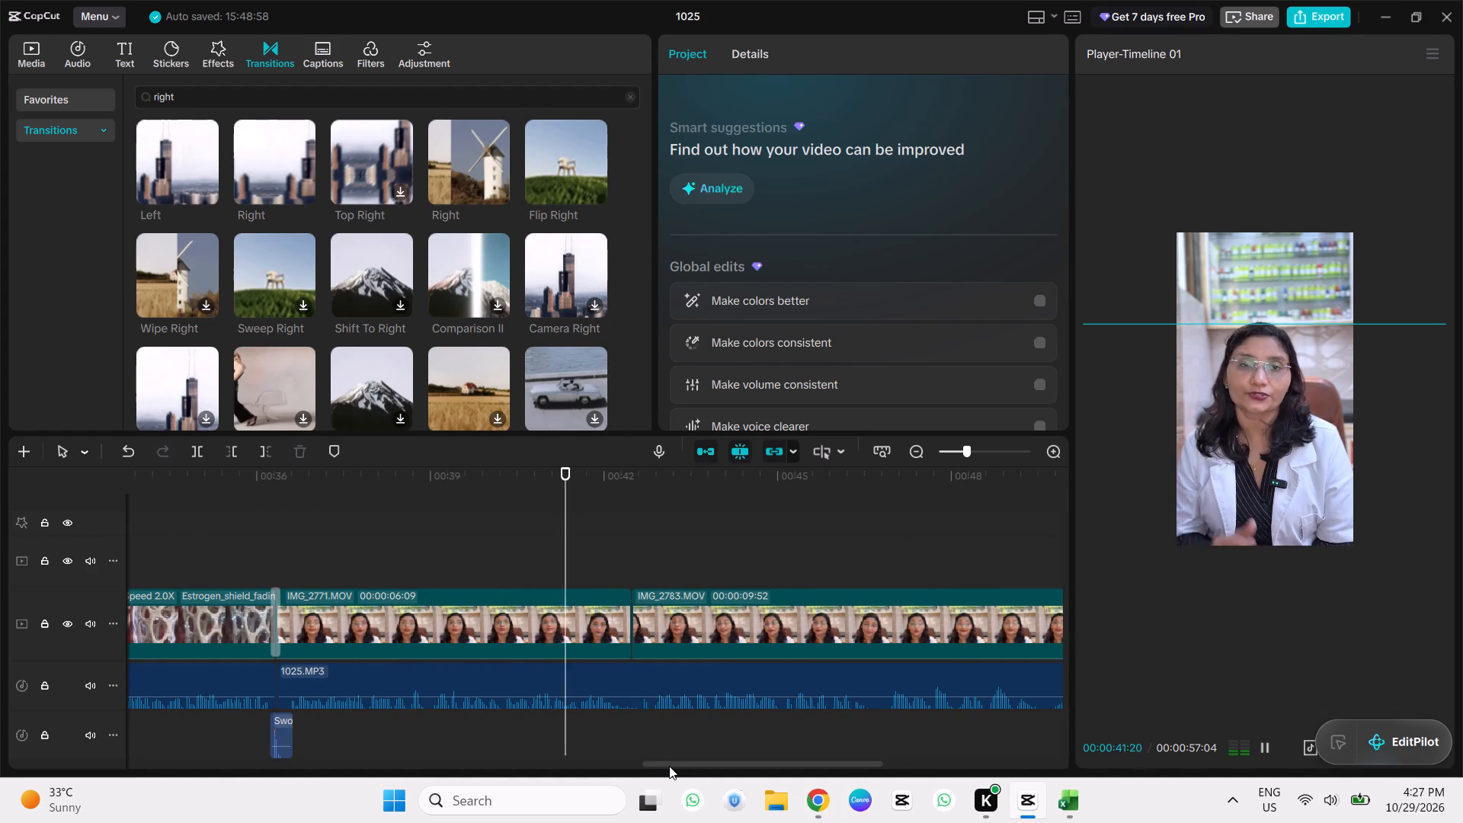
{"action": "left_click_drag", "start_coordinate": [669, 766], "coordinate": [707, 763]}
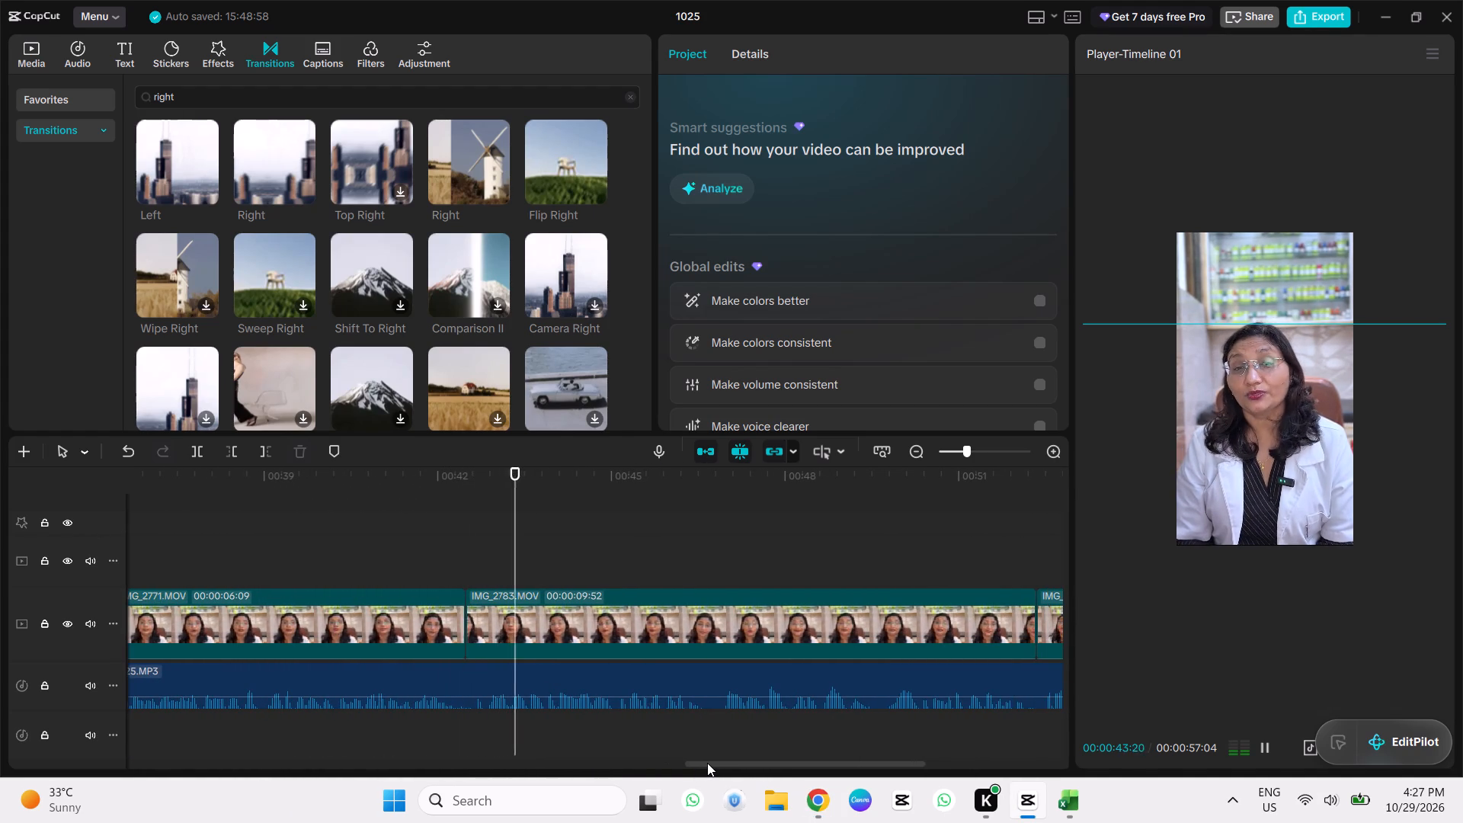
{"action": "left_click_drag", "start_coordinate": [707, 763], "coordinate": [707, 761]}
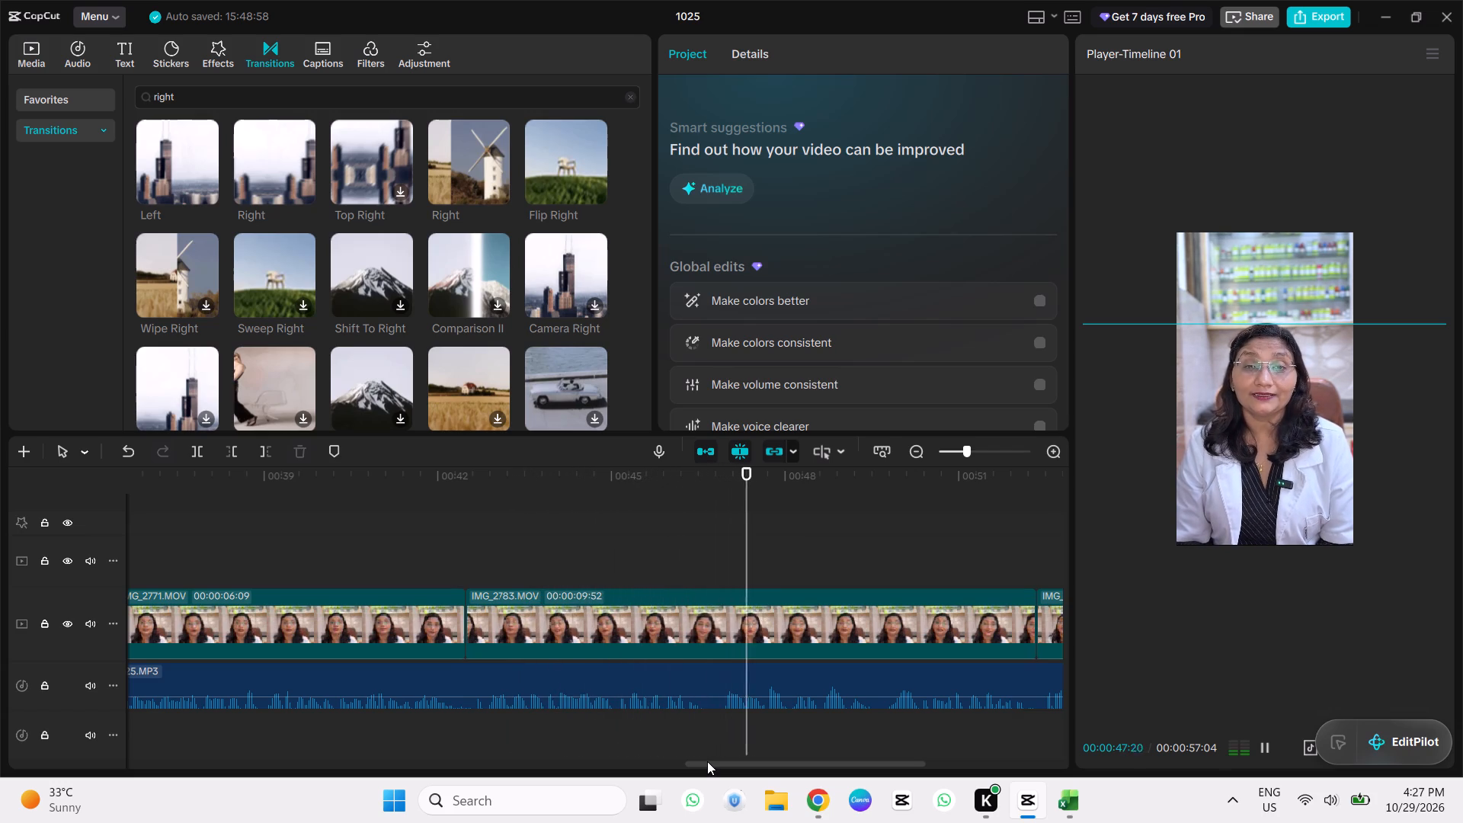
{"action": "left_click_drag", "start_coordinate": [707, 761], "coordinate": [622, 759]}
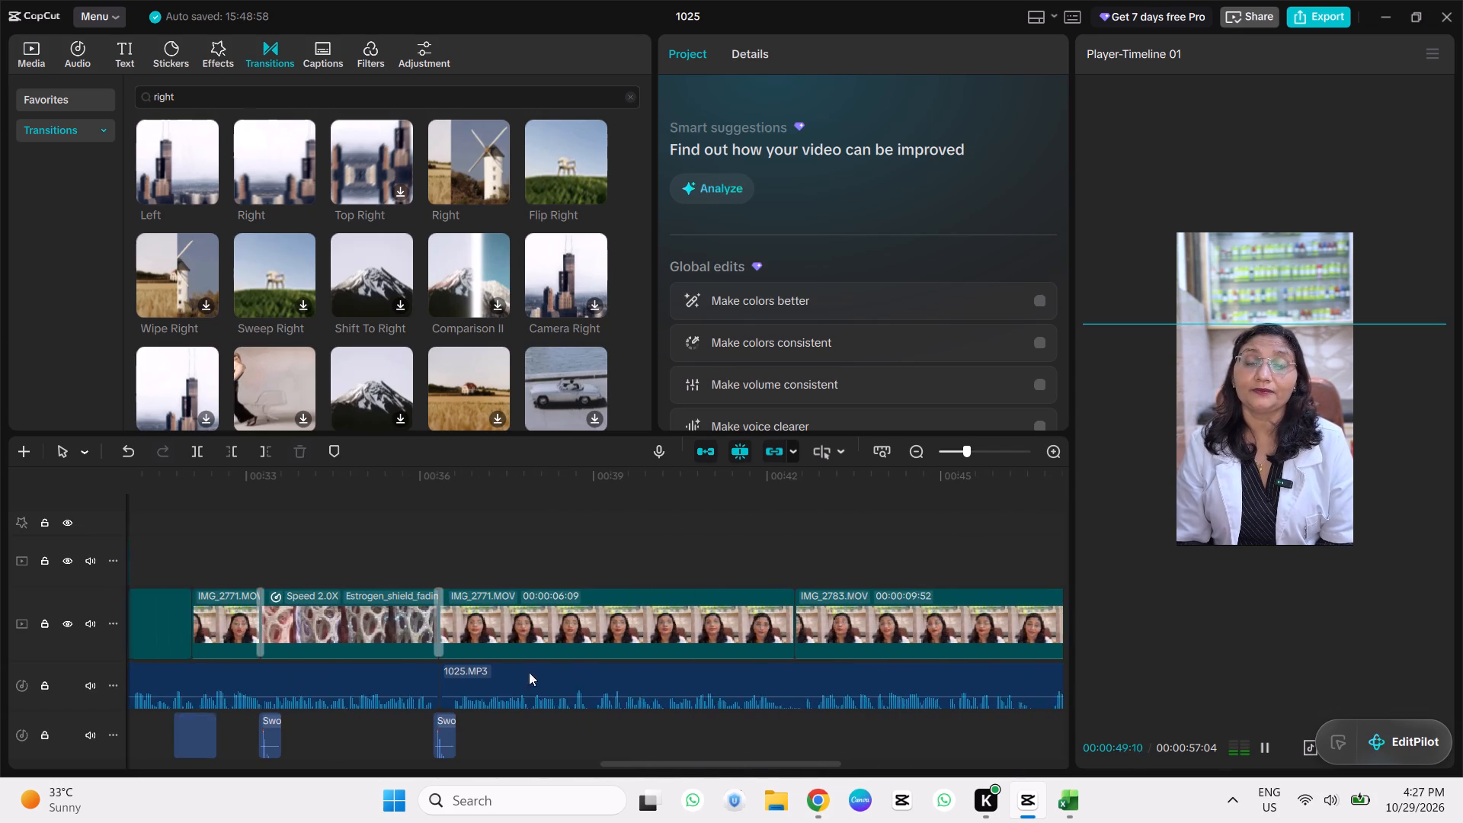
{"action": "left_click", "coordinate": [485, 542]}
{"action": "left_click_drag", "start_coordinate": [483, 540], "coordinate": [457, 539]}
{"action": "key", "text": "space"}
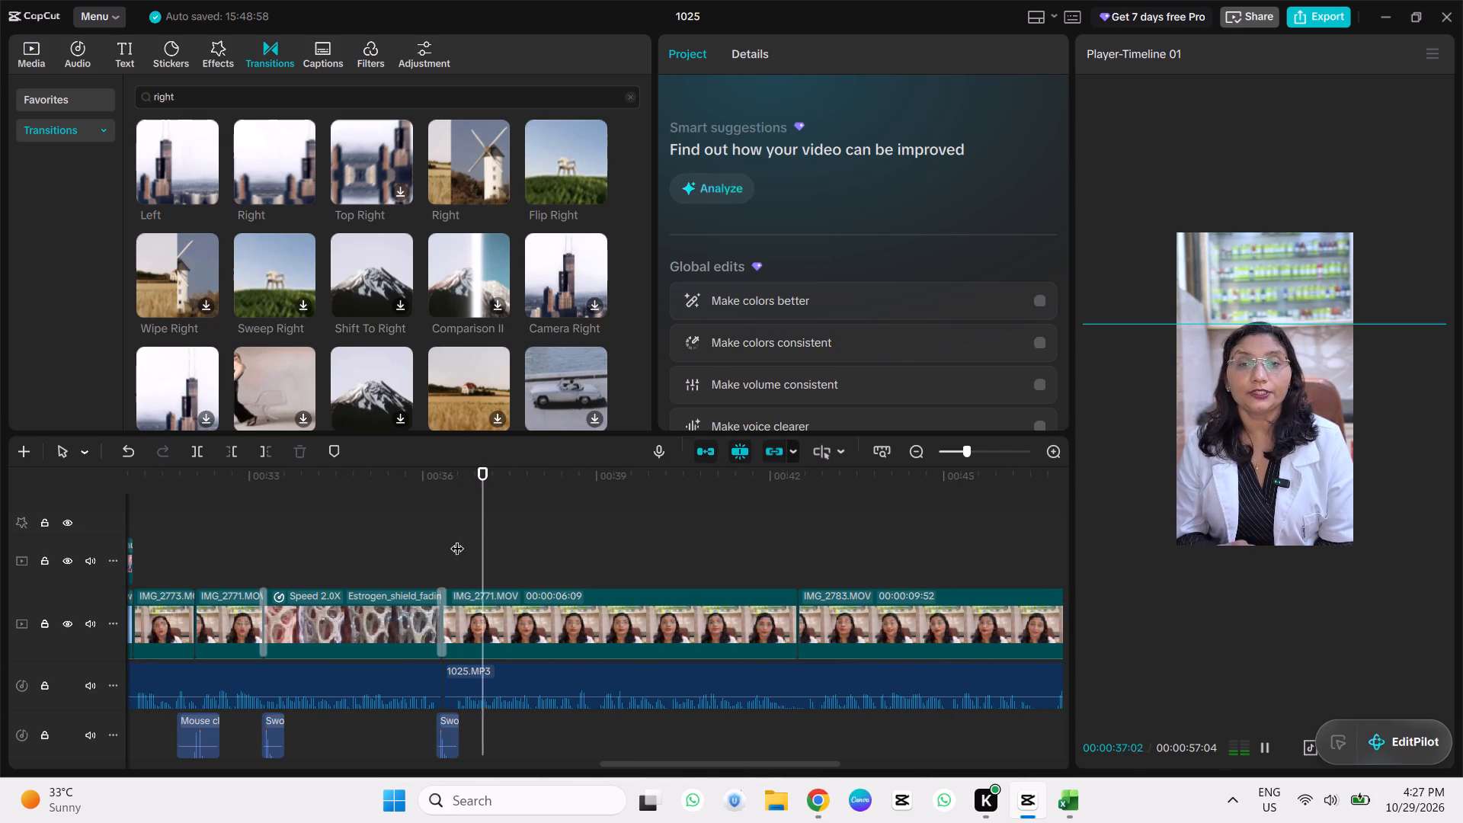
{"action": "key", "text": "space"}
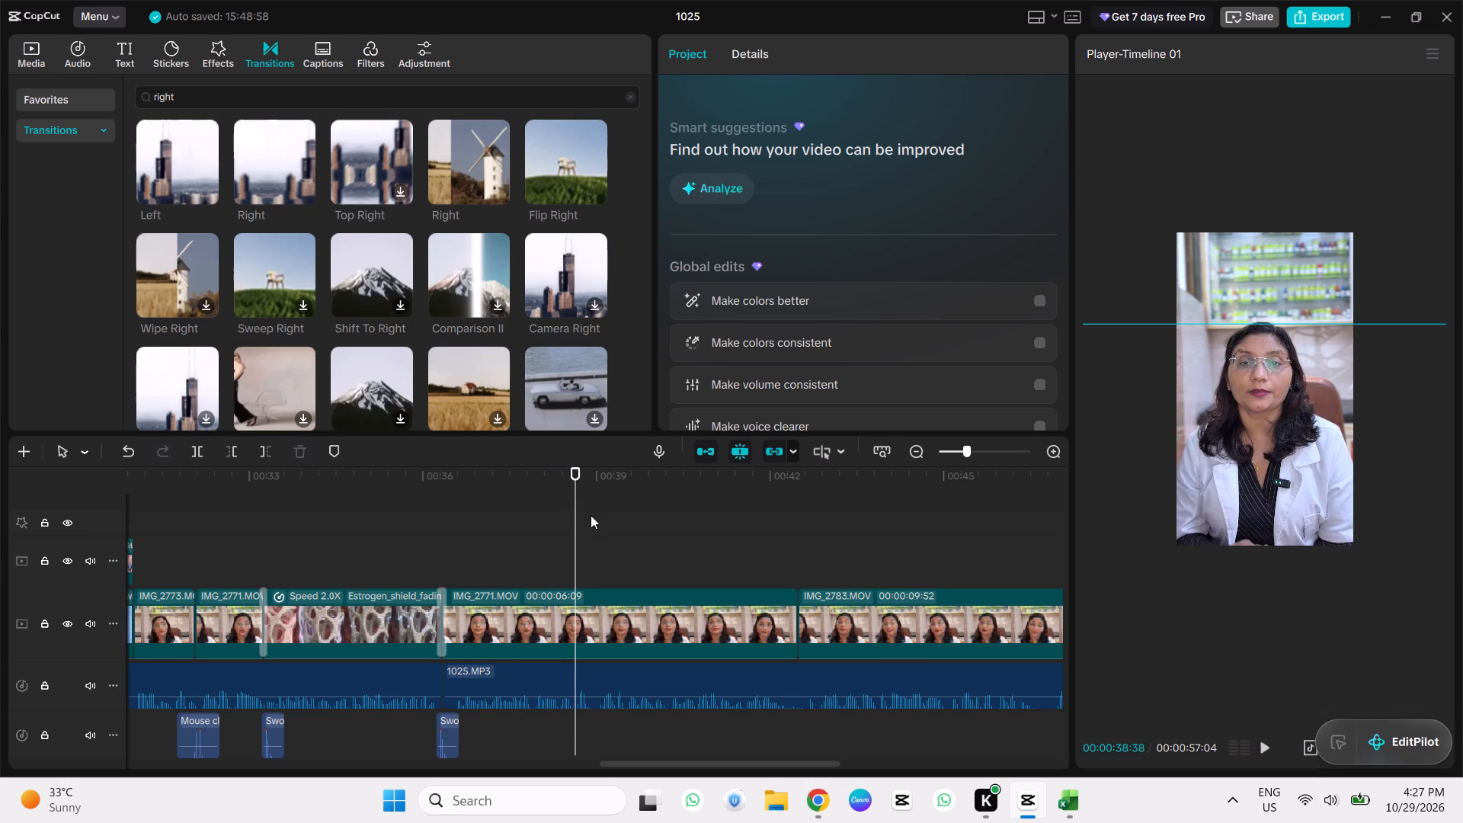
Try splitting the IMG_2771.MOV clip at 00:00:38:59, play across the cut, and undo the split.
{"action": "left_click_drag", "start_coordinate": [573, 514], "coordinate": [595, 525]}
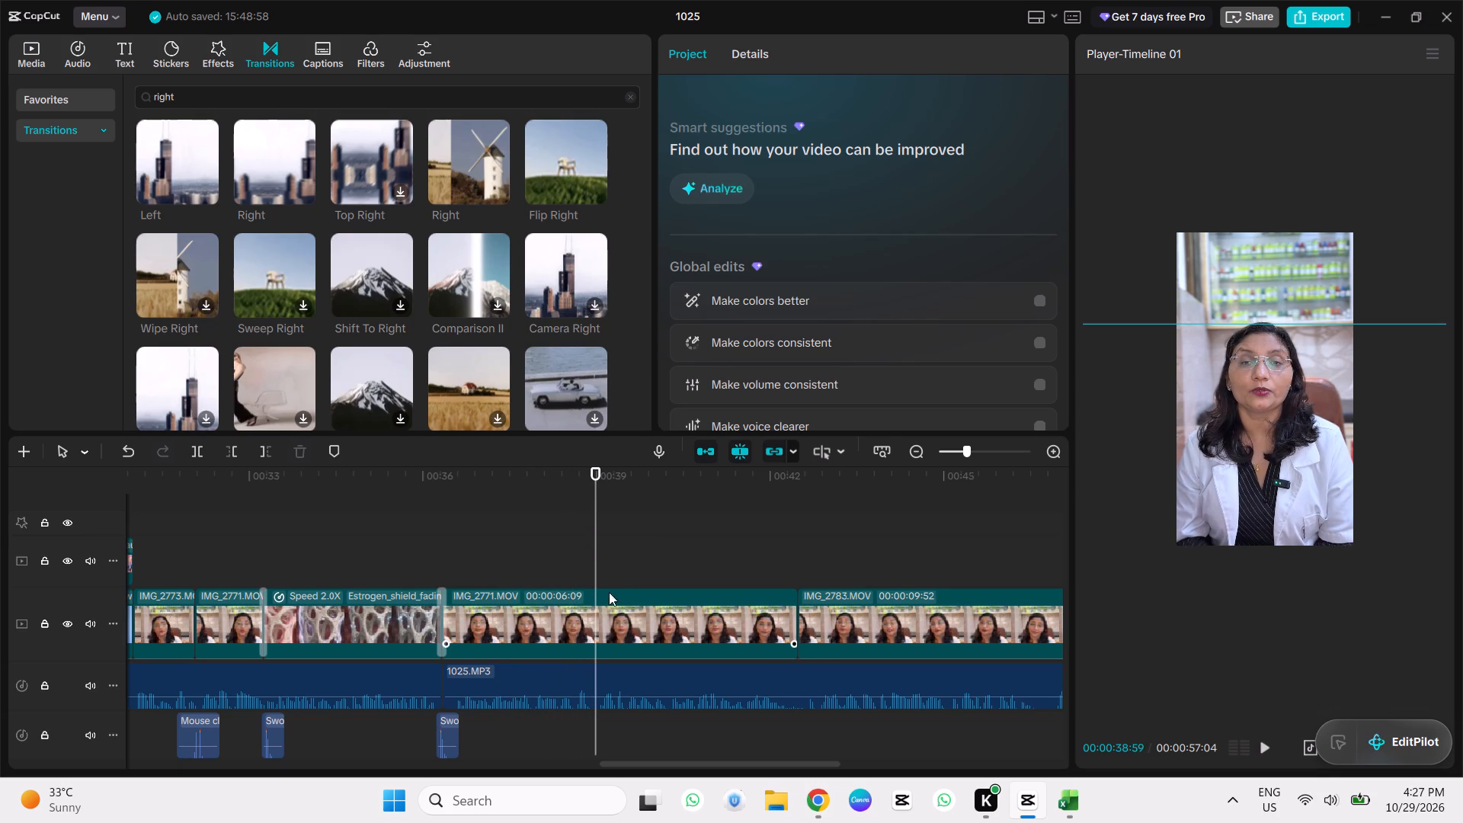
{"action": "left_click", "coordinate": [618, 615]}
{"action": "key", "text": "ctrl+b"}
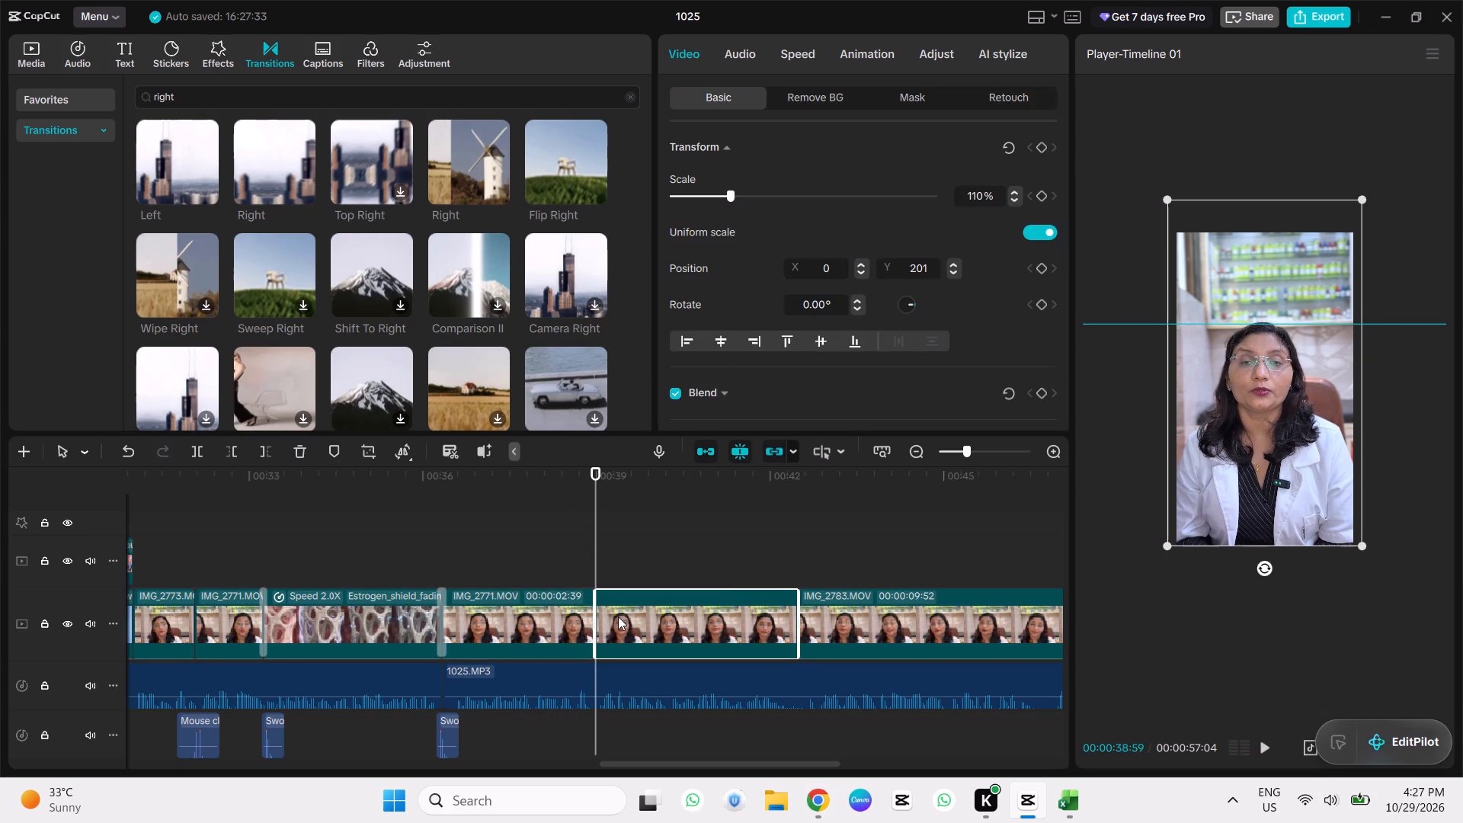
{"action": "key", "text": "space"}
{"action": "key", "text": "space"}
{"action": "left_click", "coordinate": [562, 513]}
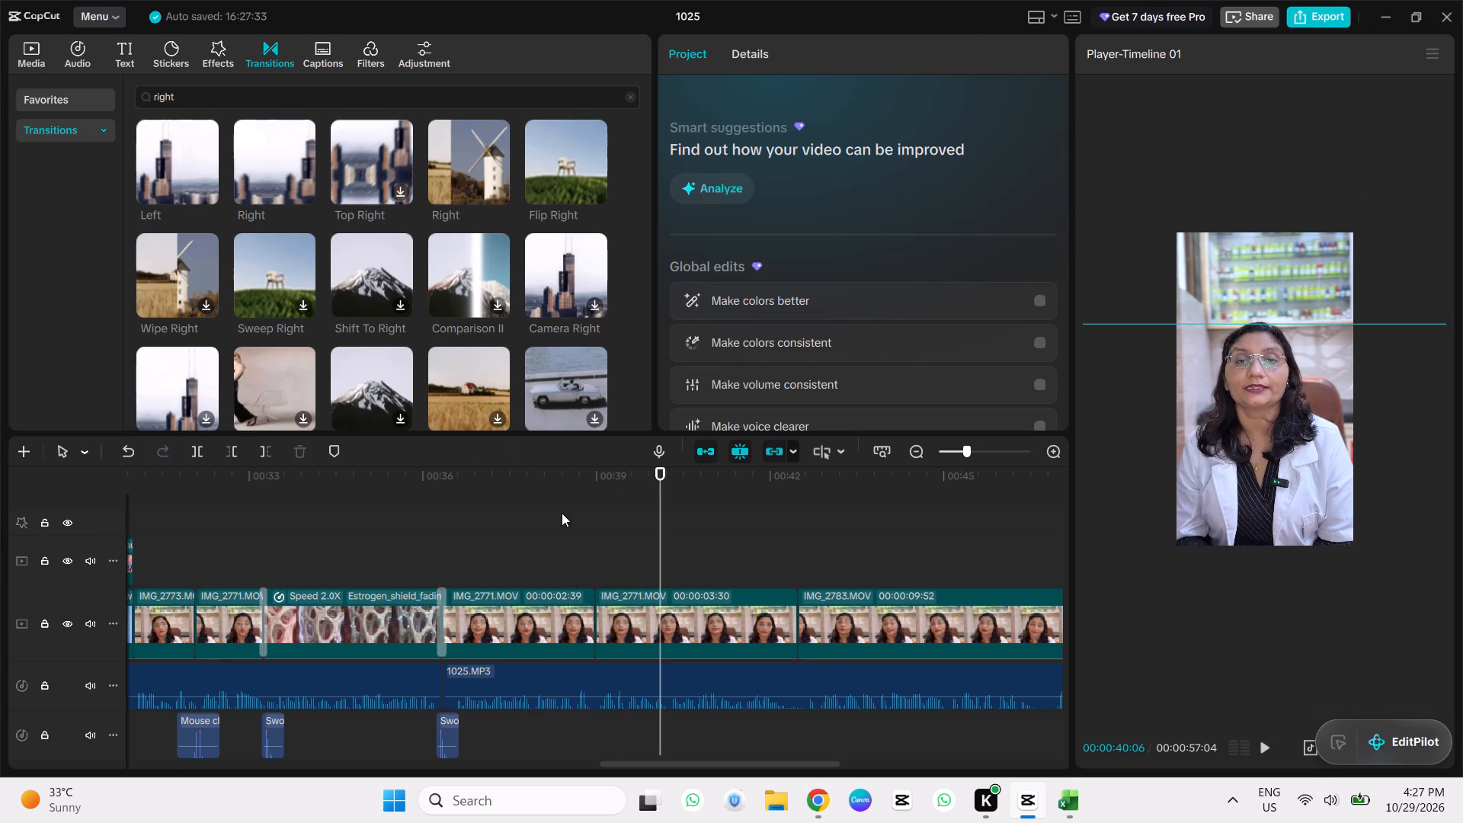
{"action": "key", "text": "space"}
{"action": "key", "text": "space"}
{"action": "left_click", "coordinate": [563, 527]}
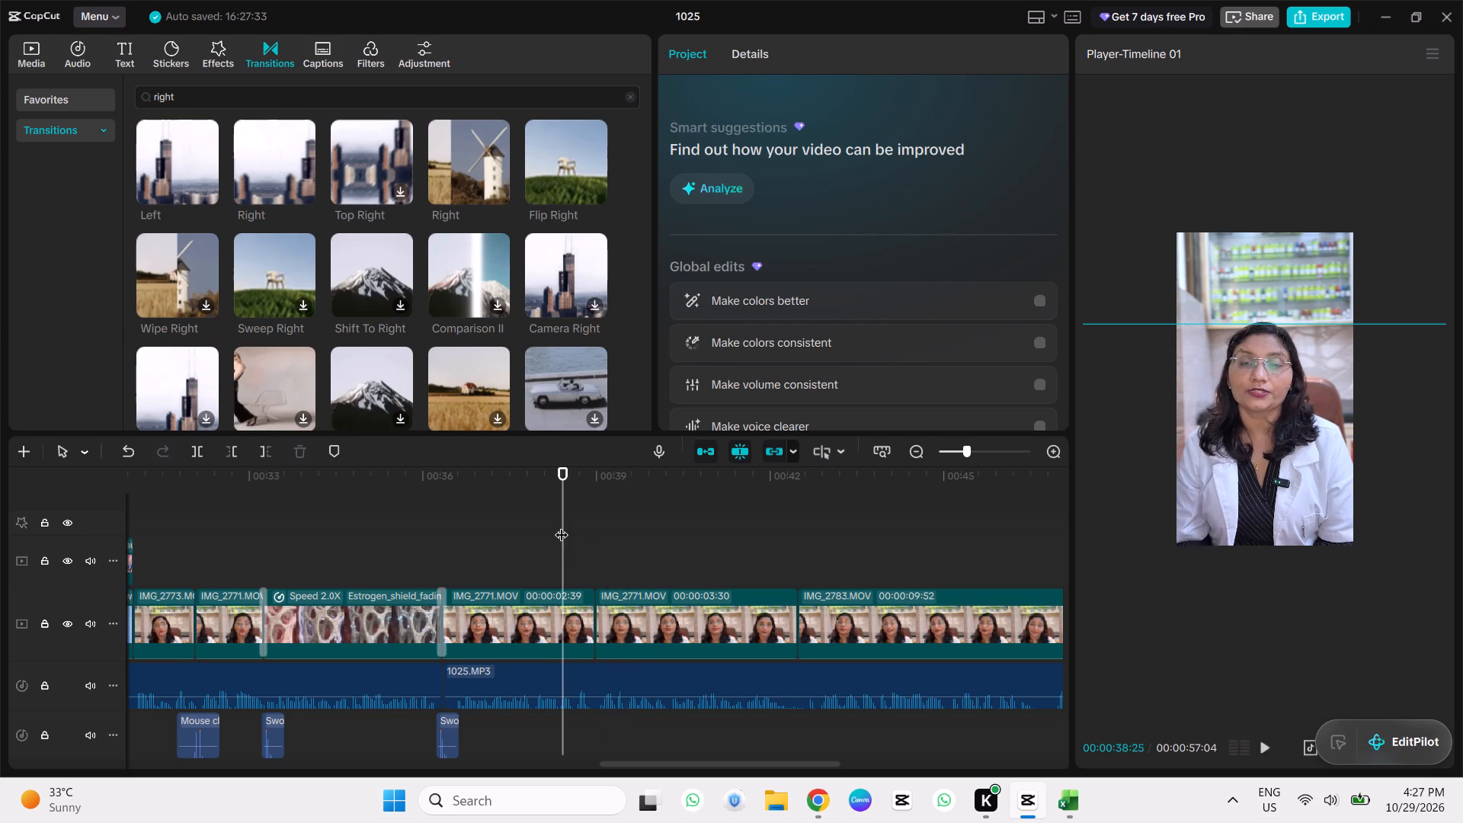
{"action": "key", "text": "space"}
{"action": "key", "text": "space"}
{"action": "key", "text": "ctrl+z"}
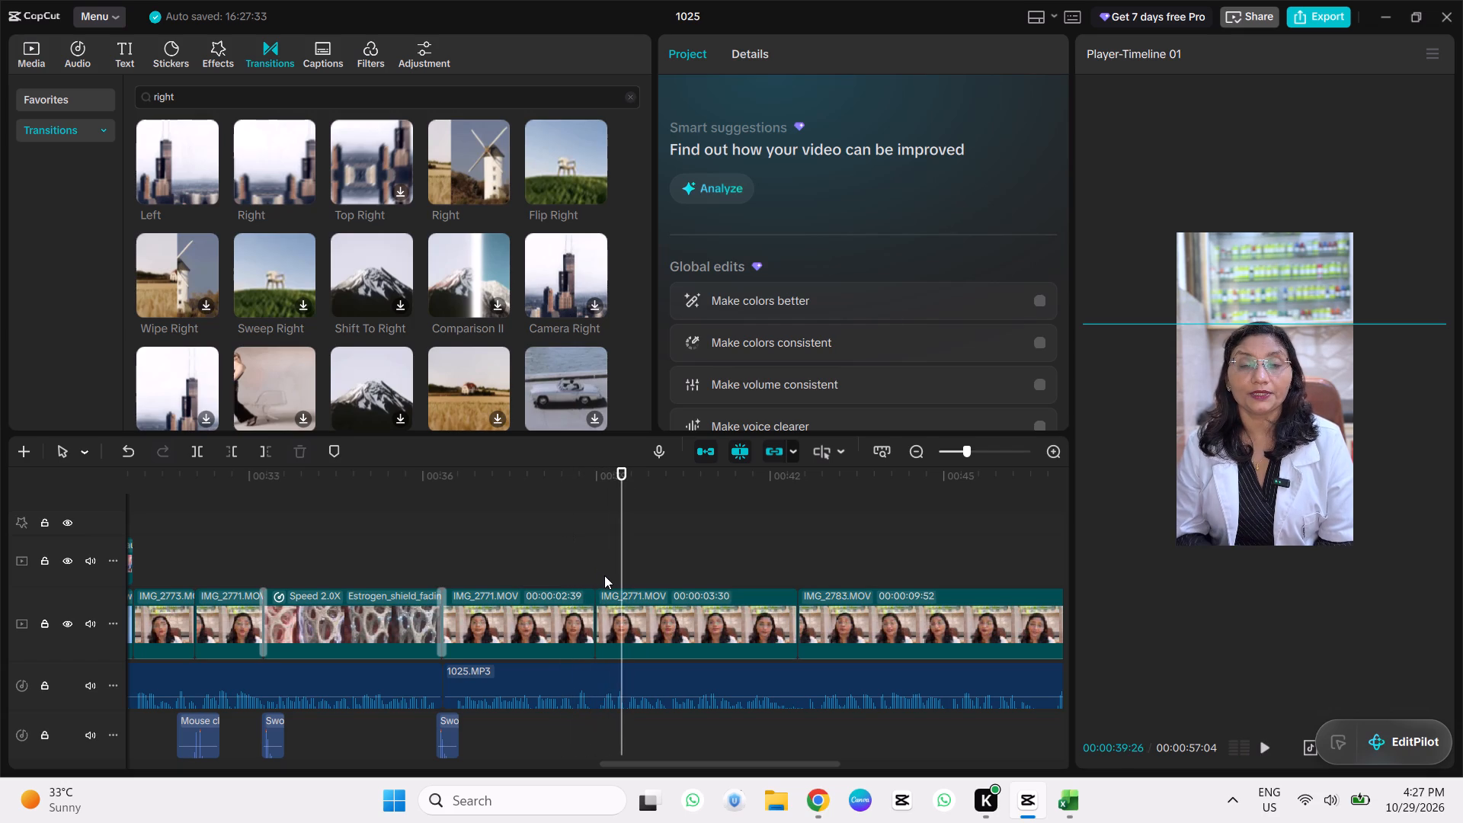
Find the cut point by playback and split the IMG_2771.MOV clip at about 00:00:39:20.
{"action": "left_click_drag", "start_coordinate": [623, 542], "coordinate": [615, 543]}
{"action": "key", "text": "space"}
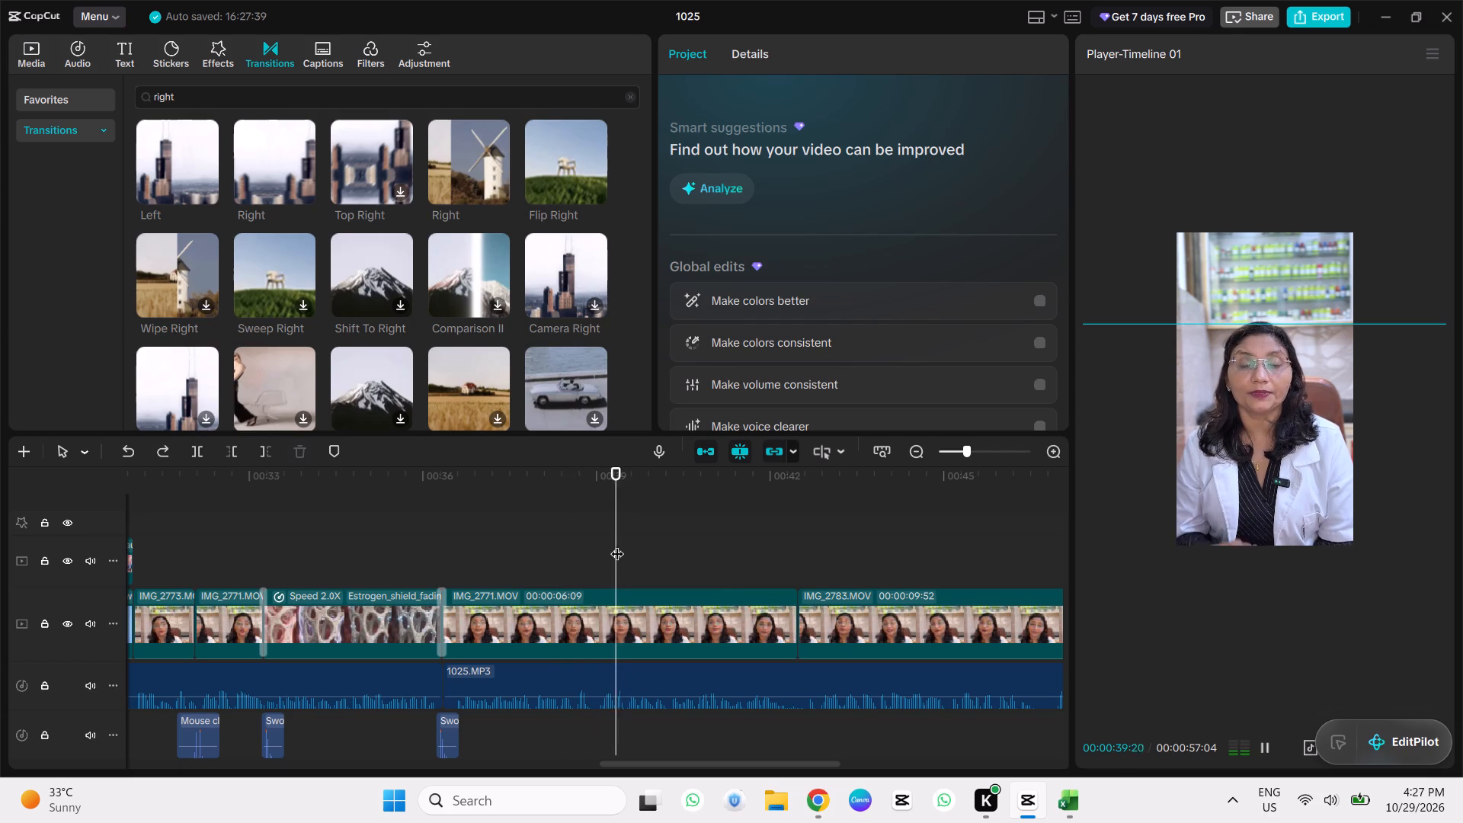
{"action": "key", "text": "space"}
{"action": "scroll", "coordinate": [649, 584], "scroll_direction": "up", "scroll_amount": 15}
{"action": "left_click", "coordinate": [545, 482]}
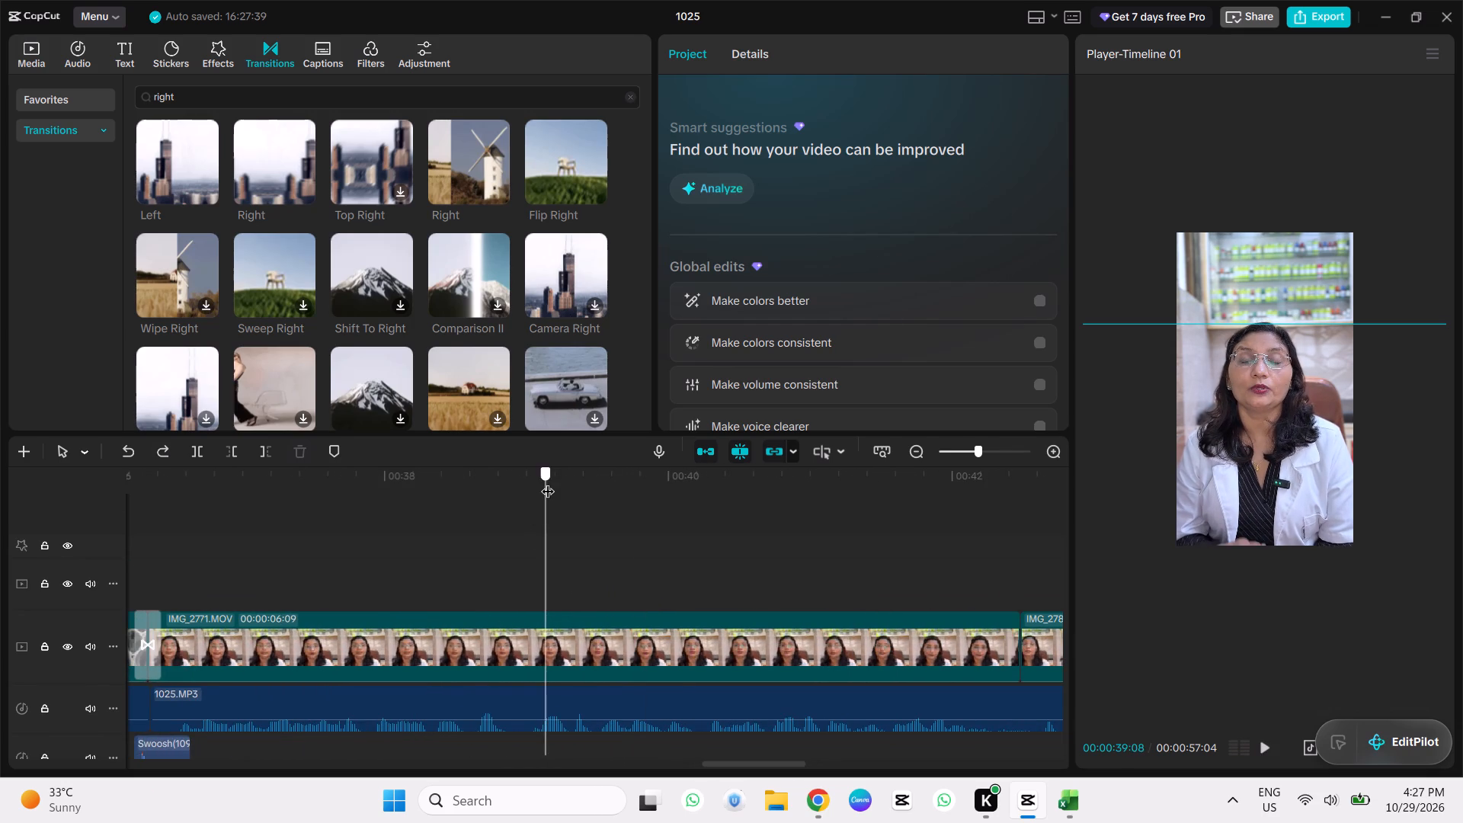
{"action": "left_click_drag", "start_coordinate": [548, 482], "coordinate": [531, 483]}
{"action": "key", "text": "space"}
{"action": "key", "text": "space"}
{"action": "left_click", "coordinate": [579, 475]}
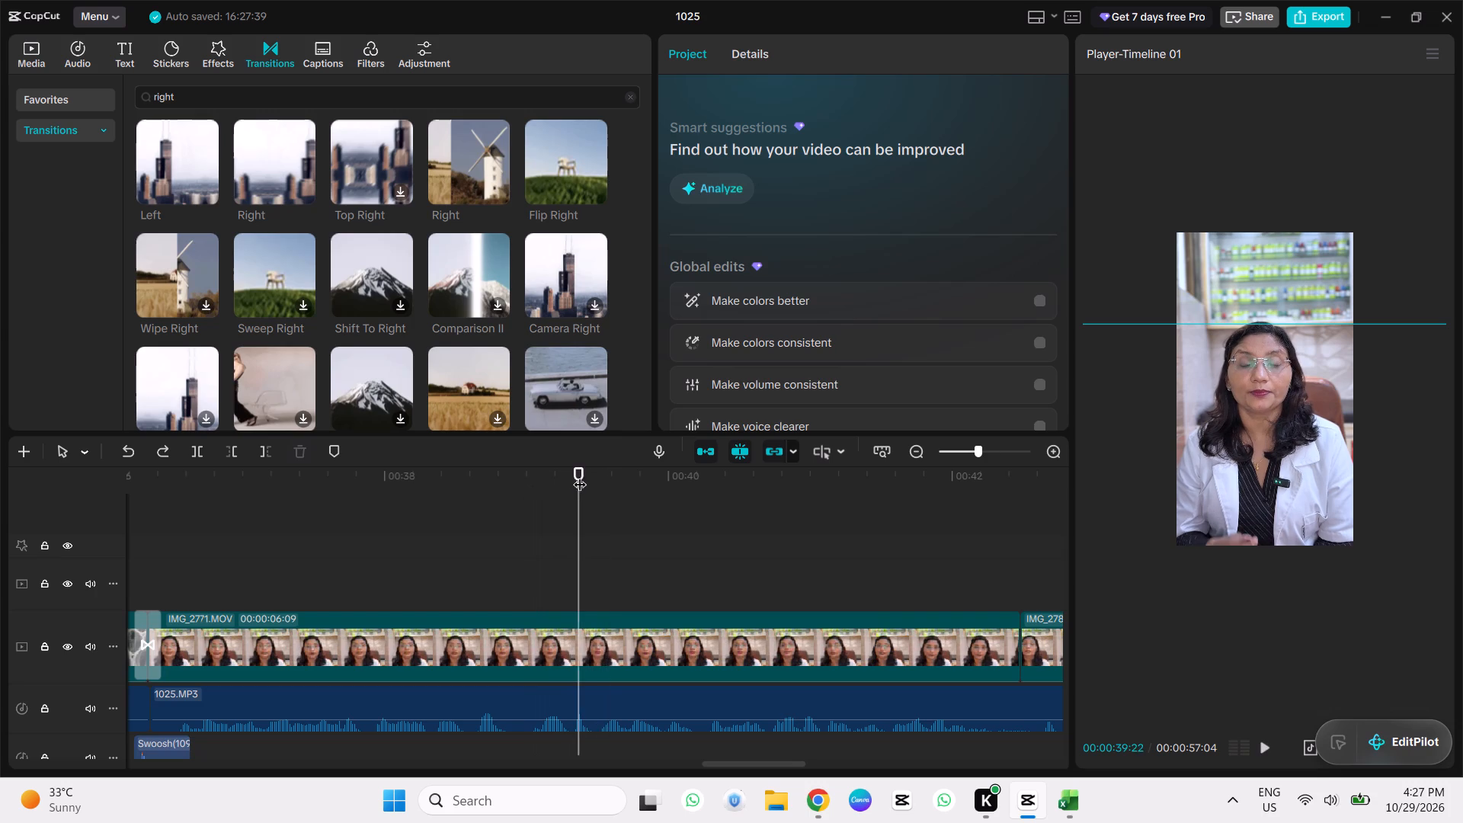
{"action": "left_click_drag", "start_coordinate": [582, 475], "coordinate": [597, 486]}
{"action": "left_click", "coordinate": [626, 639]}
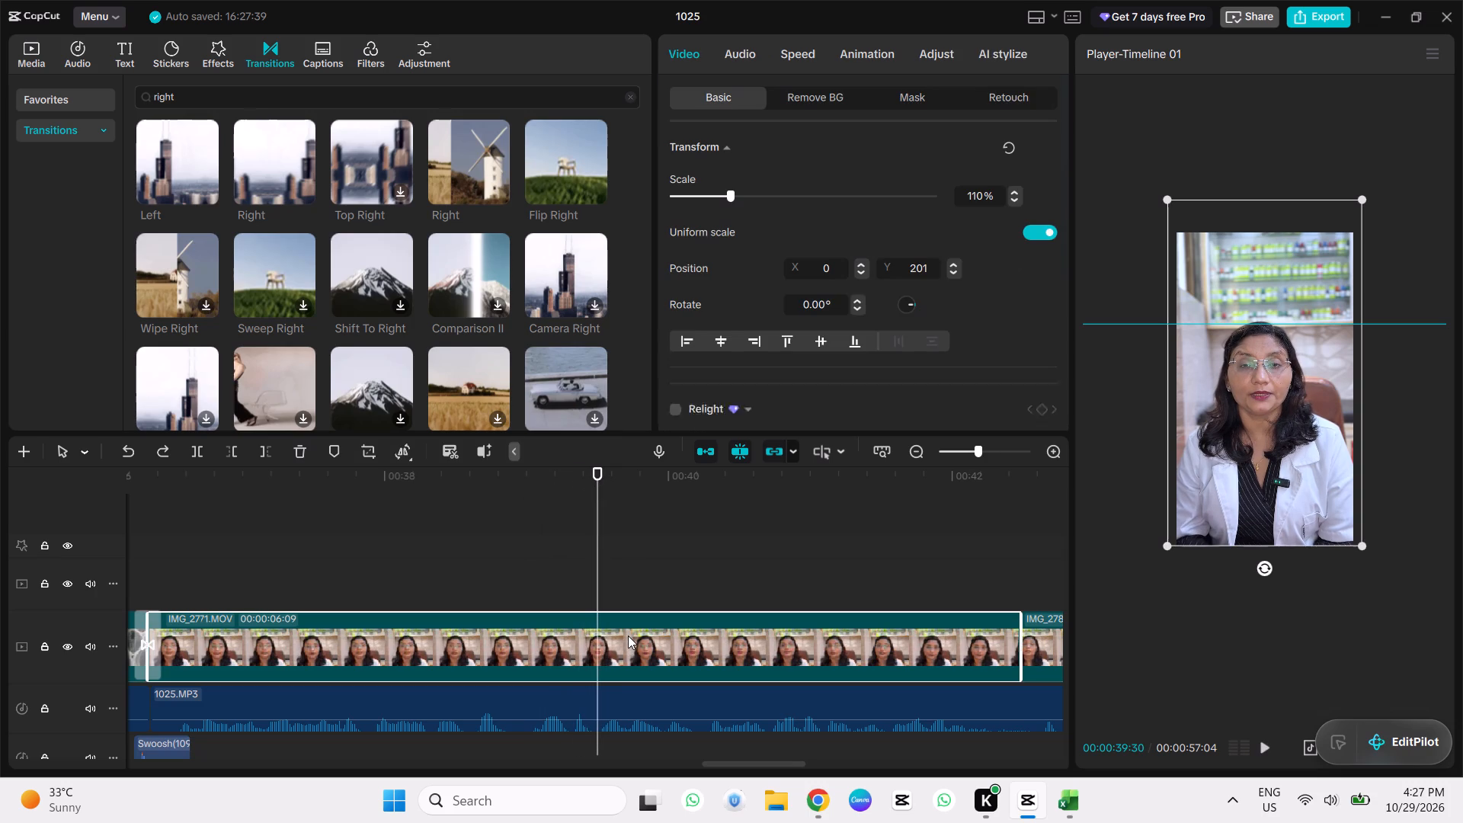
{"action": "double_click", "coordinate": [577, 542]}
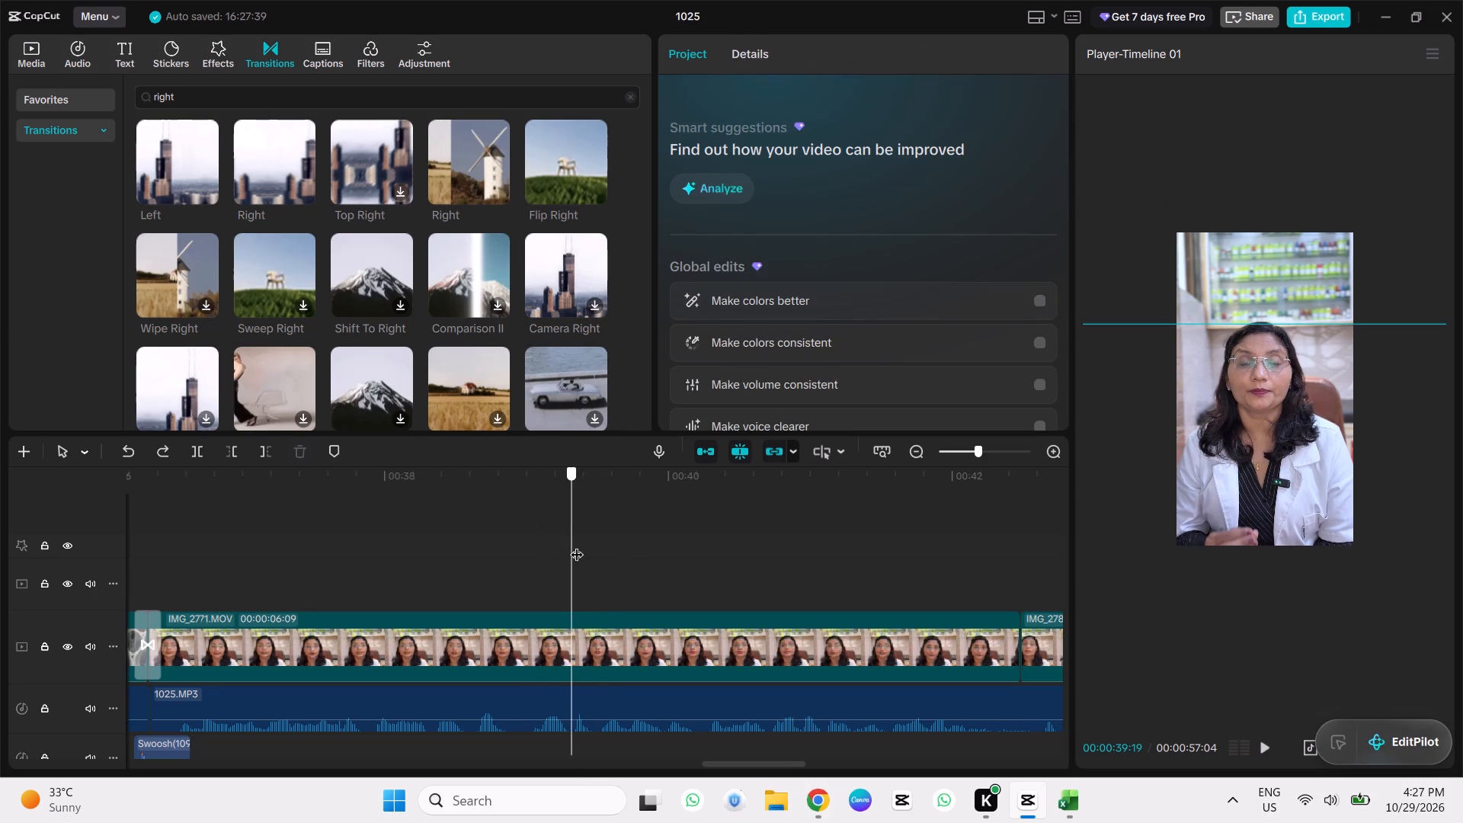
{"action": "left_click", "coordinate": [608, 659], "text": "ctrl"}
{"action": "key", "text": "ctrl+b"}
{"action": "scroll", "coordinate": [607, 640], "scroll_direction": "down", "scroll_amount": 7, "text": "ctrl"}
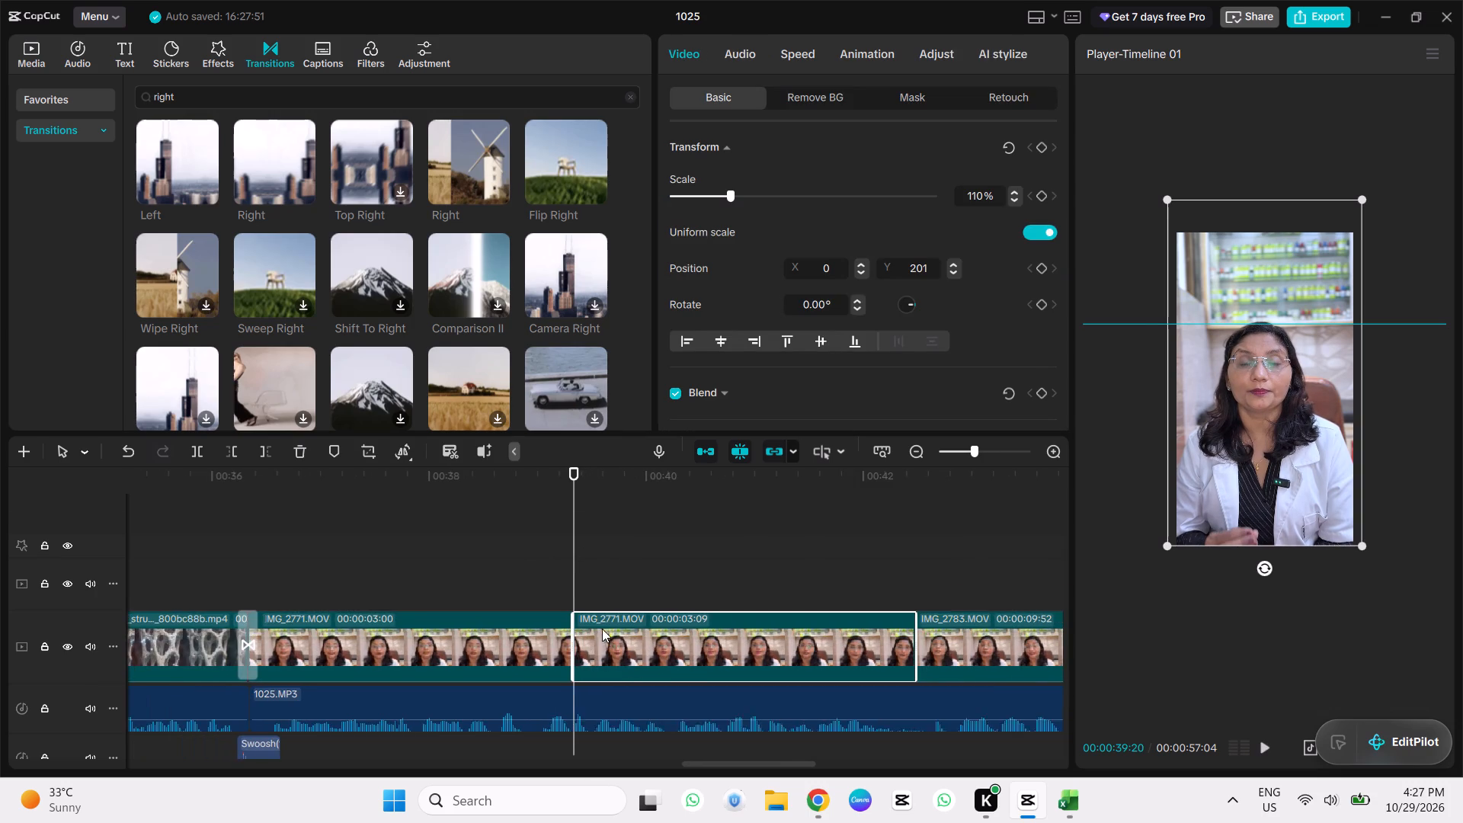
{"action": "scroll", "coordinate": [602, 629], "scroll_direction": "down", "scroll_amount": 2, "text": "ctrl"}
{"action": "scroll", "coordinate": [423, 493], "scroll_direction": "up", "scroll_amount": 8}
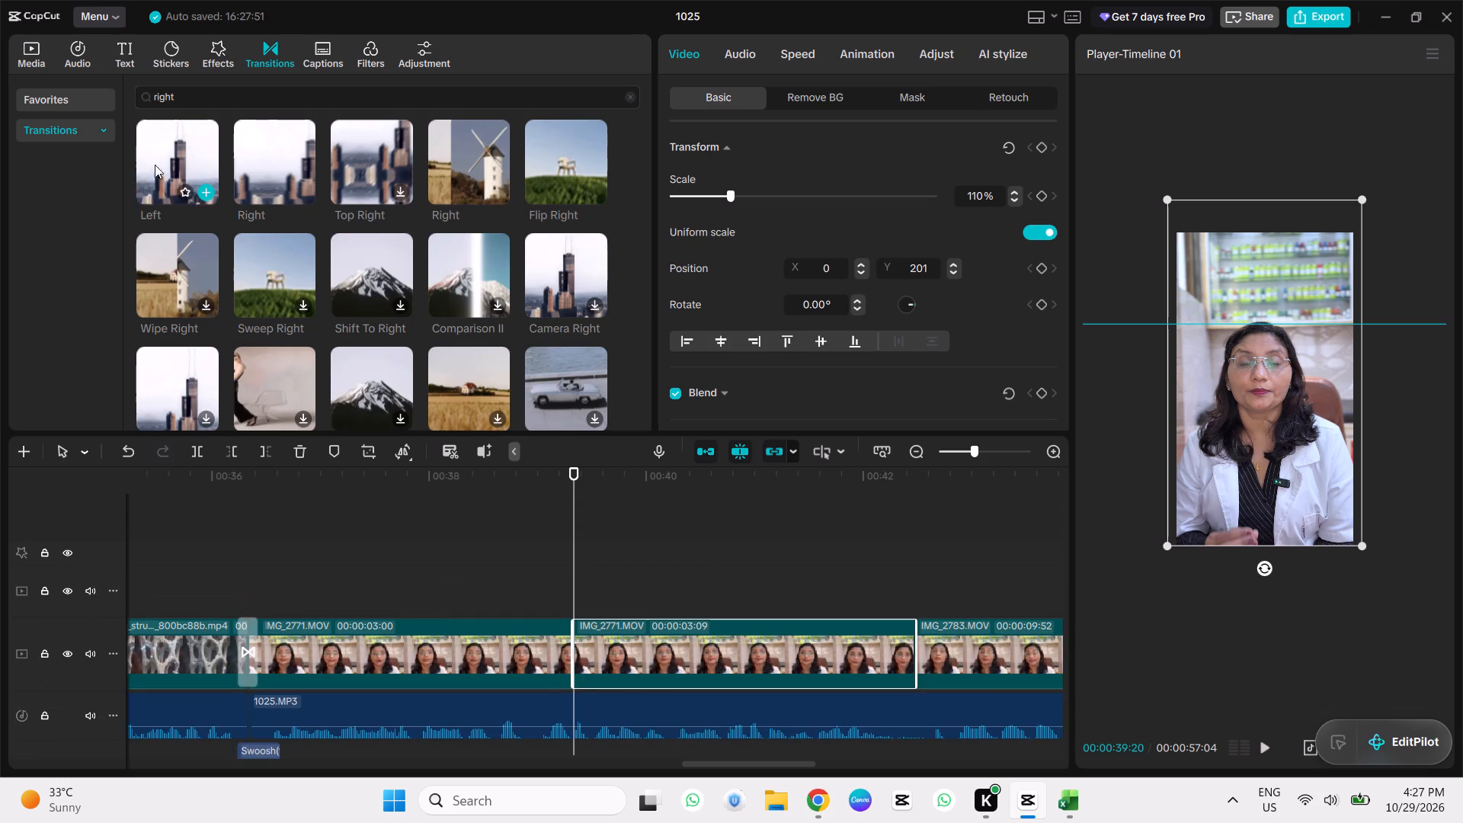
{"action": "left_click", "coordinate": [64, 56]}
{"action": "left_click", "coordinate": [15, 64]}
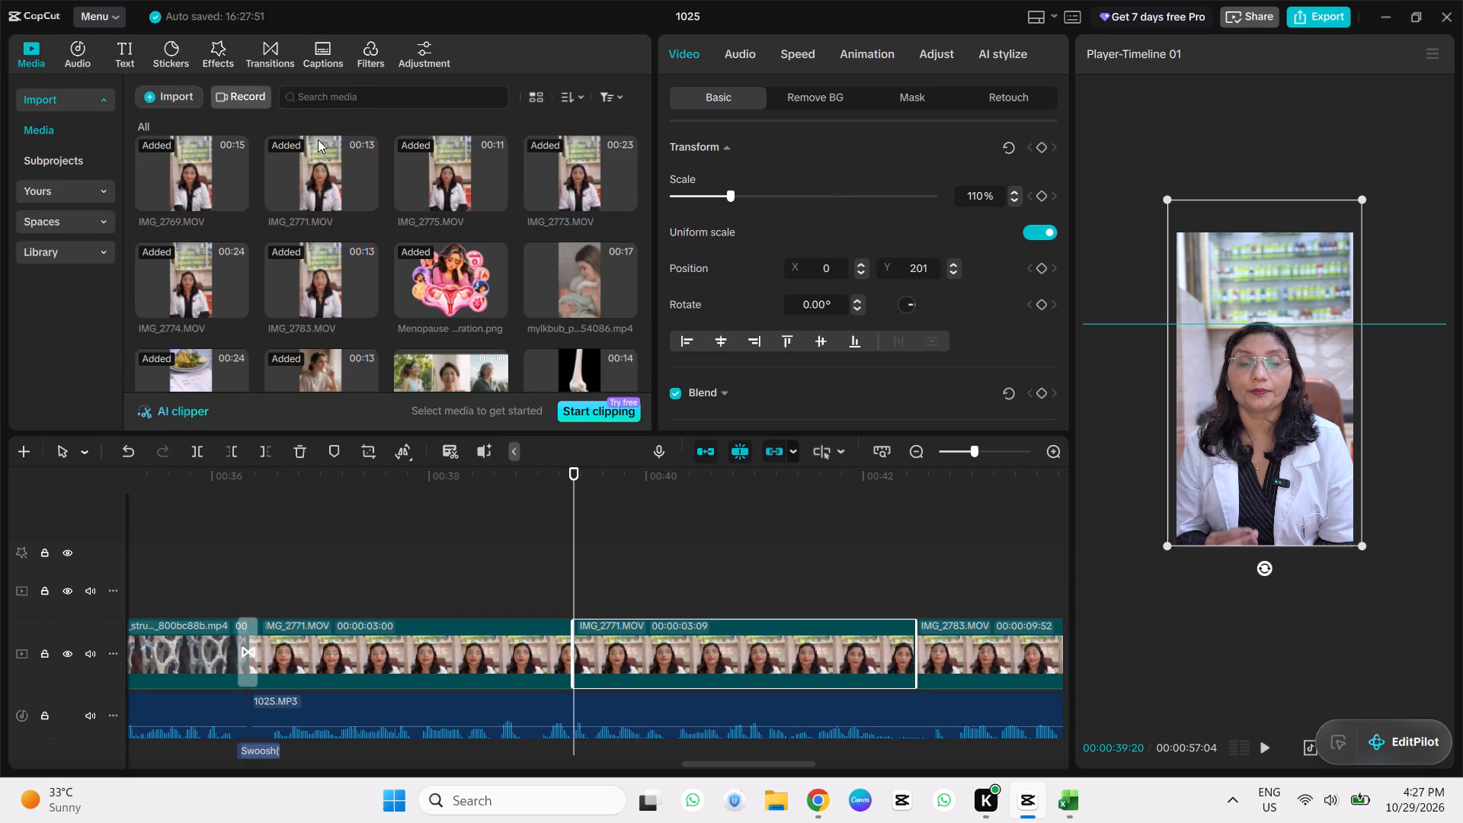
{"action": "left_click", "coordinate": [180, 101]}
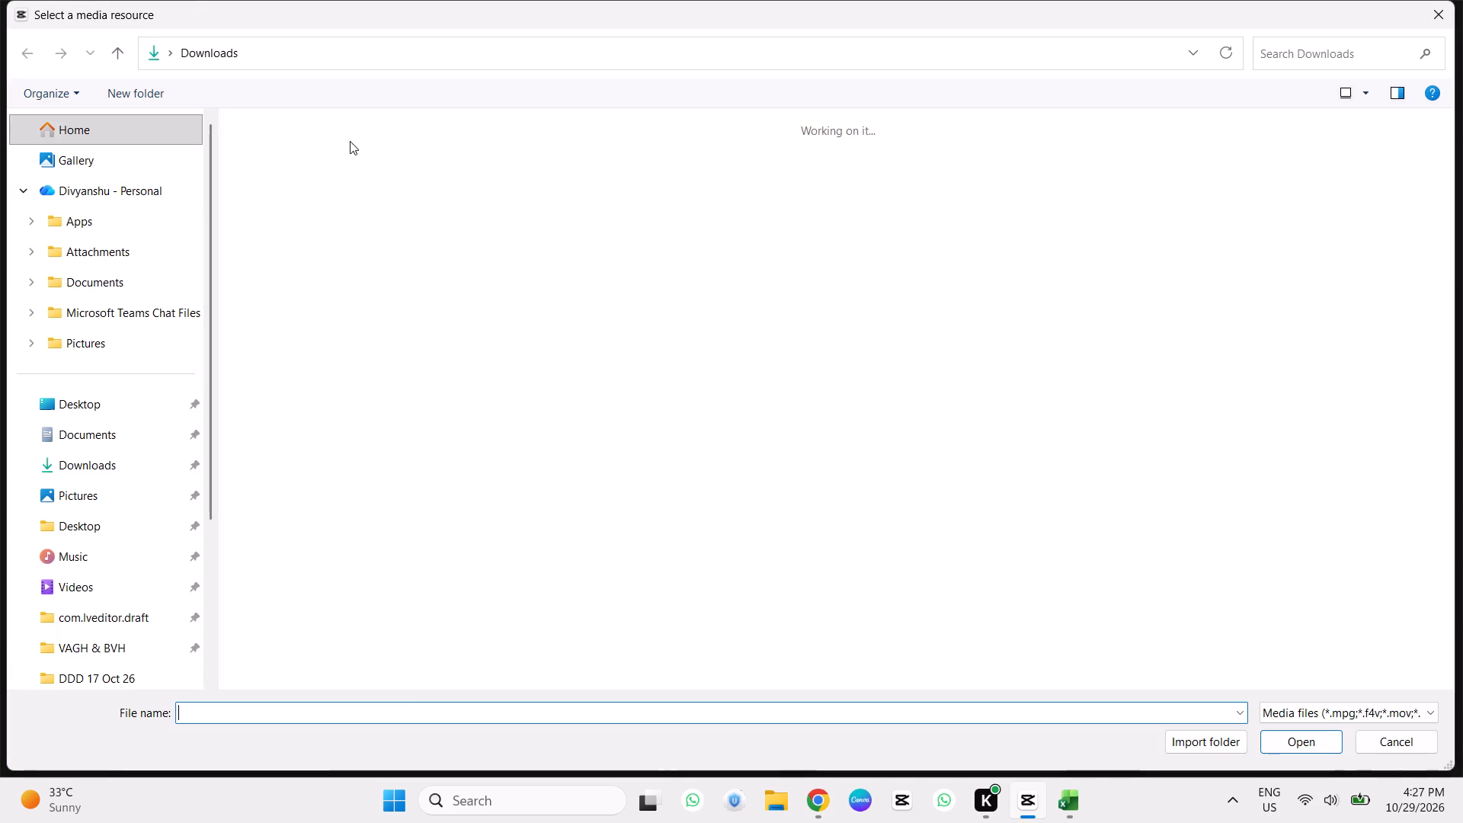
{"action": "left_click", "coordinate": [306, 187]}
{"action": "left_click", "coordinate": [1277, 738]}
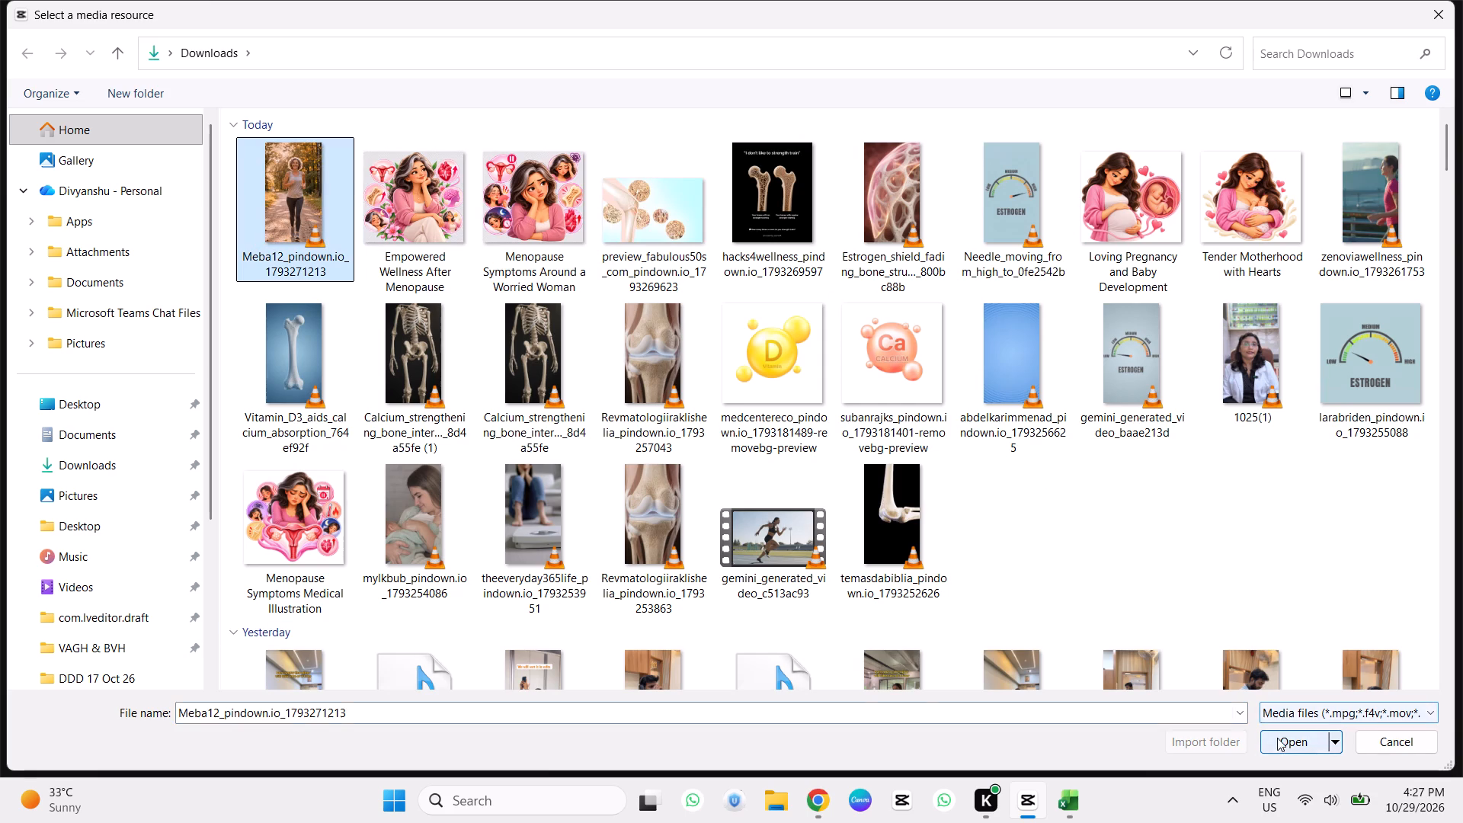
Replace the second part of the split IMG_2771.MOV clip with the Meba12 running video, keeping the original video effect, and play it back.
{"action": "left_click_drag", "start_coordinate": [466, 324], "coordinate": [705, 630]}
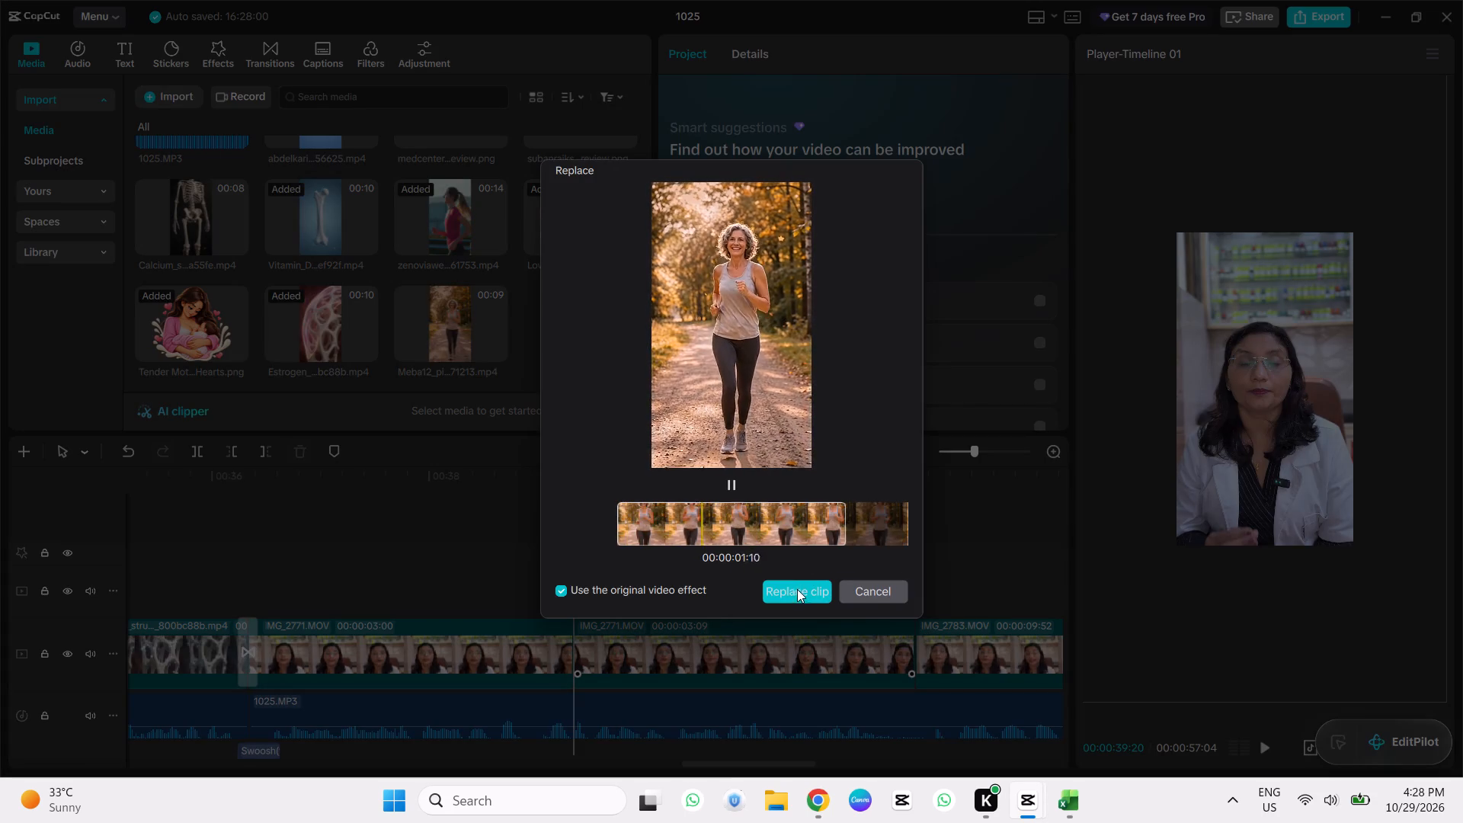
{"action": "left_click", "coordinate": [789, 594]}
{"action": "key", "text": "space"}
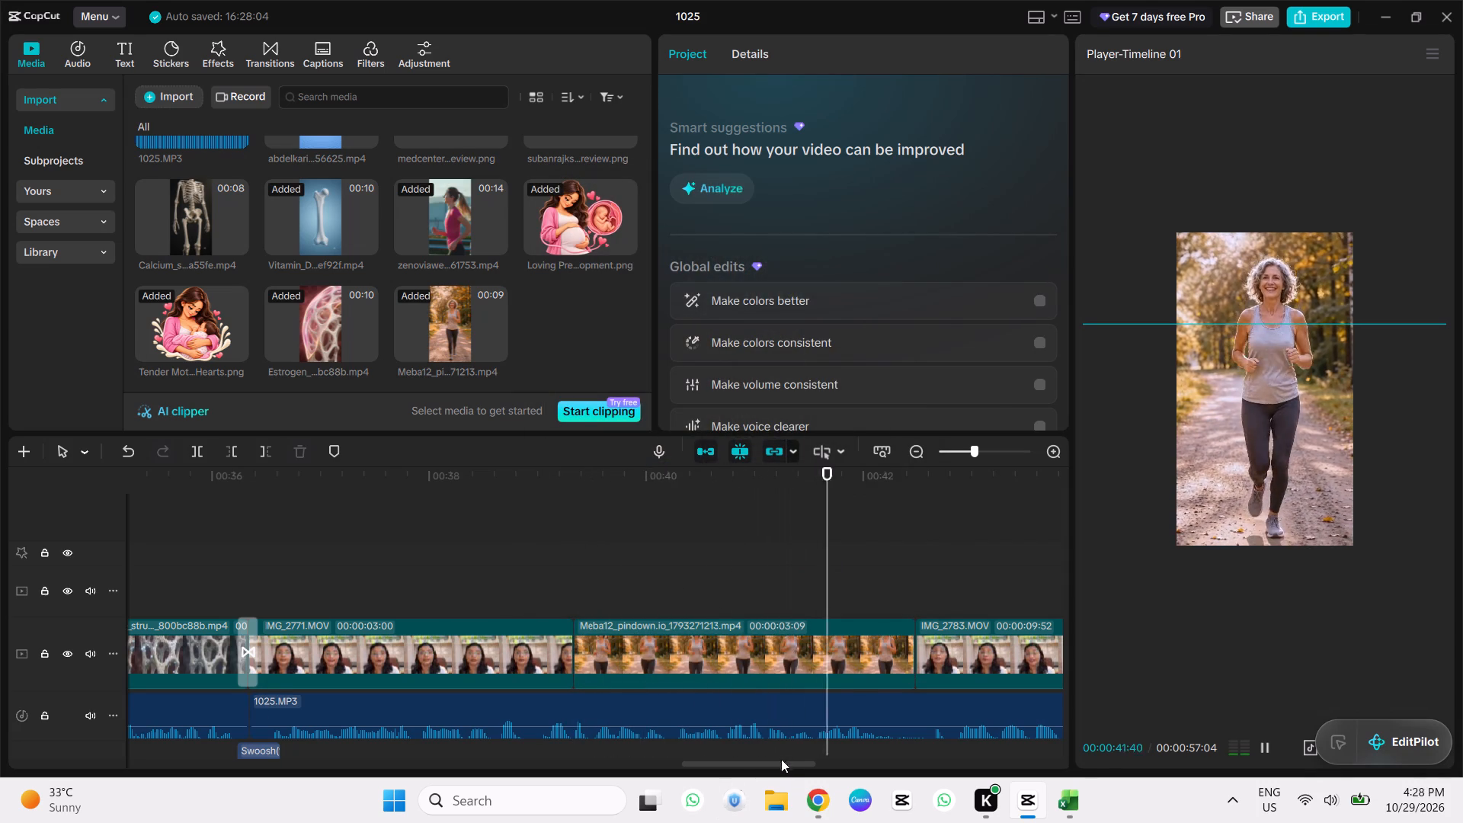
{"action": "left_click_drag", "start_coordinate": [779, 767], "coordinate": [829, 773]}
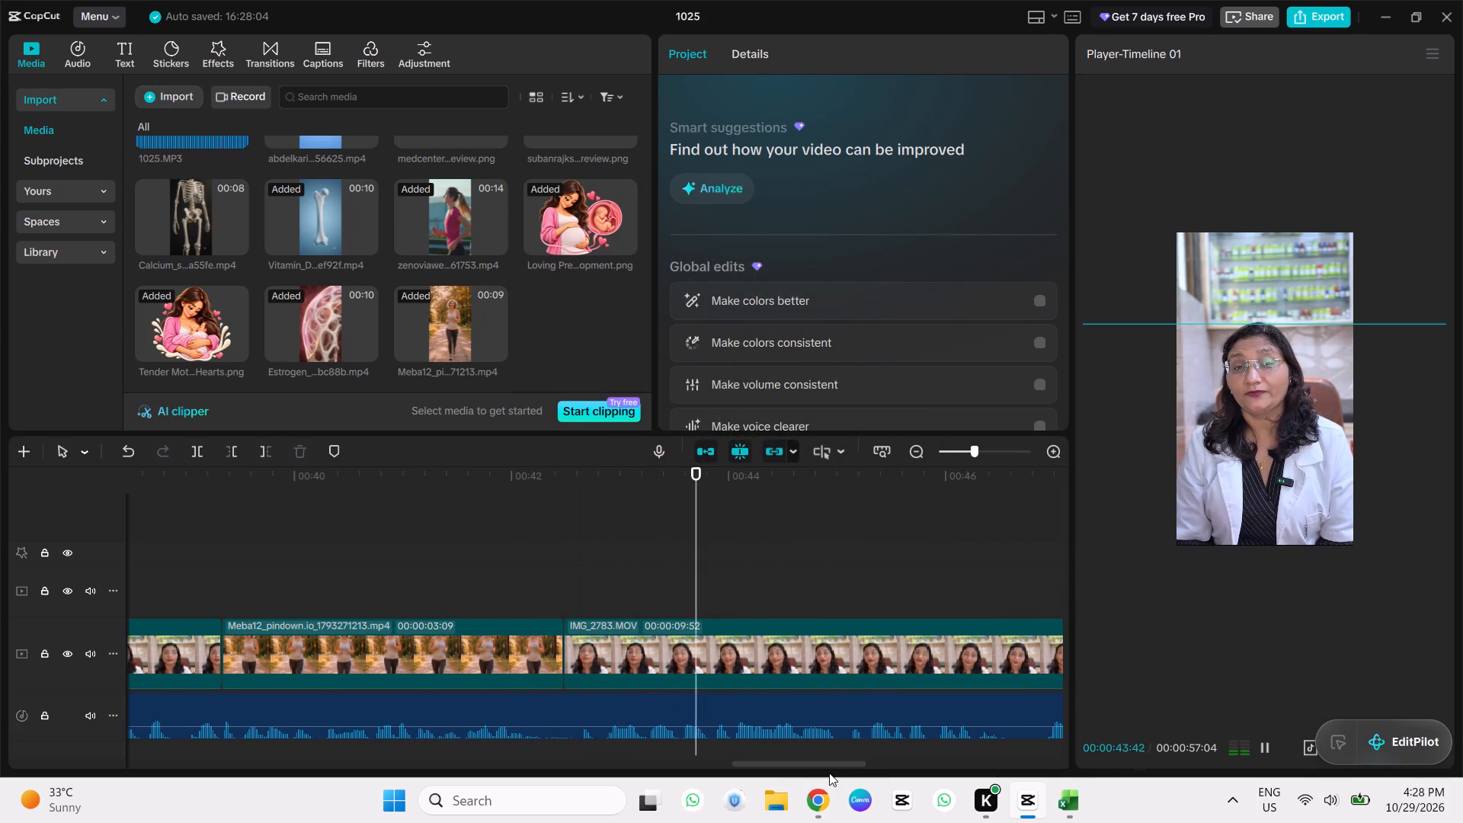
{"action": "left_click_drag", "start_coordinate": [829, 773], "coordinate": [753, 781]}
{"action": "key", "text": "space"}
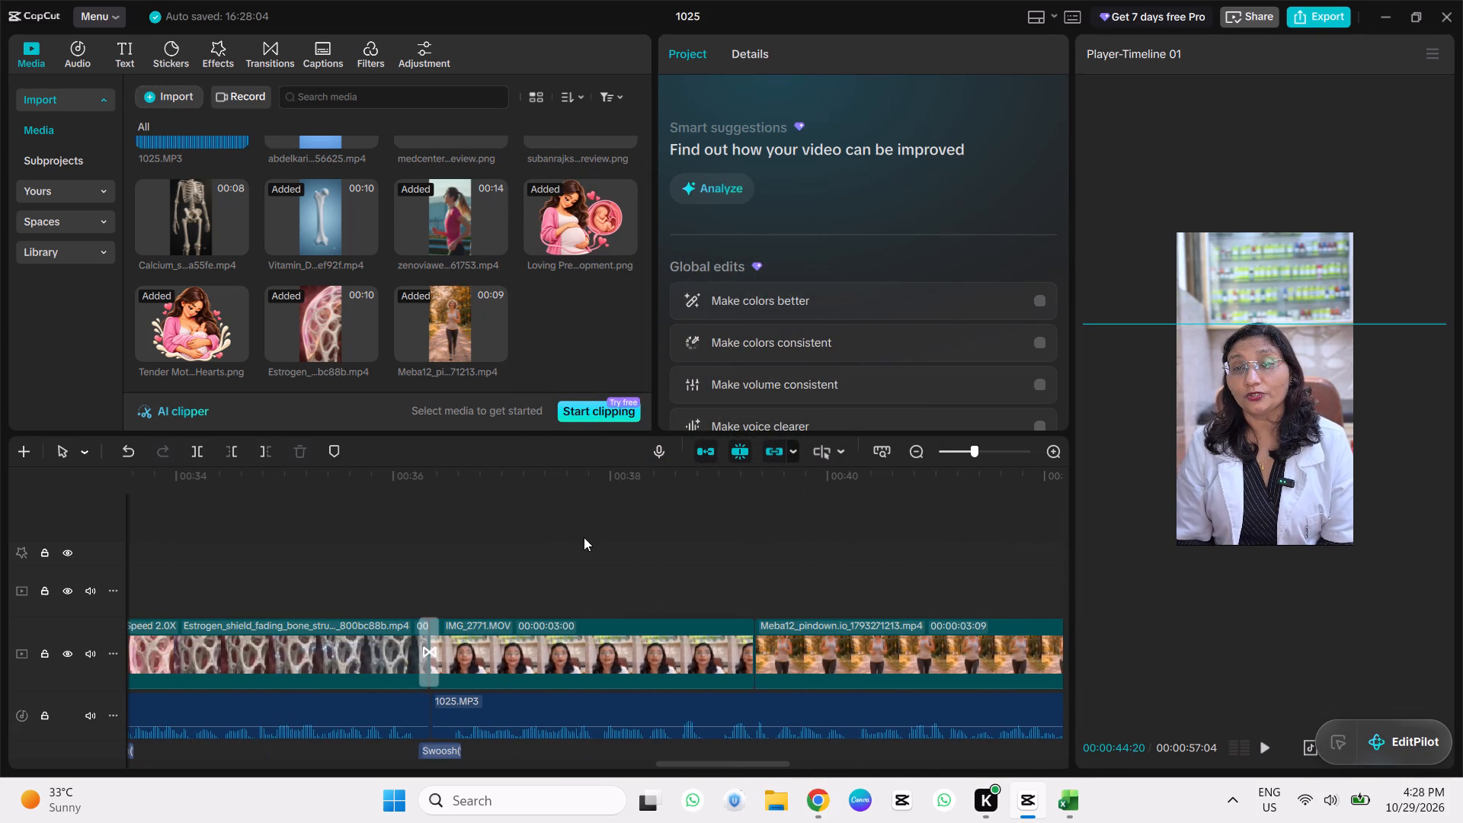
Add the Mouse click 1 sound effect at the cut from IMG_2771.MOV to the Meba12 running clip, starting slightly before the cut.
{"action": "left_click", "coordinate": [584, 537]}
{"action": "left_click_drag", "start_coordinate": [584, 537], "coordinate": [465, 531]}
{"action": "scroll", "coordinate": [472, 541], "scroll_direction": "down", "scroll_amount": 7, "text": "ctrl"}
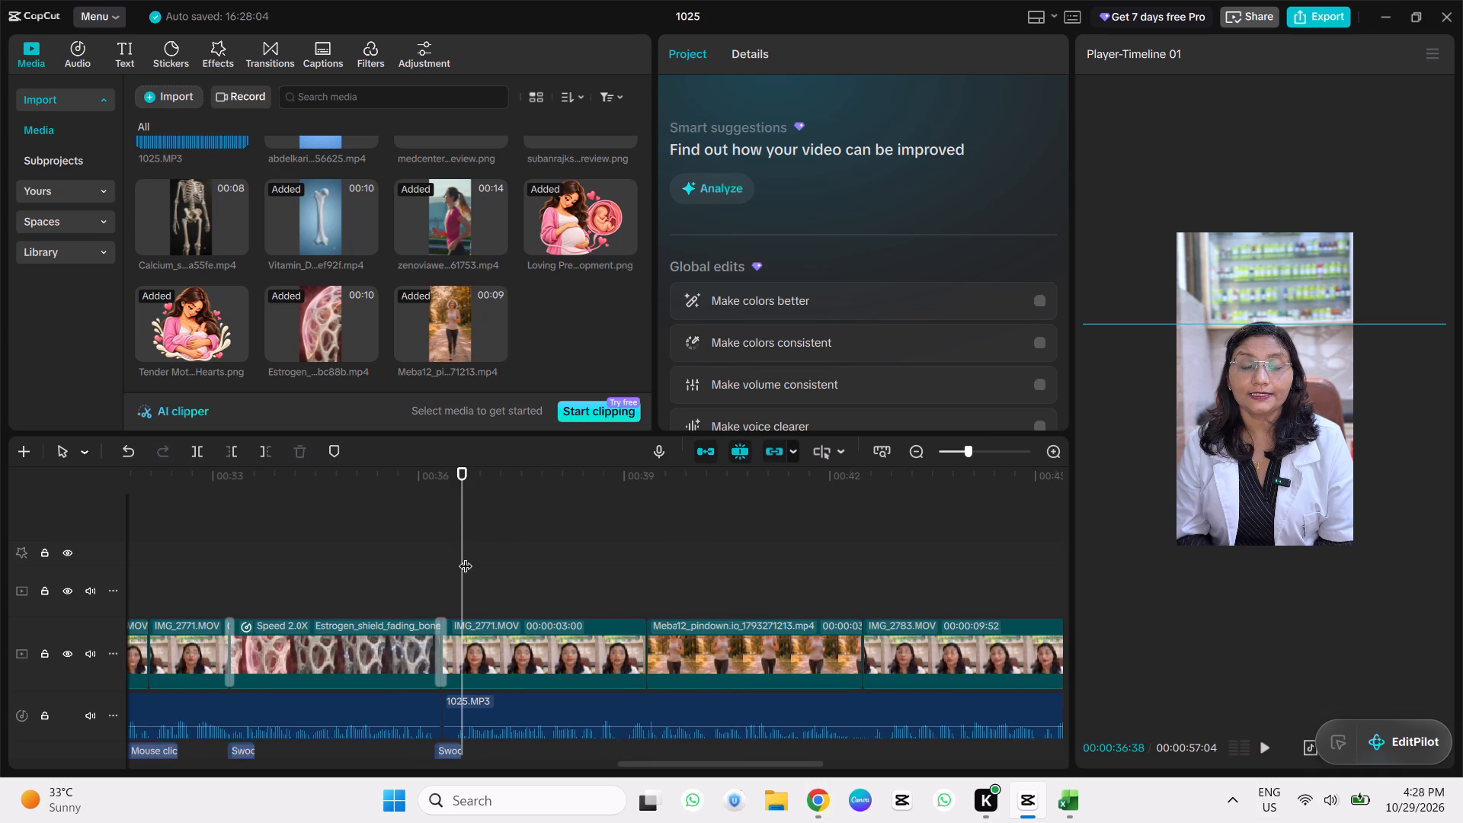
{"action": "left_click_drag", "start_coordinate": [464, 549], "coordinate": [418, 541]}
{"action": "key", "text": "space"}
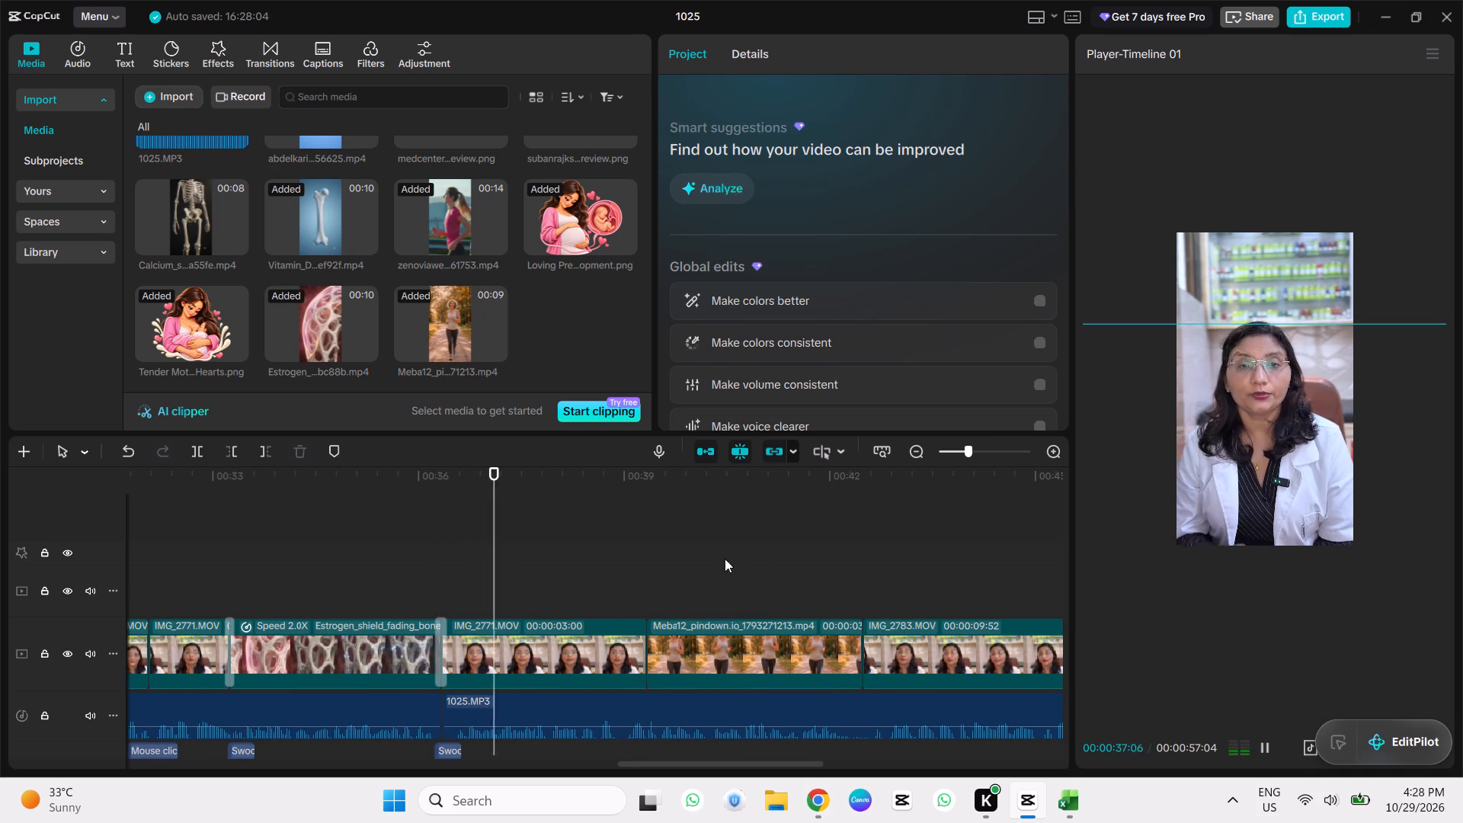
{"action": "key", "text": "space"}
{"action": "left_click", "coordinate": [644, 511]}
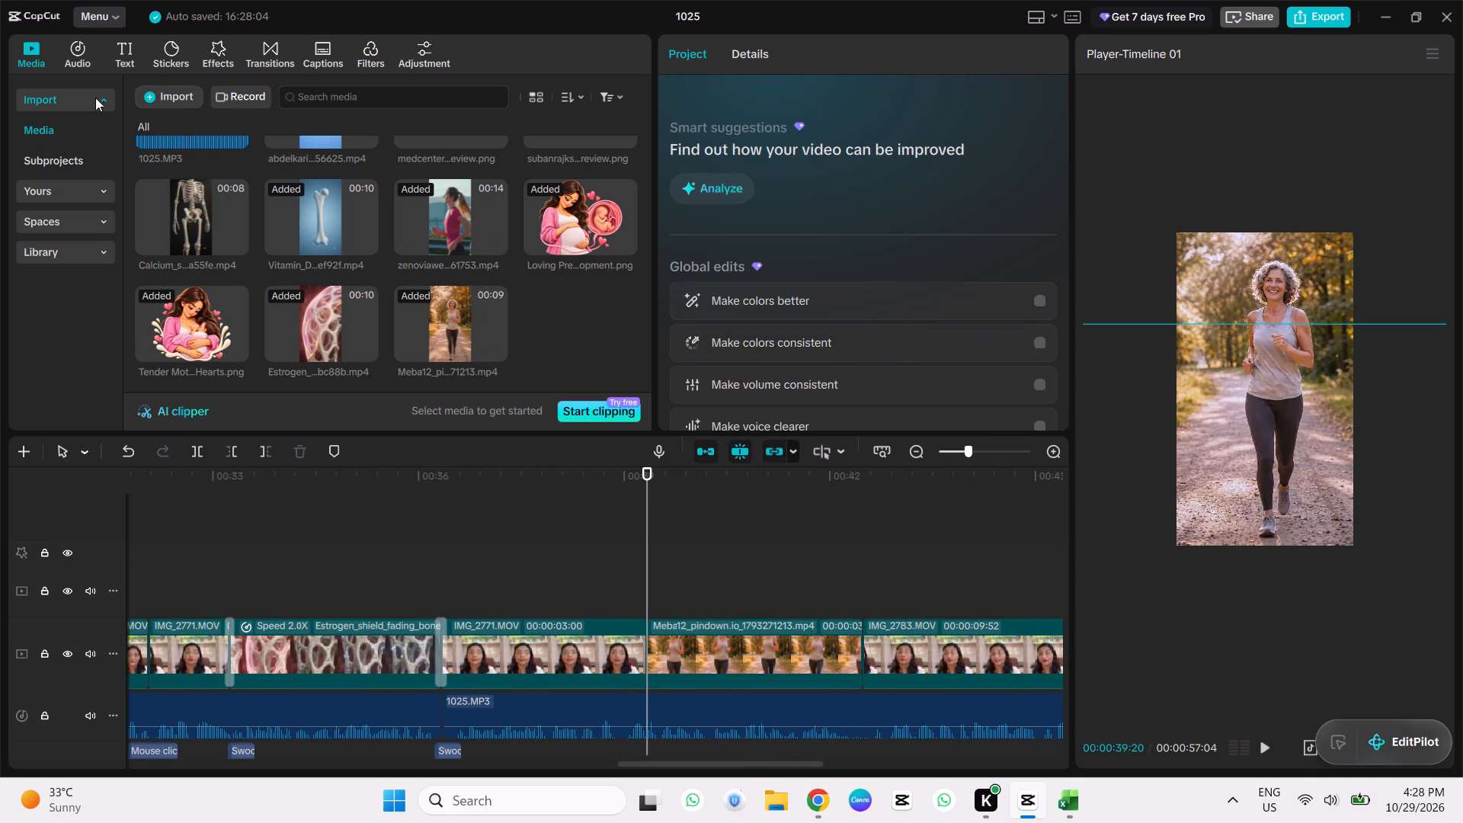
{"action": "left_click", "coordinate": [85, 56]}
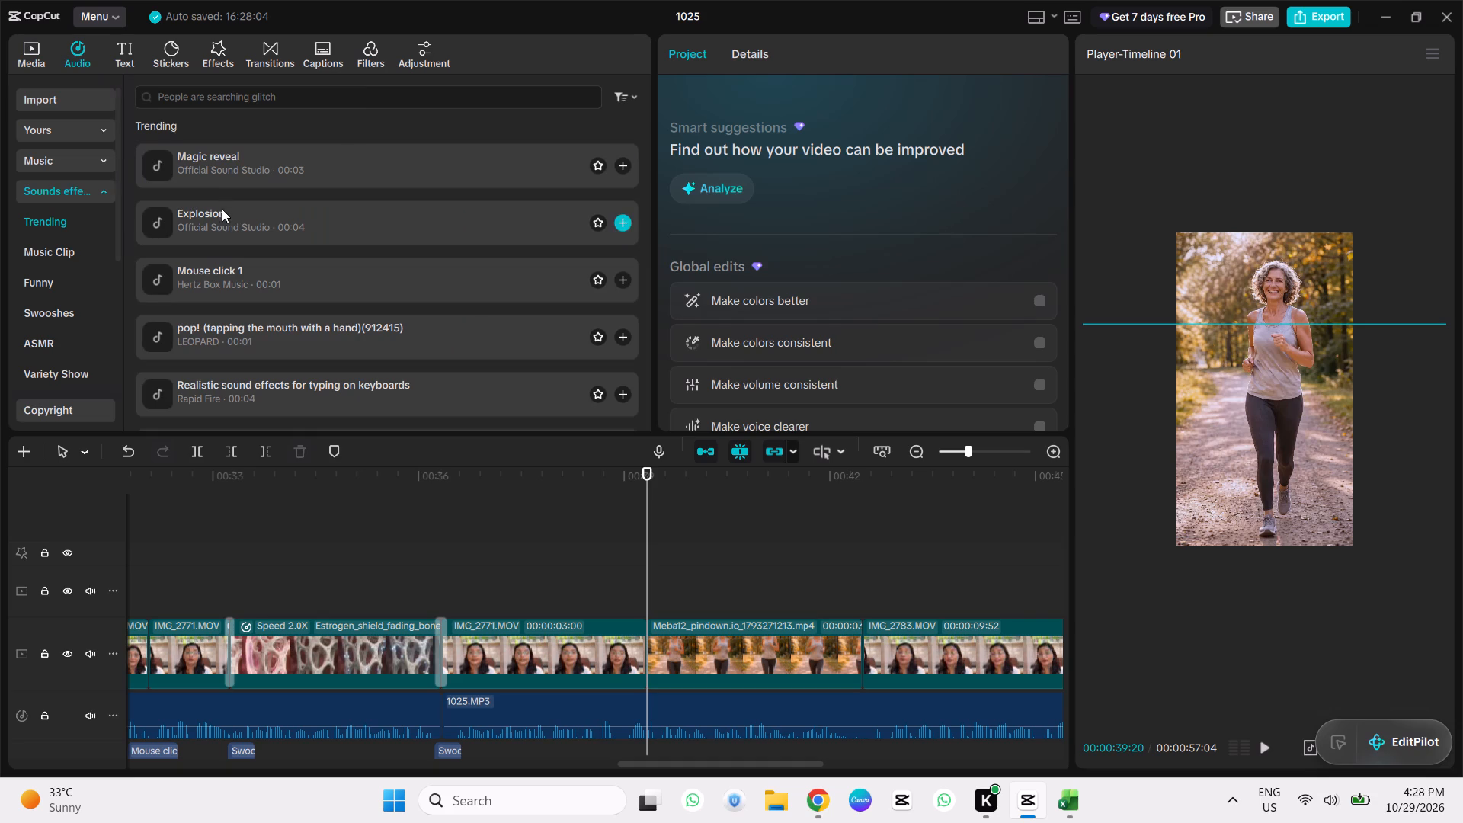
{"action": "left_click", "coordinate": [625, 281]}
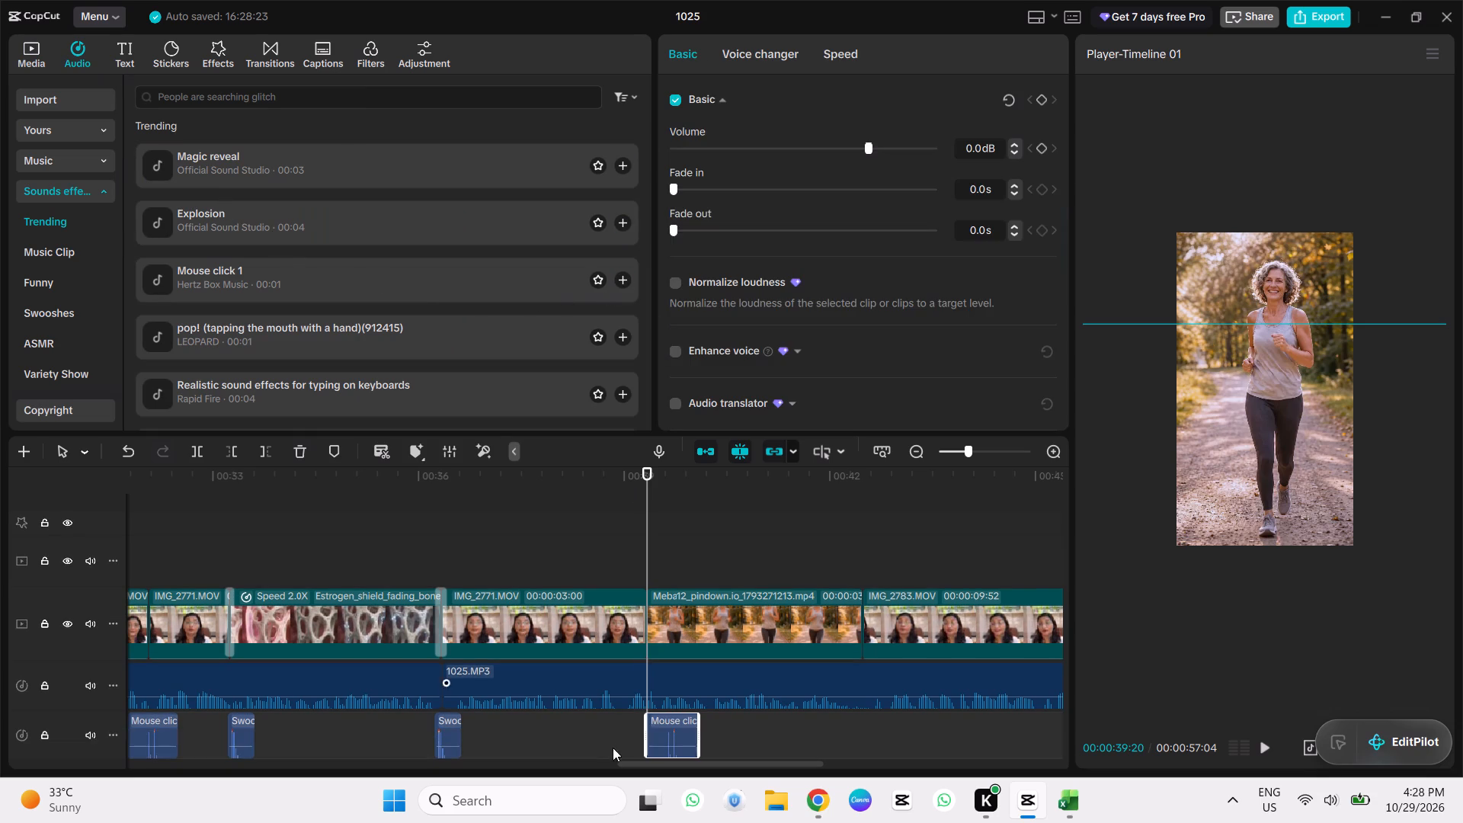
{"action": "left_click_drag", "start_coordinate": [671, 735], "coordinate": [649, 735]}
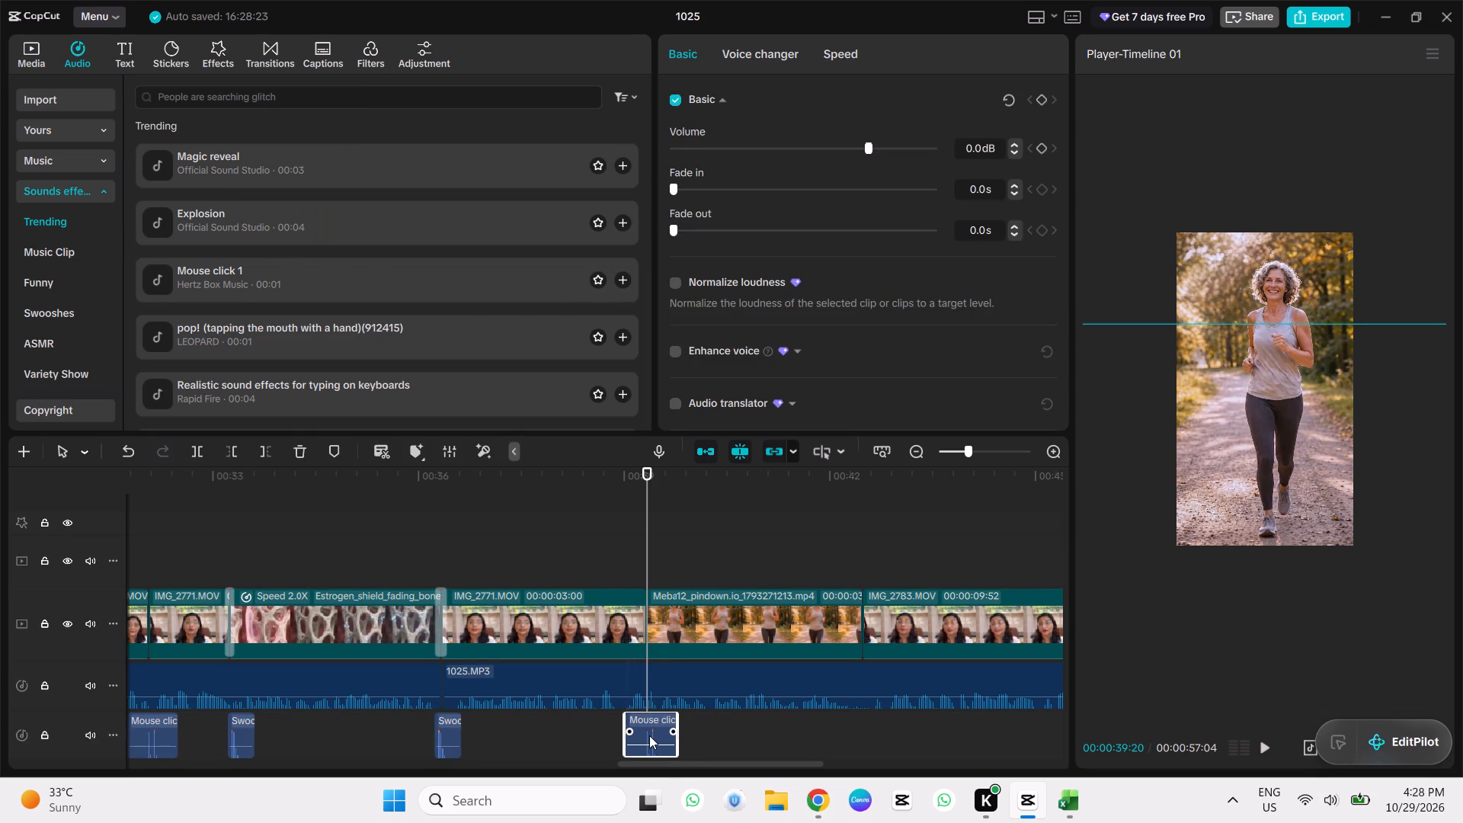
{"action": "left_click_drag", "start_coordinate": [649, 735], "coordinate": [648, 735]}
Fine-tune the new Mouse click sound's position by playback so it straddles the cut at 00:00:39:20.
{"action": "key", "text": "space"}
{"action": "key", "text": "space"}
{"action": "left_click", "coordinate": [635, 517]}
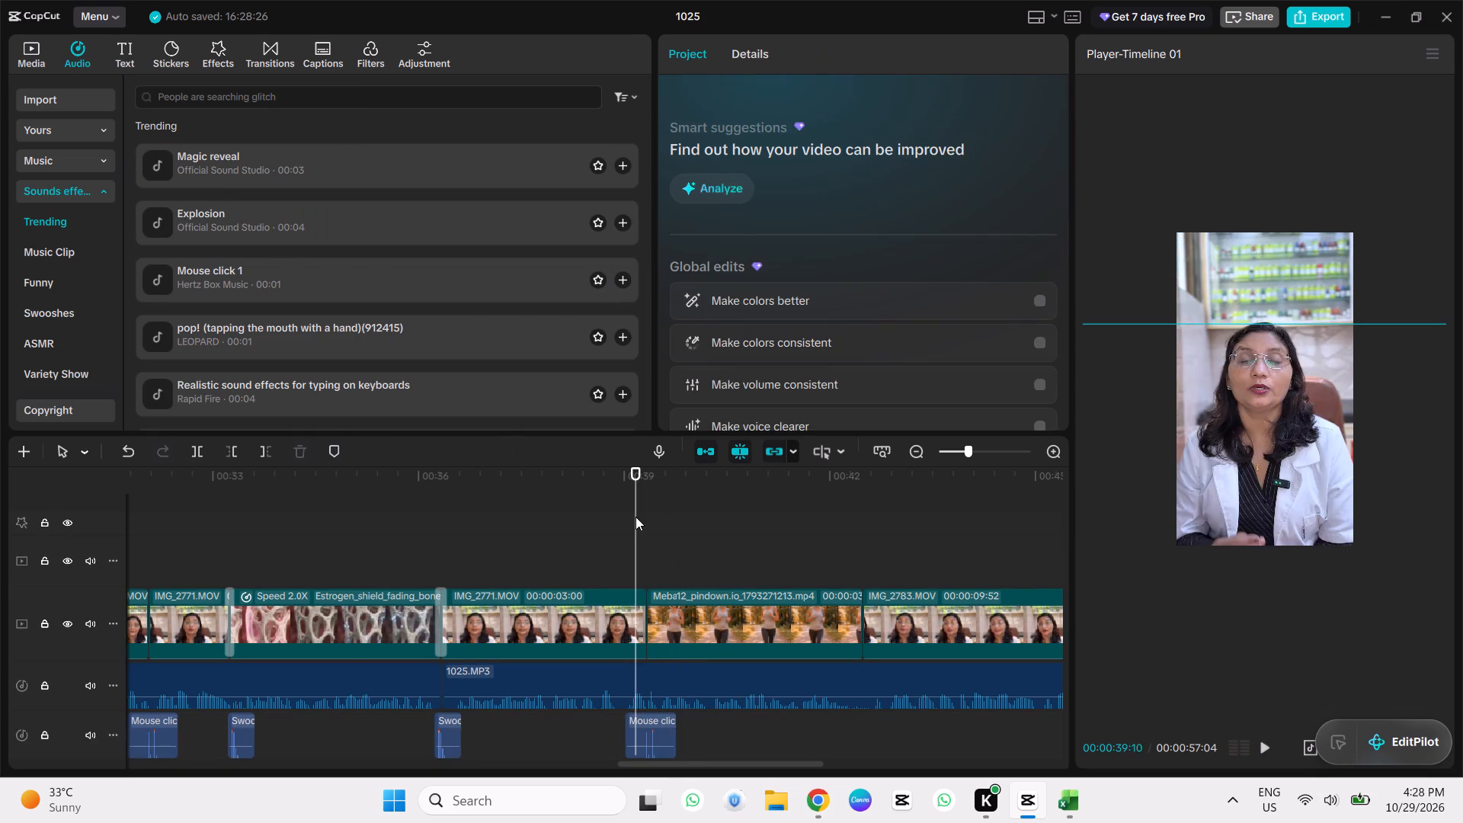
{"action": "key", "text": "space"}
{"action": "key", "text": "space"}
{"action": "left_click_drag", "start_coordinate": [666, 735], "coordinate": [659, 735]}
{"action": "left_click", "coordinate": [645, 525]}
{"action": "key", "text": "space"}
{"action": "left_click", "coordinate": [622, 516]}
{"action": "key", "text": "space"}
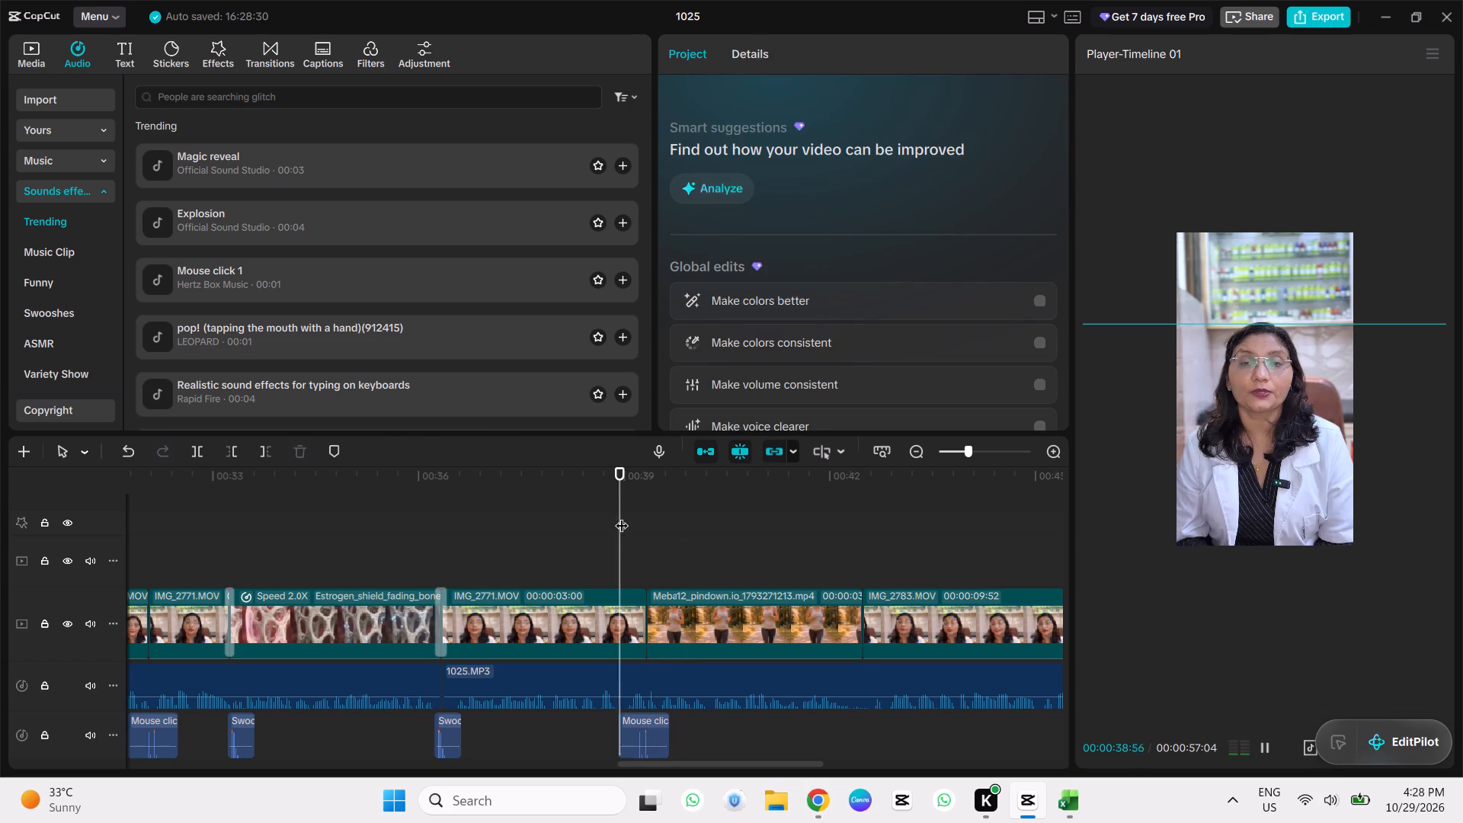
{"action": "key", "text": "space"}
{"action": "left_click_drag", "start_coordinate": [643, 735], "coordinate": [649, 735]}
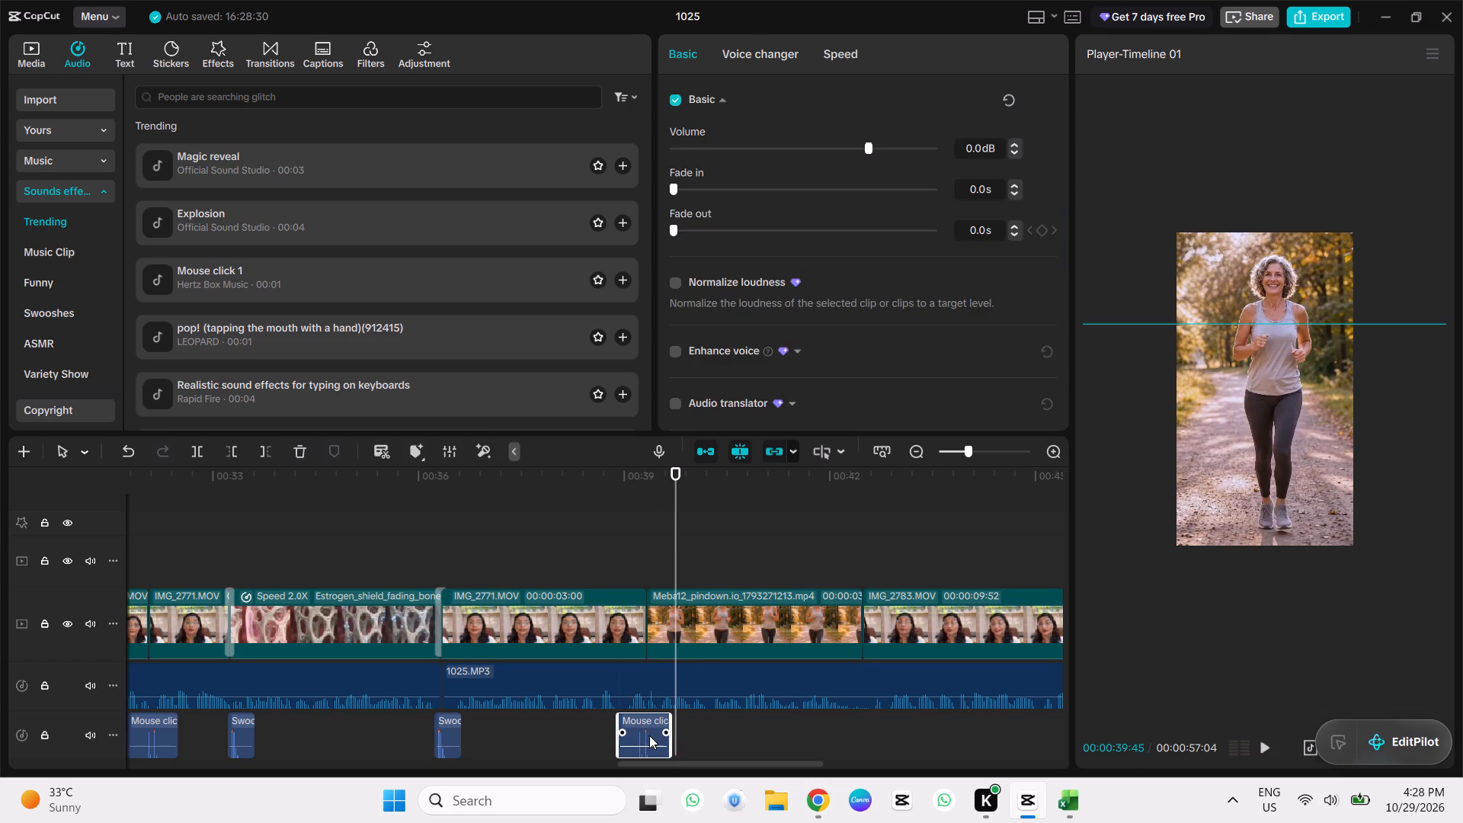
{"action": "left_click_drag", "start_coordinate": [649, 735], "coordinate": [651, 735]}
Add the Left transition between IMG_2771.MOV and the Meba12 running clip and set its duration to 0.3 s.
{"action": "double_click", "coordinate": [638, 515]}
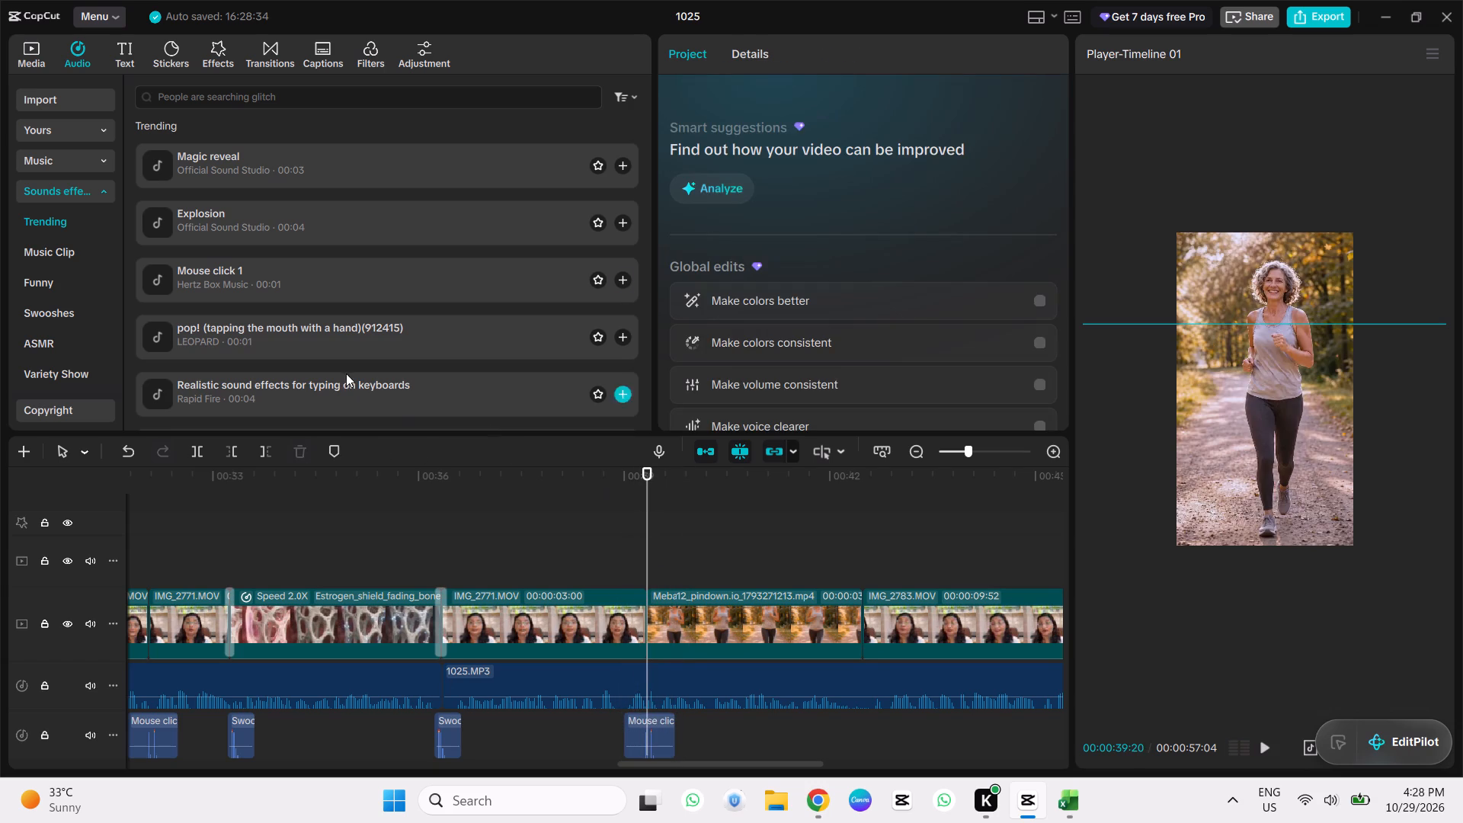
{"action": "left_click", "coordinate": [267, 53]}
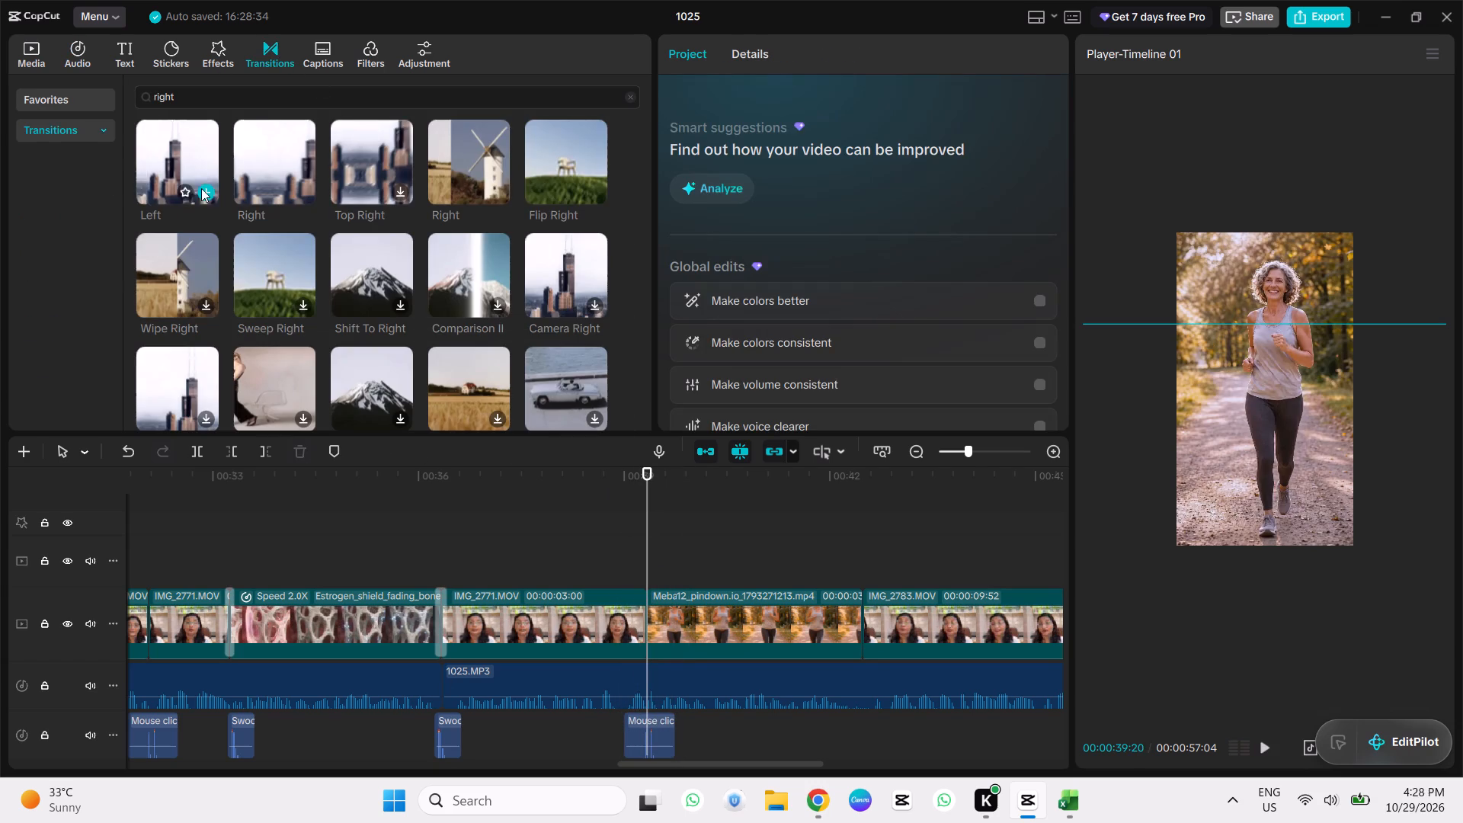
{"action": "left_click", "coordinate": [626, 98]}
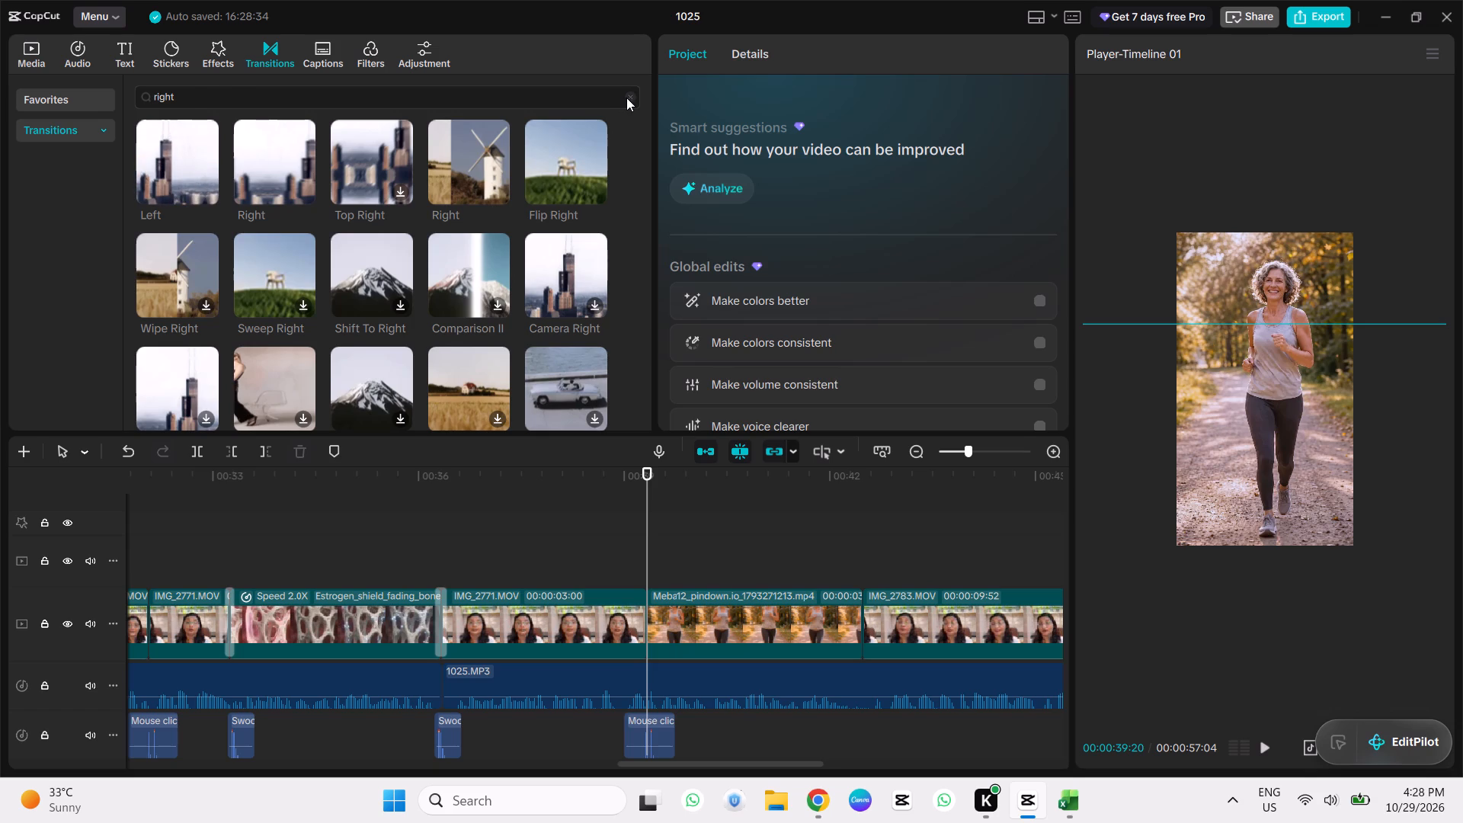
{"action": "left_click", "coordinate": [285, 100]}
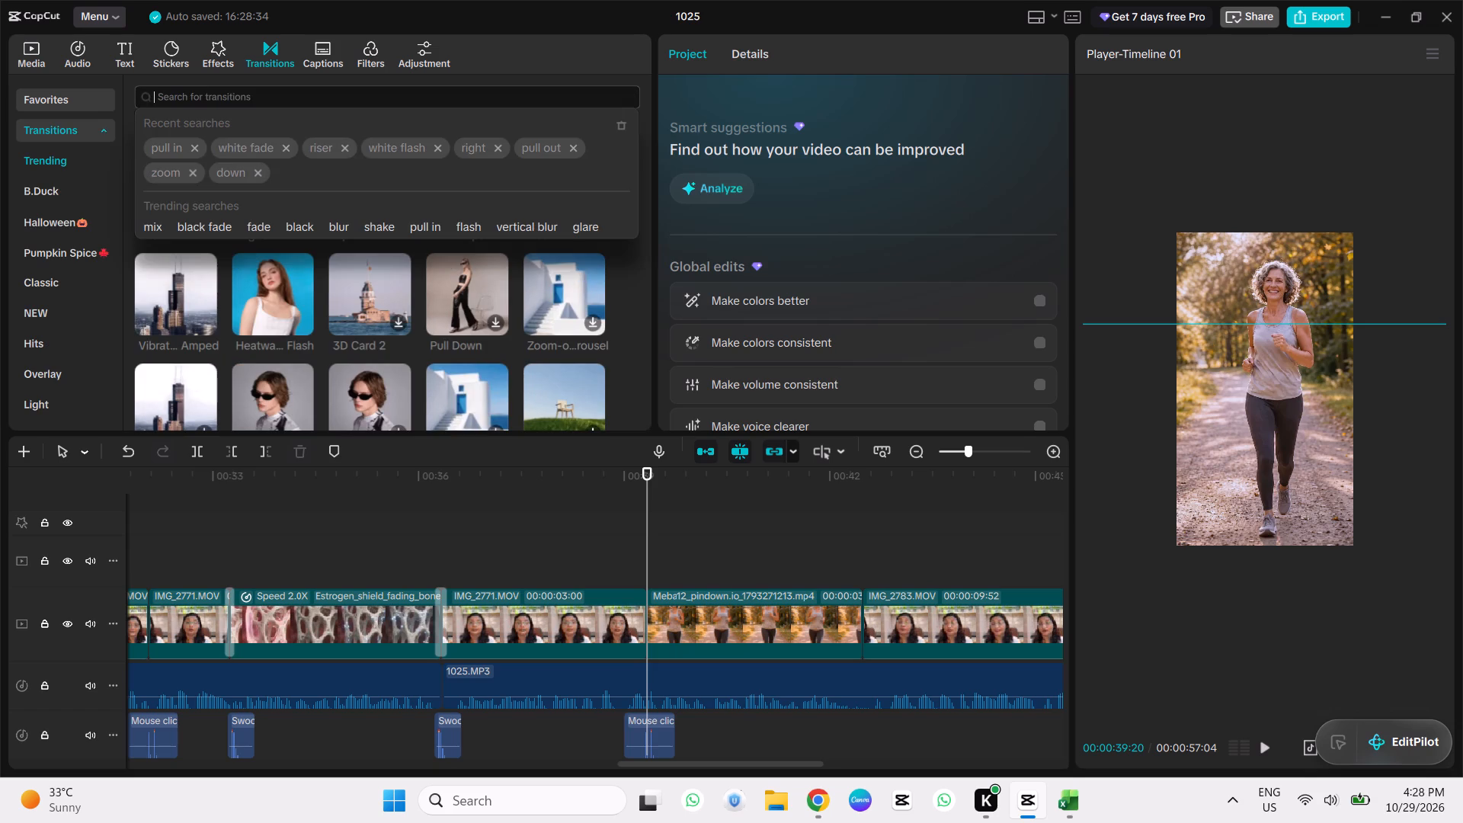
{"action": "left_click", "coordinate": [468, 152]}
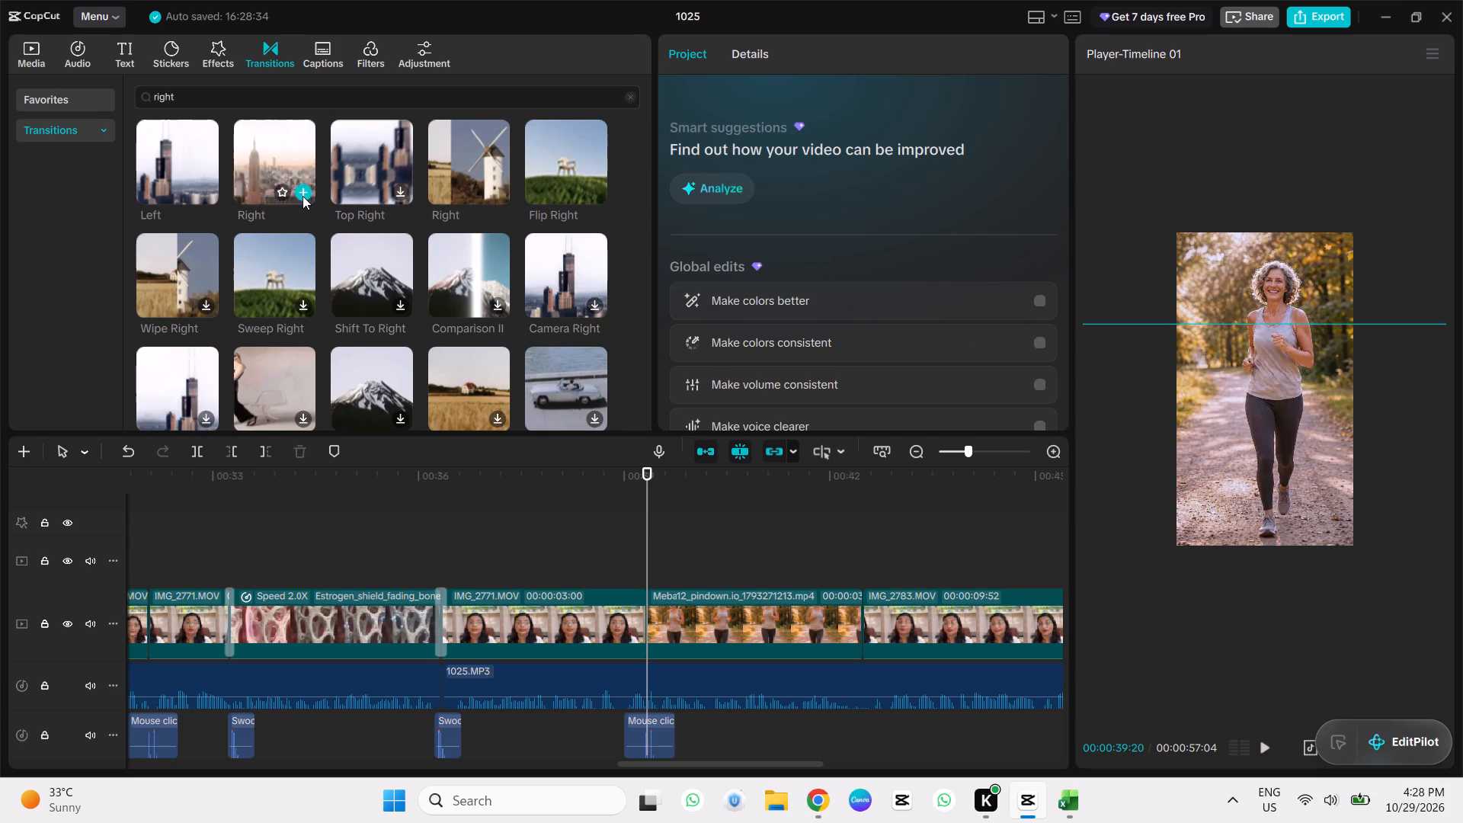
{"action": "left_click", "coordinate": [205, 195]}
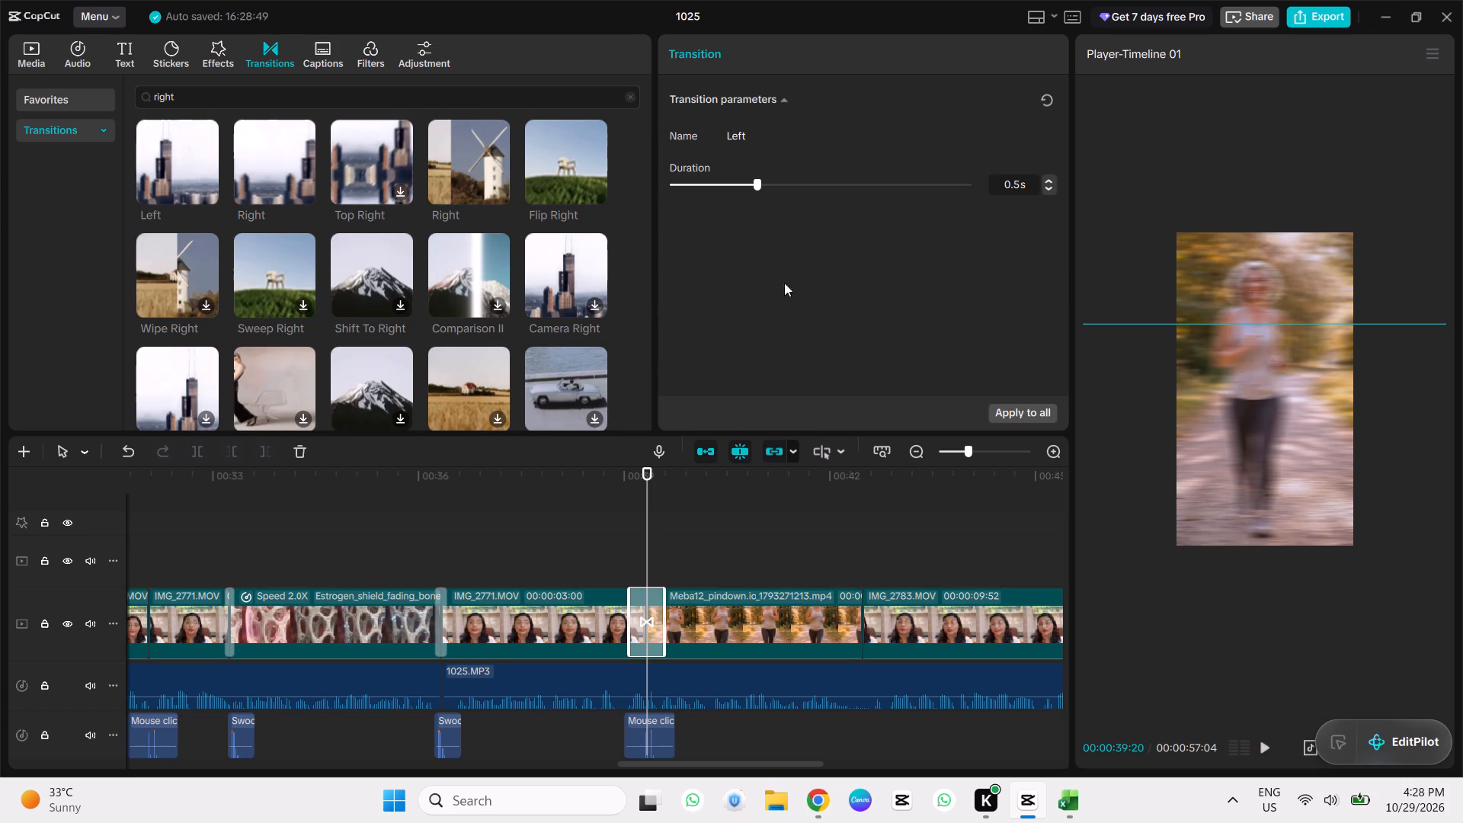
{"action": "double_click", "coordinate": [1053, 189]}
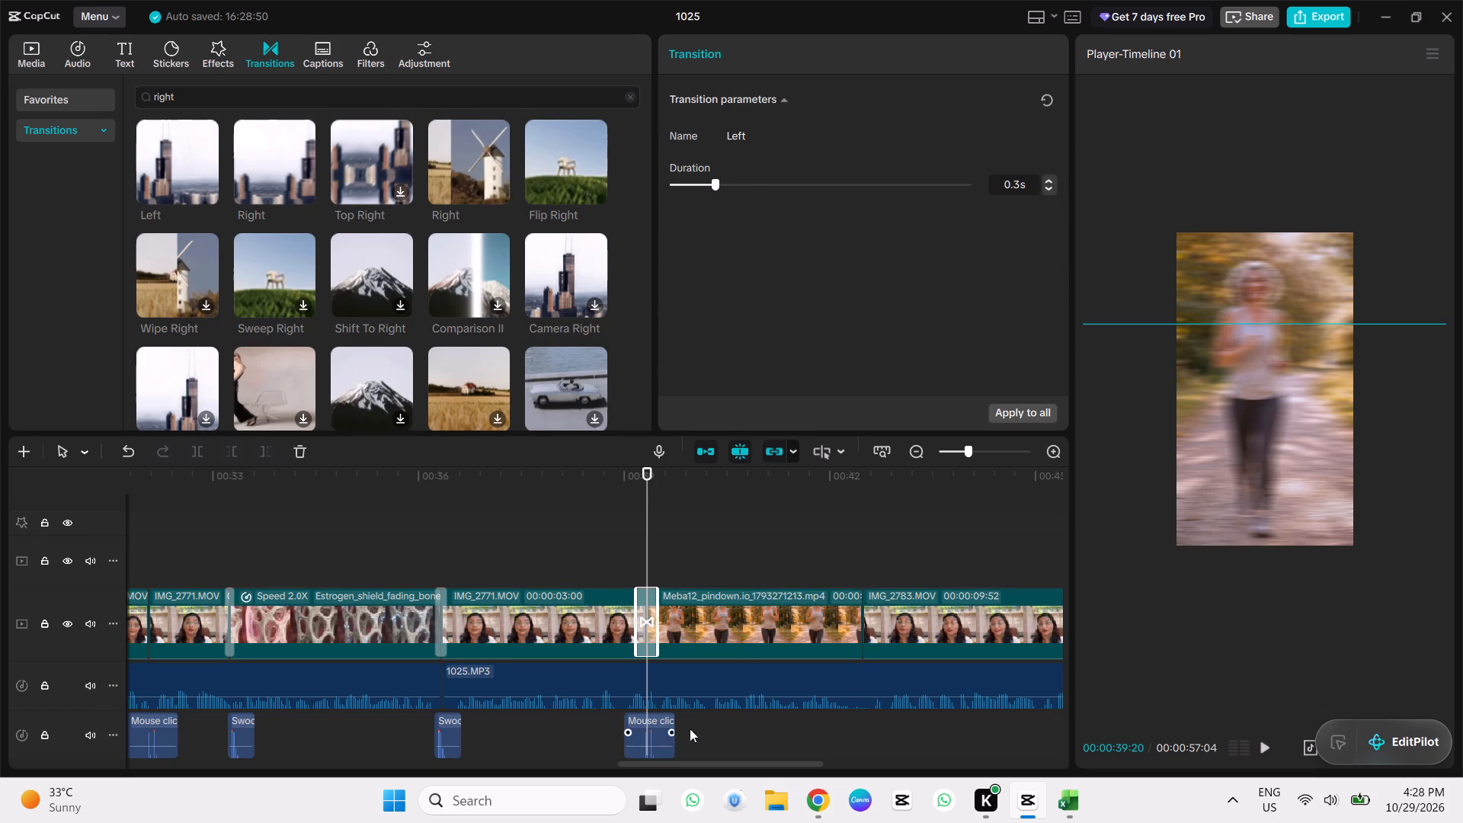
Add the Right transition between the Meba12 running clip and IMG_2783.MOV, shorten it to 0.3 s, and play back both transitions.
{"action": "left_click", "coordinate": [839, 515]}
{"action": "left_click_drag", "start_coordinate": [847, 504], "coordinate": [869, 508]}
{"action": "left_click", "coordinate": [865, 488]}
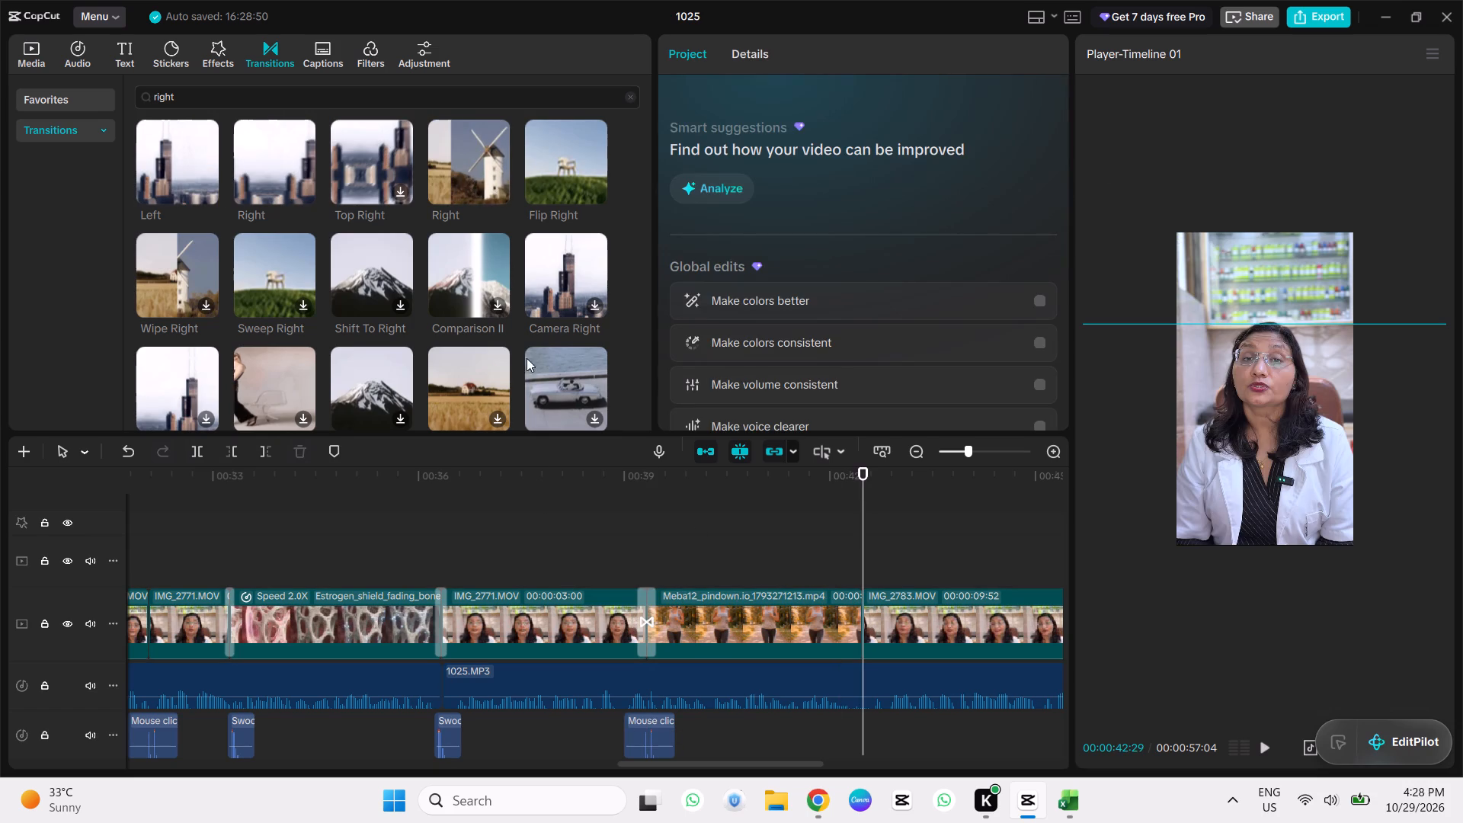
{"action": "left_click", "coordinate": [308, 192]}
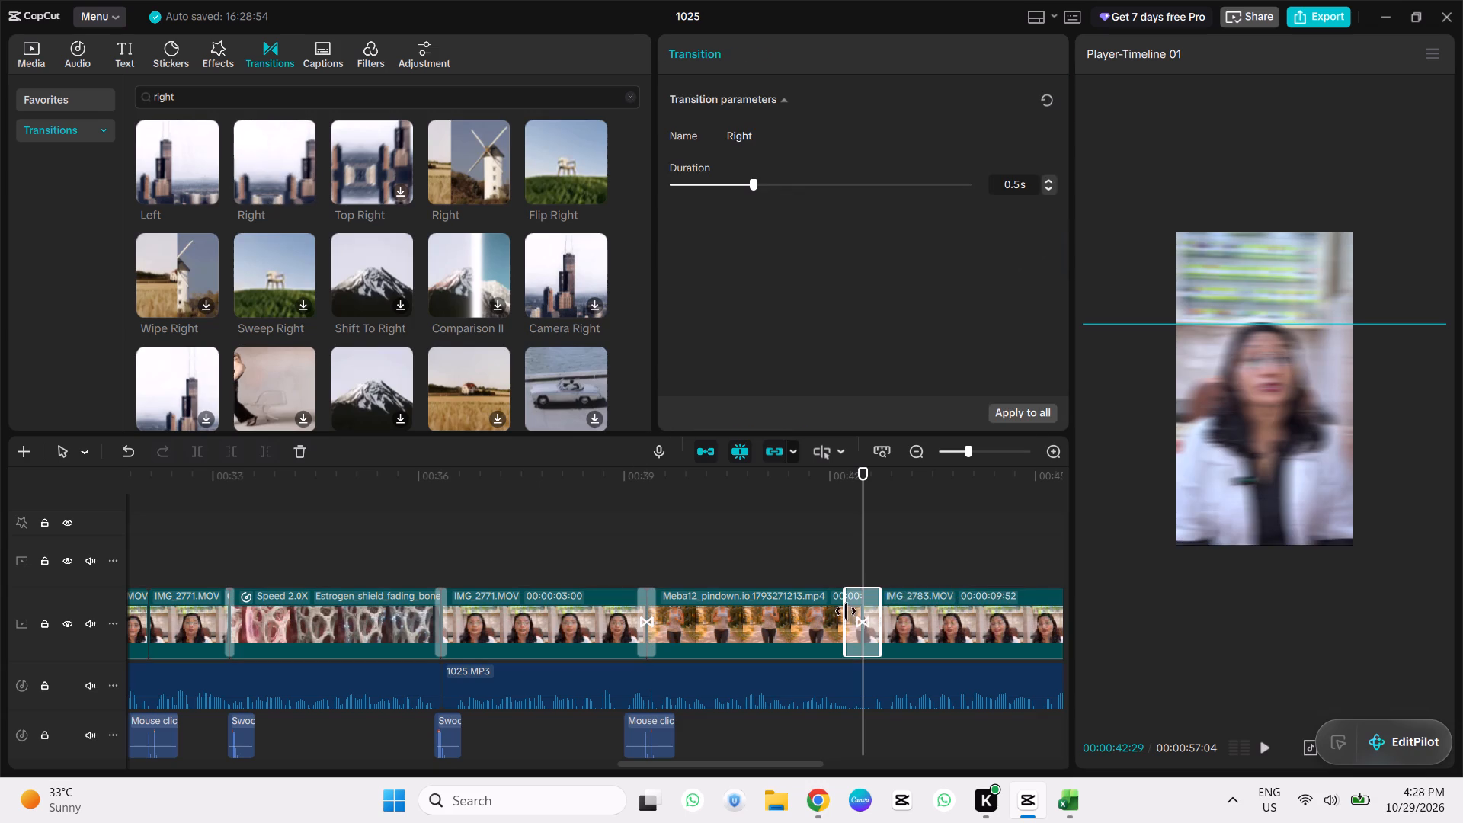
{"action": "left_click_drag", "start_coordinate": [846, 611], "coordinate": [853, 611]}
{"action": "left_click", "coordinate": [850, 599]}
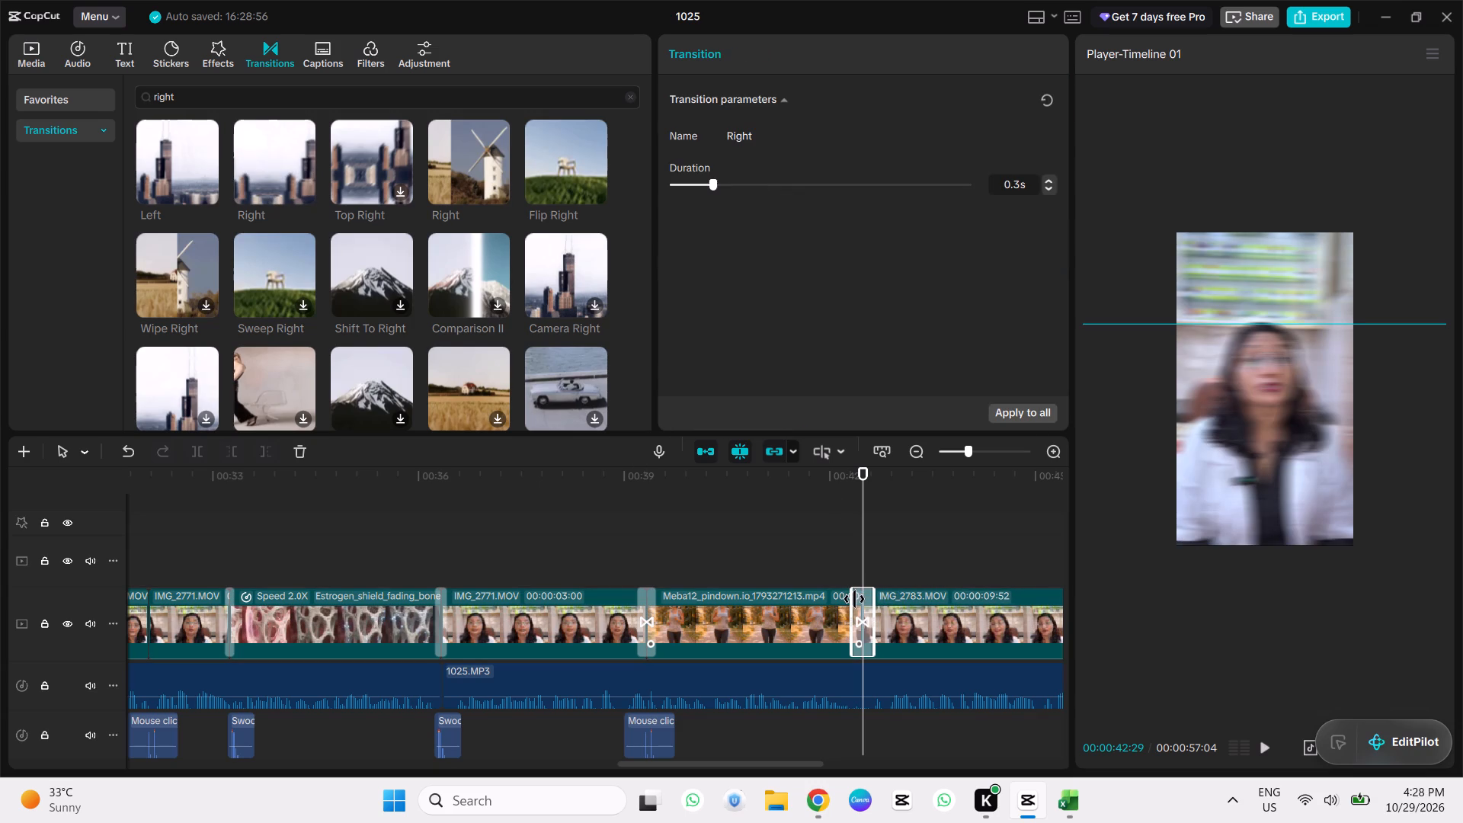
{"action": "left_click_drag", "start_coordinate": [863, 482], "coordinate": [854, 484]}
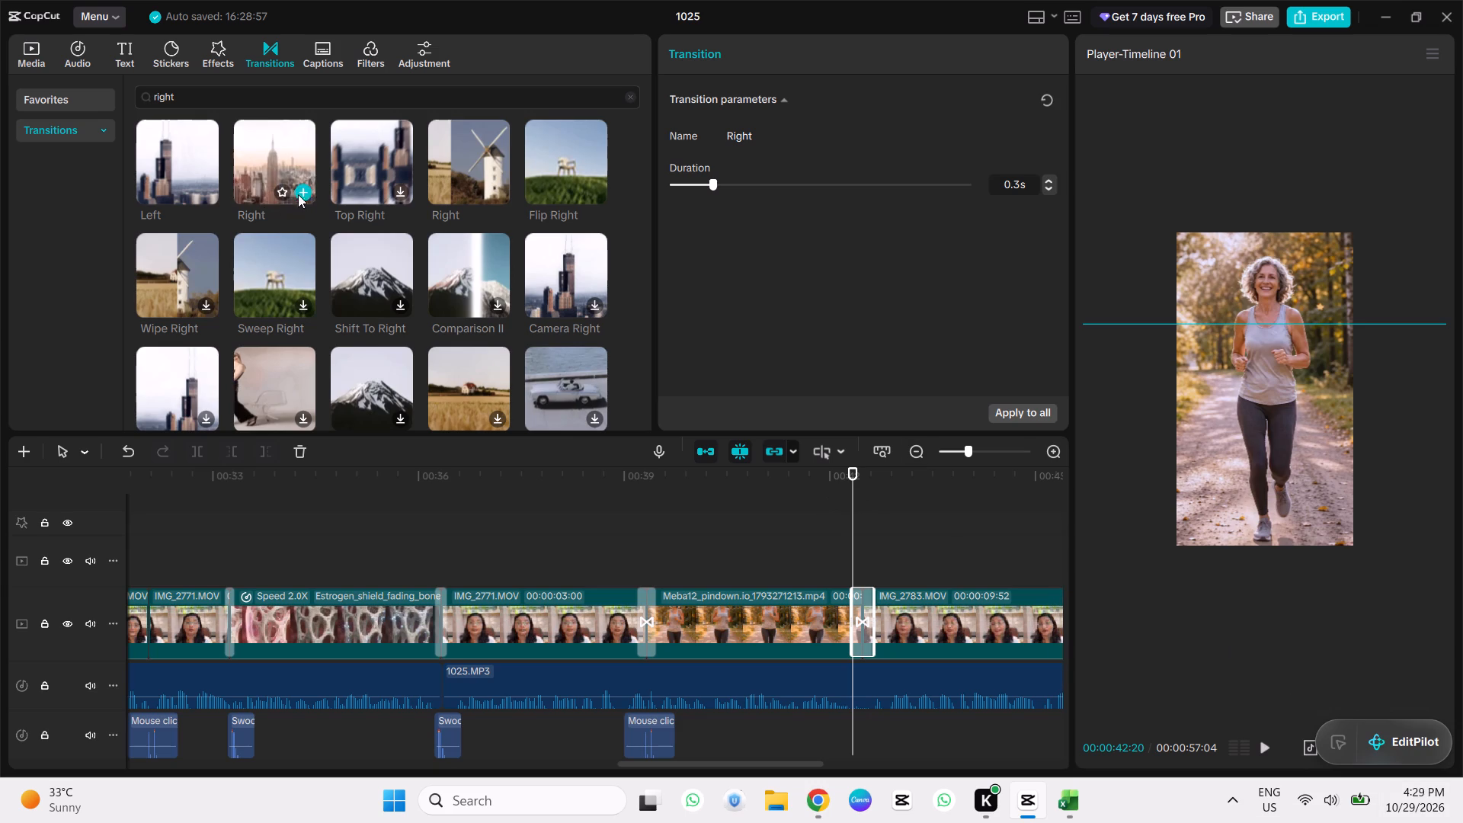
{"action": "left_click", "coordinate": [639, 509]}
{"action": "key", "text": "space"}
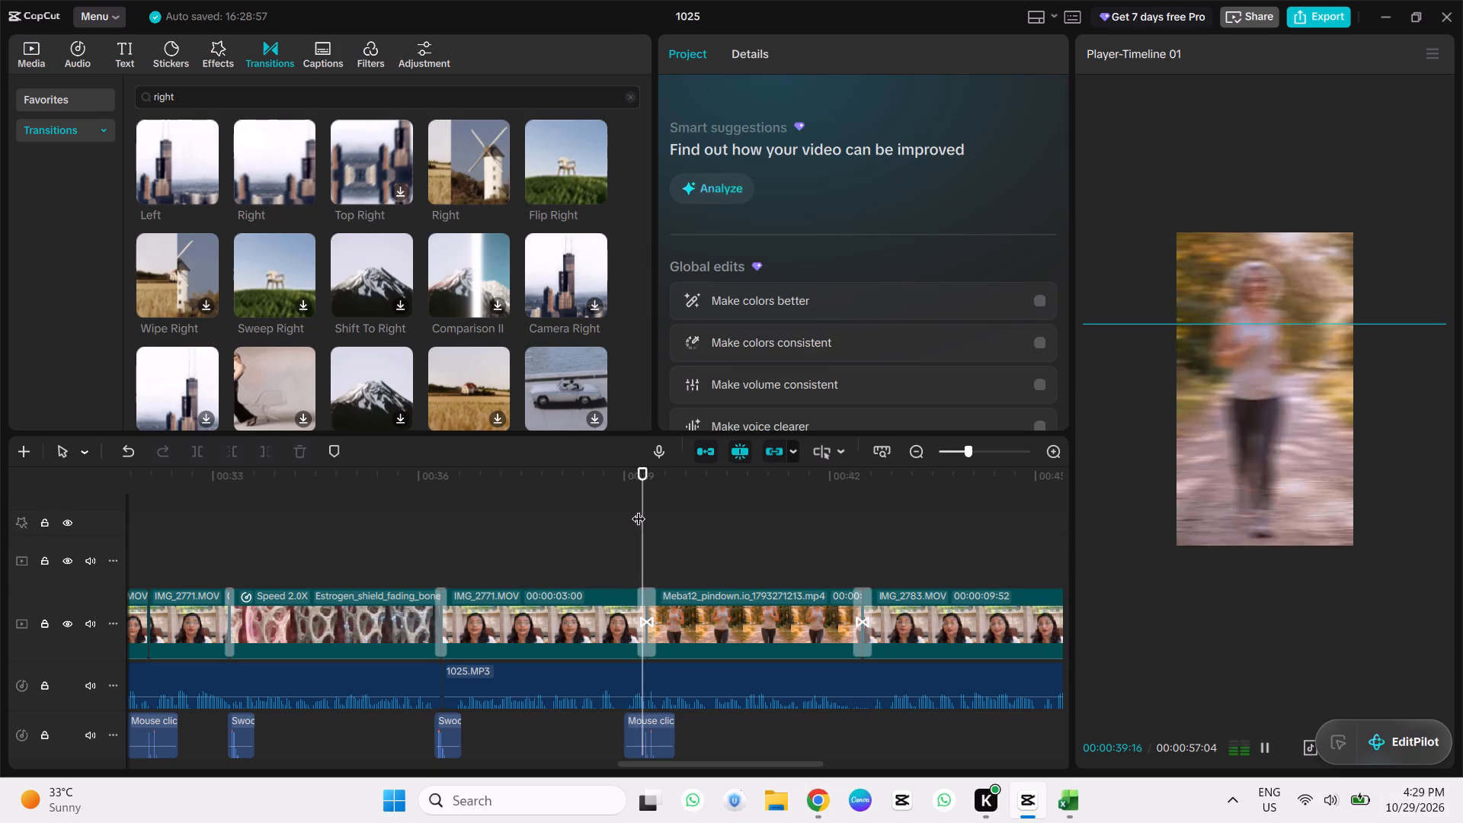
{"action": "left_click", "coordinate": [859, 488]}
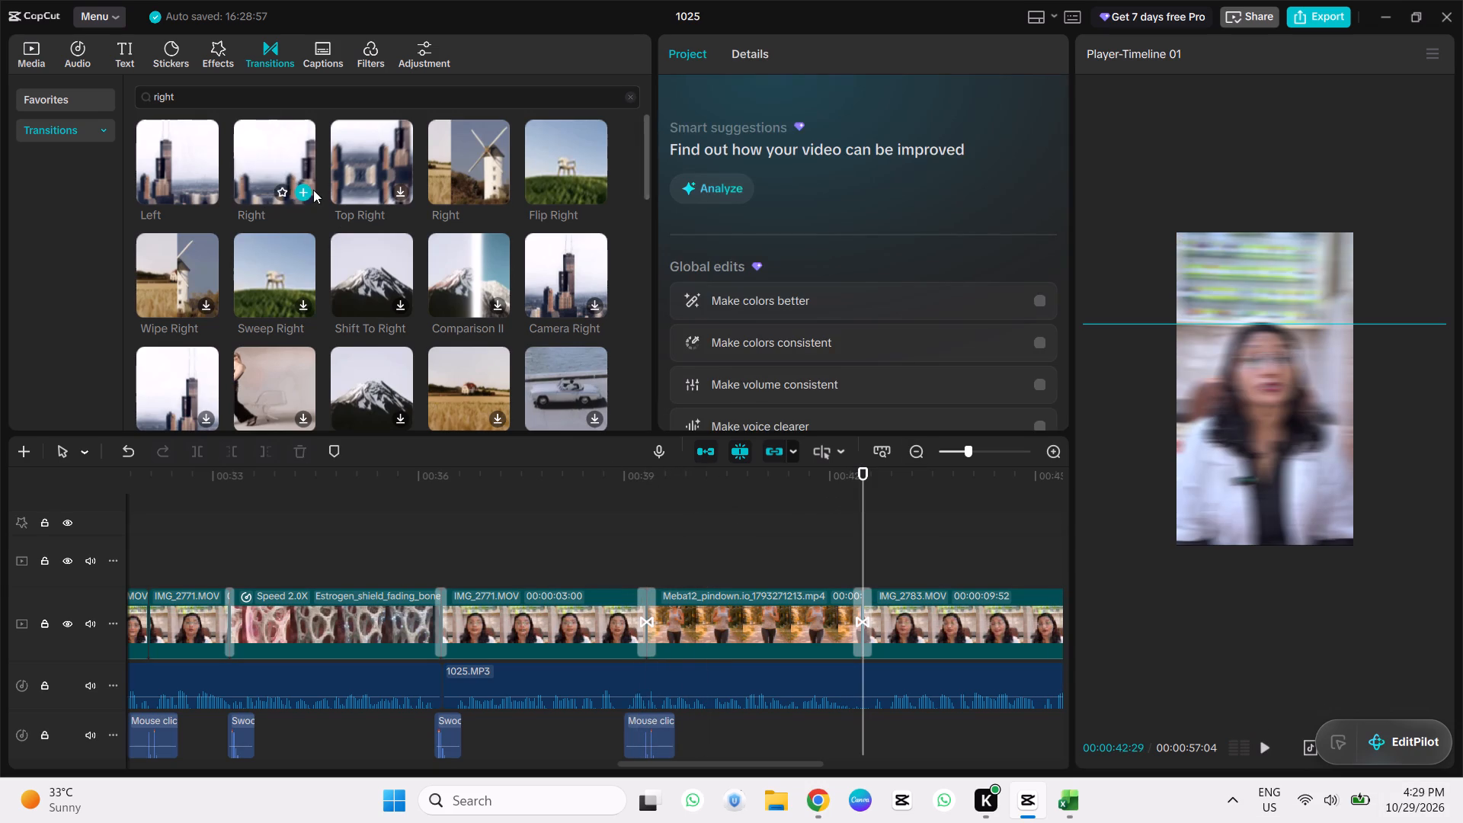
{"action": "left_click", "coordinate": [302, 189]}
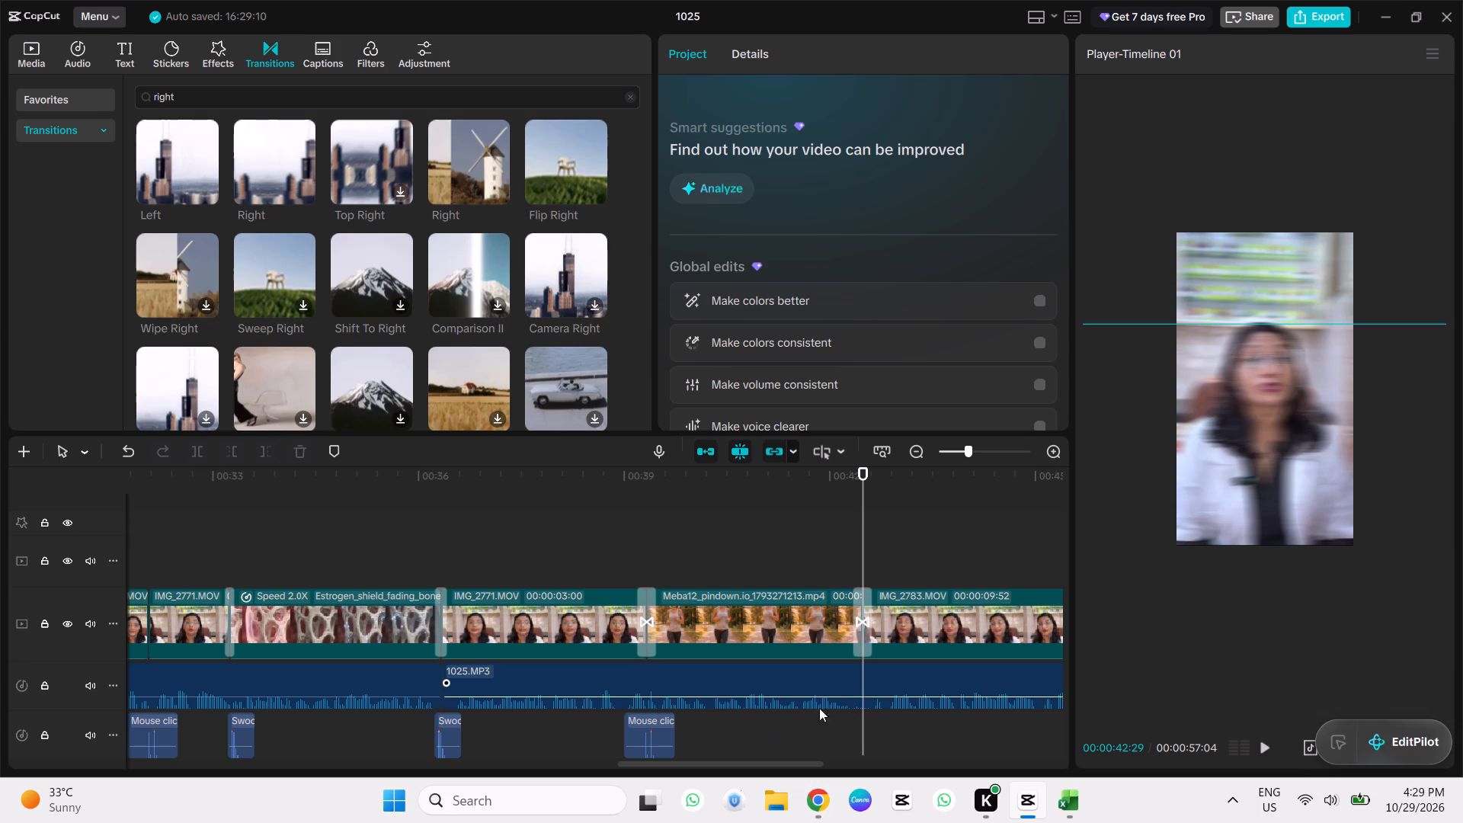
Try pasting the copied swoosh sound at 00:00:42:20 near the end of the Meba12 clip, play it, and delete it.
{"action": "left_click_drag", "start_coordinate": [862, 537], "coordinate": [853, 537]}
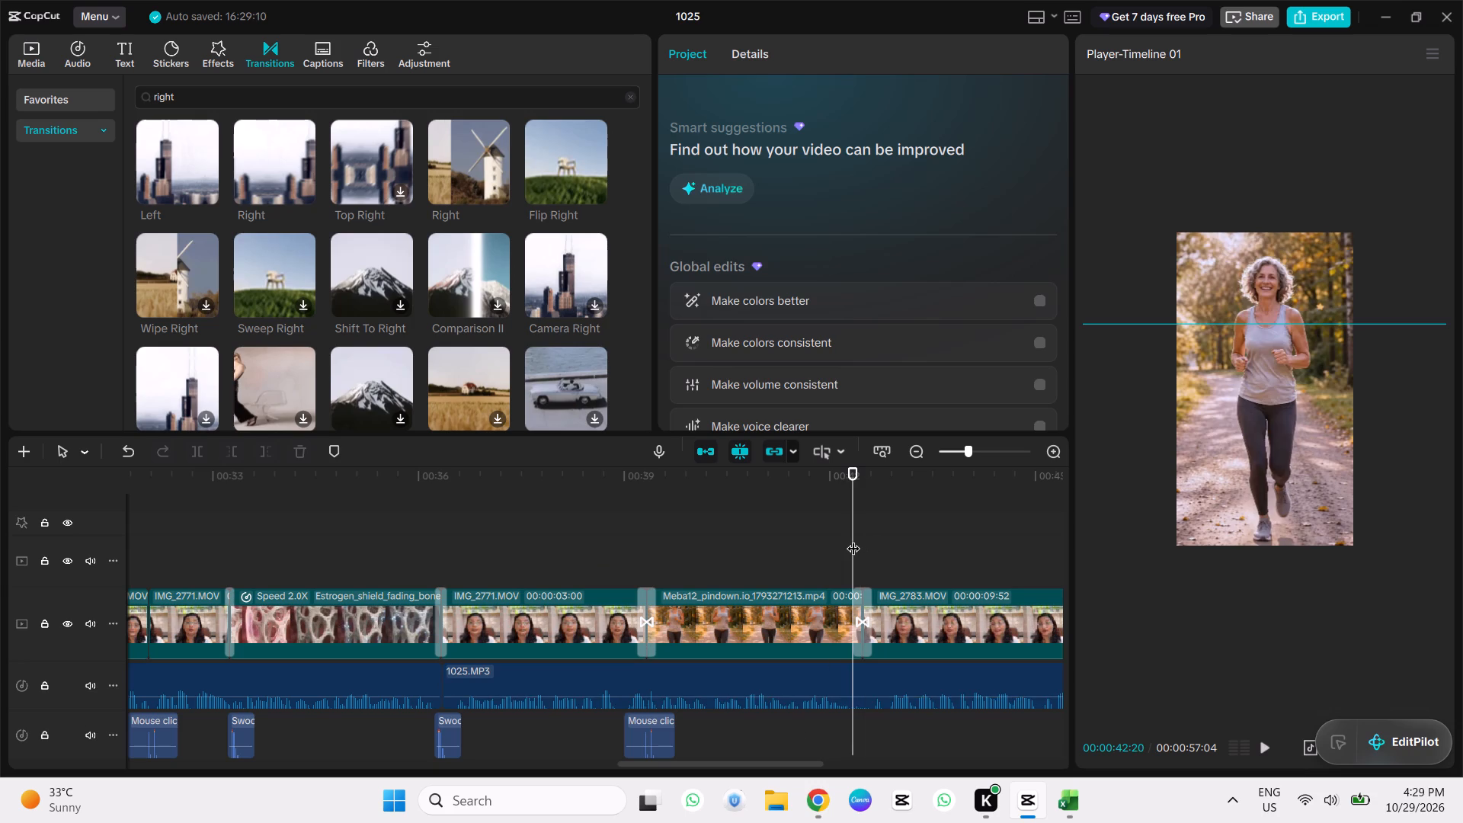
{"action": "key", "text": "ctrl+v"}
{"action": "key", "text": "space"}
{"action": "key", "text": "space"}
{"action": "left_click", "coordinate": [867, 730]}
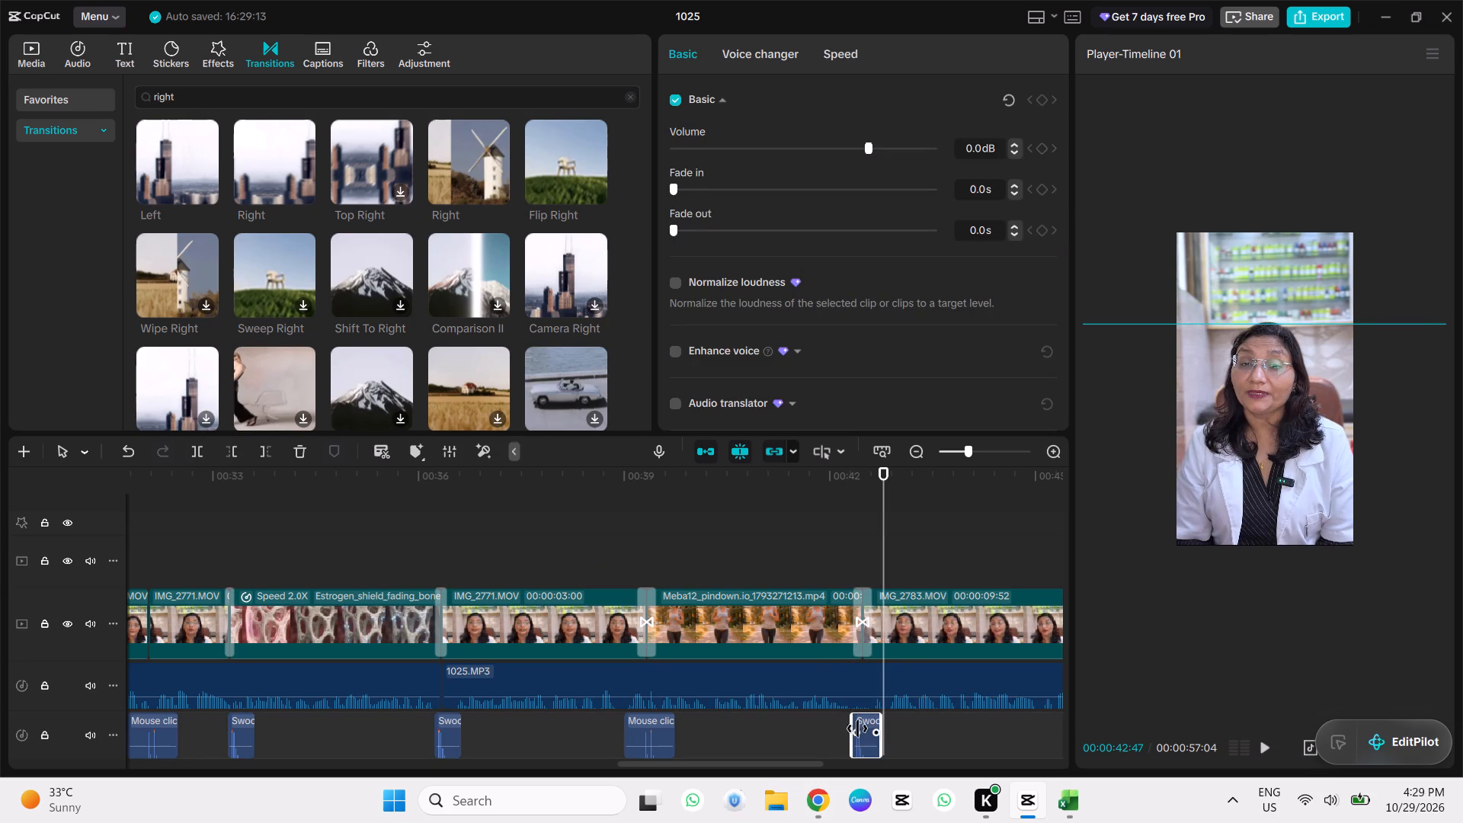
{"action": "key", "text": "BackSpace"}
Copy the Mouse click sound from the first Meba12 cut and align the copy with the transition into IMG_2783.MOV, checking it by playback.
{"action": "left_click", "coordinate": [651, 734]}
{"action": "key", "text": "ctrl+c"}
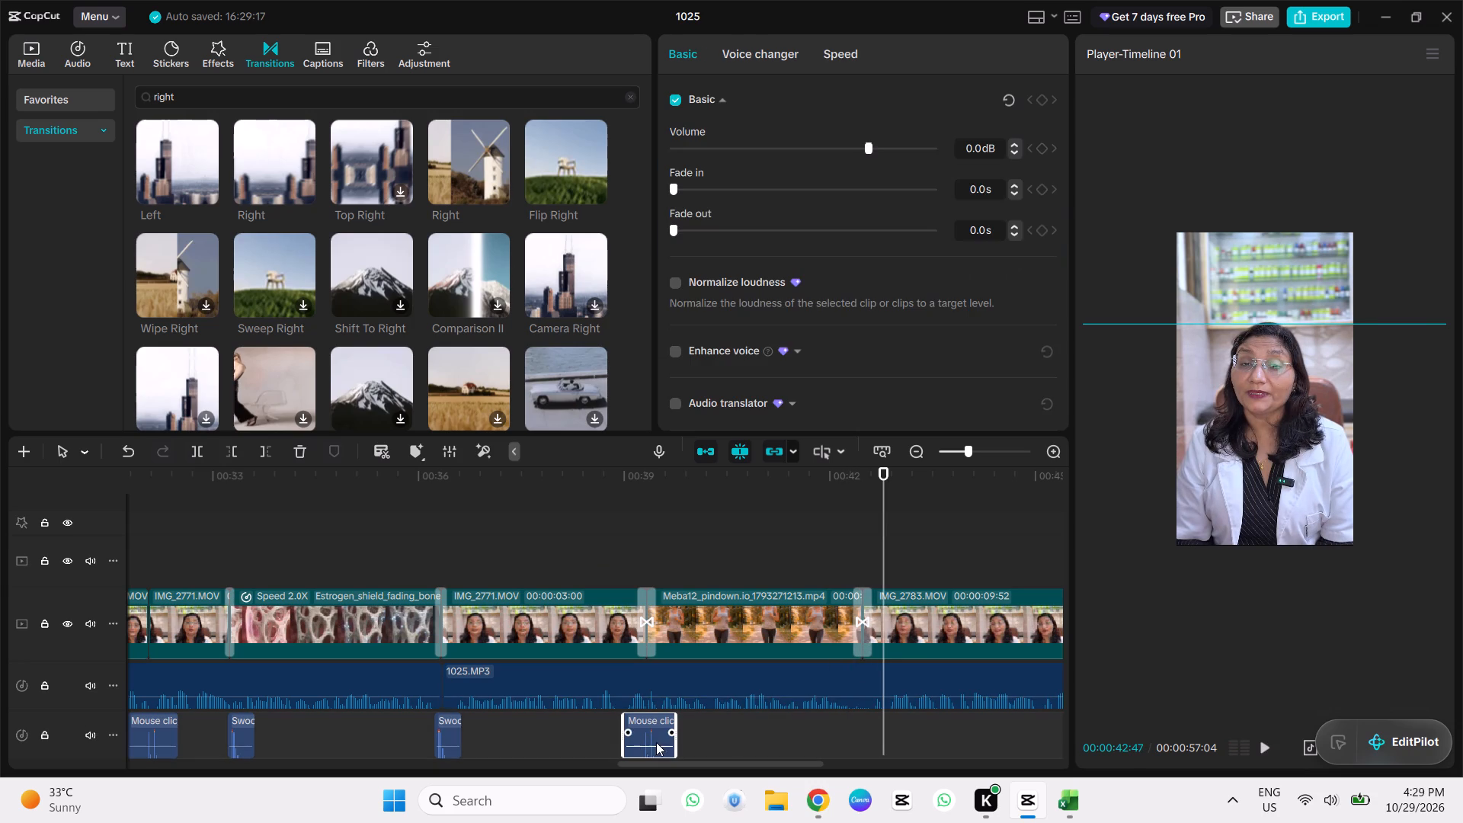
{"action": "left_click", "coordinate": [876, 508]}
{"action": "left_click_drag", "start_coordinate": [880, 510], "coordinate": [869, 514]}
{"action": "left_click_drag", "start_coordinate": [869, 514], "coordinate": [864, 514]}
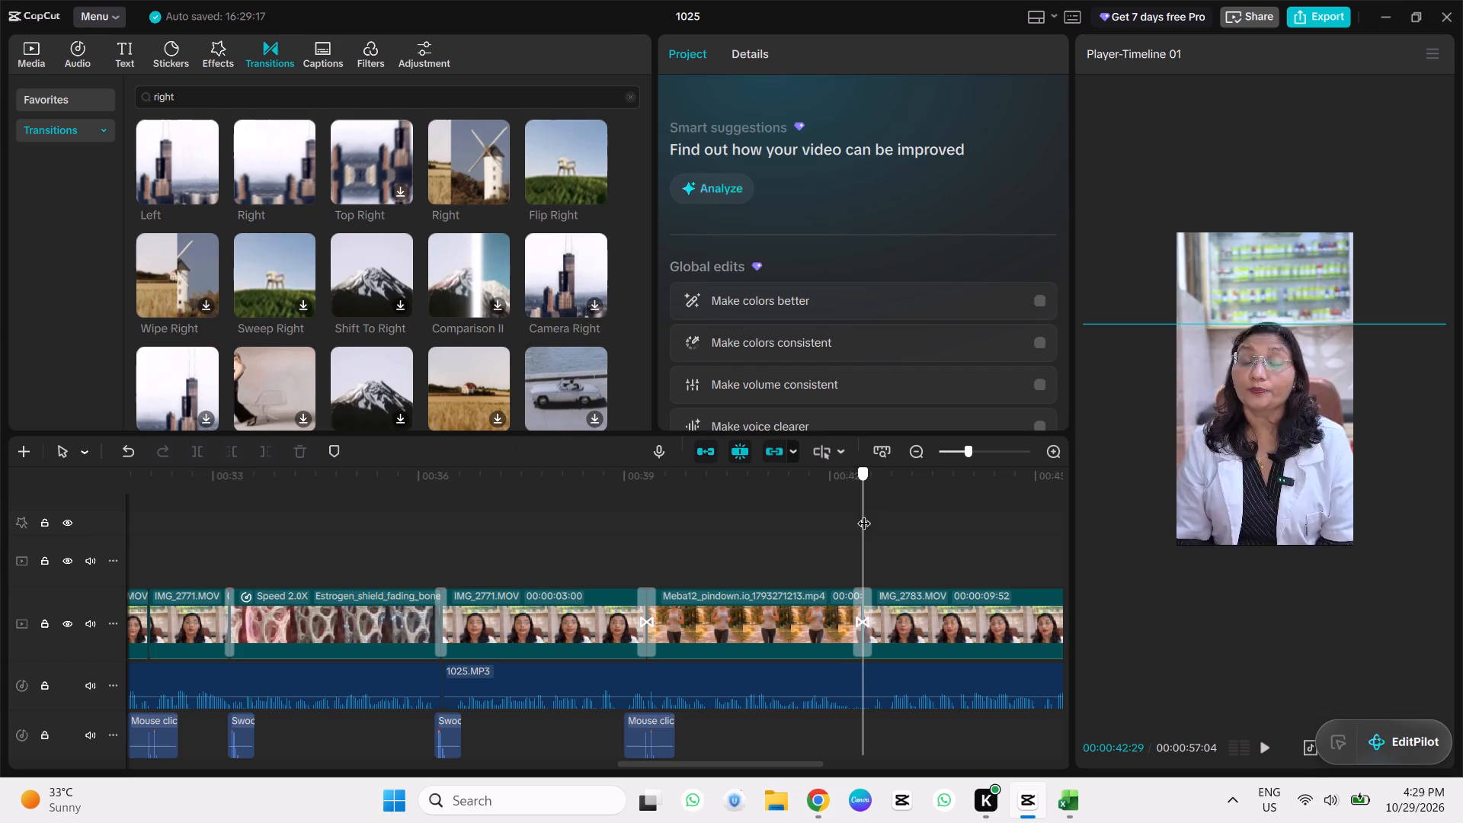
{"action": "left_click_drag", "start_coordinate": [864, 514], "coordinate": [856, 514]}
{"action": "key", "text": "ctrl+v"}
{"action": "left_click_drag", "start_coordinate": [885, 737], "coordinate": [878, 737]}
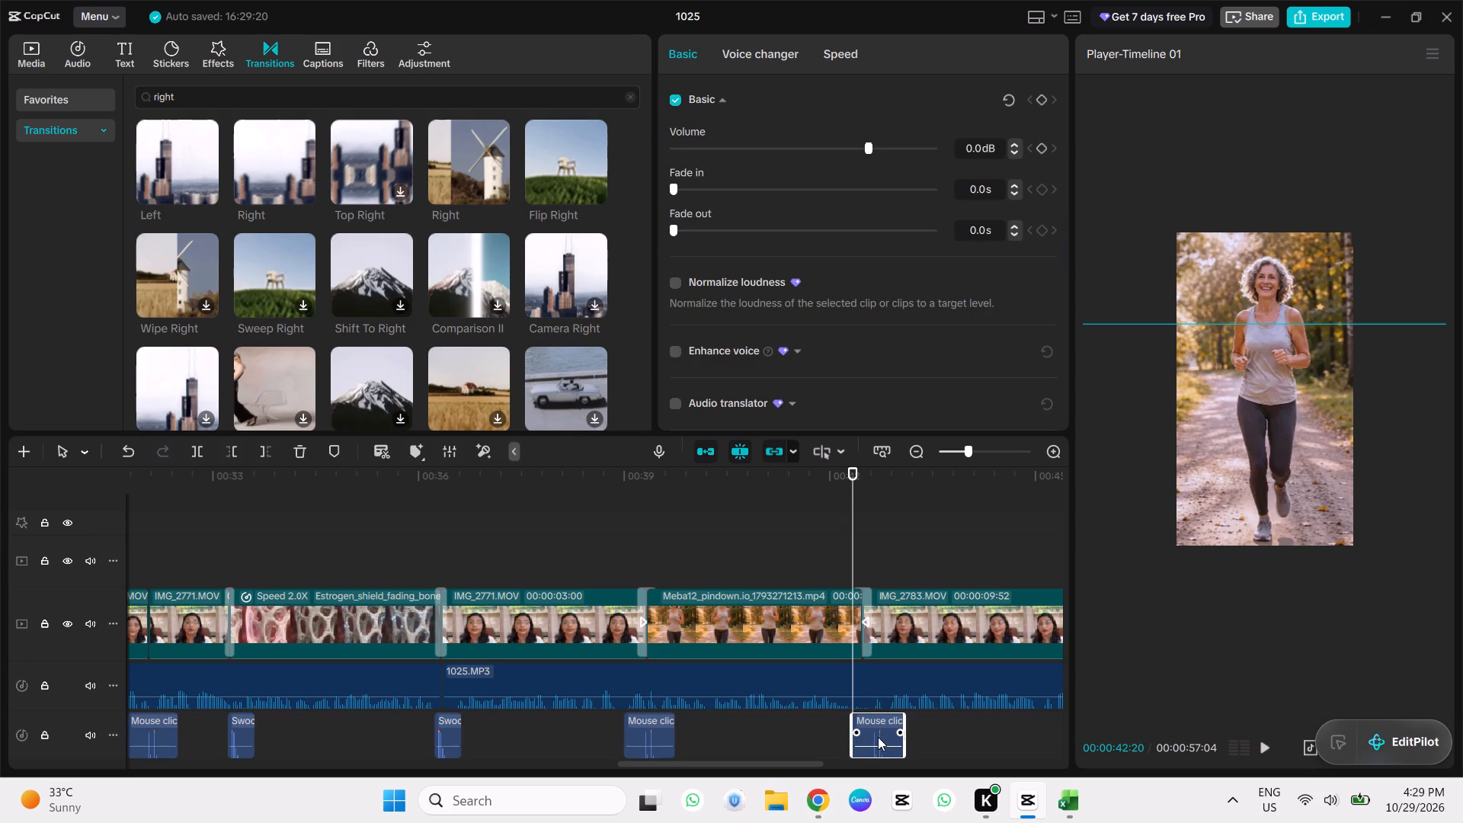
{"action": "left_click_drag", "start_coordinate": [878, 737], "coordinate": [875, 736]}
{"action": "key", "text": "space"}
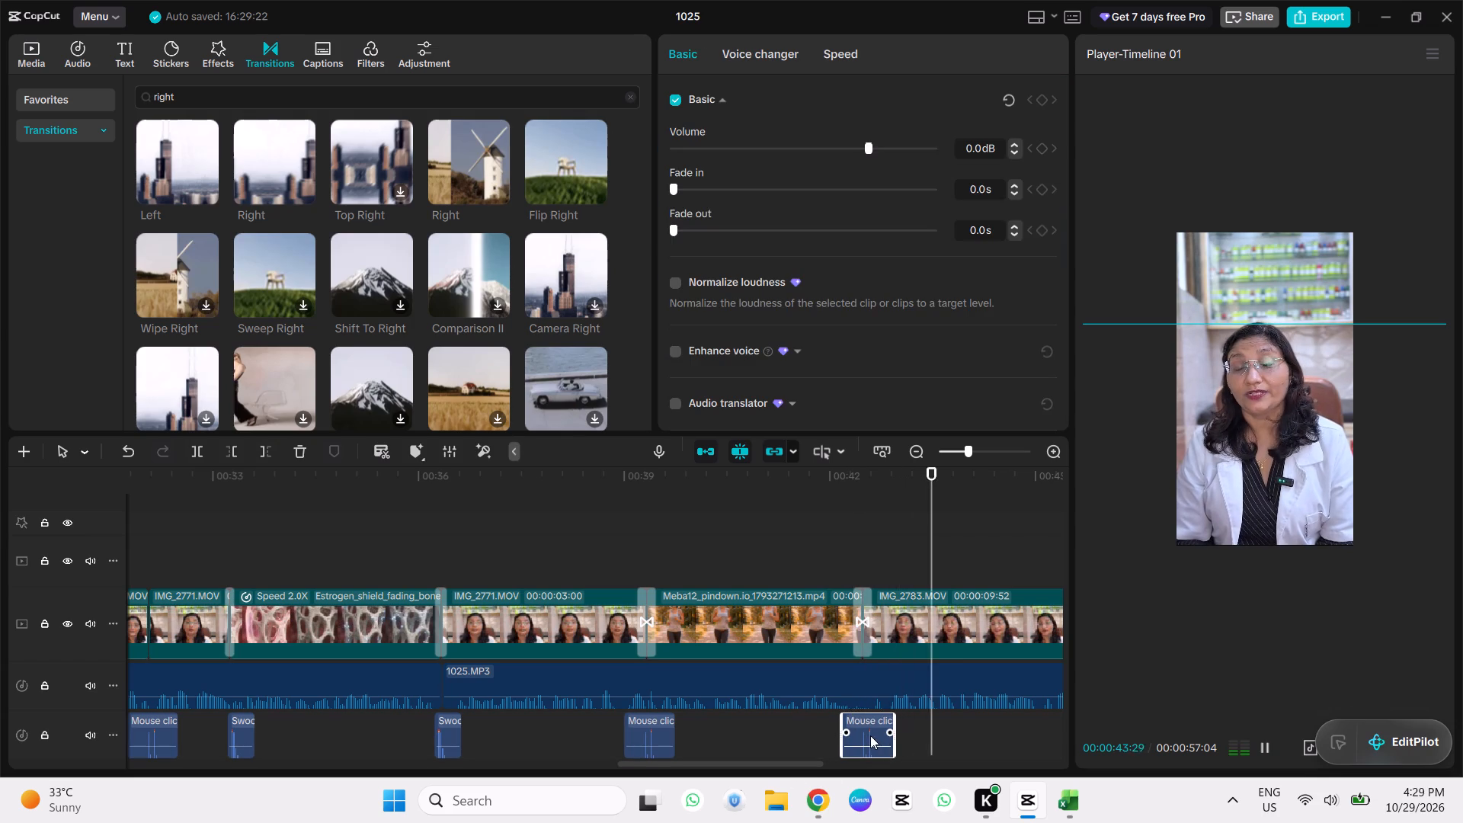
{"action": "left_click", "coordinate": [869, 735]}
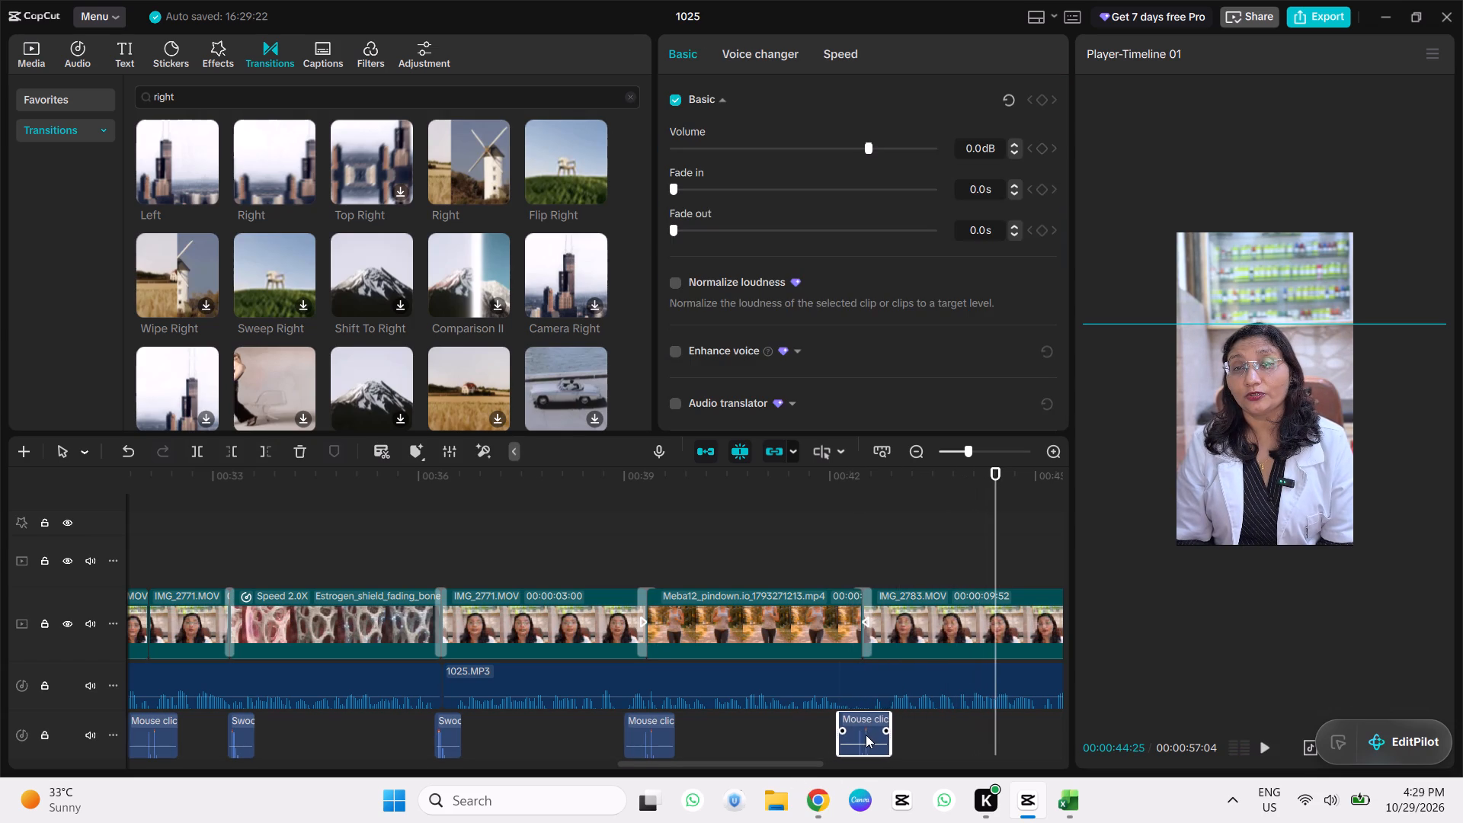
Enlarge the IMG_2783.MOV clip to 120% scale, move it up to Y position 377, and play it back.
{"action": "left_click_drag", "start_coordinate": [792, 765], "coordinate": [850, 770]}
{"action": "key", "text": "space"}
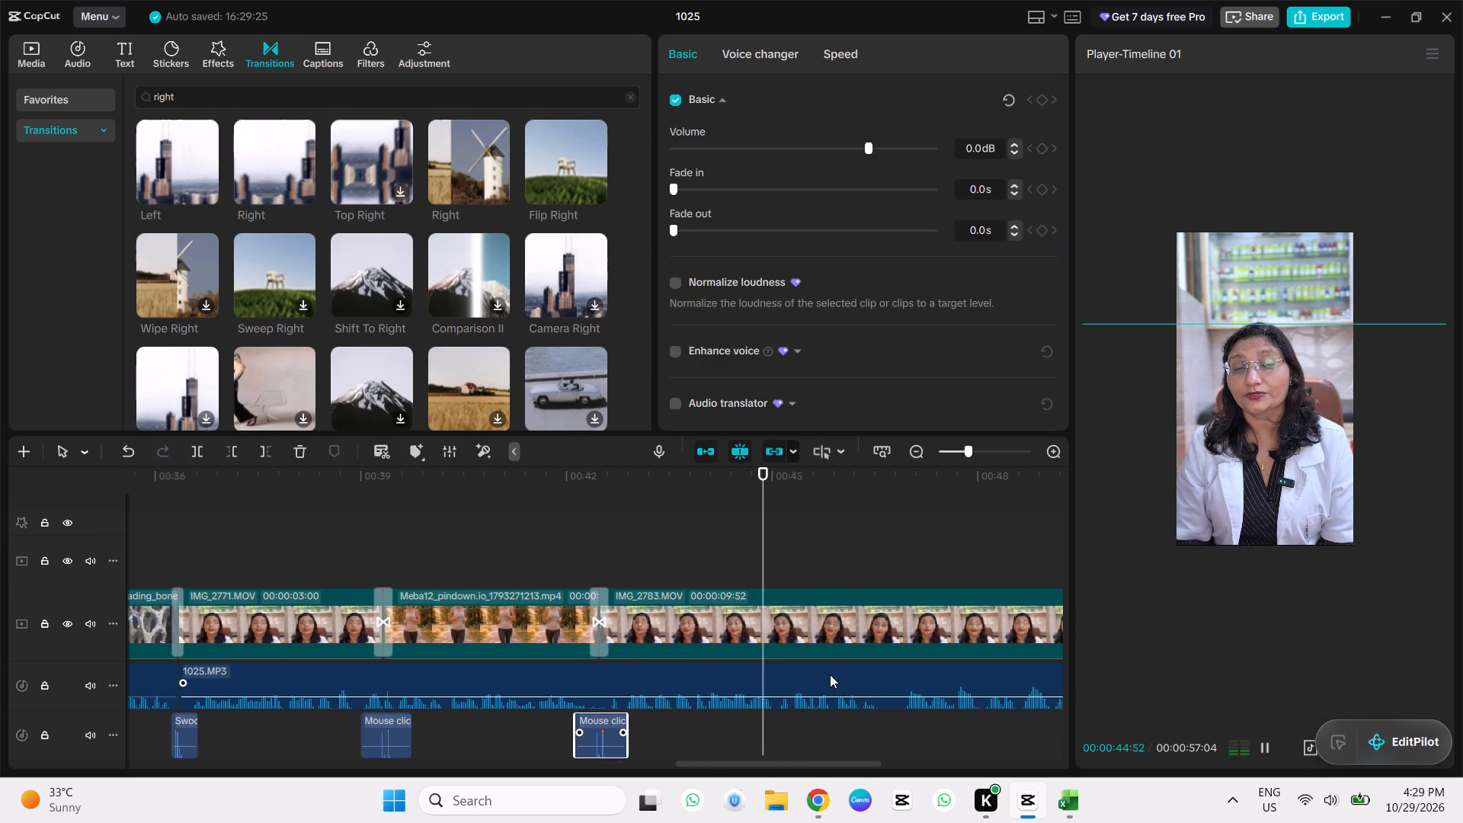
{"action": "scroll", "coordinate": [828, 674], "scroll_direction": "down", "scroll_amount": 4, "text": "ctrl"}
{"action": "key", "text": "space"}
{"action": "left_click", "coordinate": [699, 517]}
{"action": "left_click", "coordinate": [693, 552]}
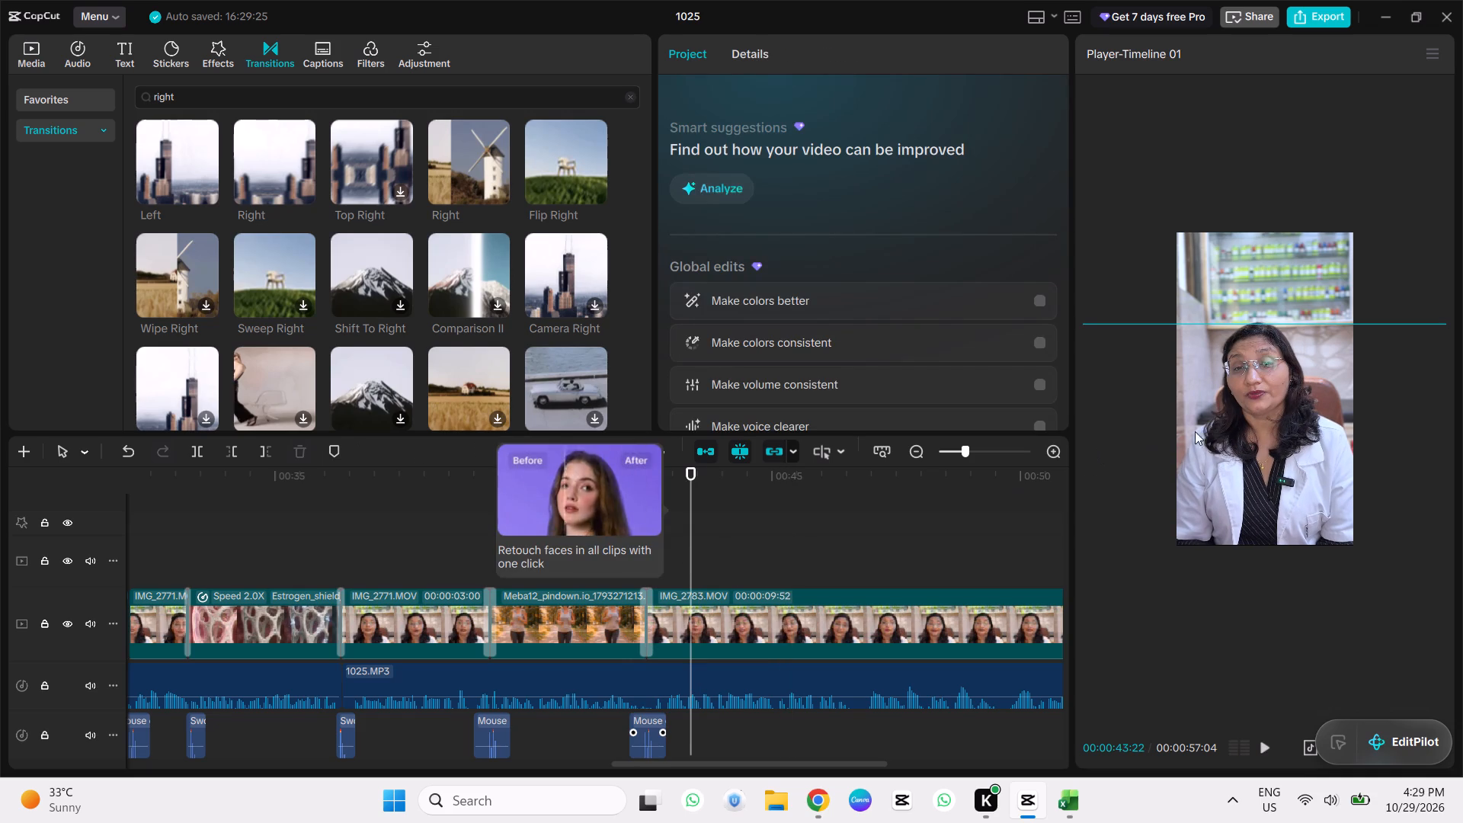
{"action": "left_click", "coordinate": [1202, 431]}
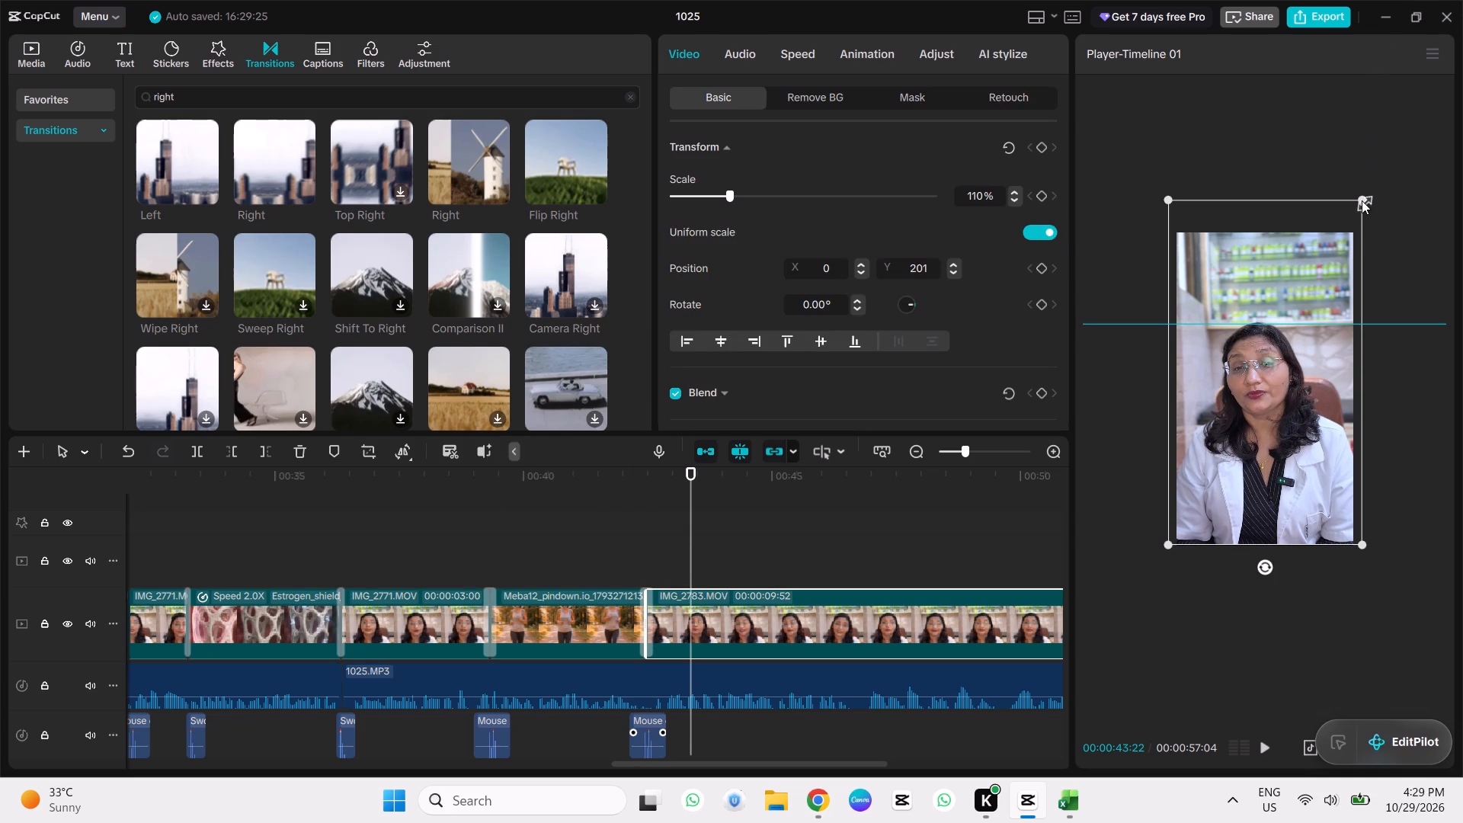
{"action": "left_click_drag", "start_coordinate": [1362, 200], "coordinate": [1387, 187]}
{"action": "left_click_drag", "start_coordinate": [1318, 244], "coordinate": [1321, 230]}
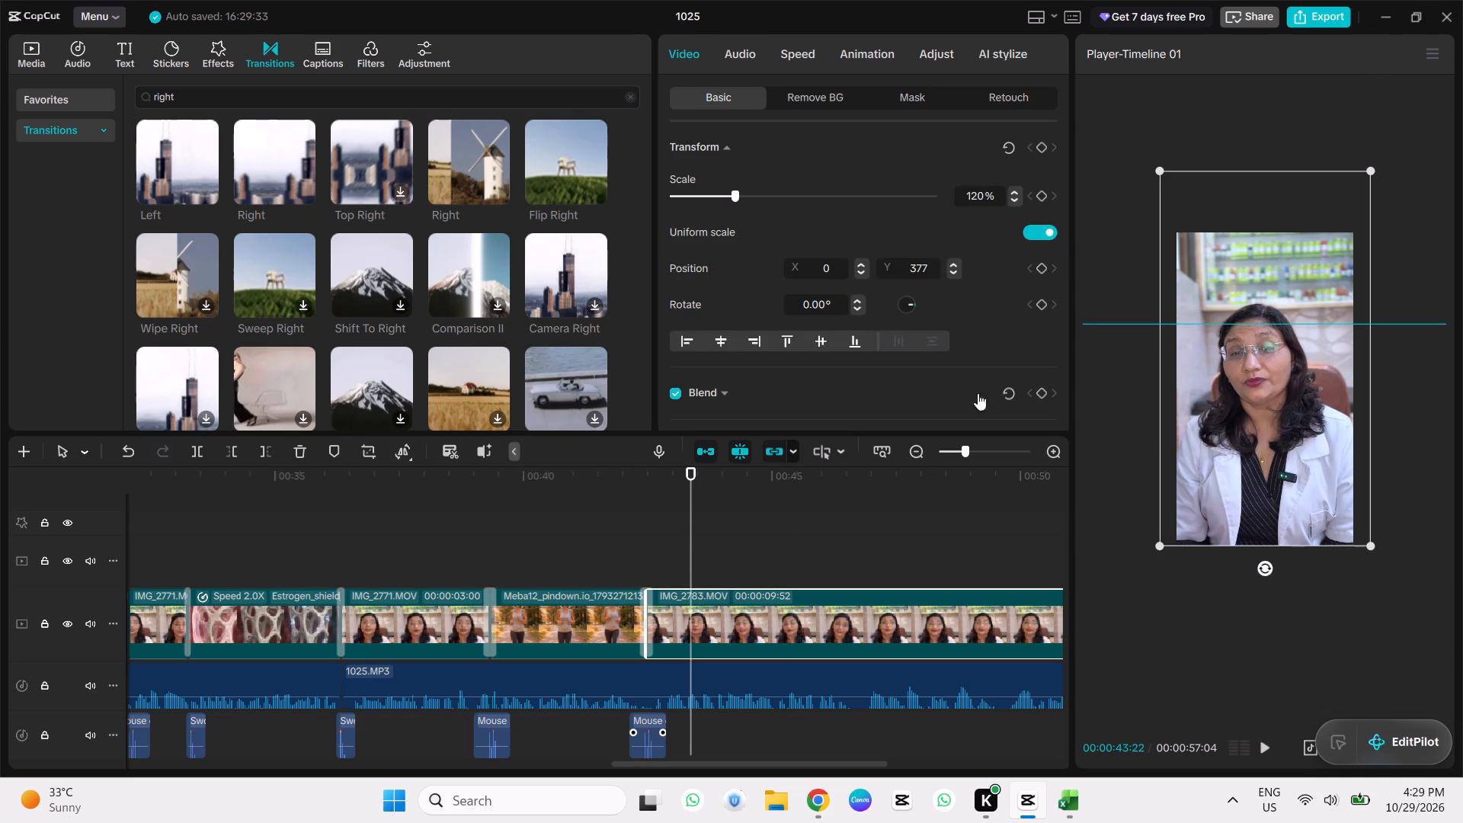
{"action": "left_click", "coordinate": [634, 518]}
{"action": "key", "text": "space"}
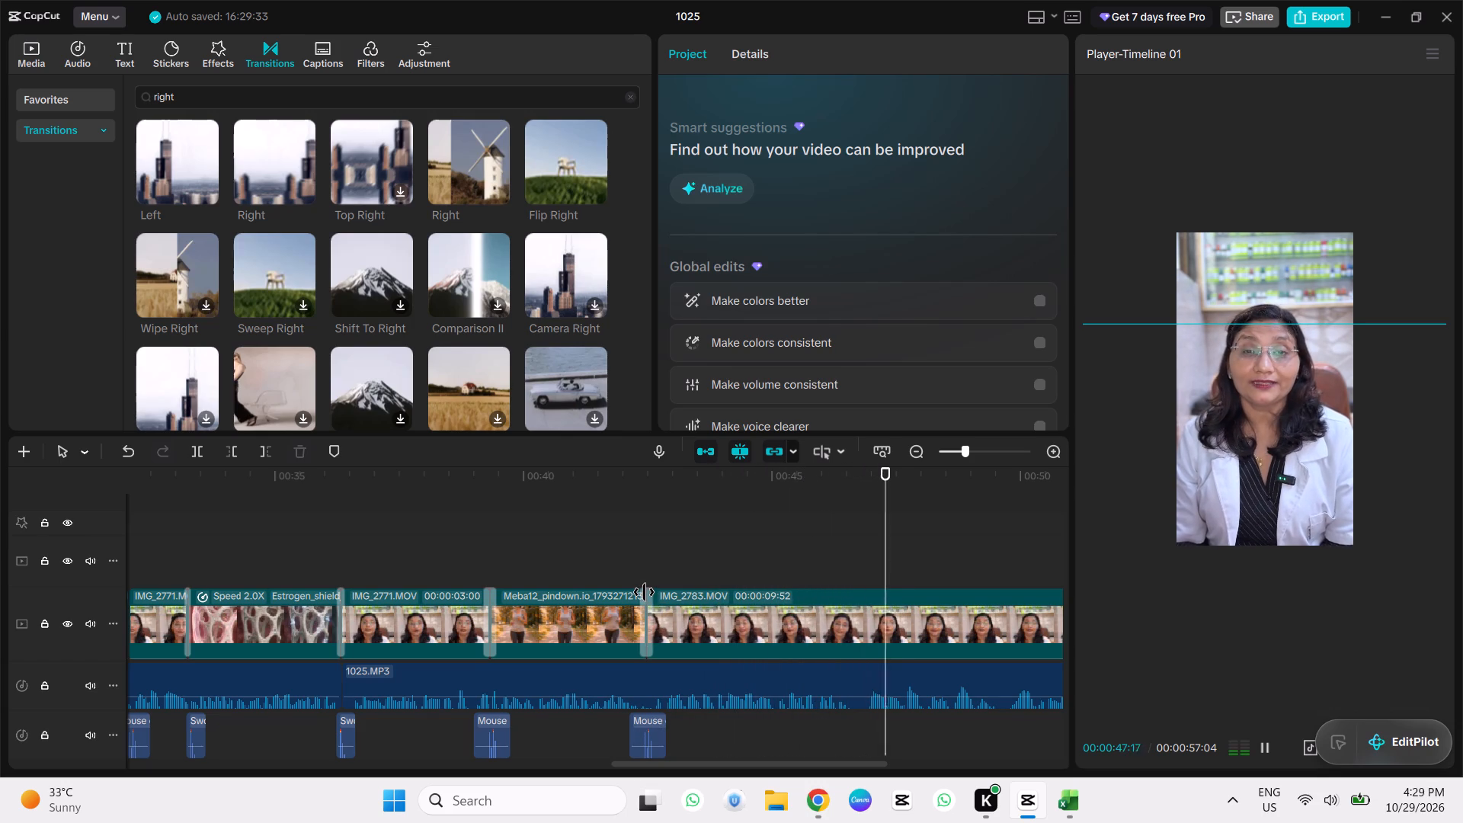
Review the timeline by playing the closing IMG_2769.MOV section and the graphics overlay section around 30 s.
{"action": "scroll", "coordinate": [757, 623], "scroll_direction": "down", "scroll_amount": 7, "text": "ctrl"}
{"action": "left_click_drag", "start_coordinate": [796, 764], "coordinate": [809, 767]}
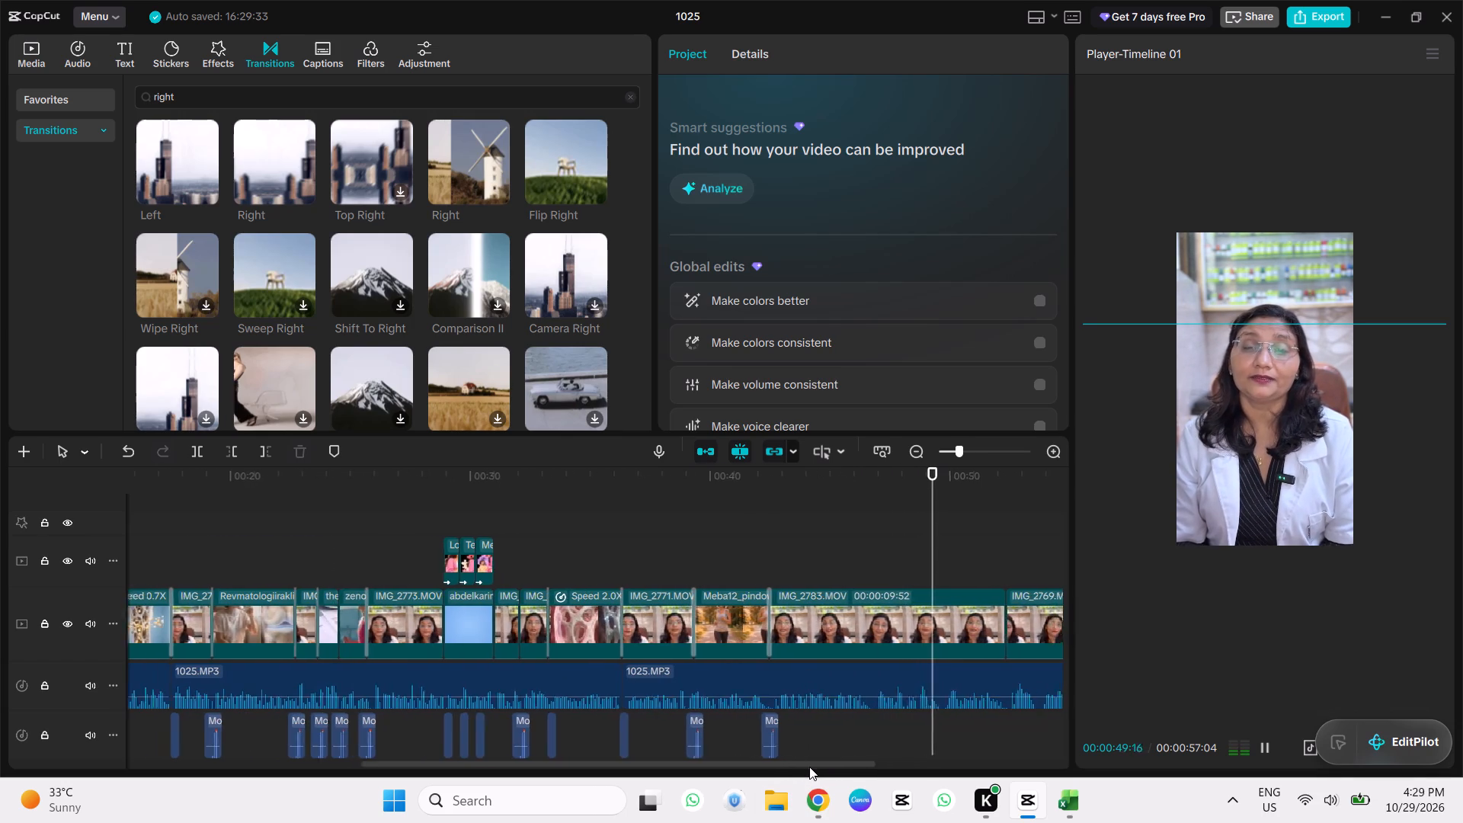
{"action": "left_click_drag", "start_coordinate": [809, 767], "coordinate": [910, 773]}
{"action": "key", "text": "space"}
{"action": "key", "text": "space"}
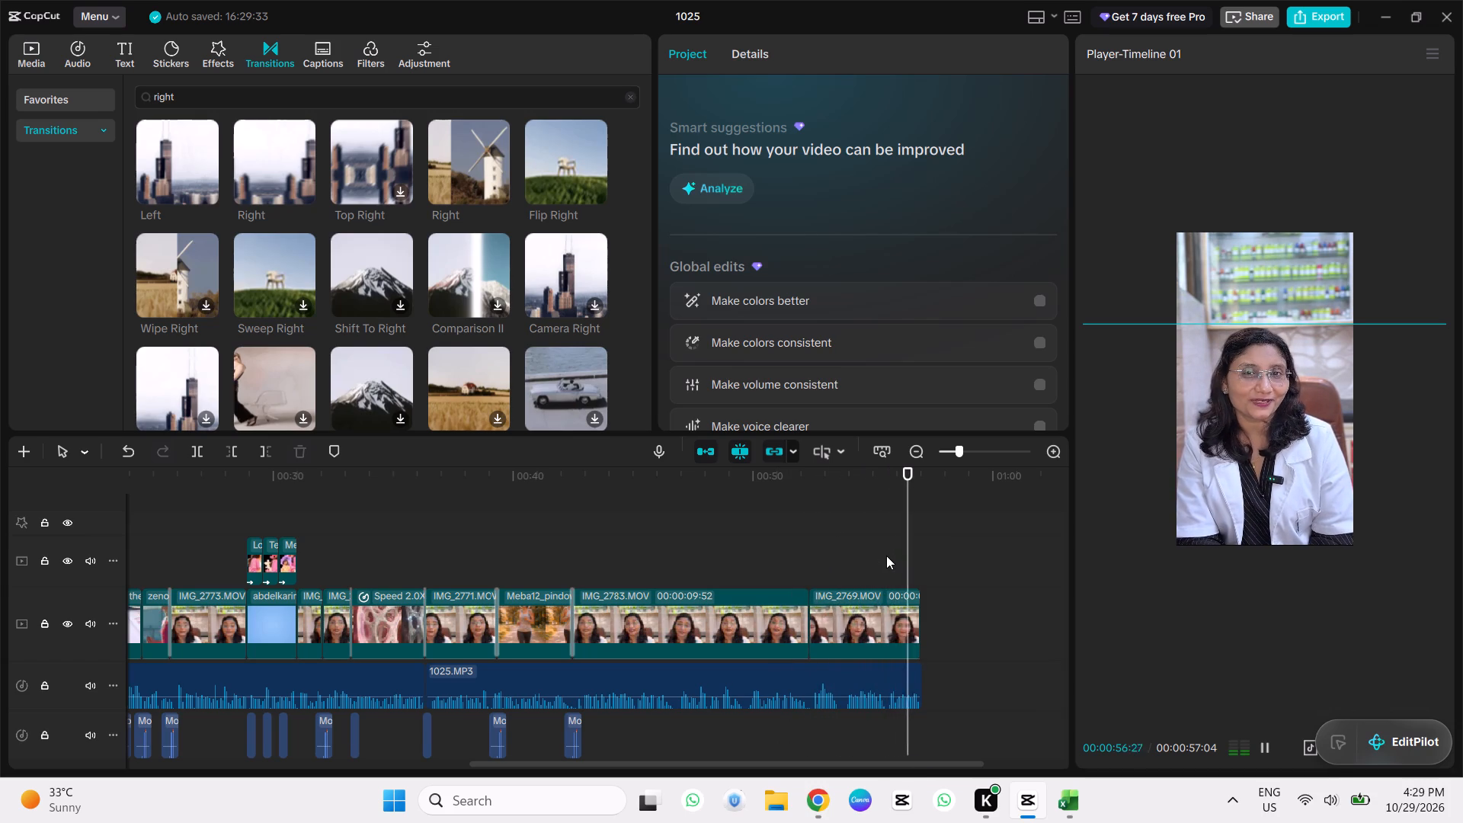
{"action": "left_click_drag", "start_coordinate": [920, 549], "coordinate": [47, 546]}
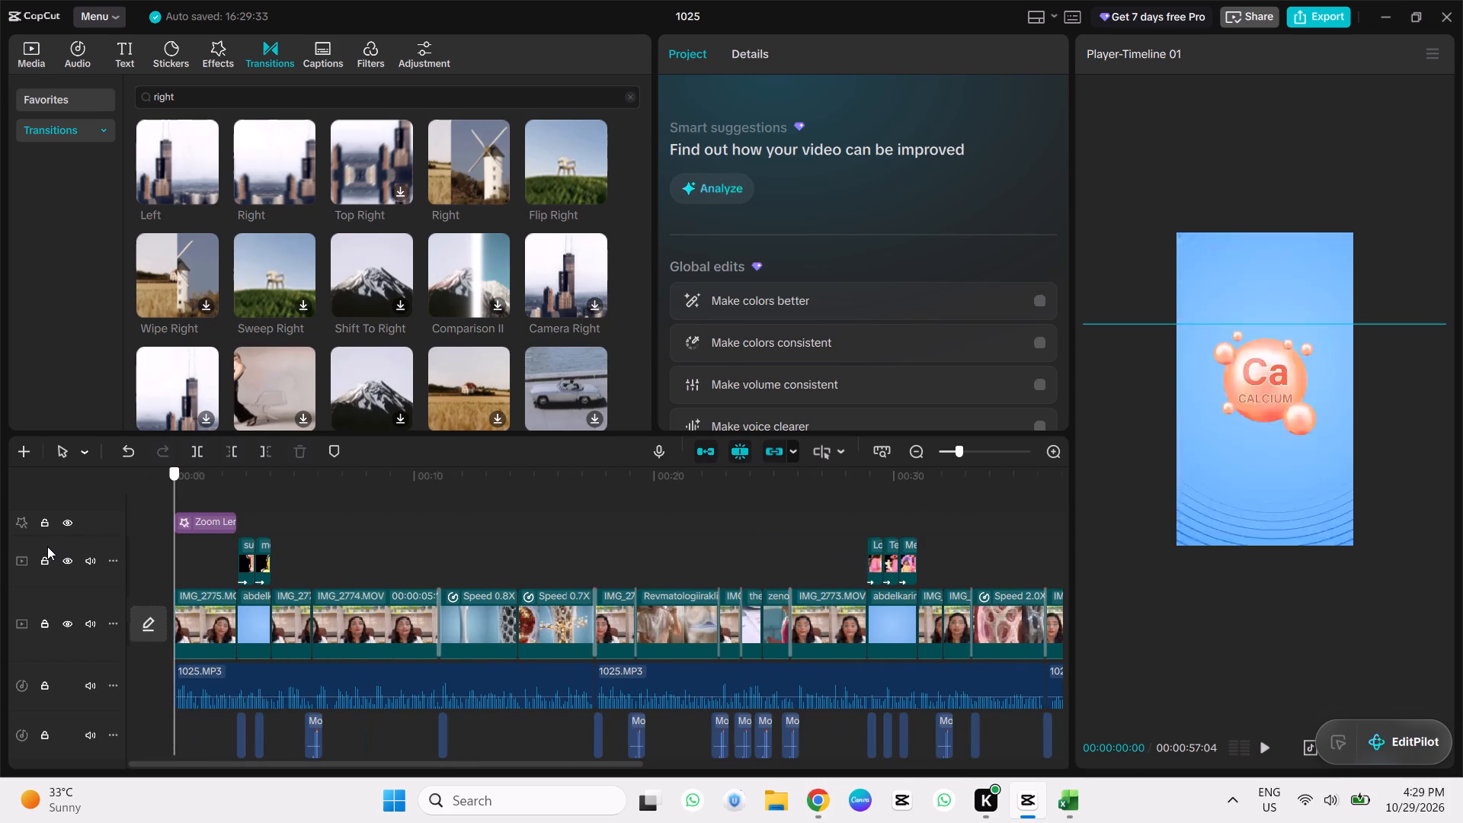
{"action": "left_click_drag", "start_coordinate": [47, 546], "coordinate": [46, 546]}
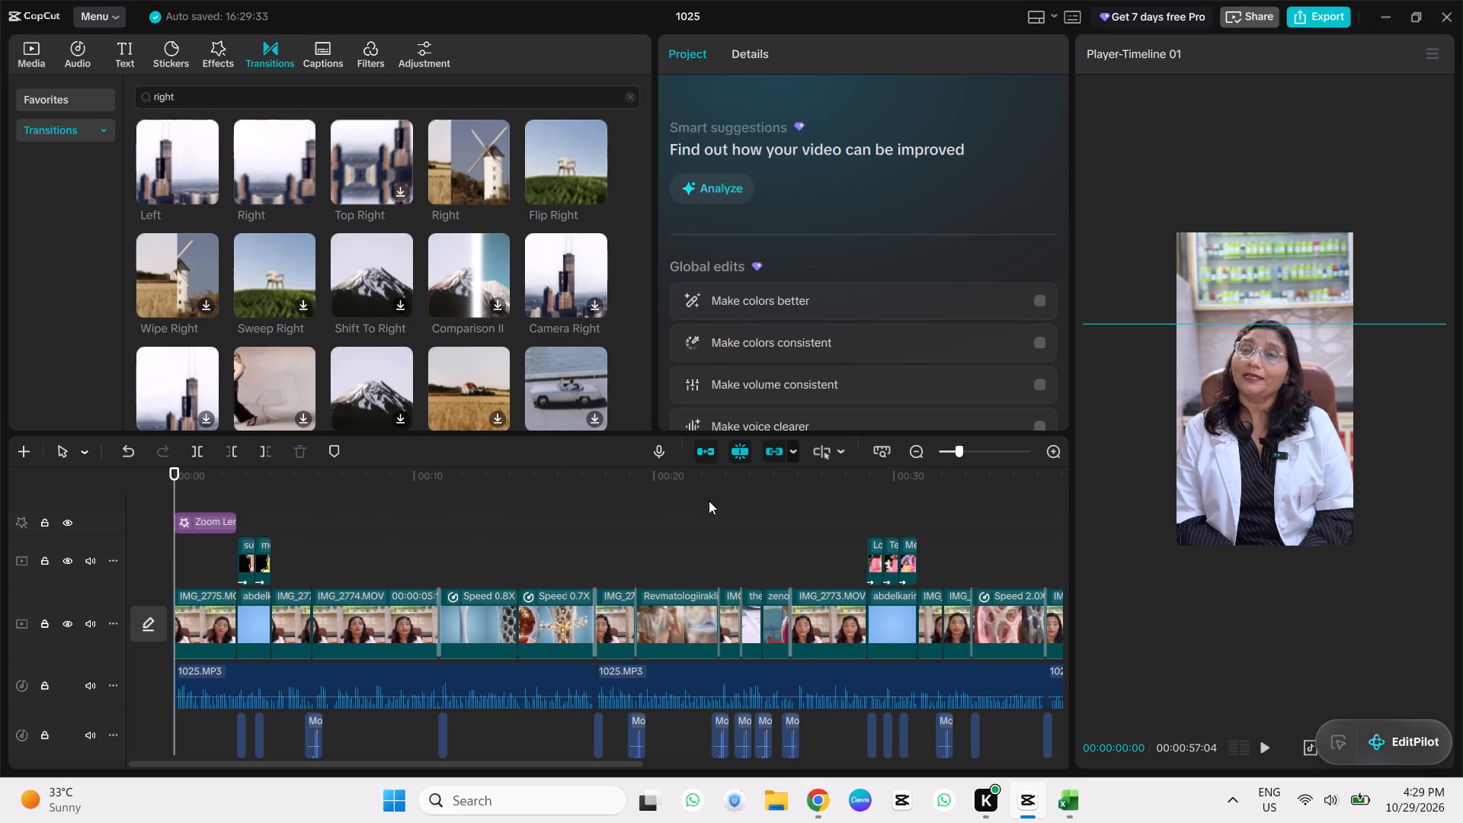
{"action": "left_click", "coordinate": [792, 481]}
{"action": "key", "text": "space"}
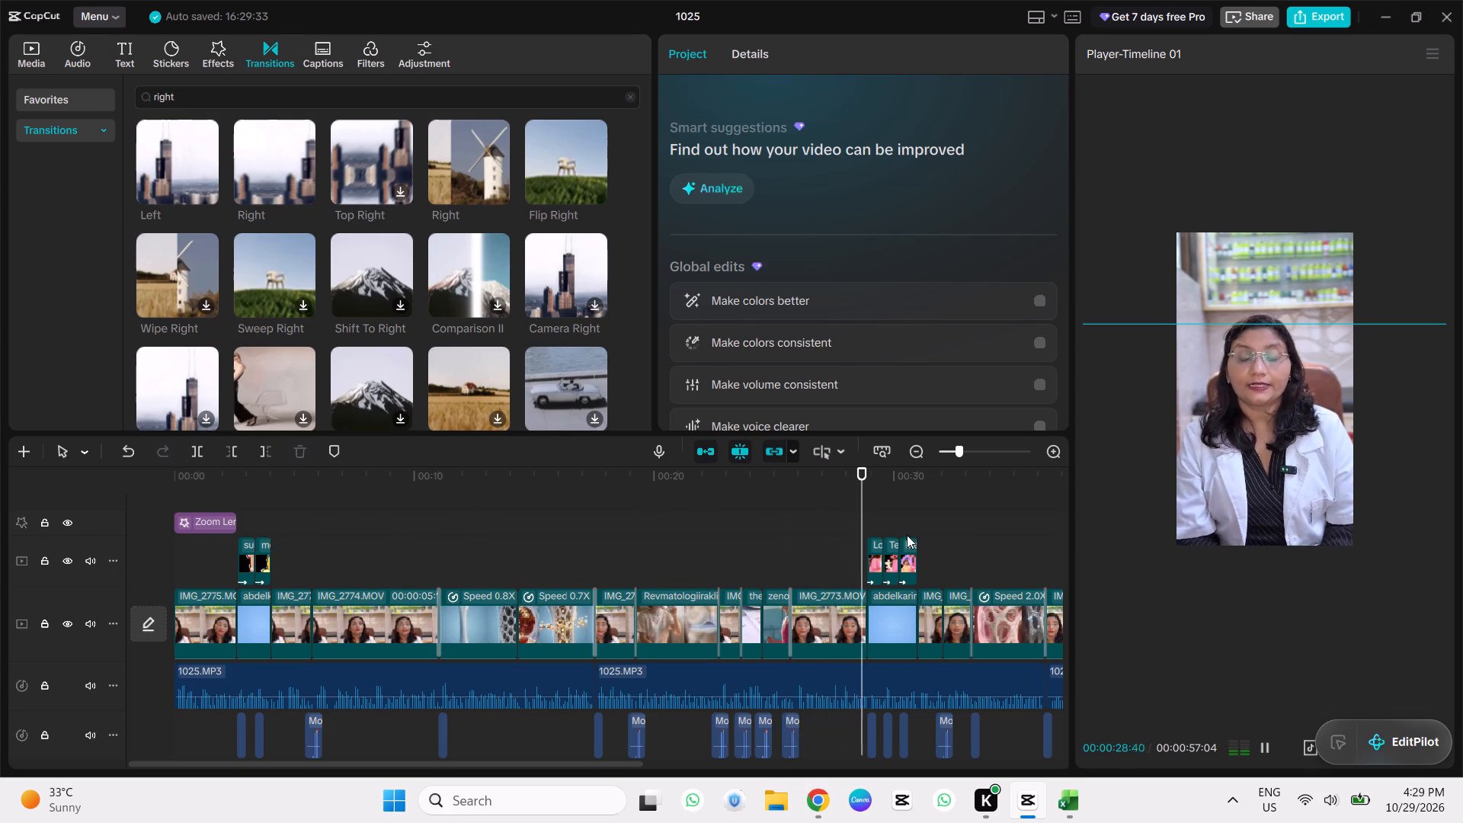
{"action": "left_click_drag", "start_coordinate": [578, 763], "coordinate": [664, 775]}
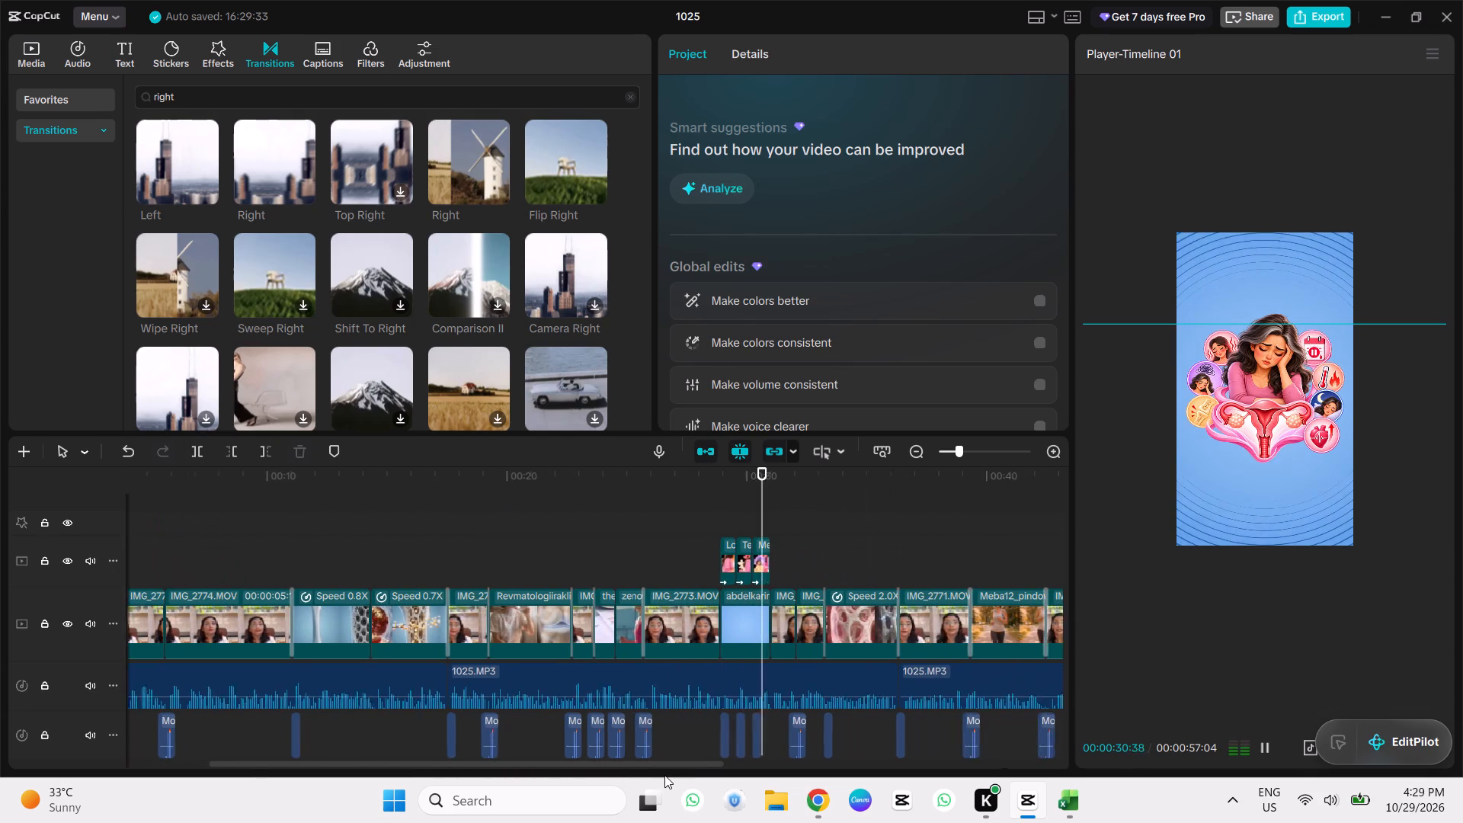
{"action": "left_click_drag", "start_coordinate": [664, 775], "coordinate": [448, 745]}
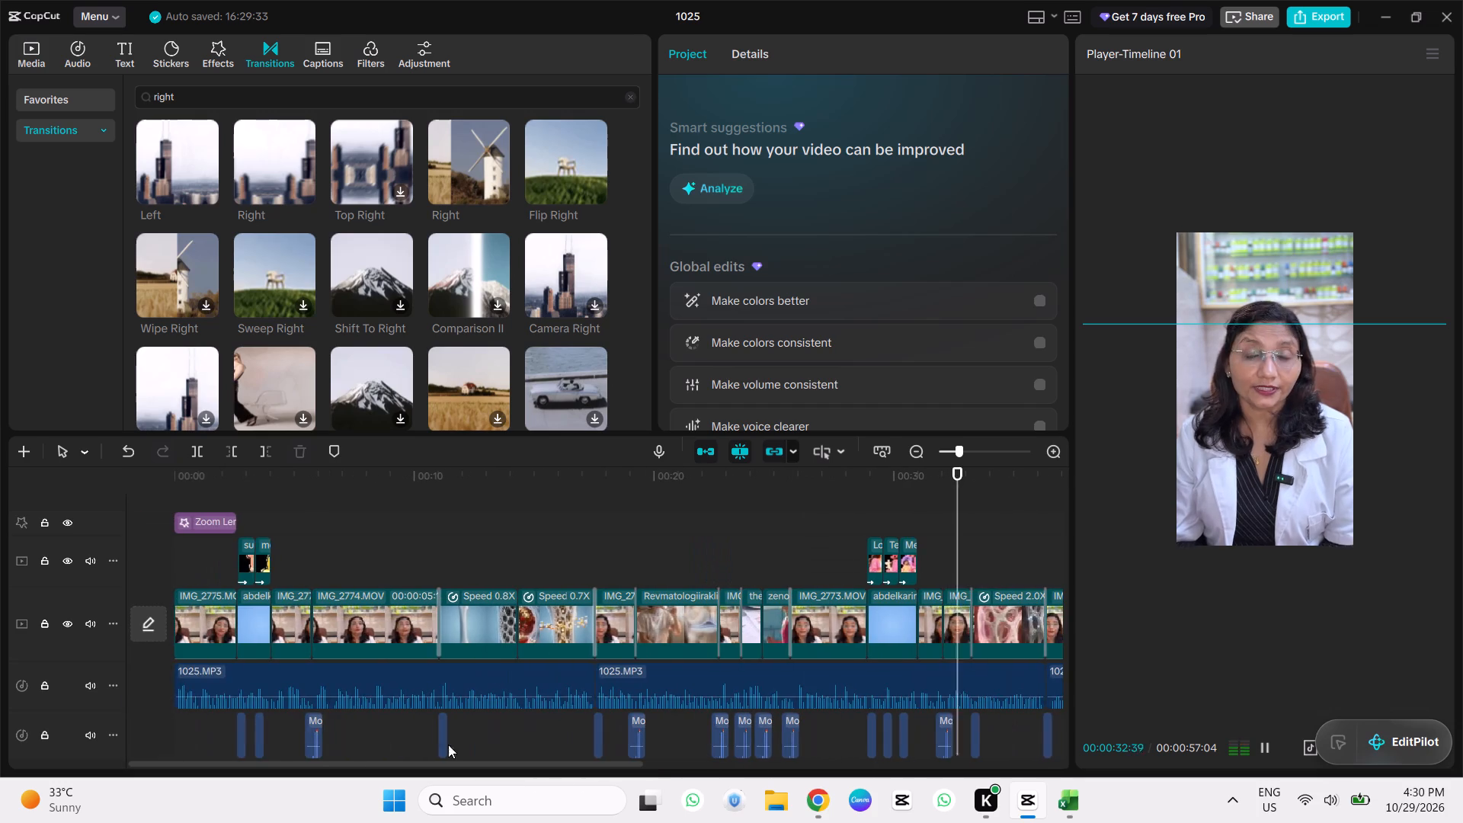
Copy the Zoom Lens effect from the opening IMG_2775.MOV clip.
{"action": "left_click_drag", "start_coordinate": [448, 745], "coordinate": [411, 736]}
{"action": "left_click", "coordinate": [198, 522]}
{"action": "key", "text": "ctrl+c"}
{"action": "key", "text": "space"}
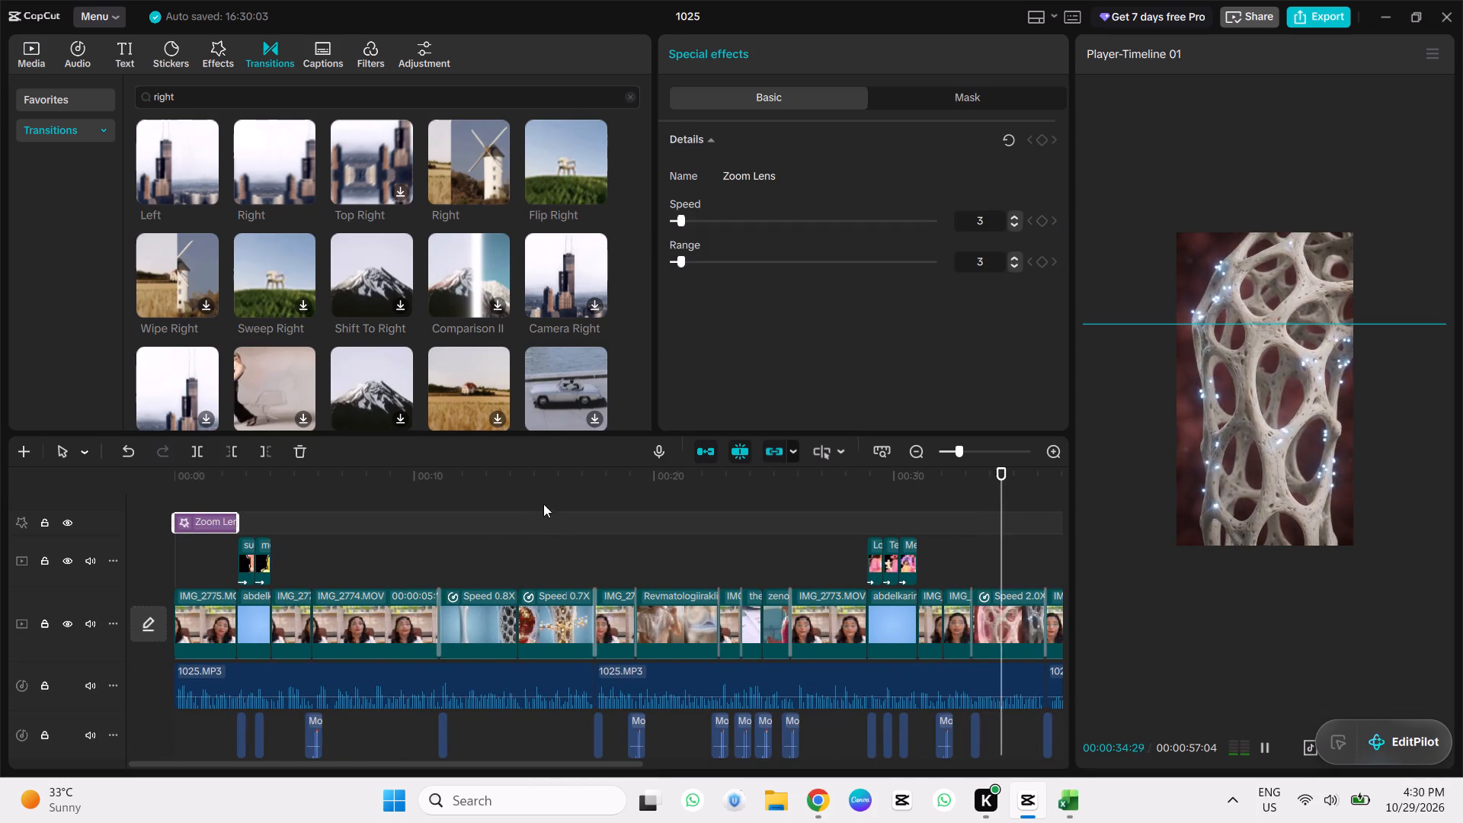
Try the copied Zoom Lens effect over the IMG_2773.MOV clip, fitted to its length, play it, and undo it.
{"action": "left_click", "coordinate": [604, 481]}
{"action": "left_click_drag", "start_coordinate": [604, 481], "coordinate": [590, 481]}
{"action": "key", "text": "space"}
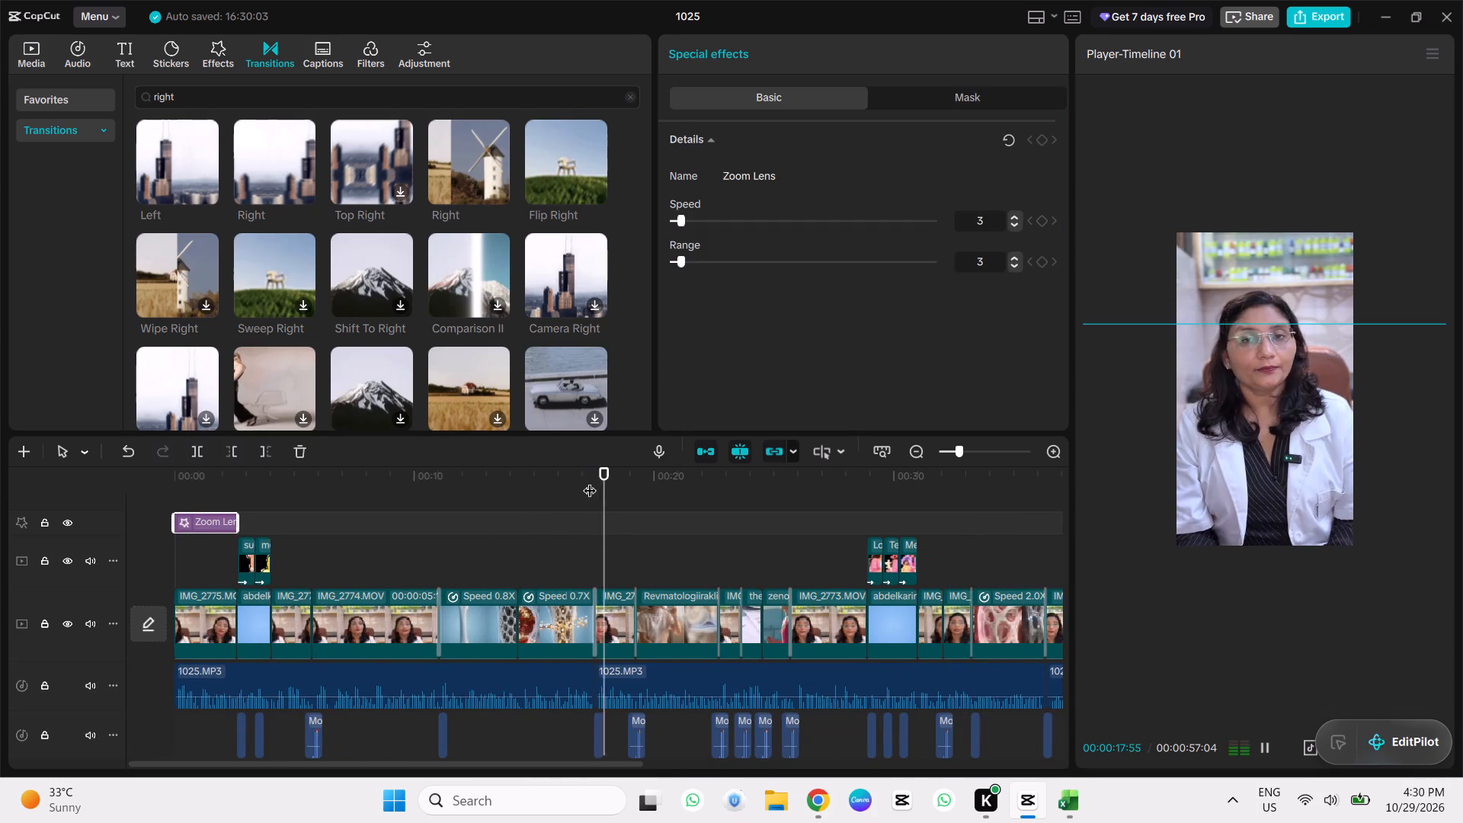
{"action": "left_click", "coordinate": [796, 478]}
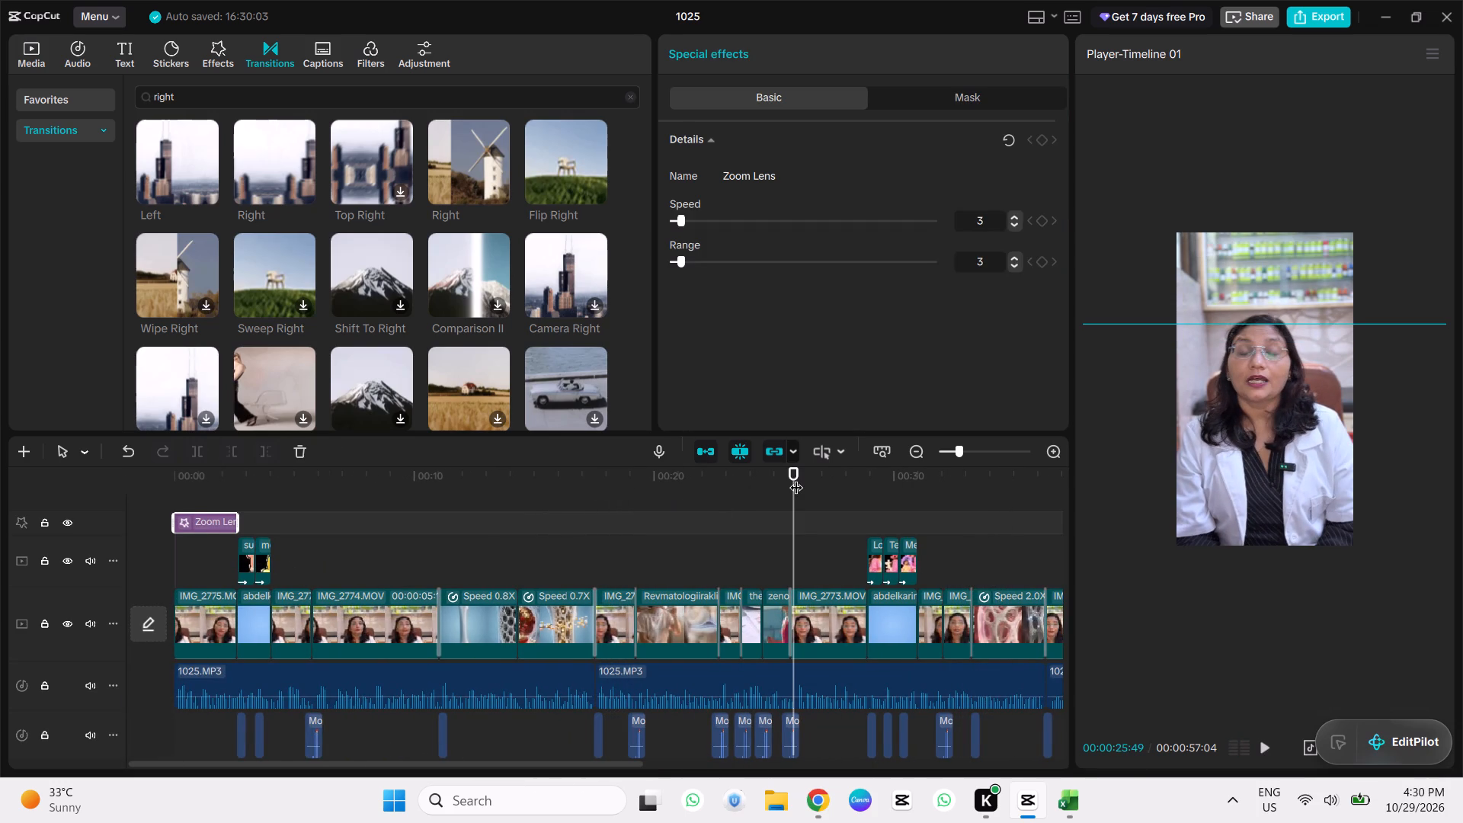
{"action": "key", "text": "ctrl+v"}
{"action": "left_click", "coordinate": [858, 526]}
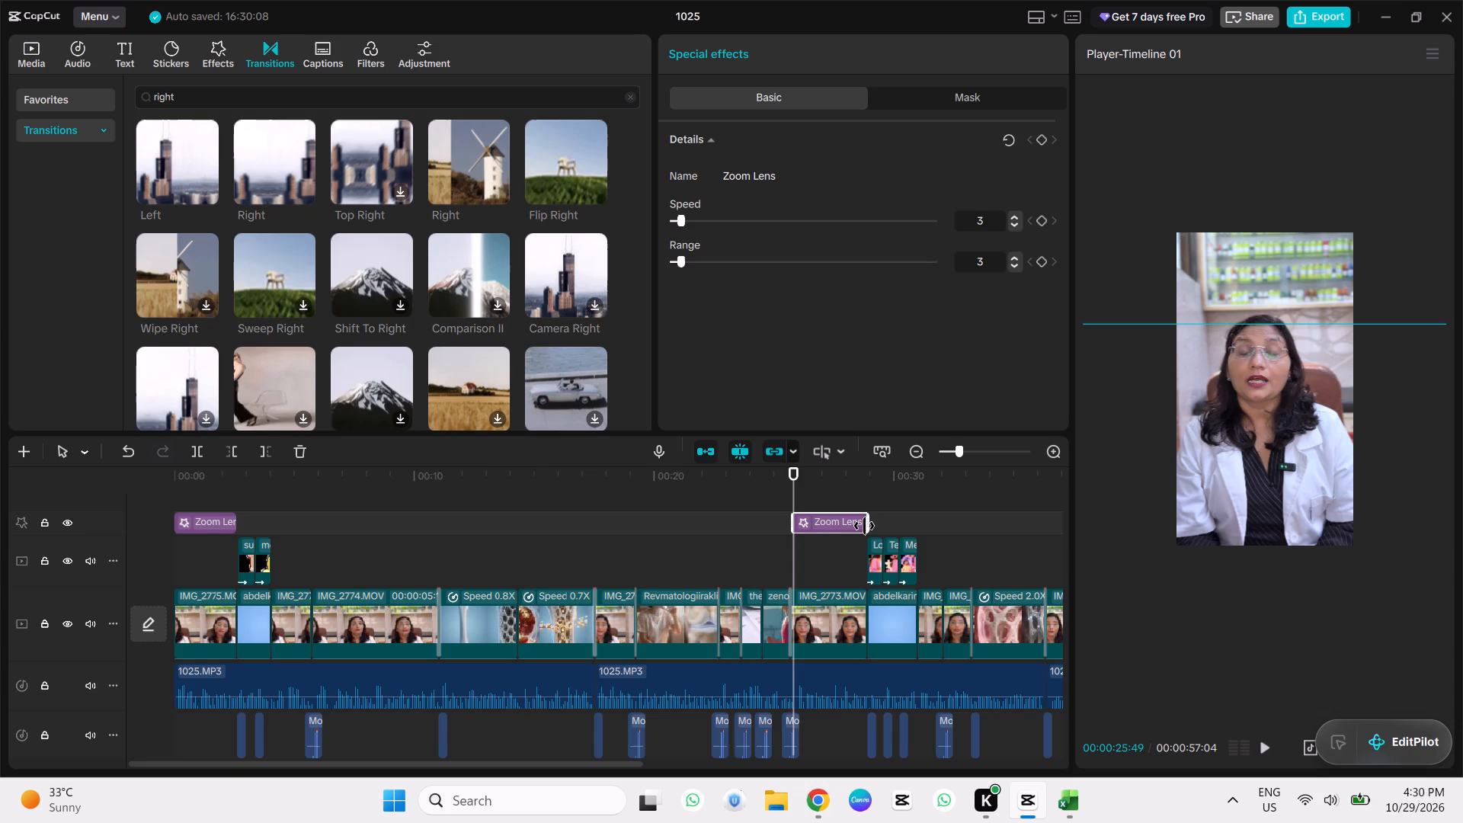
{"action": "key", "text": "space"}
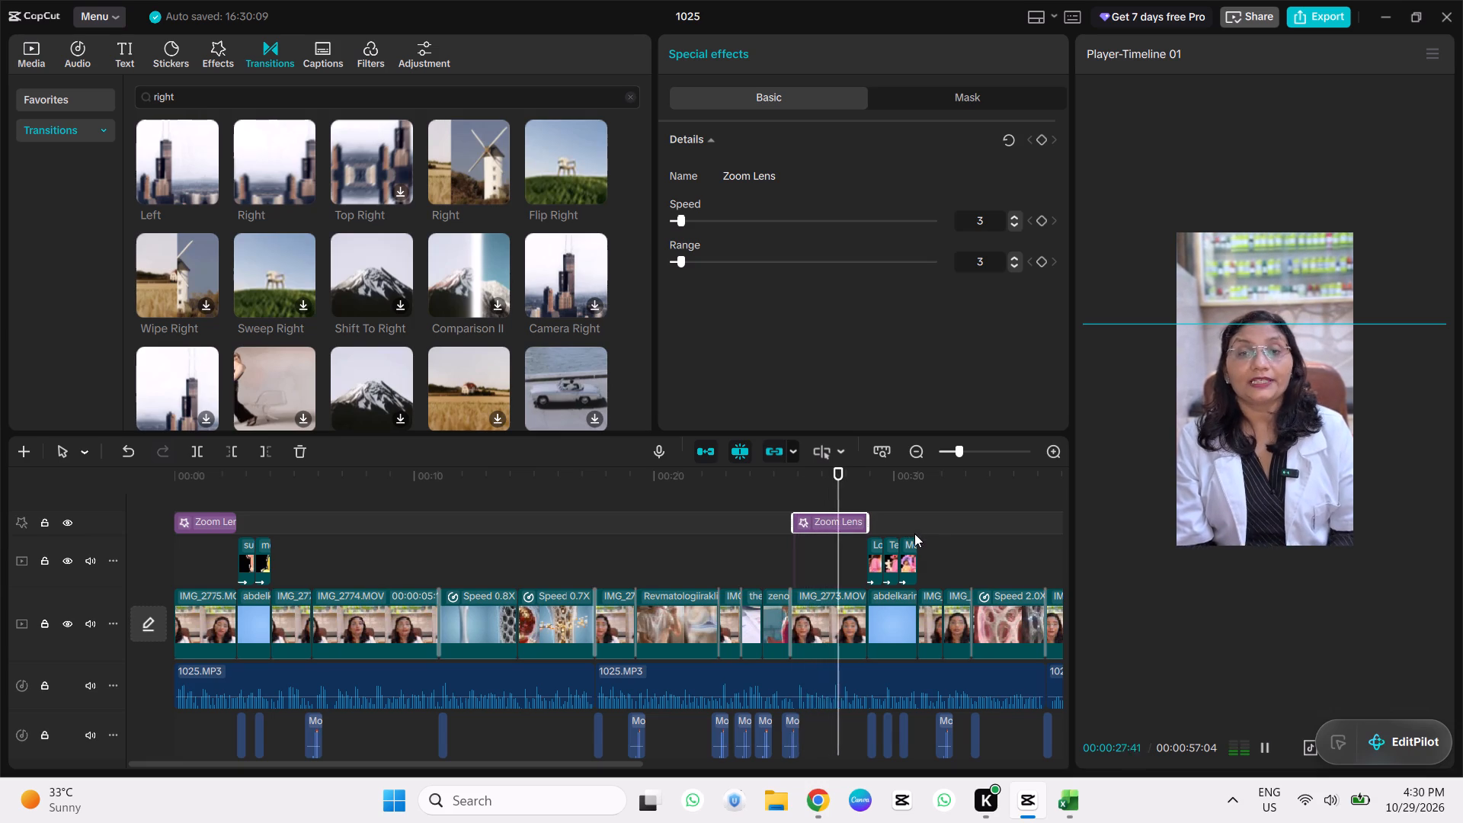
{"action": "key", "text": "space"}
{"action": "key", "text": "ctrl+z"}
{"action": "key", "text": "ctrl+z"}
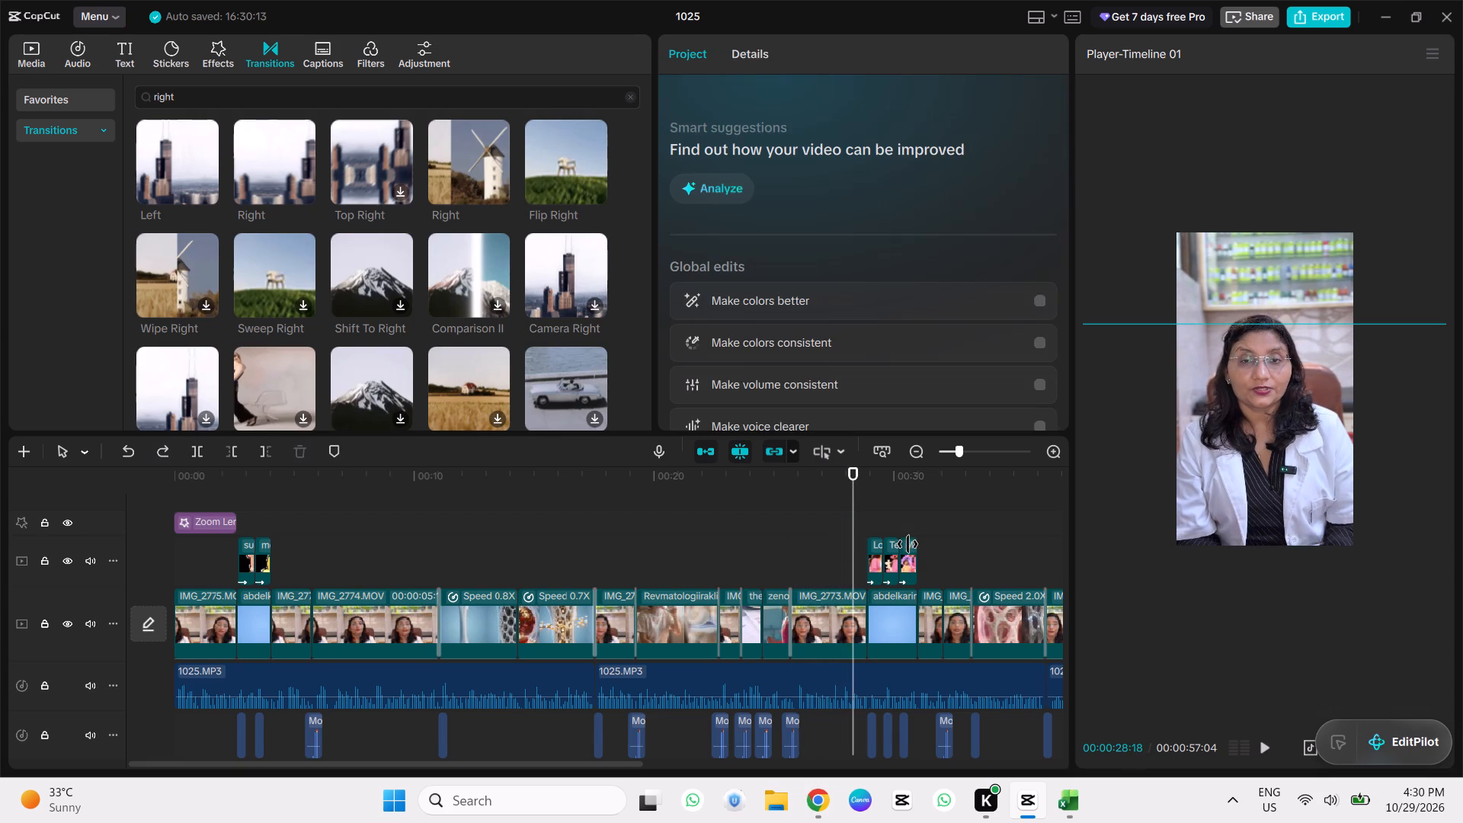
Paste the copied Zoom Lens effect at the start of IMG_2783.MOV, fit it to that clip's end, and play it.
{"action": "left_click", "coordinate": [940, 485]}
{"action": "left_click_drag", "start_coordinate": [938, 485], "coordinate": [915, 487]}
{"action": "key", "text": "space"}
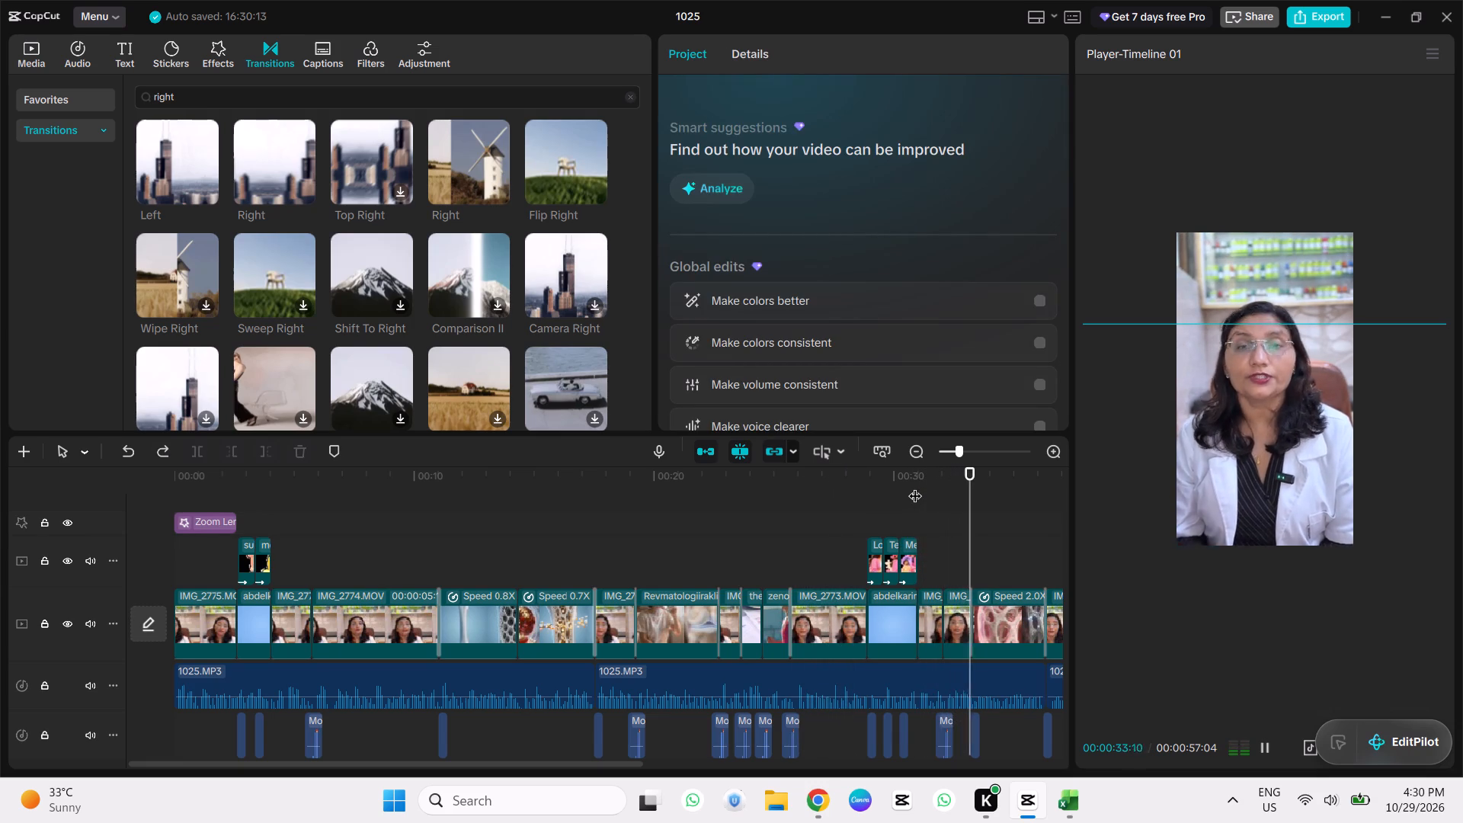
{"action": "left_click_drag", "start_coordinate": [524, 758], "coordinate": [533, 761]}
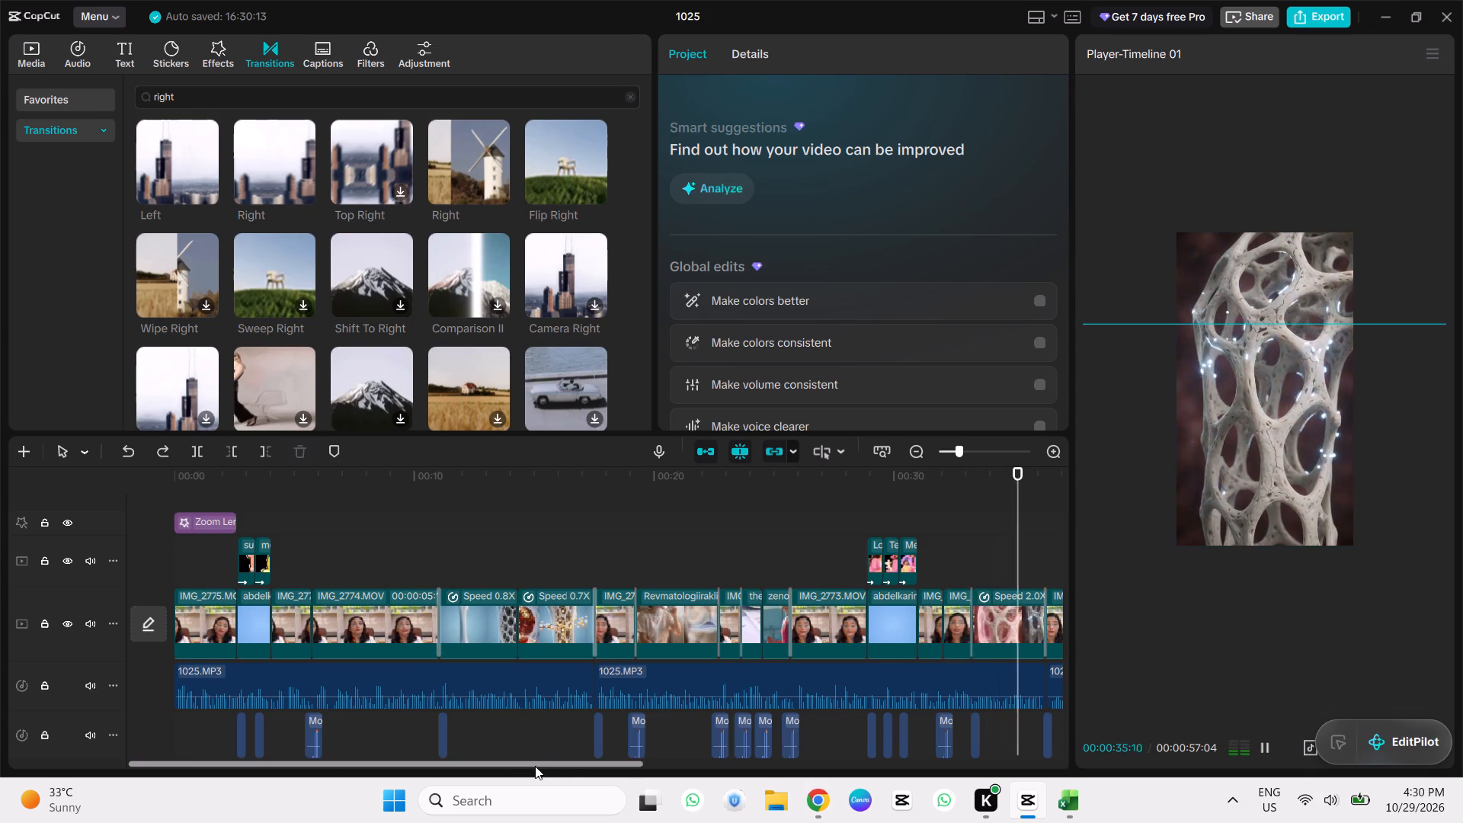
{"action": "left_click_drag", "start_coordinate": [535, 766], "coordinate": [763, 767]}
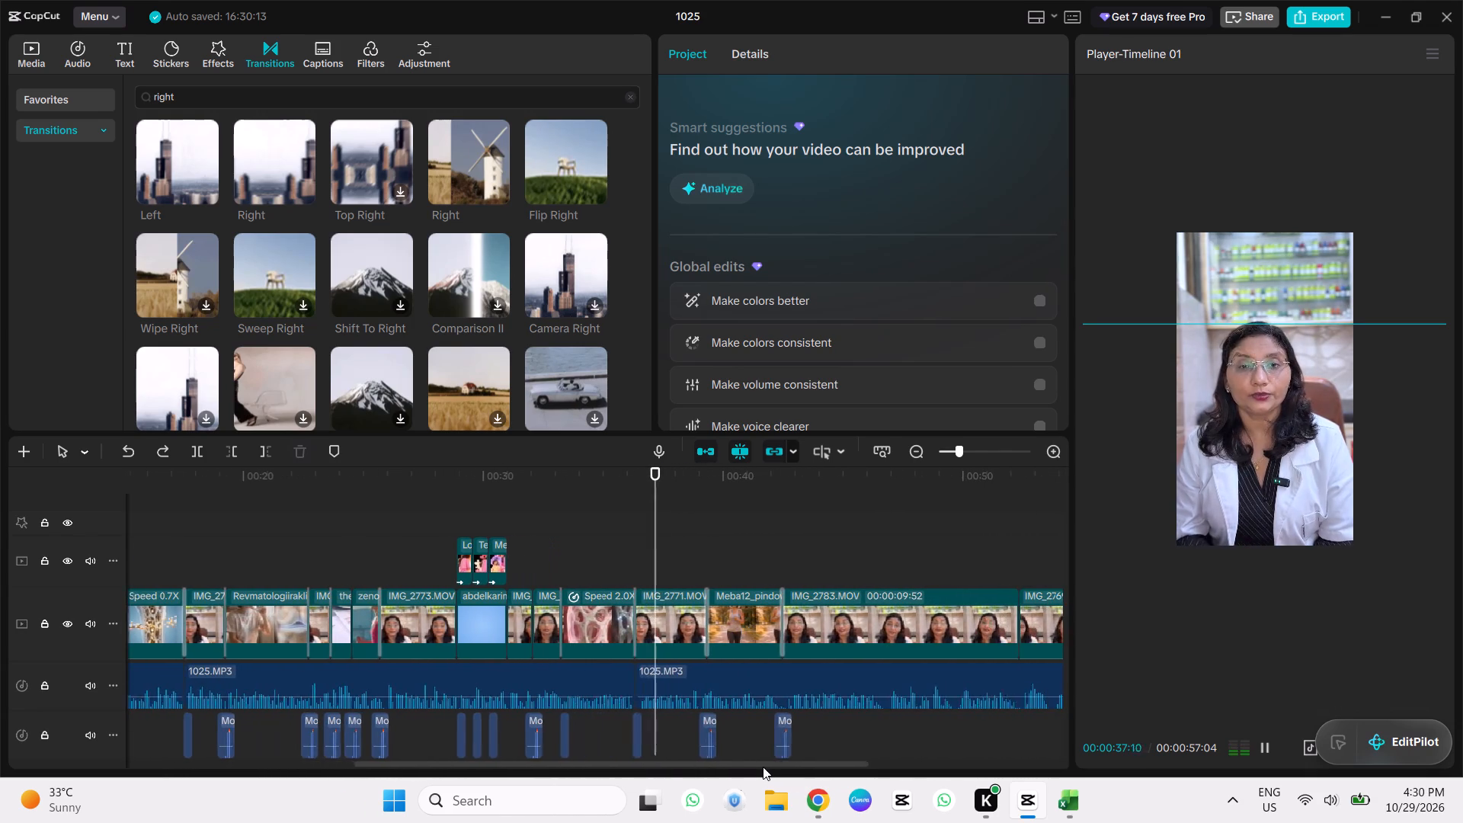
{"action": "left_click_drag", "start_coordinate": [763, 767], "coordinate": [795, 767]}
{"action": "left_click", "coordinate": [737, 525]}
{"action": "left_click_drag", "start_coordinate": [734, 524], "coordinate": [720, 527]}
{"action": "key", "text": "space"}
{"action": "key", "text": "space"}
{"action": "left_click_drag", "start_coordinate": [742, 508], "coordinate": [719, 513]}
{"action": "key", "text": "ctrl+v"}
{"action": "left_click_drag", "start_coordinate": [783, 524], "coordinate": [987, 523]}
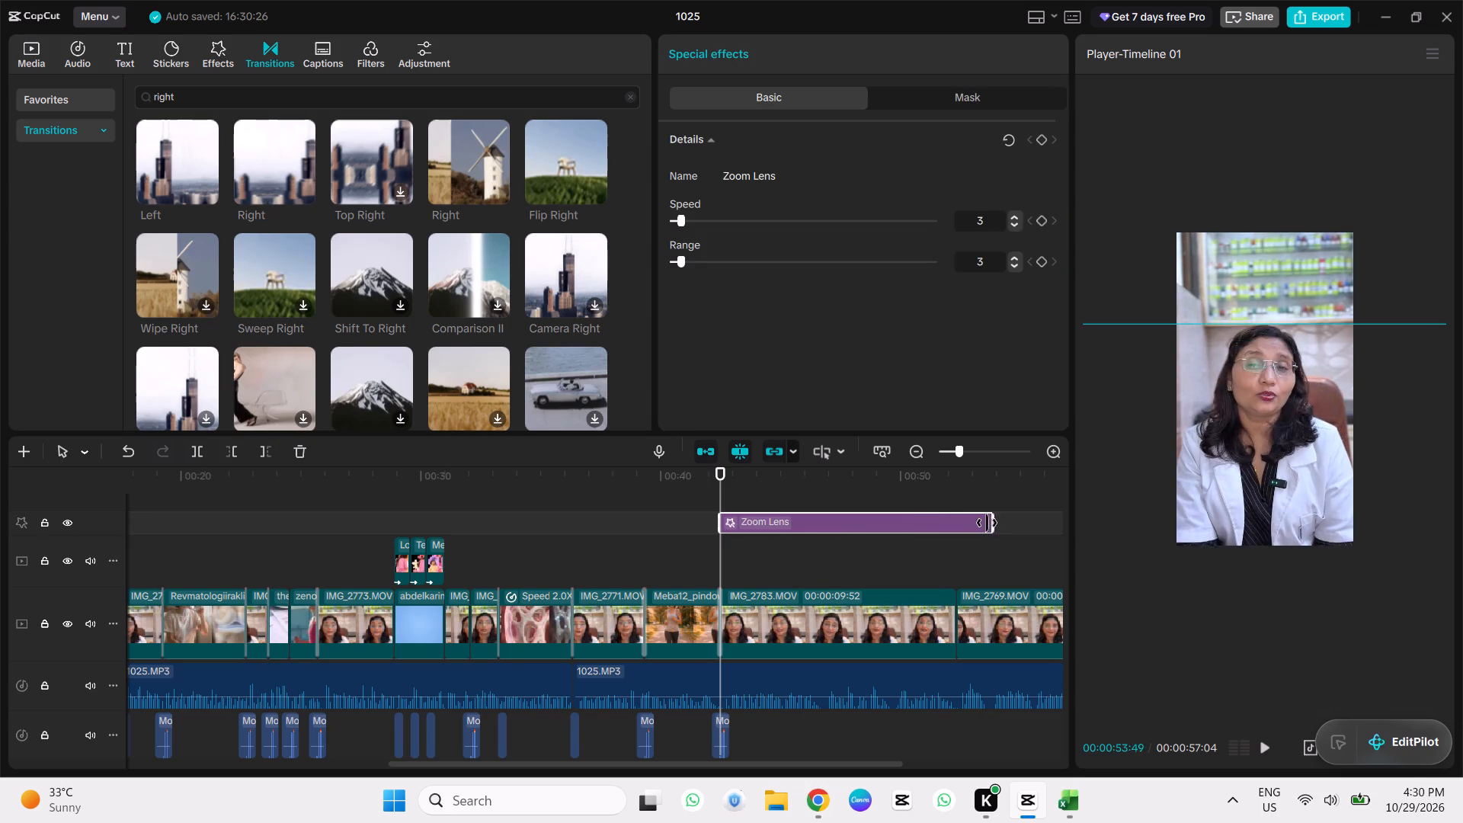
{"action": "left_click_drag", "start_coordinate": [987, 523], "coordinate": [950, 524]}
{"action": "key", "text": "space"}
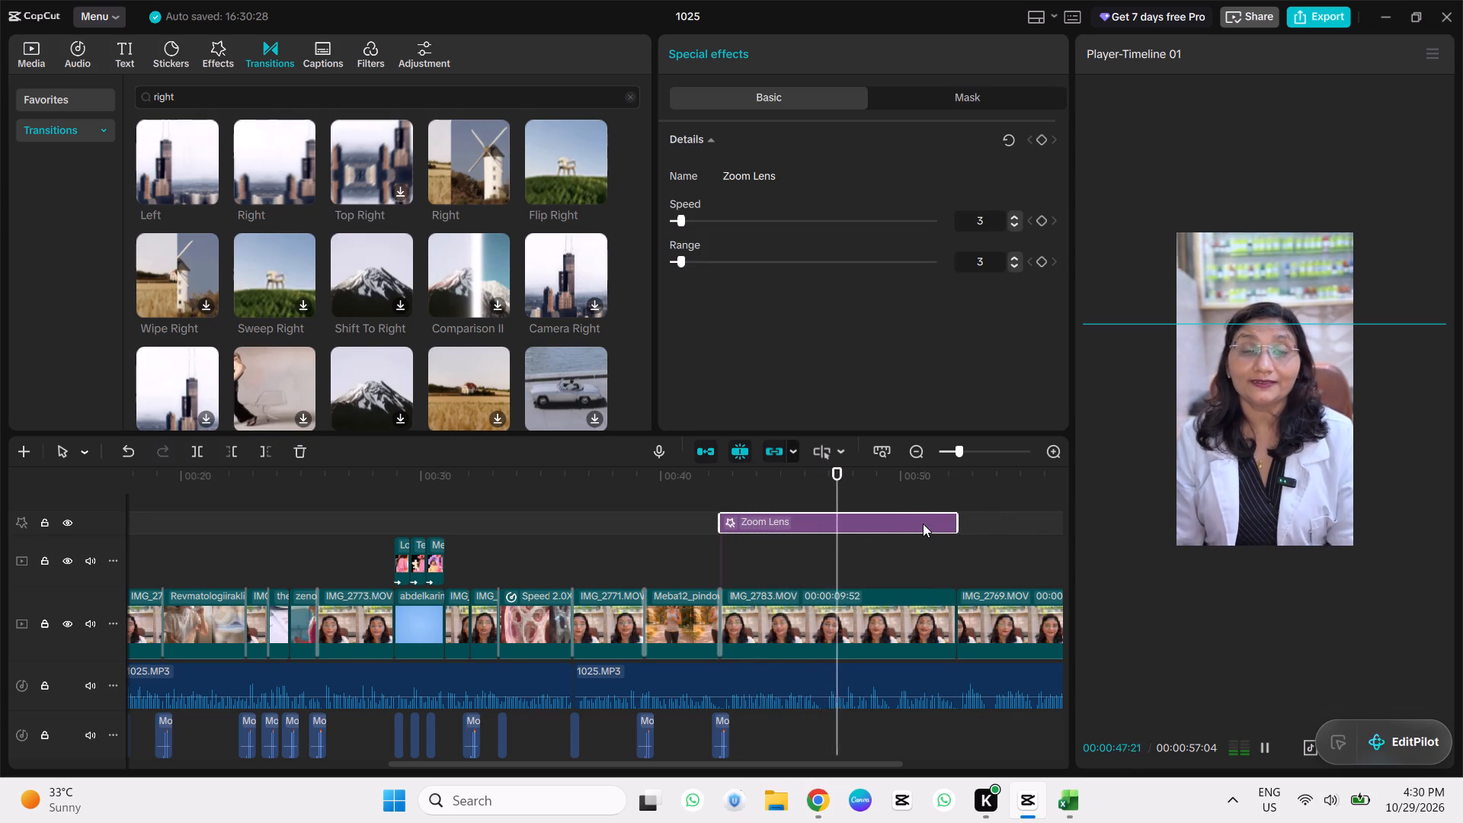
{"action": "key", "text": "space"}
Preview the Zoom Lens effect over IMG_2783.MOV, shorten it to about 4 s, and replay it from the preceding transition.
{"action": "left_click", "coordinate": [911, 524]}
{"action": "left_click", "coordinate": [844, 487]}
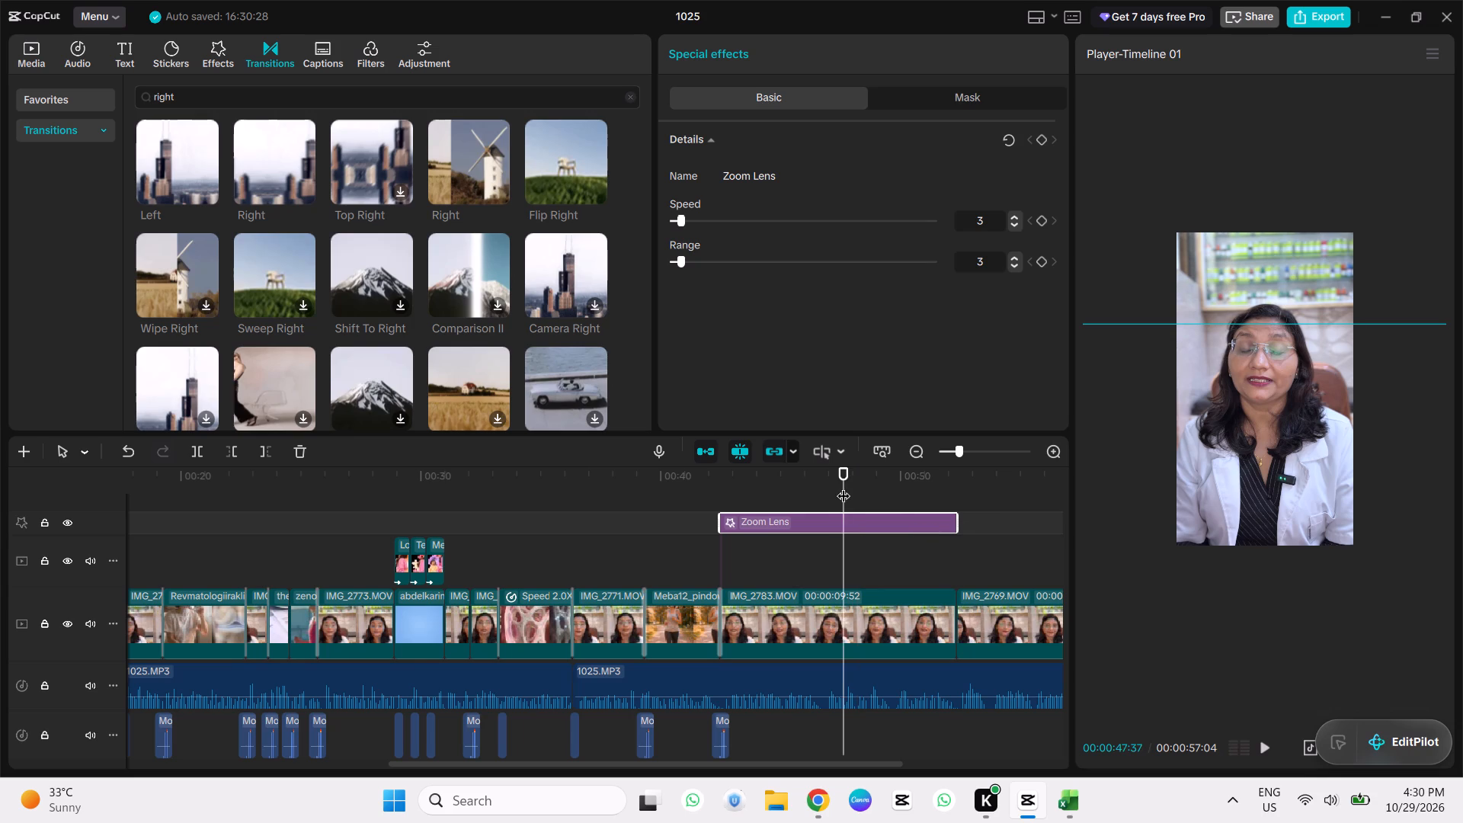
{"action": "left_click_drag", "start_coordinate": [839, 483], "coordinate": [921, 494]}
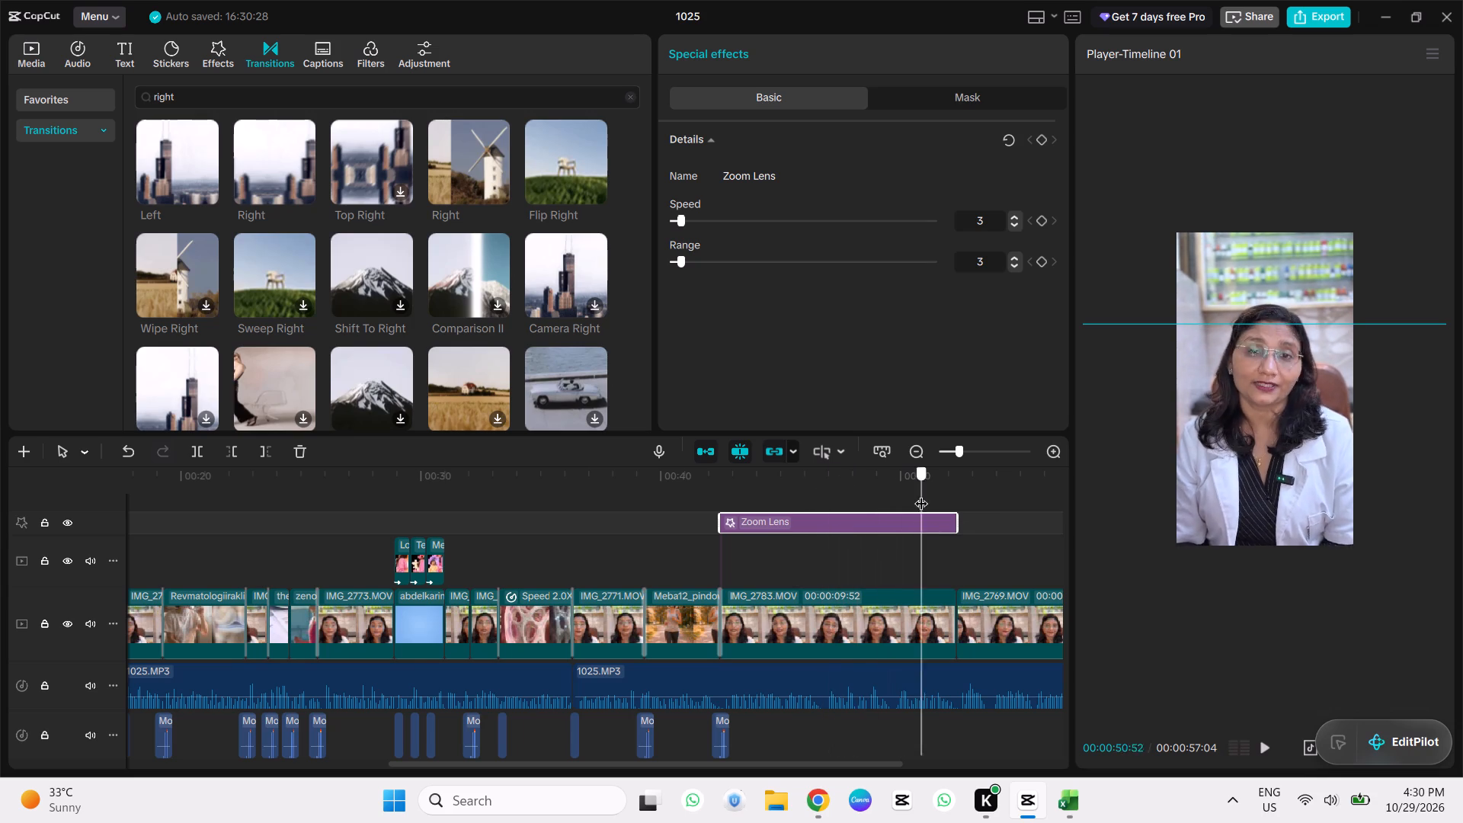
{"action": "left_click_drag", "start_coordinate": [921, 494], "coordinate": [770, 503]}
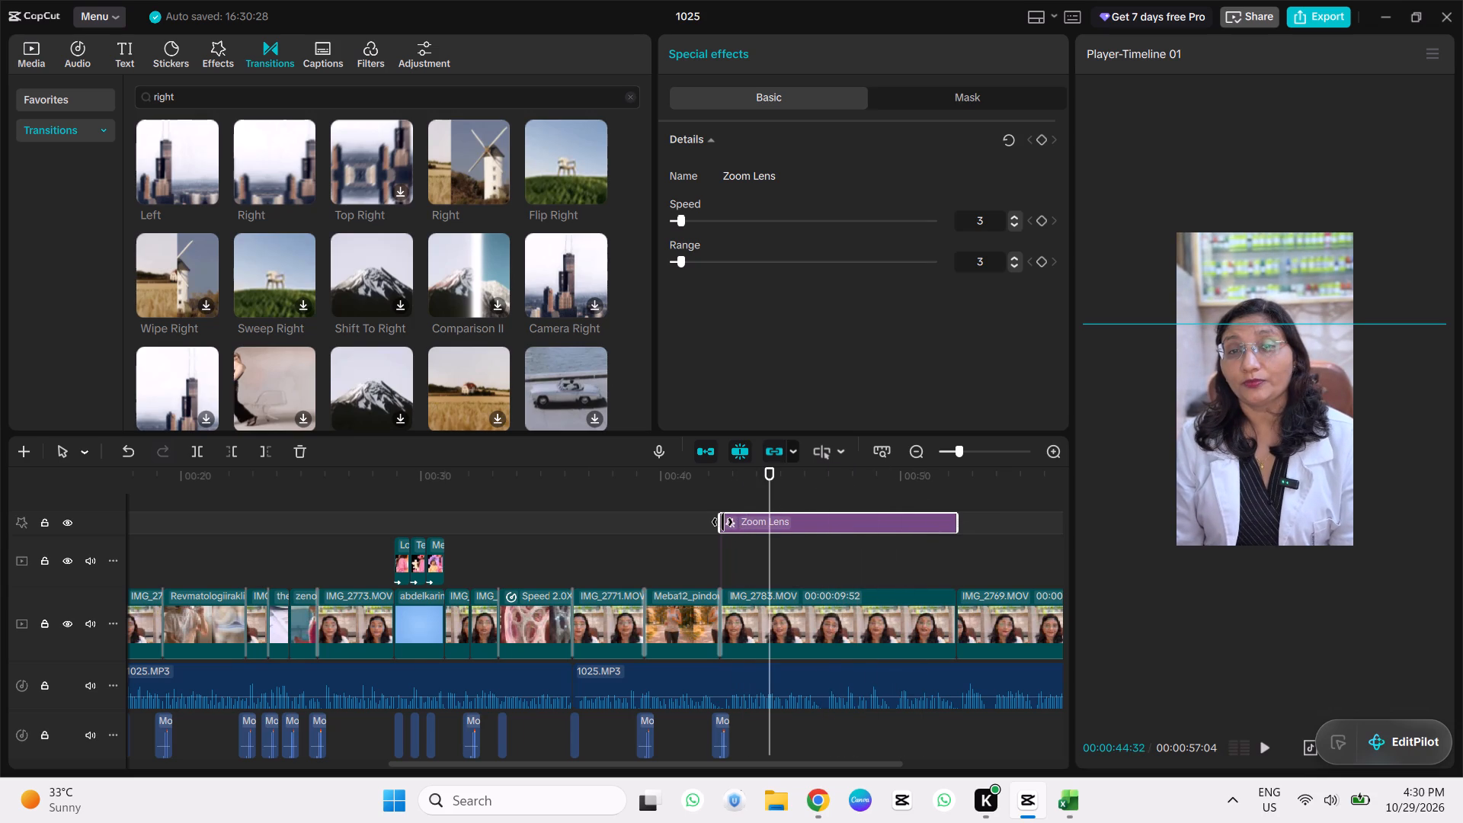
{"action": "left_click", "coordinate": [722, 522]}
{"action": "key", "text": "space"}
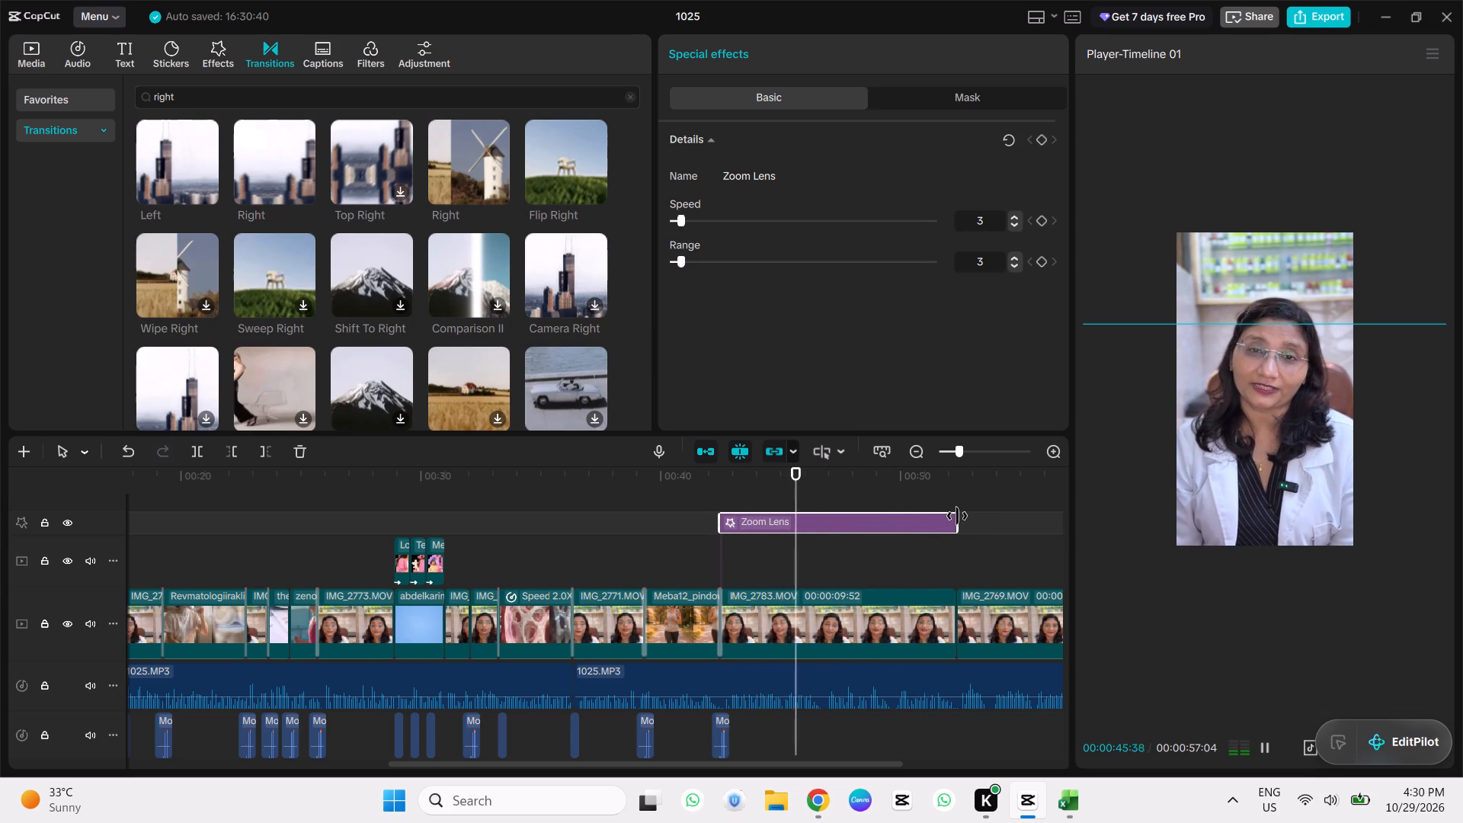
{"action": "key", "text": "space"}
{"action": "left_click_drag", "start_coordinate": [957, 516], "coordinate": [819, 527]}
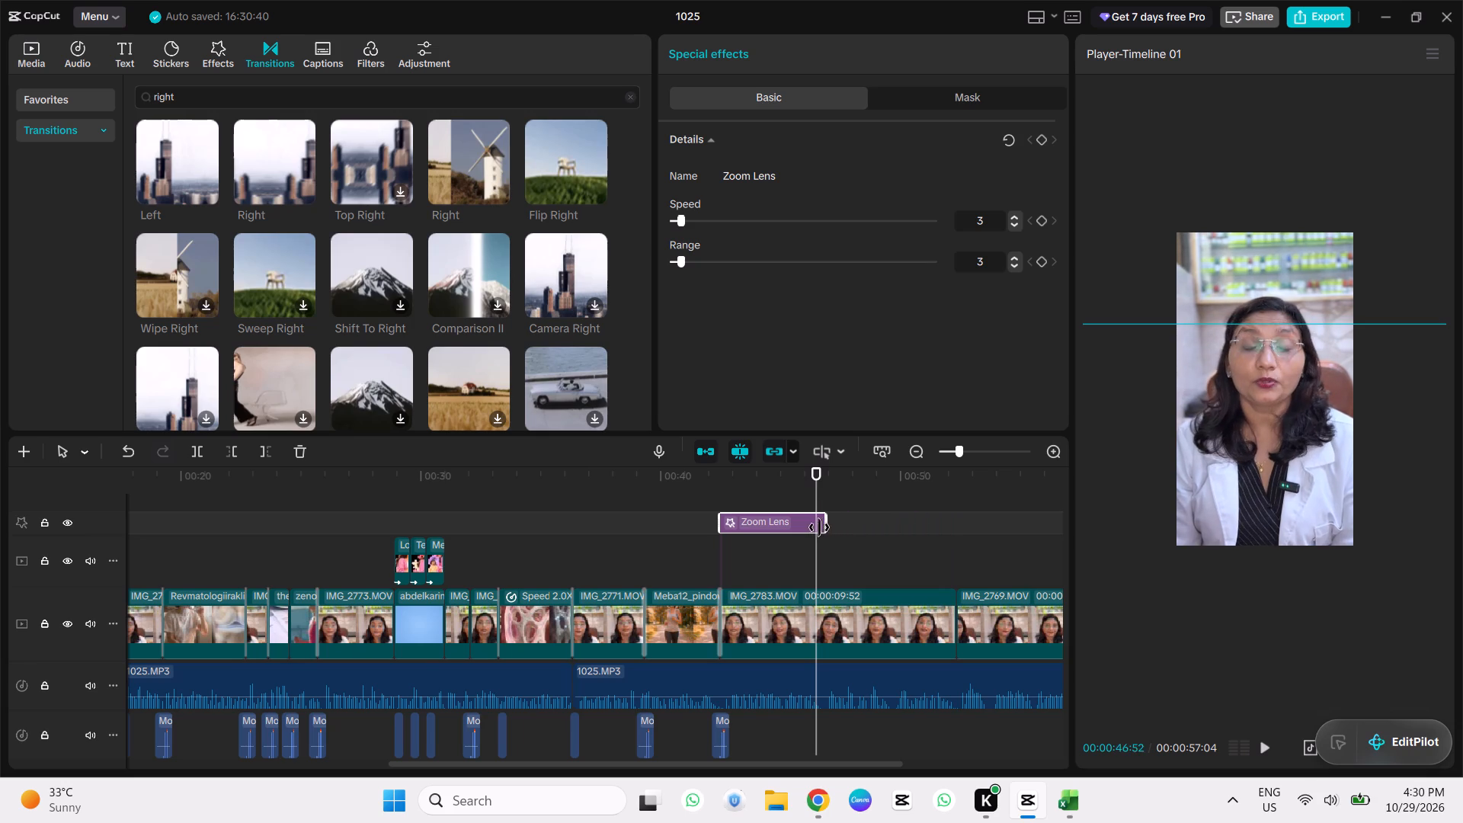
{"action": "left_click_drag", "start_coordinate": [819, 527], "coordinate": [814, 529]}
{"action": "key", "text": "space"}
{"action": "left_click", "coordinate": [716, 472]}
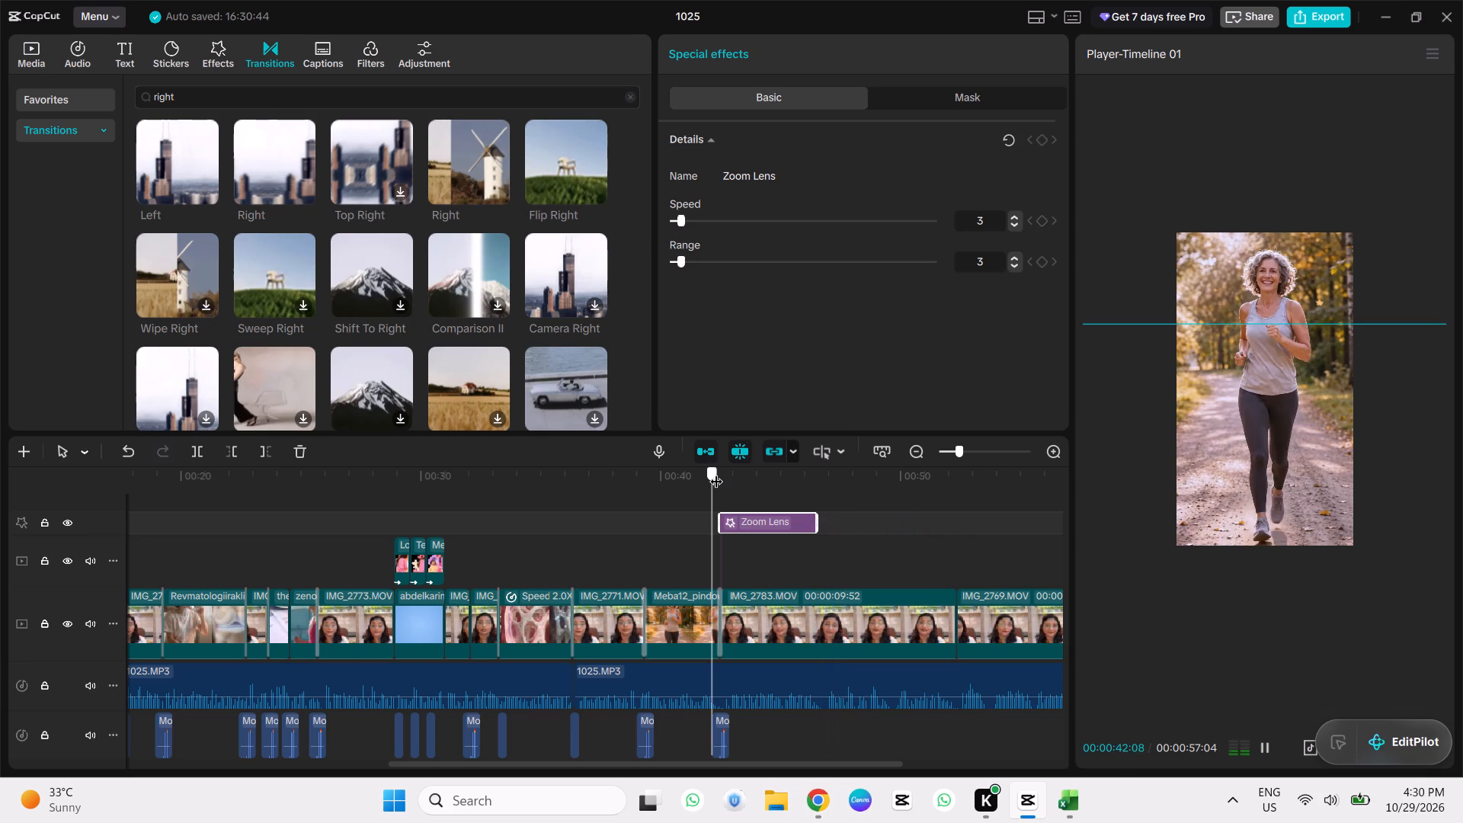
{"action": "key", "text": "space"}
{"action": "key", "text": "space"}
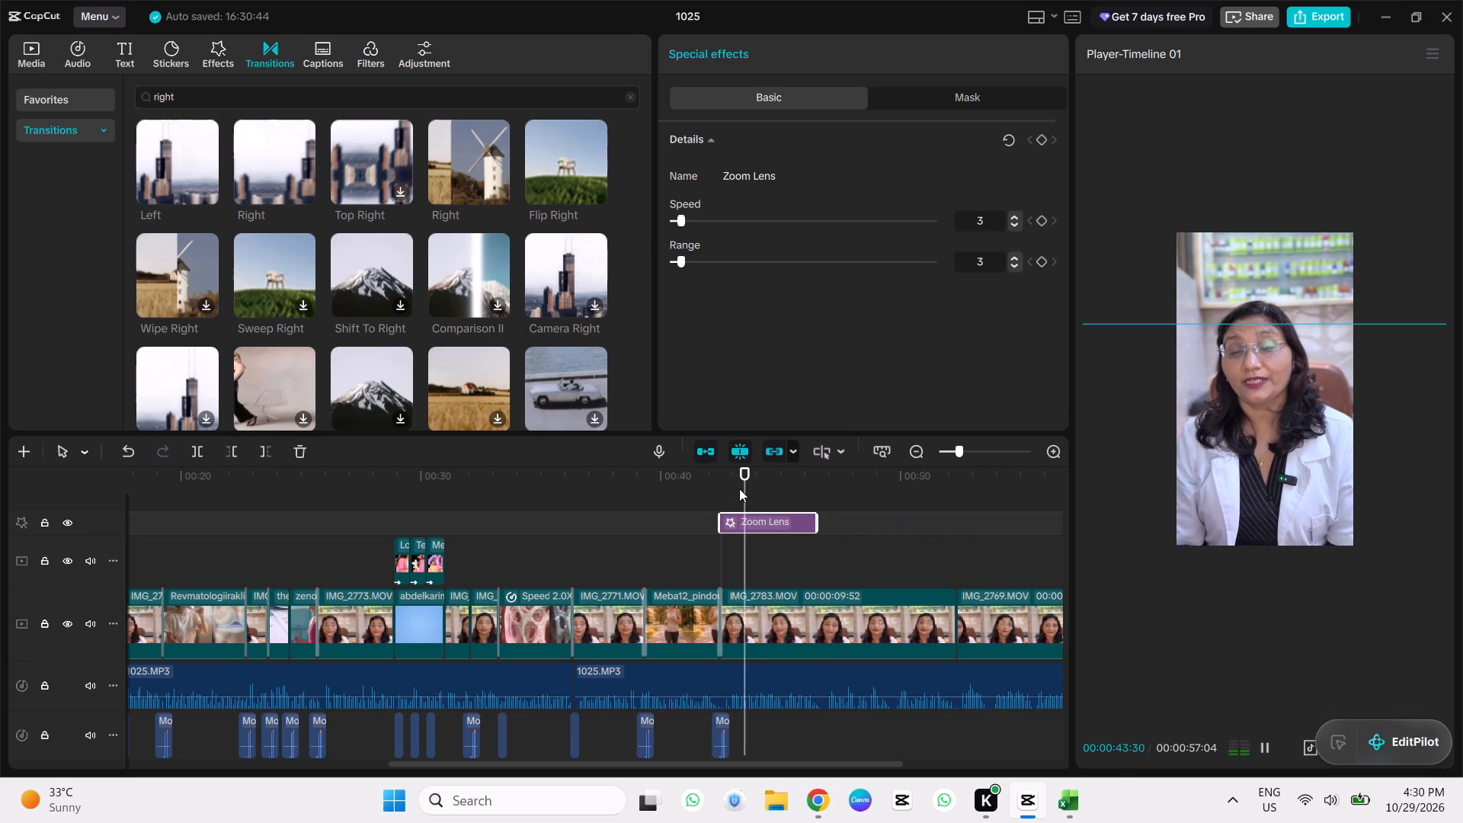
Move the Zoom Lens effect onto the final IMG_2769.MOV clip, extend it to that clip's end, and play it.
{"action": "left_click_drag", "start_coordinate": [782, 516], "coordinate": [1096, 529]}
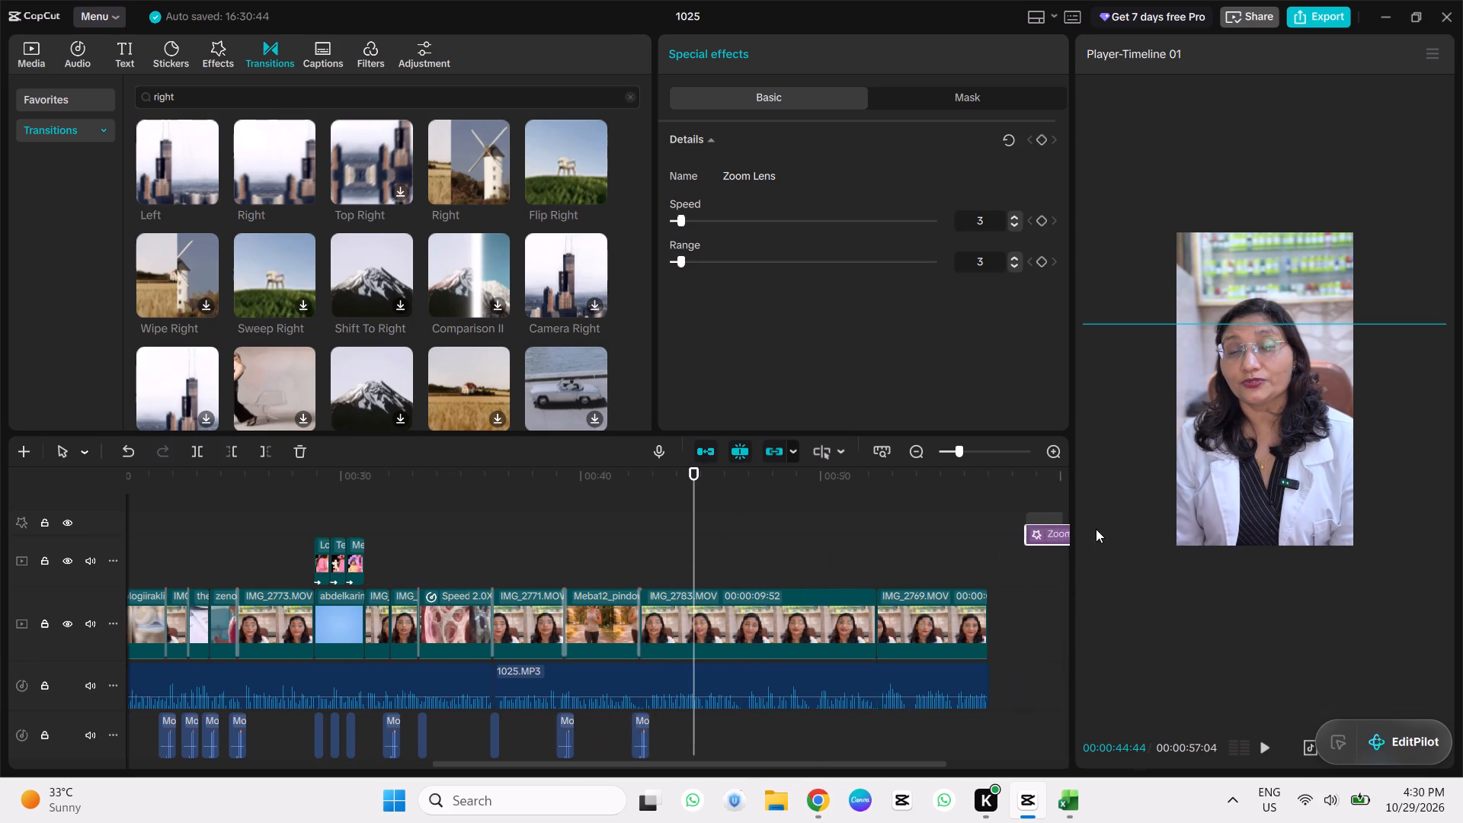
{"action": "left_click_drag", "start_coordinate": [1096, 529], "coordinate": [826, 531]}
{"action": "key", "text": "space"}
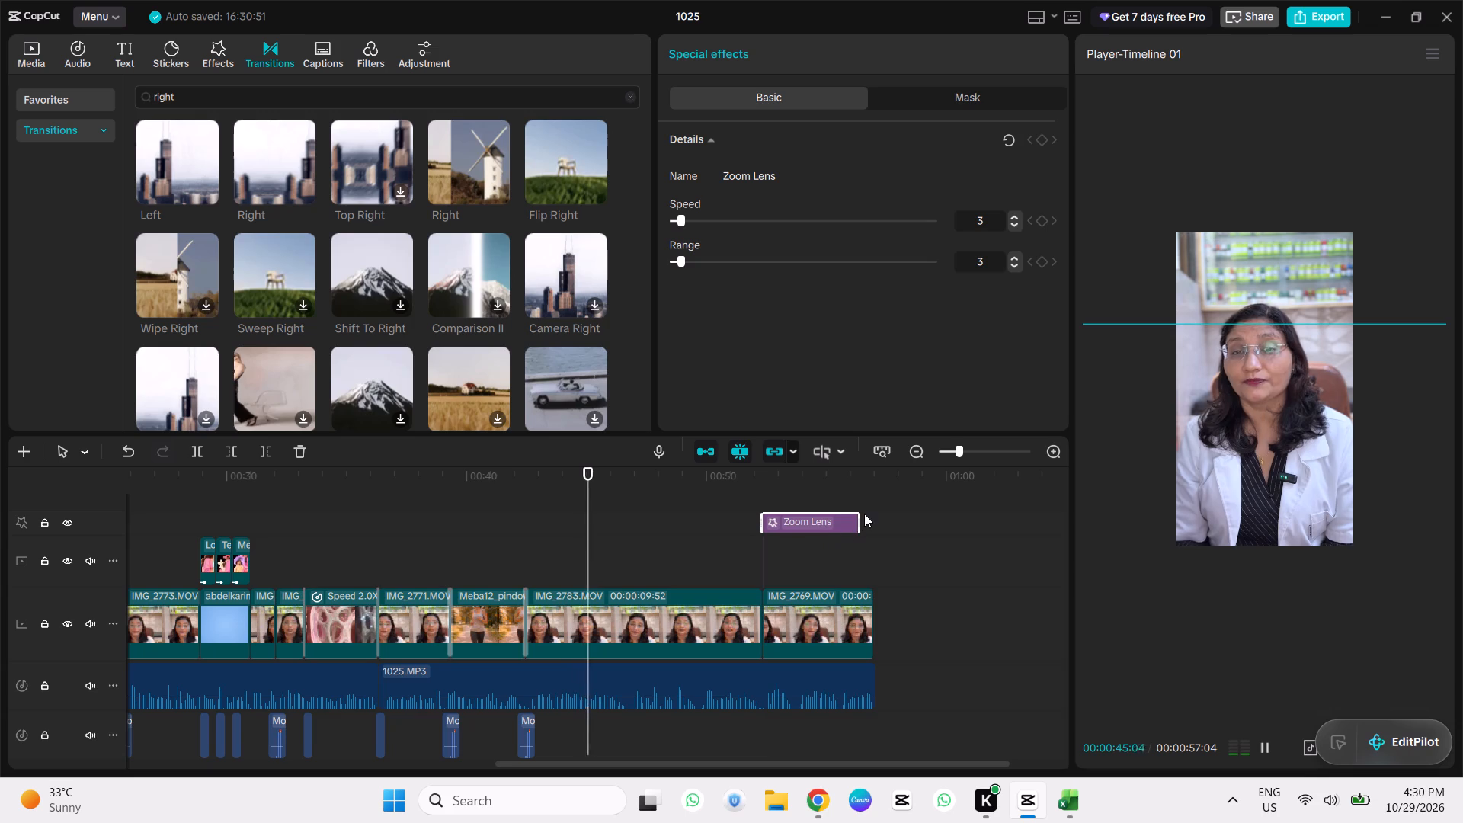
{"action": "left_click", "coordinate": [859, 520]}
{"action": "left_click", "coordinate": [770, 485]}
{"action": "left_click_drag", "start_coordinate": [772, 484], "coordinate": [770, 484]}
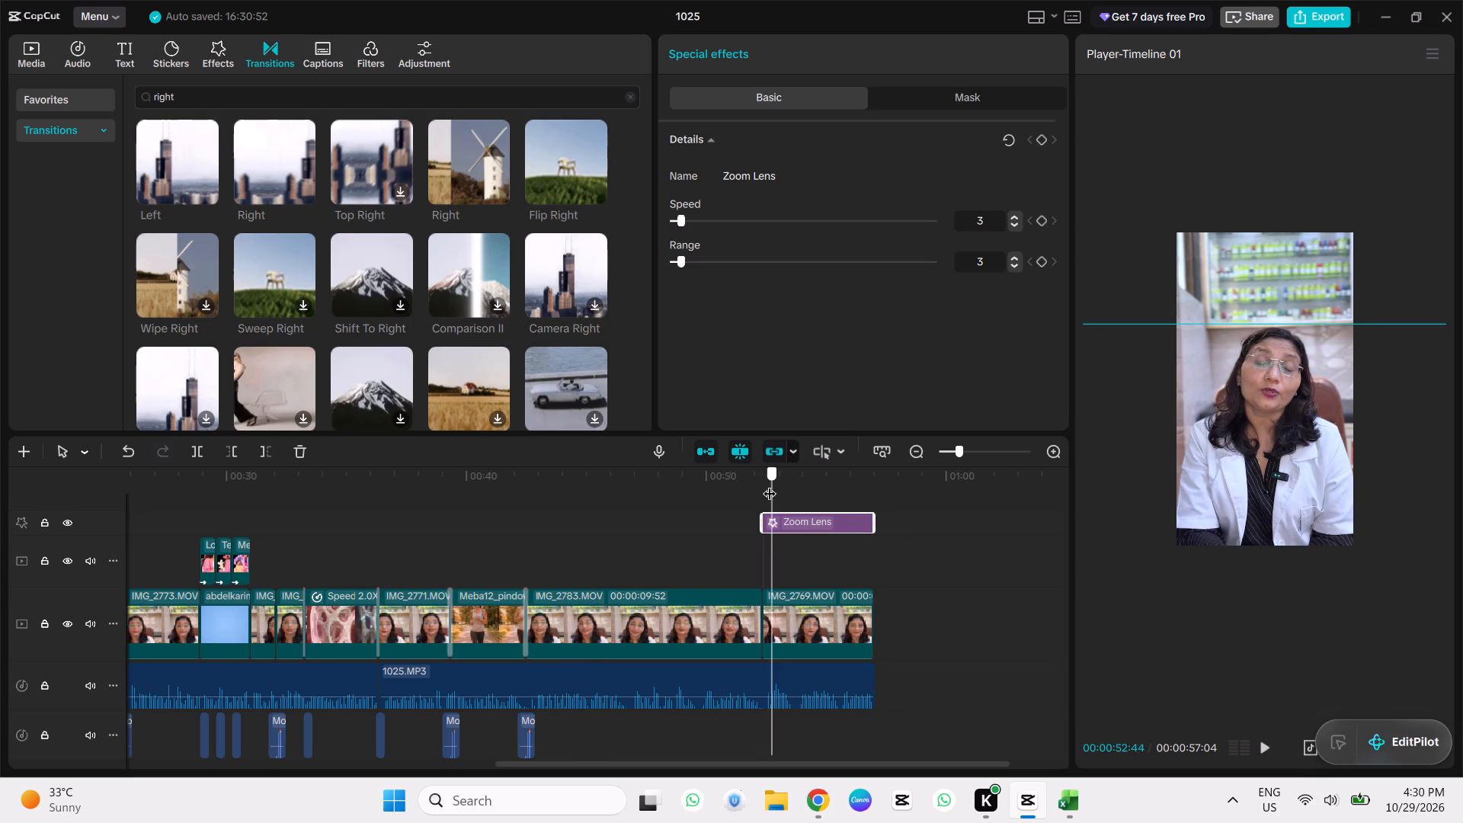
{"action": "left_click_drag", "start_coordinate": [770, 484], "coordinate": [762, 485]}
{"action": "key", "text": "space"}
Shift the IMG_2769.MOV clip to Y position 192, play it to the end, and return to the timeline start.
{"action": "left_click", "coordinate": [1231, 451]}
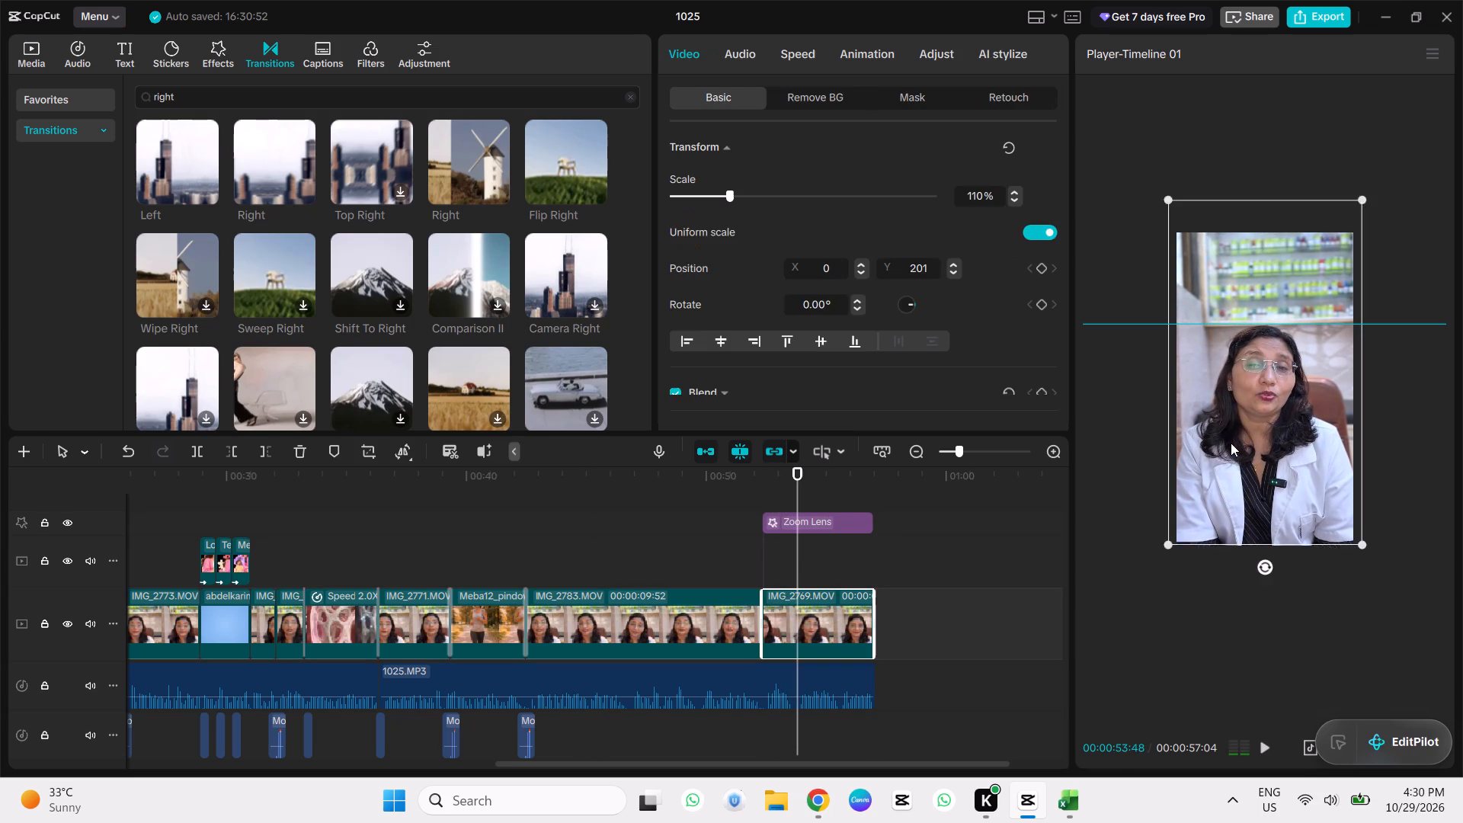
{"action": "key", "text": "space"}
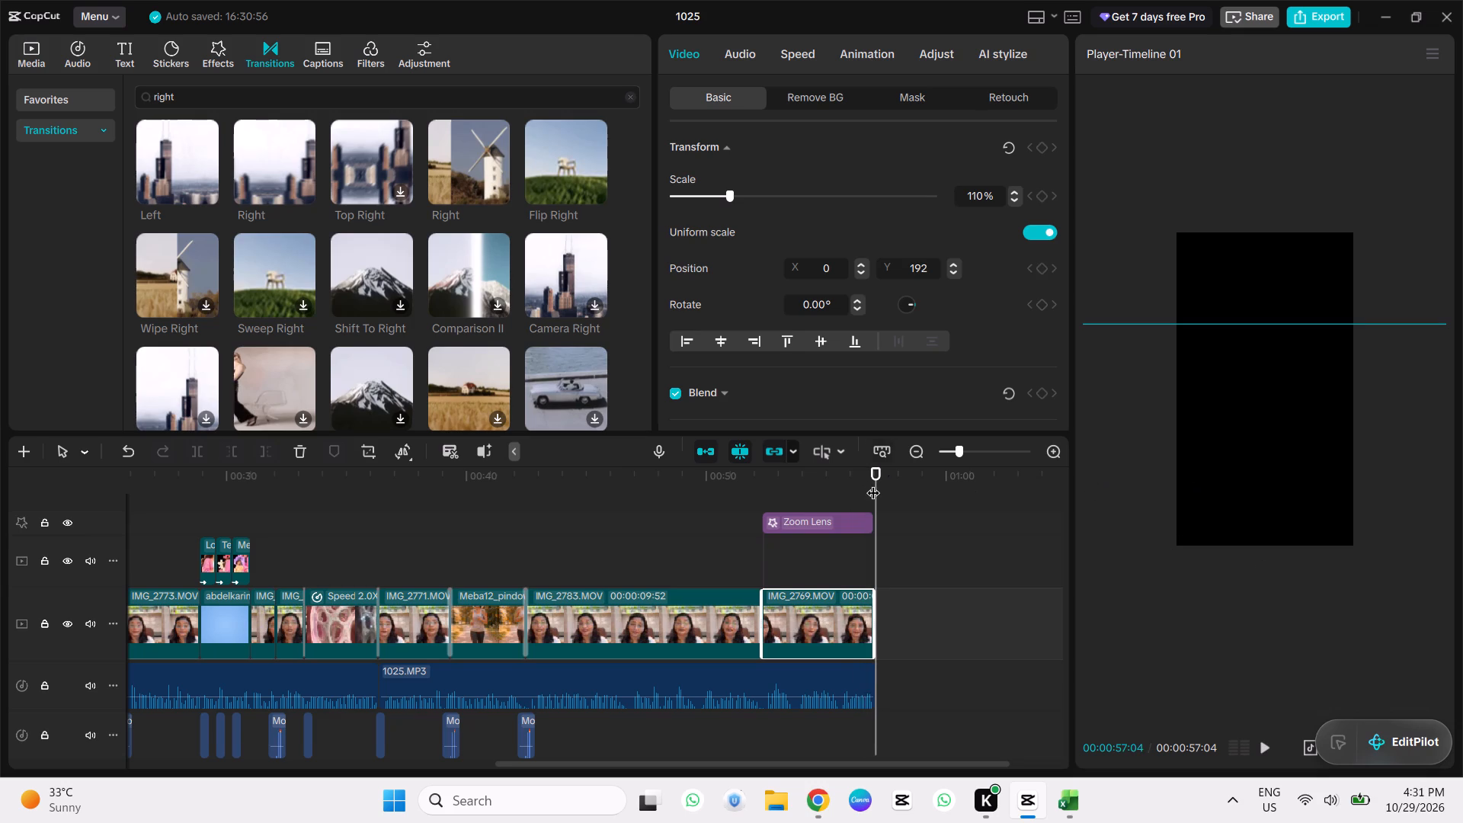
{"action": "left_click_drag", "start_coordinate": [872, 483], "coordinate": [0, 447]}
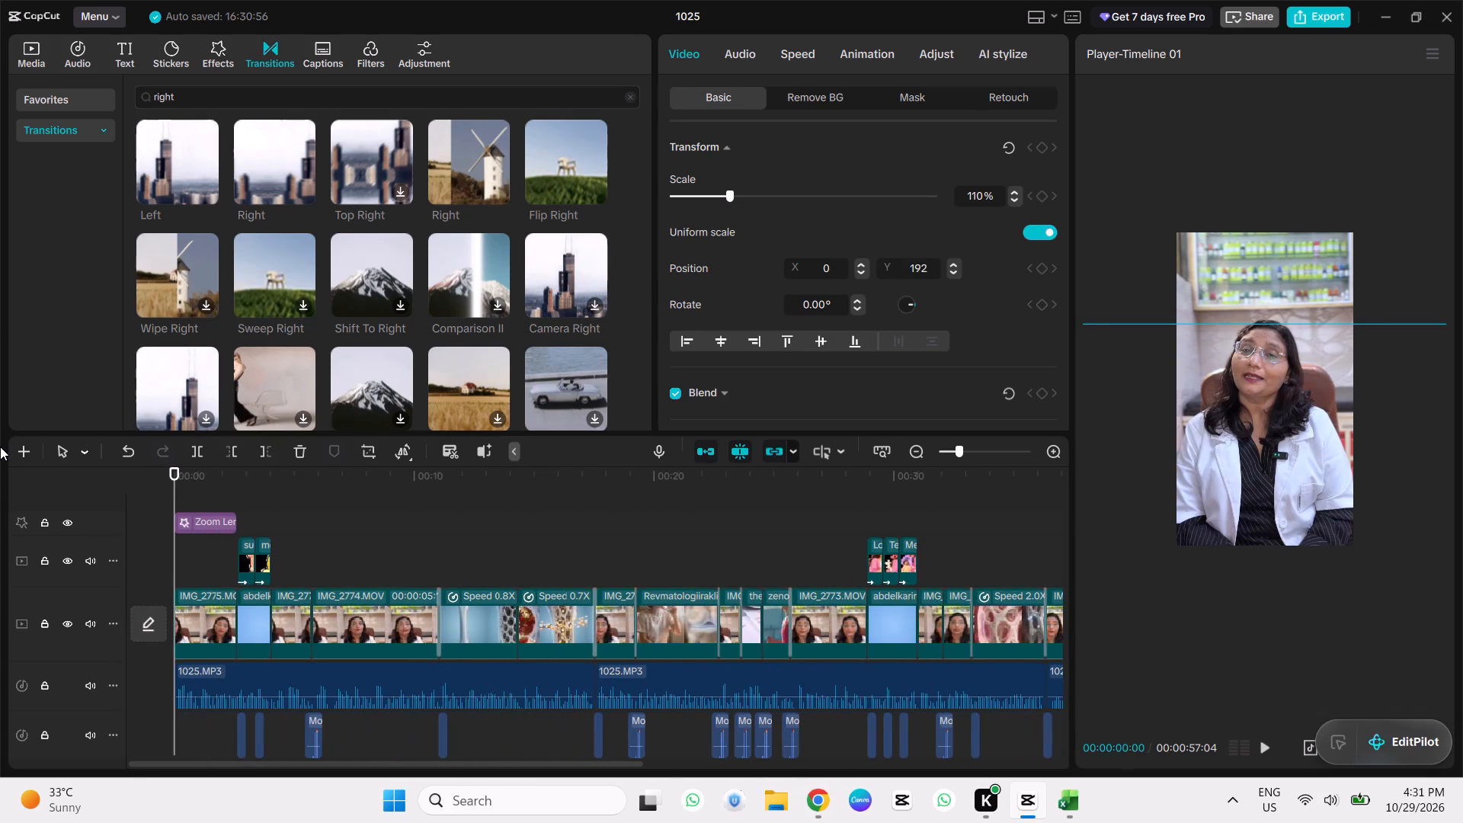
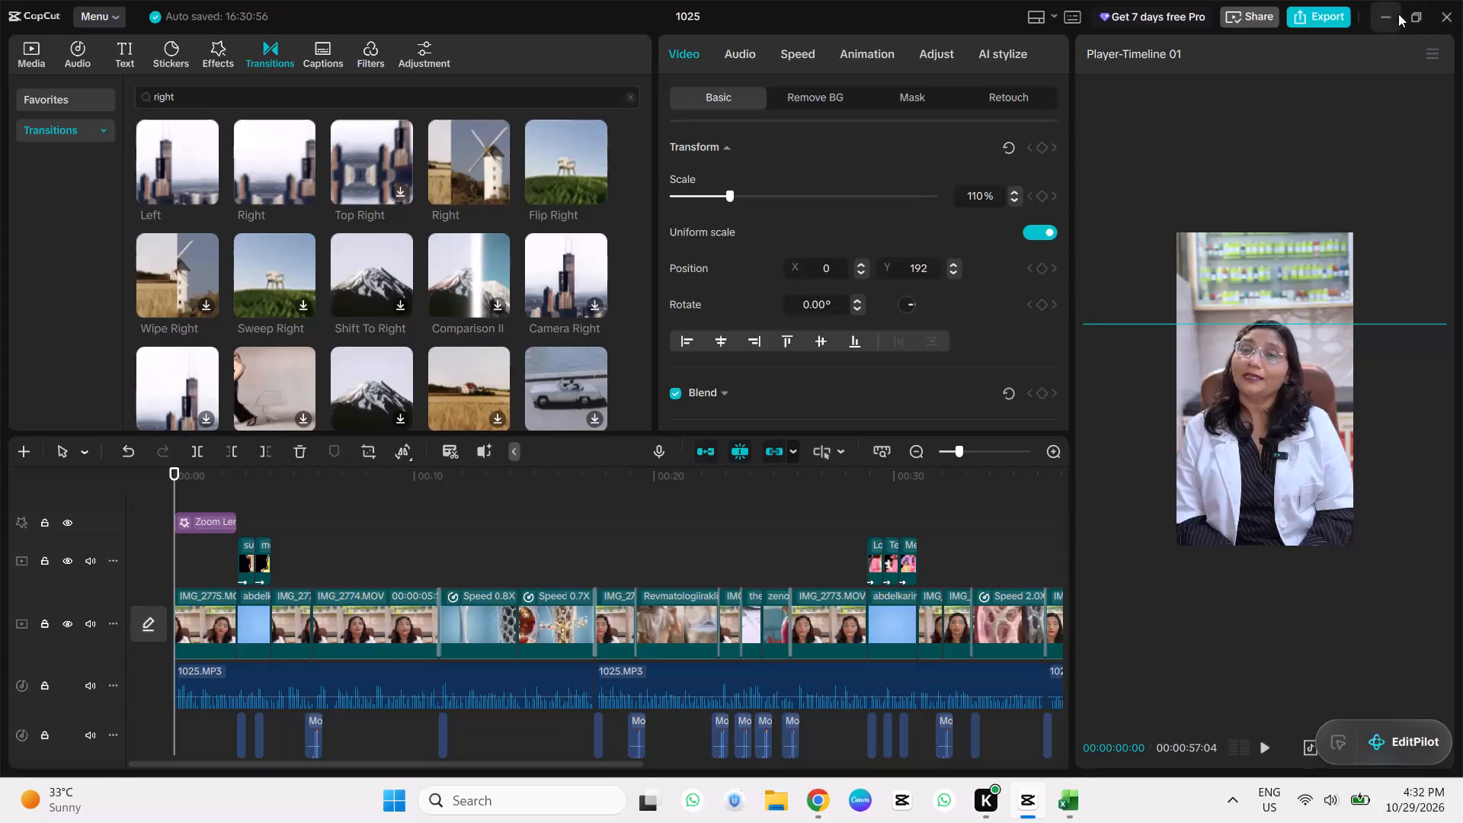
Switch from CapCut to Chrome and open YouTube in a new tab.
{"action": "left_click", "coordinate": [1389, 15]}
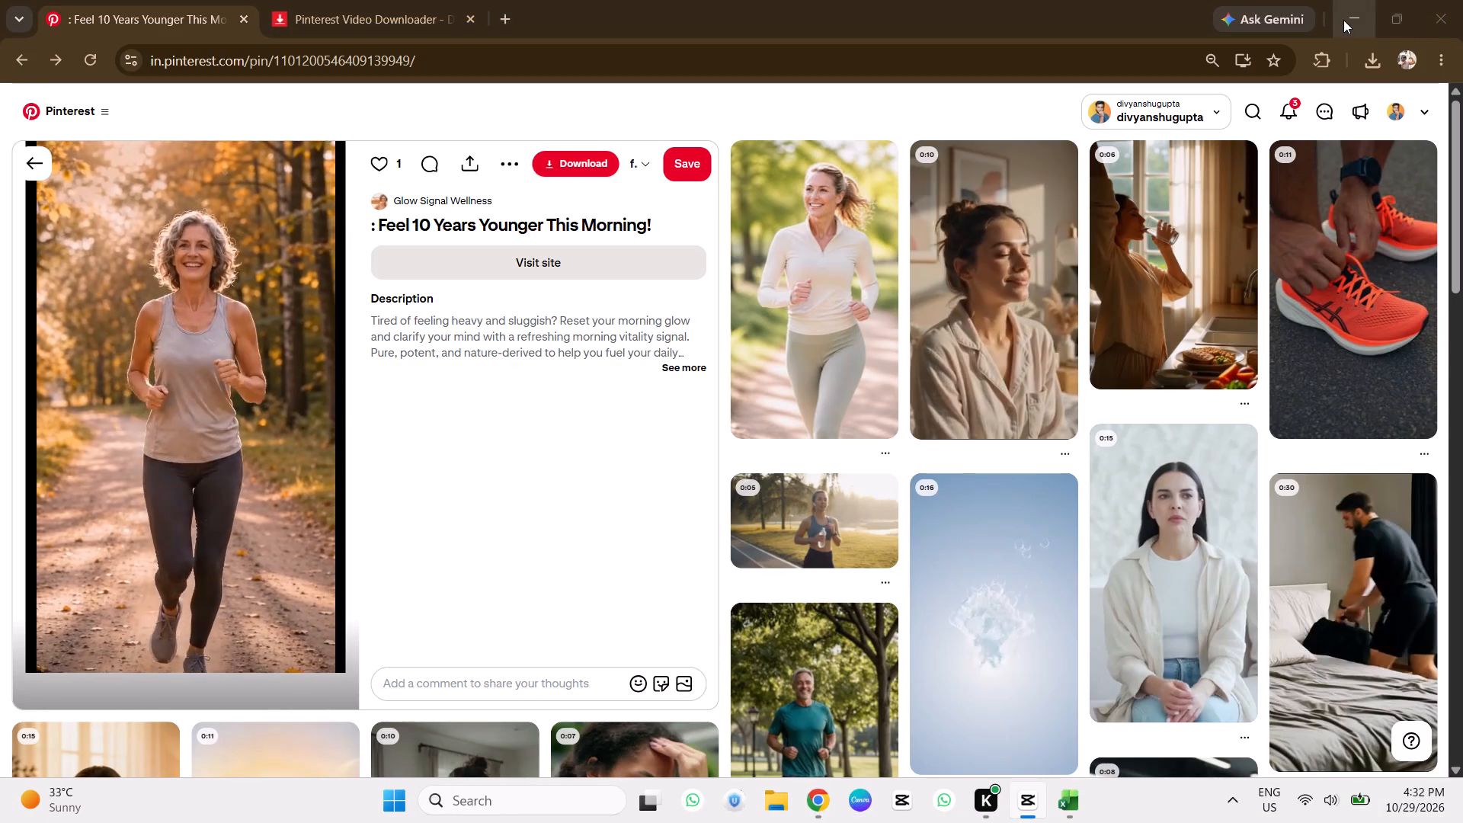
{"action": "left_click", "coordinate": [506, 11]}
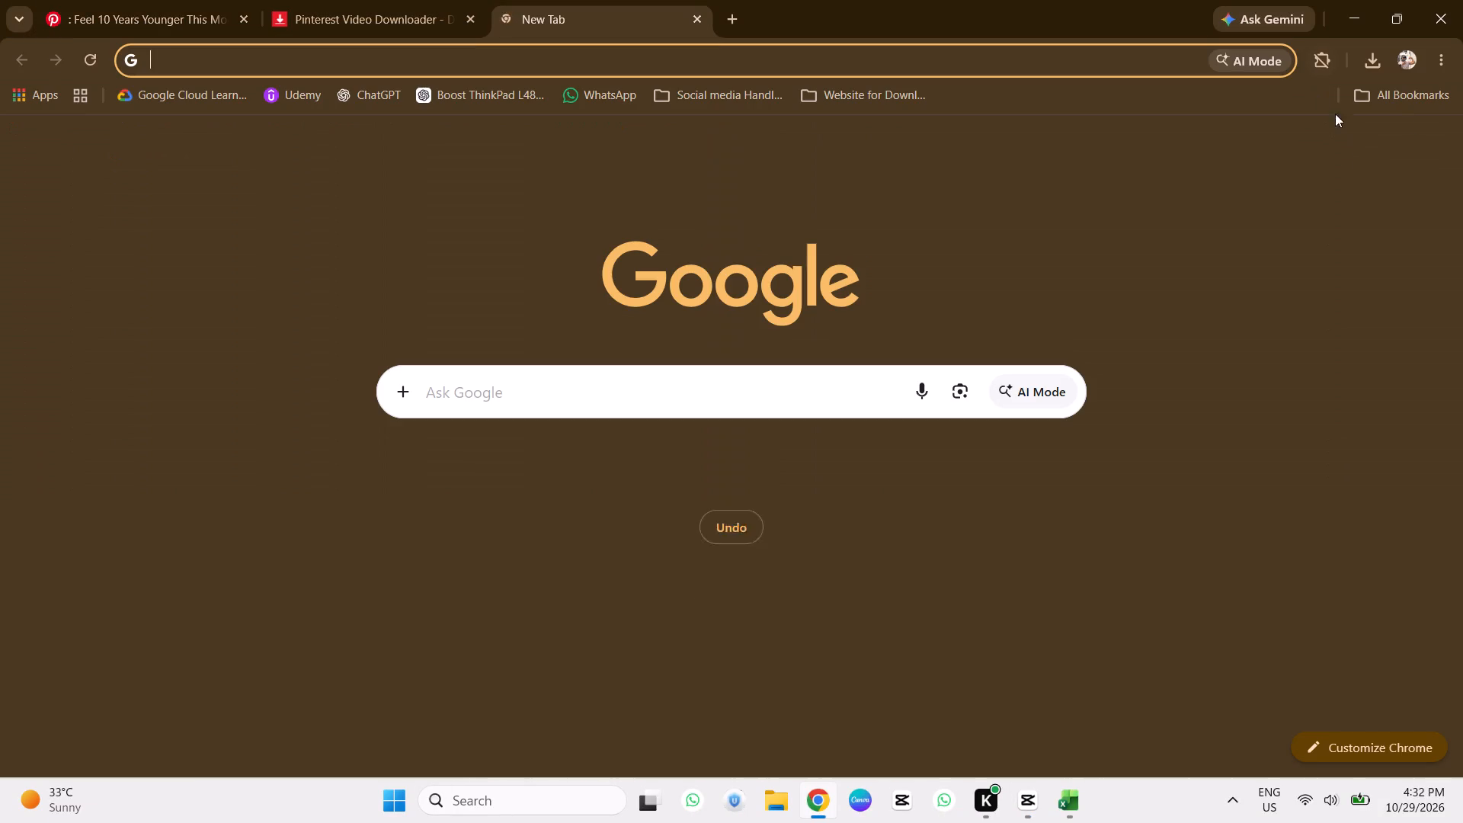
{"action": "left_click", "coordinate": [1389, 147]}
{"action": "left_click", "coordinate": [1295, 379]}
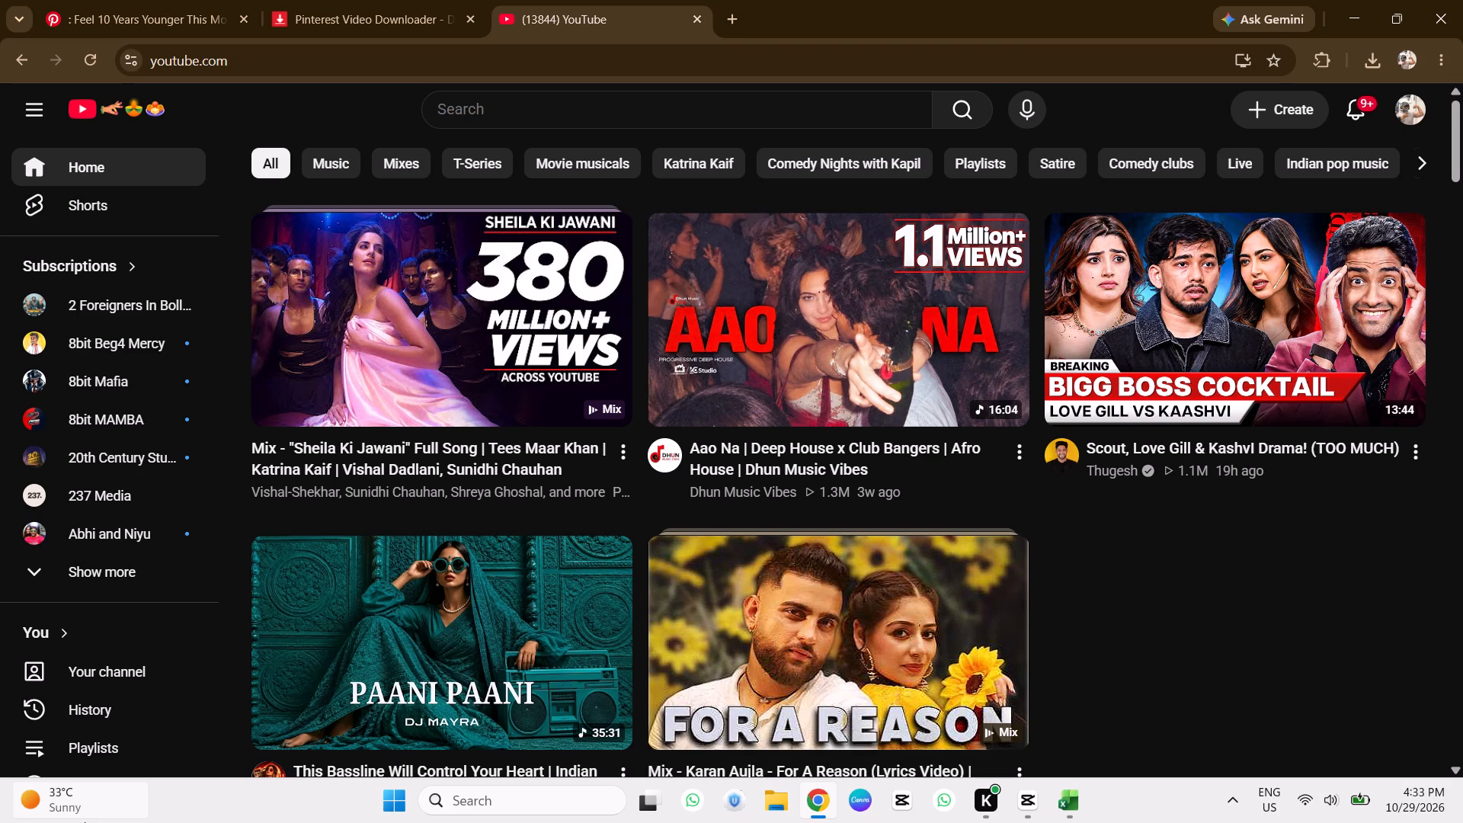
Search YouTube for "money so big instrumental" using the matching search suggestion.
{"action": "left_click_drag", "start_coordinate": [1004, 822], "coordinate": [1462, 822]}
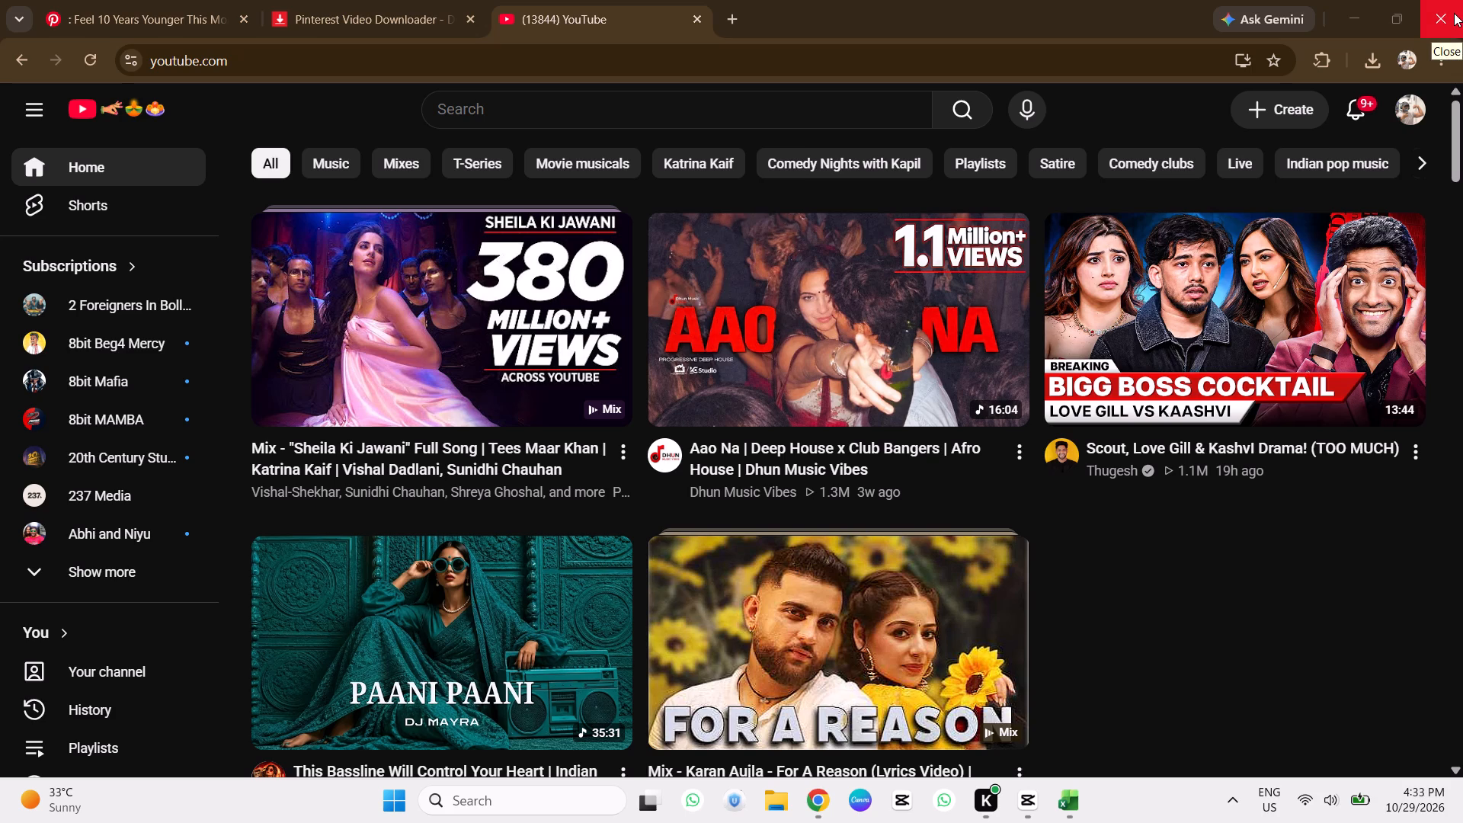
{"action": "left_click", "coordinate": [658, 122]}
{"action": "type", "text": "mu"}
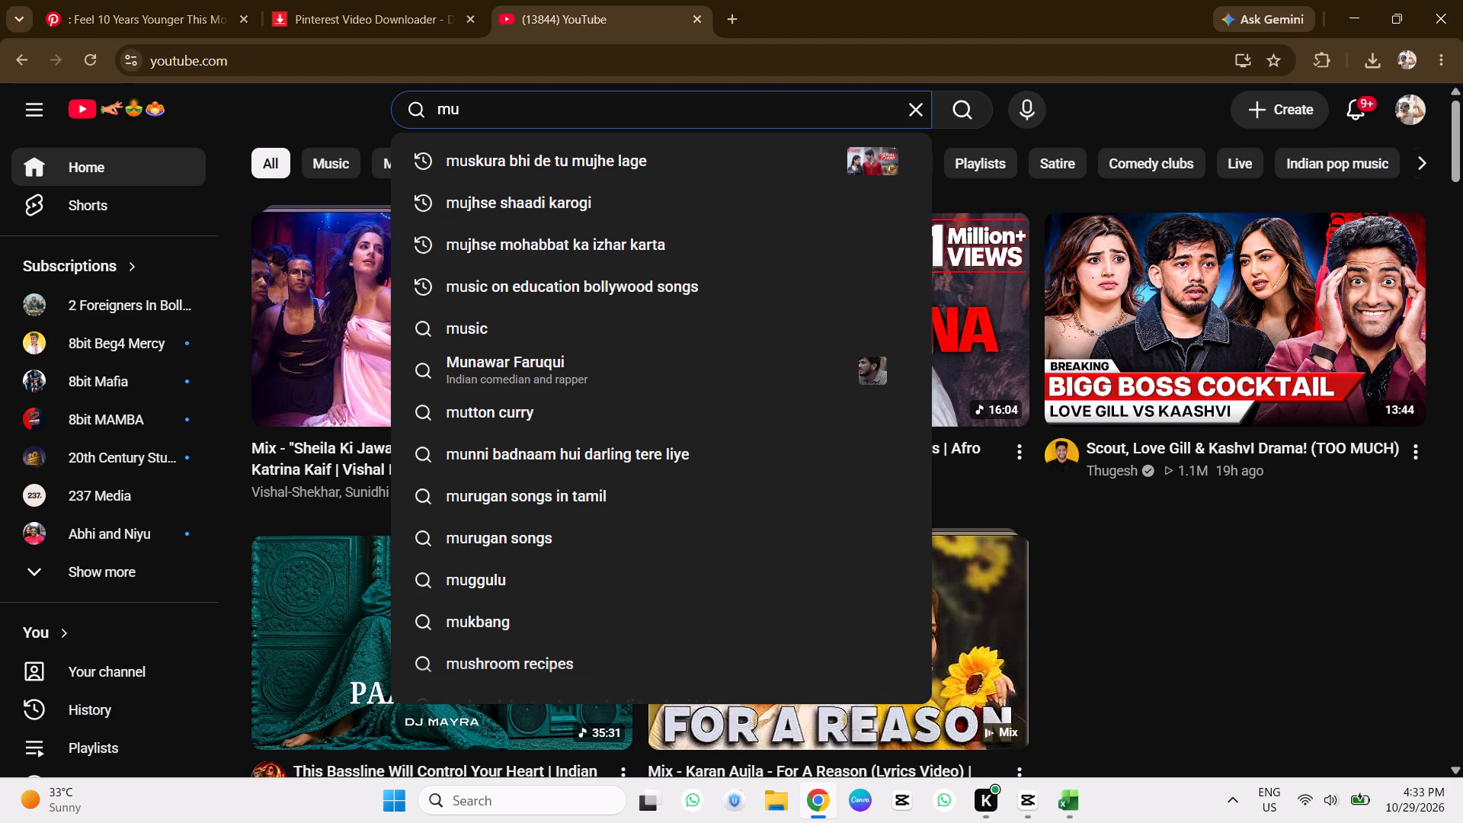
{"action": "key", "text": "BackSpace"}
{"action": "type", "text": "one"}
{"action": "key", "text": "space"}
{"action": "key", "text": "BackSpace"}
{"action": "key", "text": "BackSpace"}
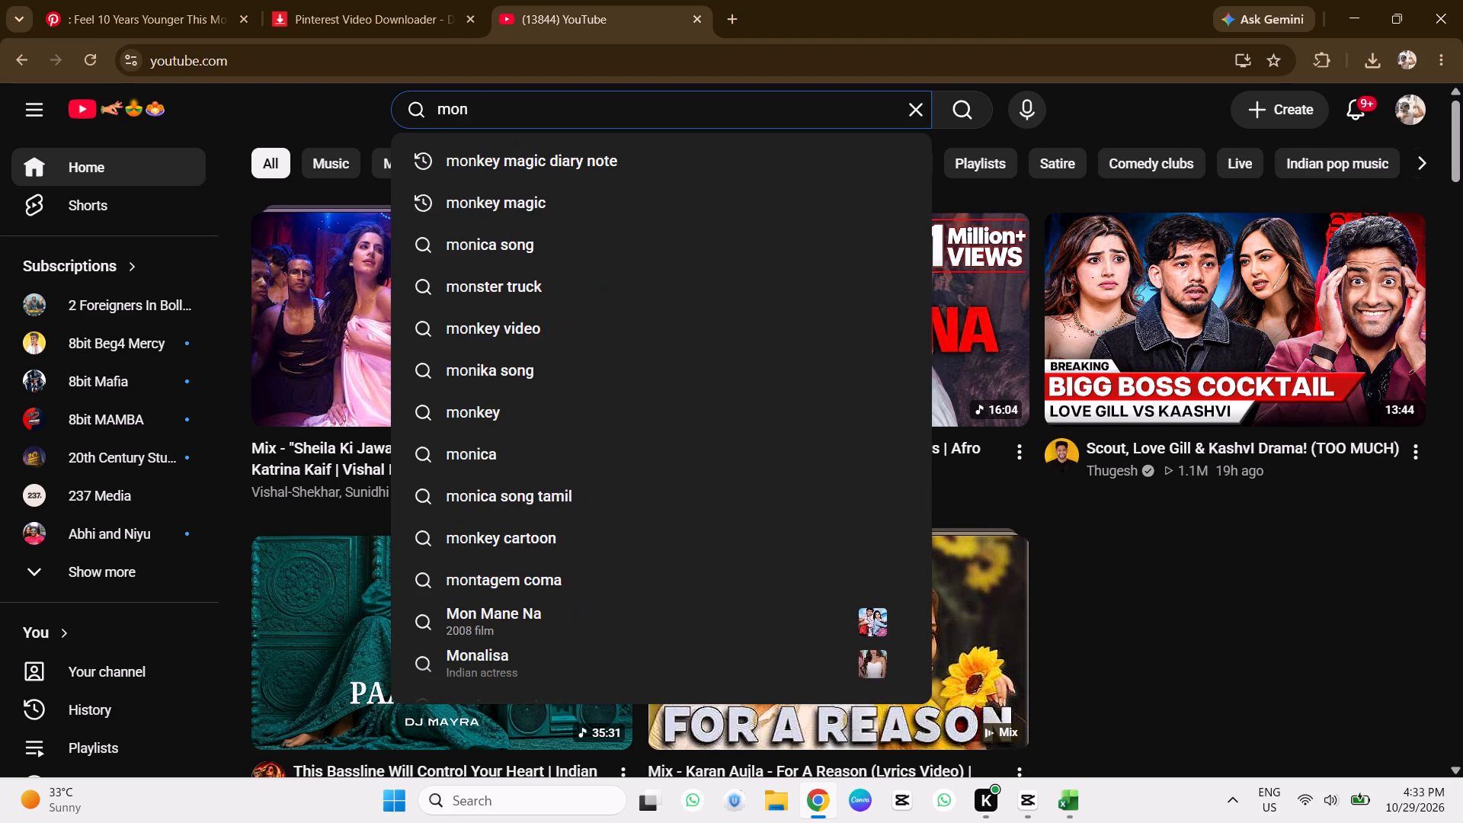
{"action": "type", "text": "ey so"}
{"action": "key", "text": "space"}
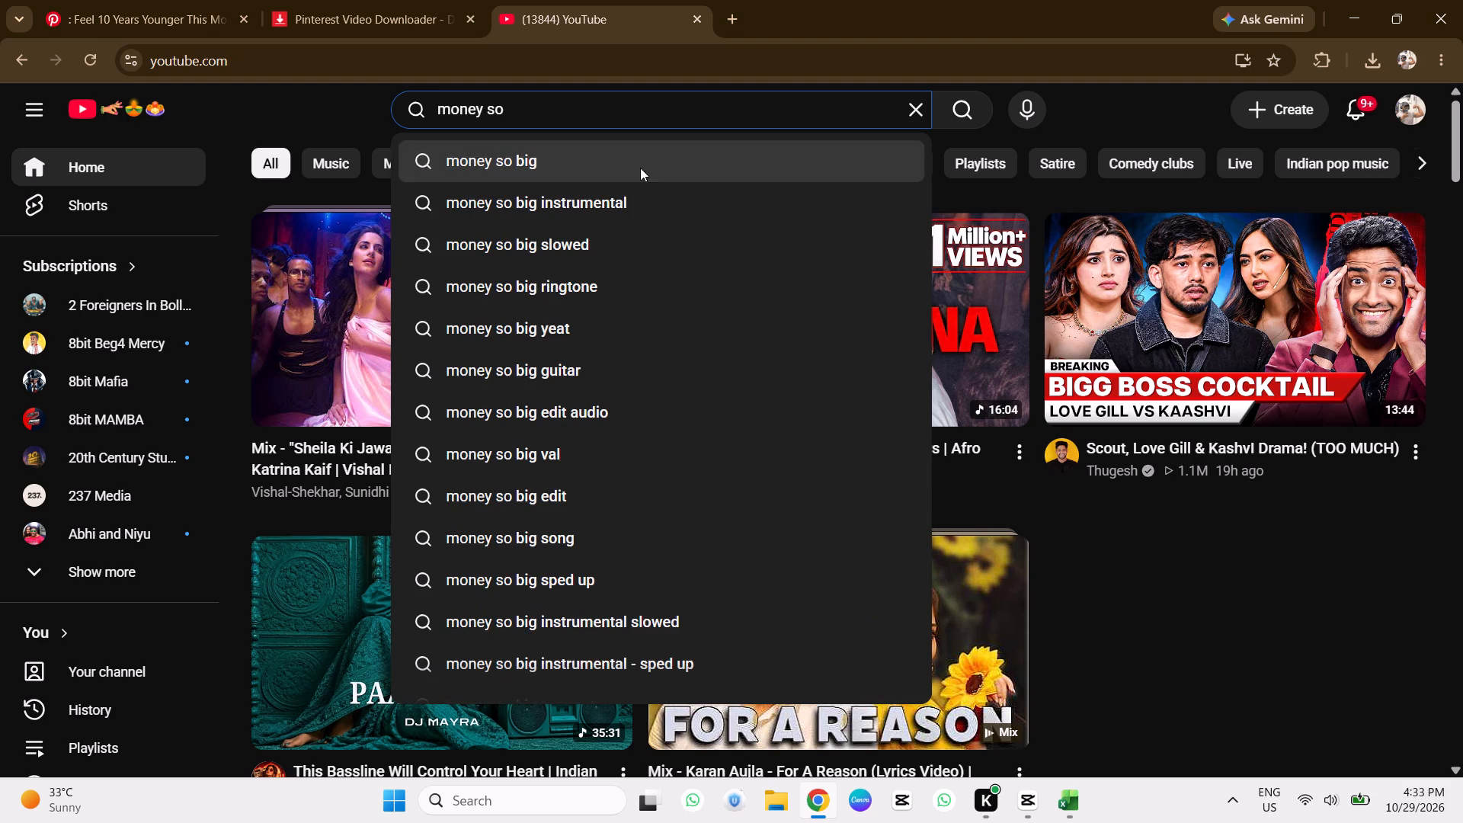
{"action": "left_click", "coordinate": [635, 203]}
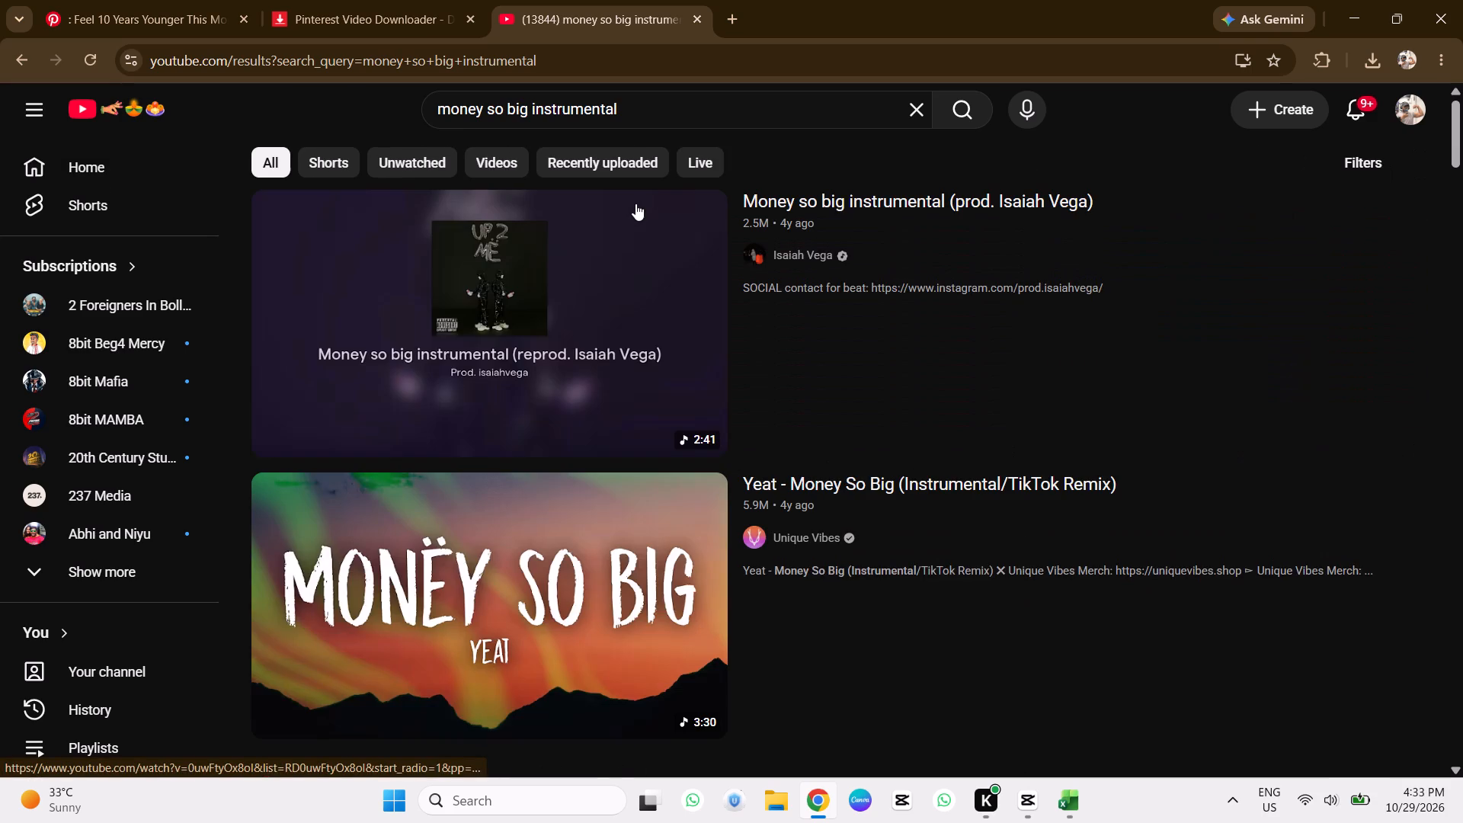
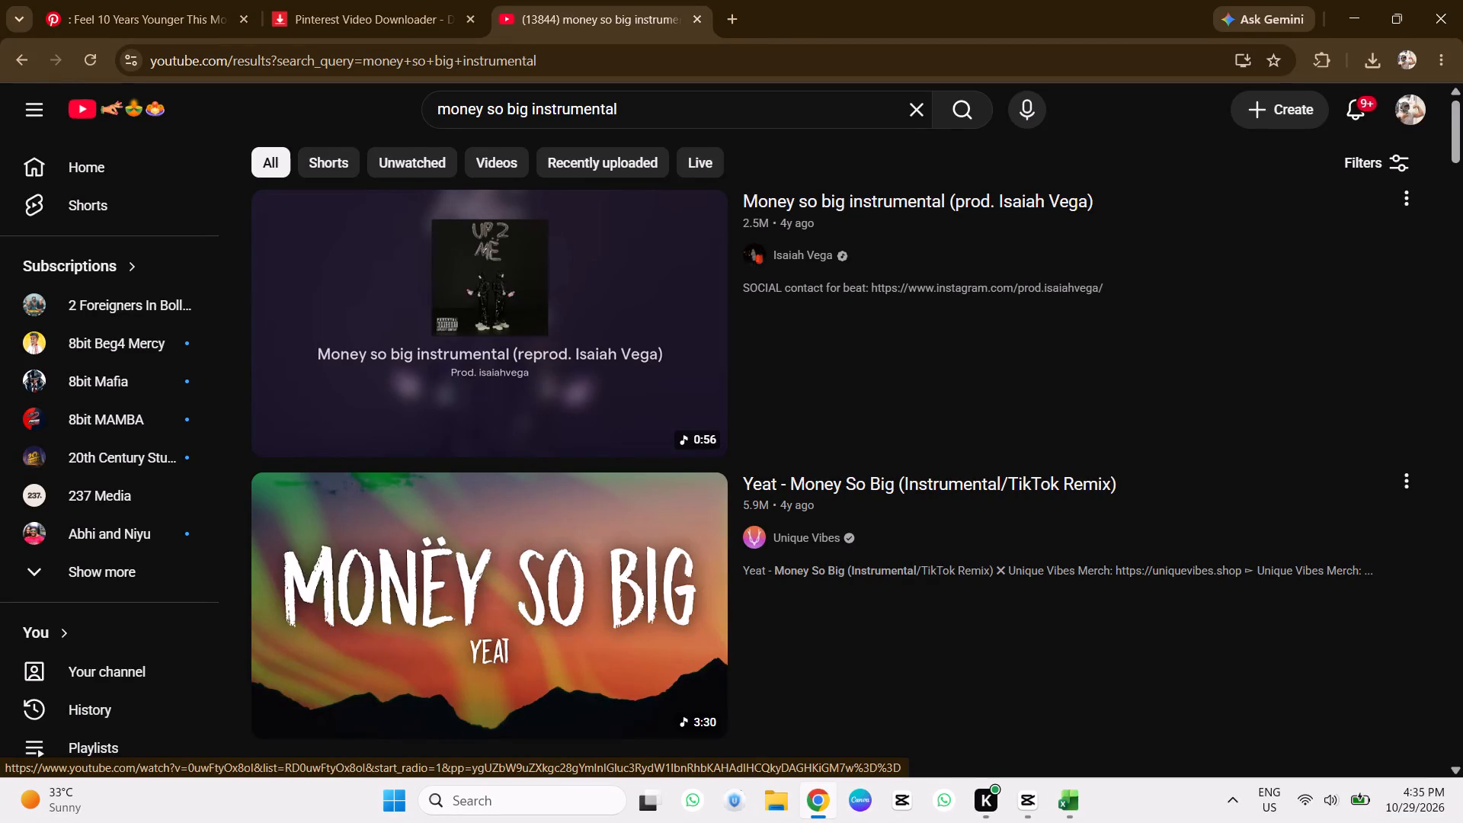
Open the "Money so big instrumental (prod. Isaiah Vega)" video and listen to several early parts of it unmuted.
{"action": "scroll", "coordinate": [598, 335], "scroll_direction": "up", "scroll_amount": 4}
{"action": "left_click", "coordinate": [575, 373]}
{"action": "left_click", "coordinate": [98, 684]}
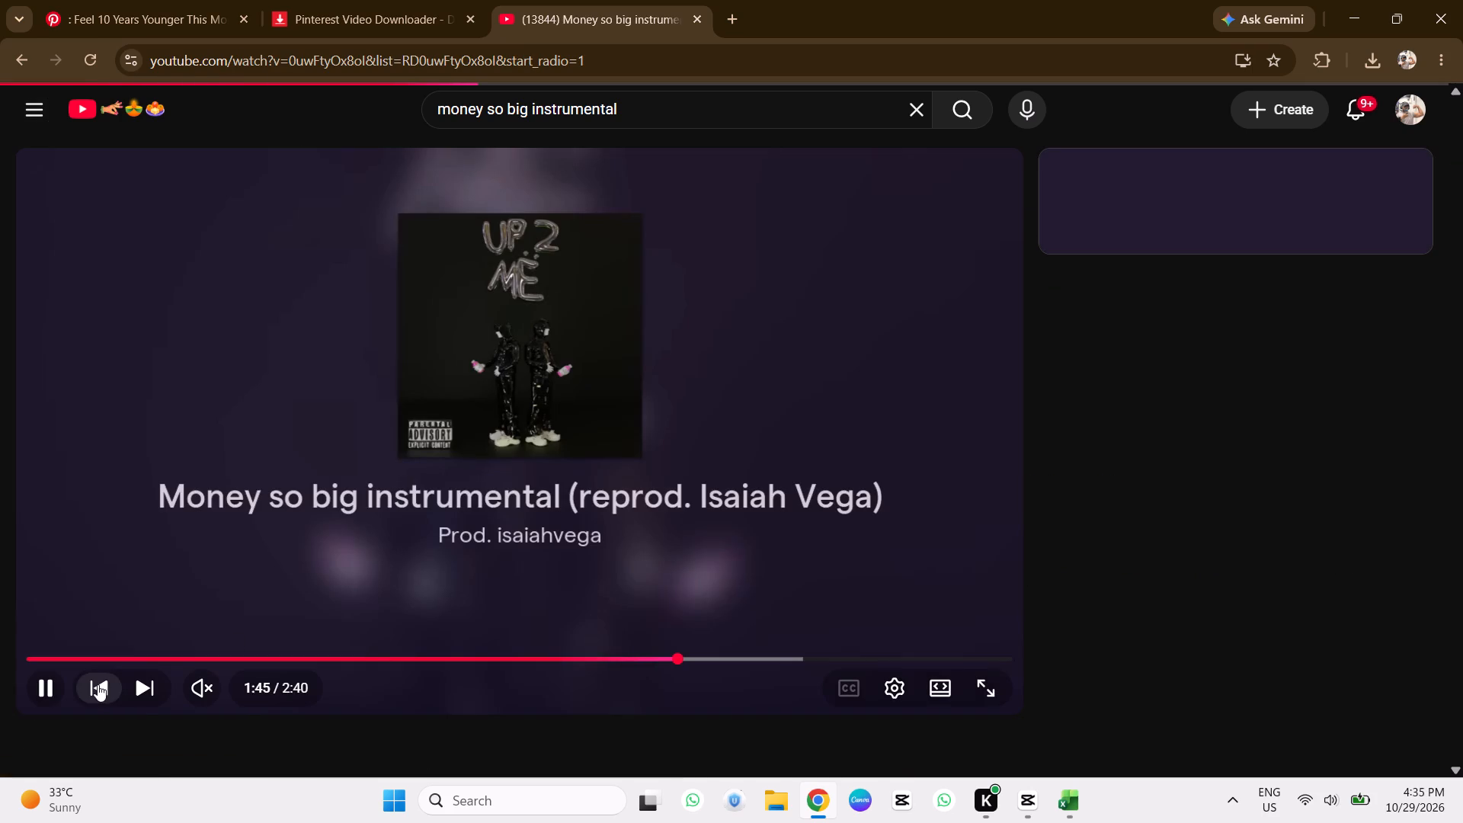
{"action": "left_click", "coordinate": [217, 687]}
{"action": "left_click_drag", "start_coordinate": [164, 658], "coordinate": [0, 656]}
{"action": "left_click", "coordinate": [207, 689]}
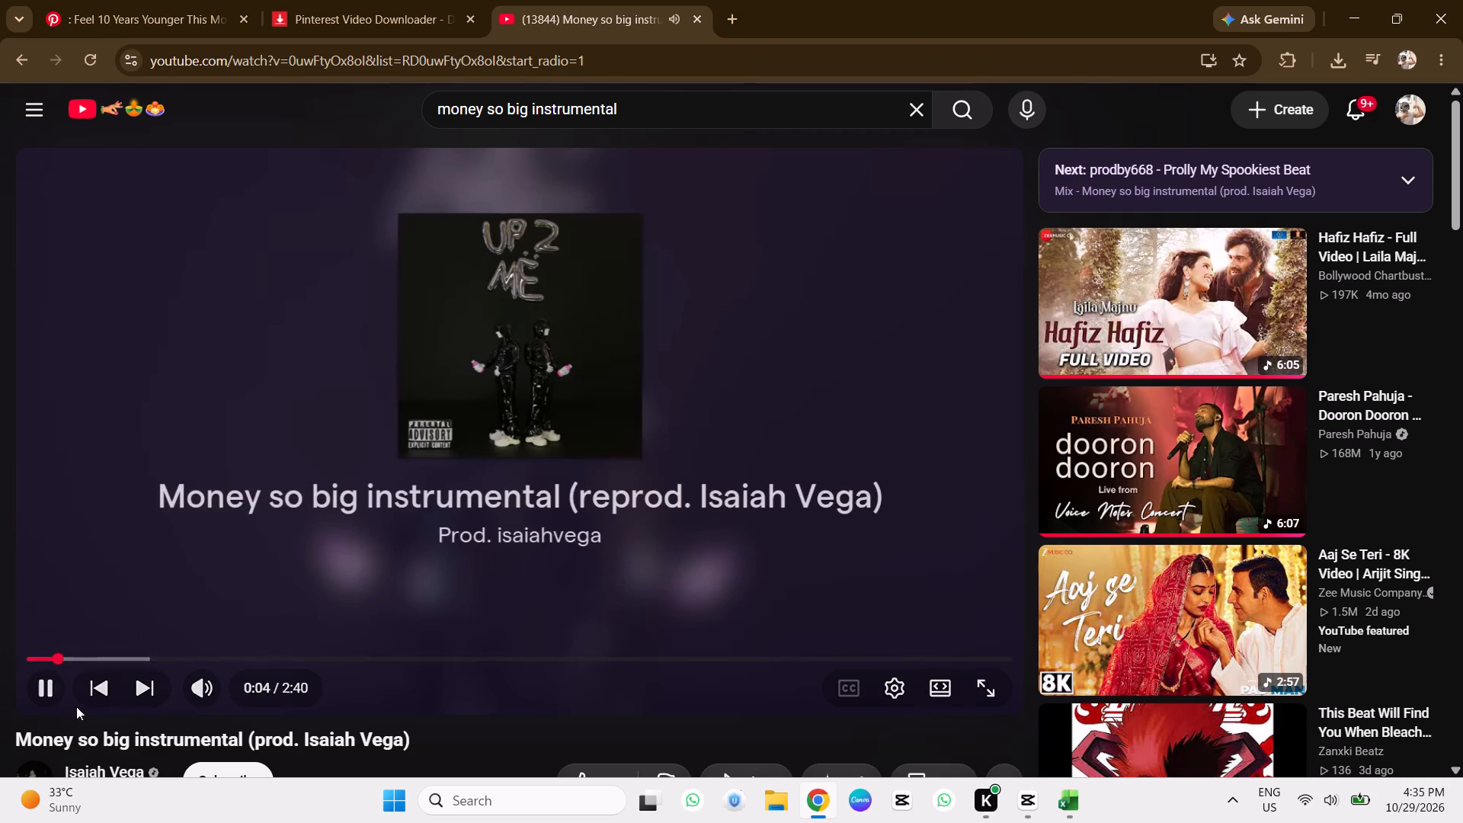
{"action": "left_click", "coordinate": [85, 661]}
{"action": "left_click", "coordinate": [130, 658]}
{"action": "left_click", "coordinate": [186, 654]}
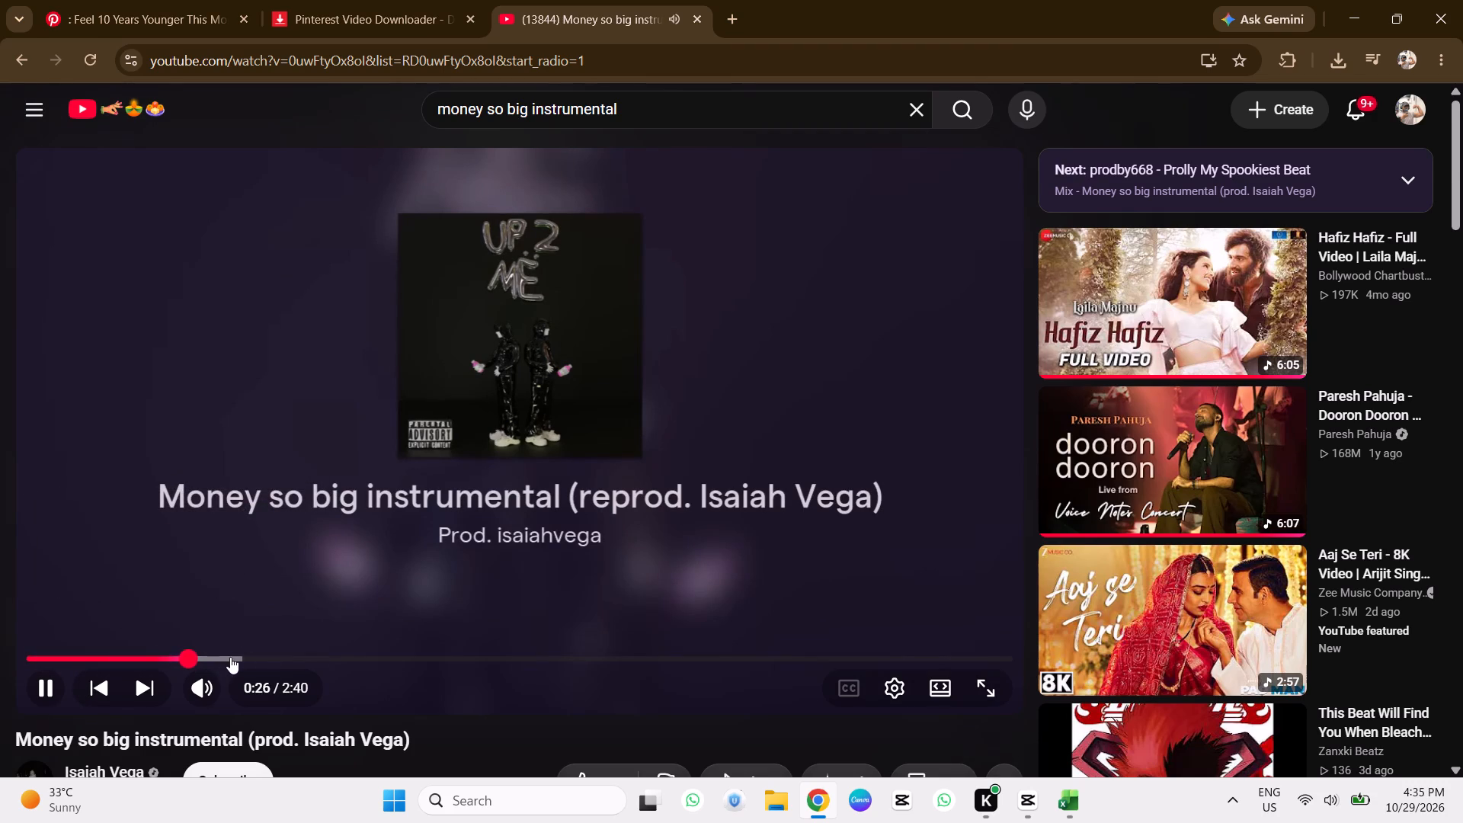
Copy the share link of the Money so big instrumental video.
{"action": "scroll", "coordinate": [640, 600], "scroll_direction": "down", "scroll_amount": 4}
{"action": "left_click", "coordinate": [754, 407]}
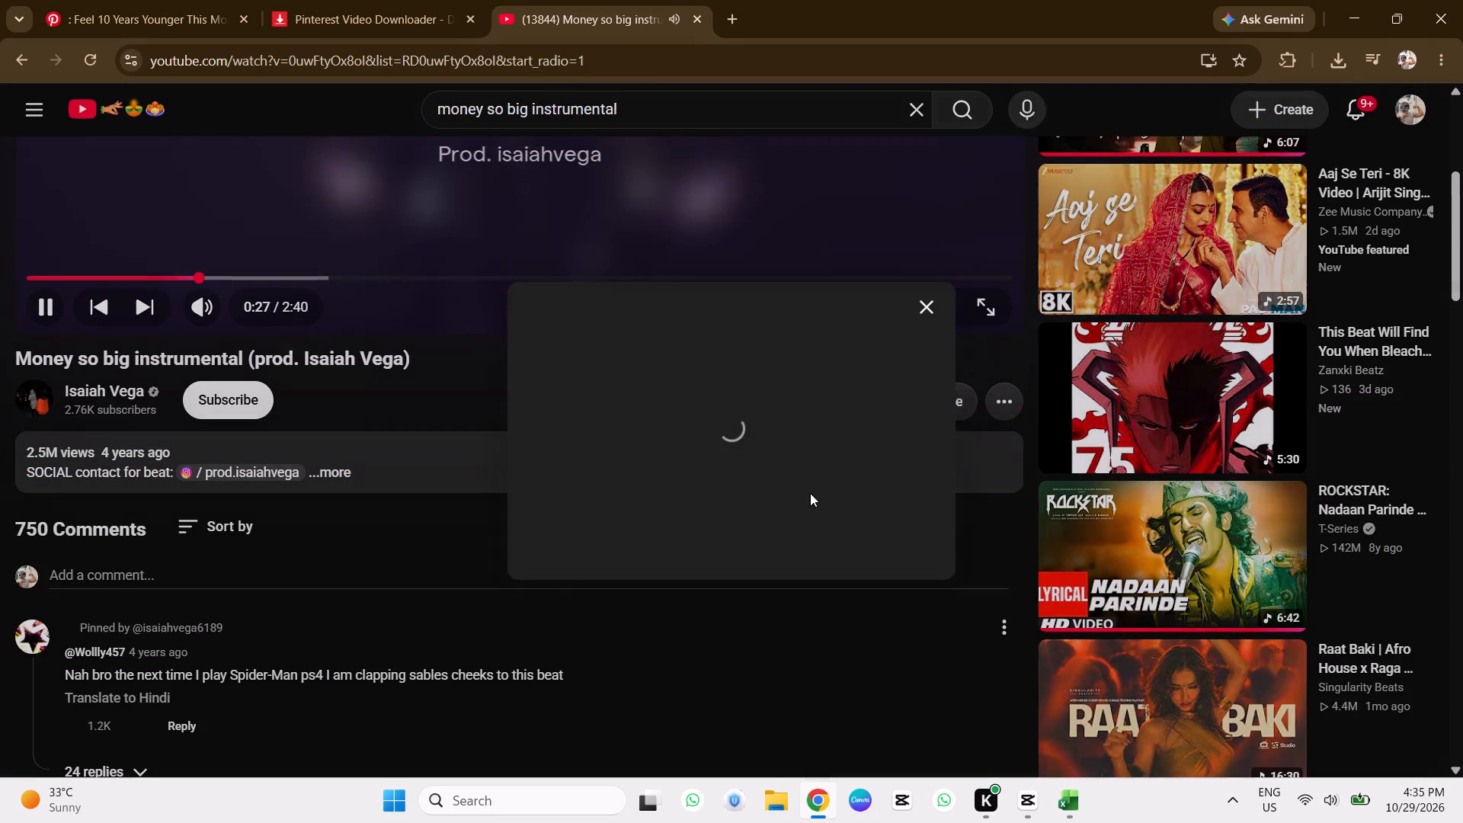
{"action": "left_click", "coordinate": [873, 525]}
{"action": "left_click", "coordinate": [920, 227]}
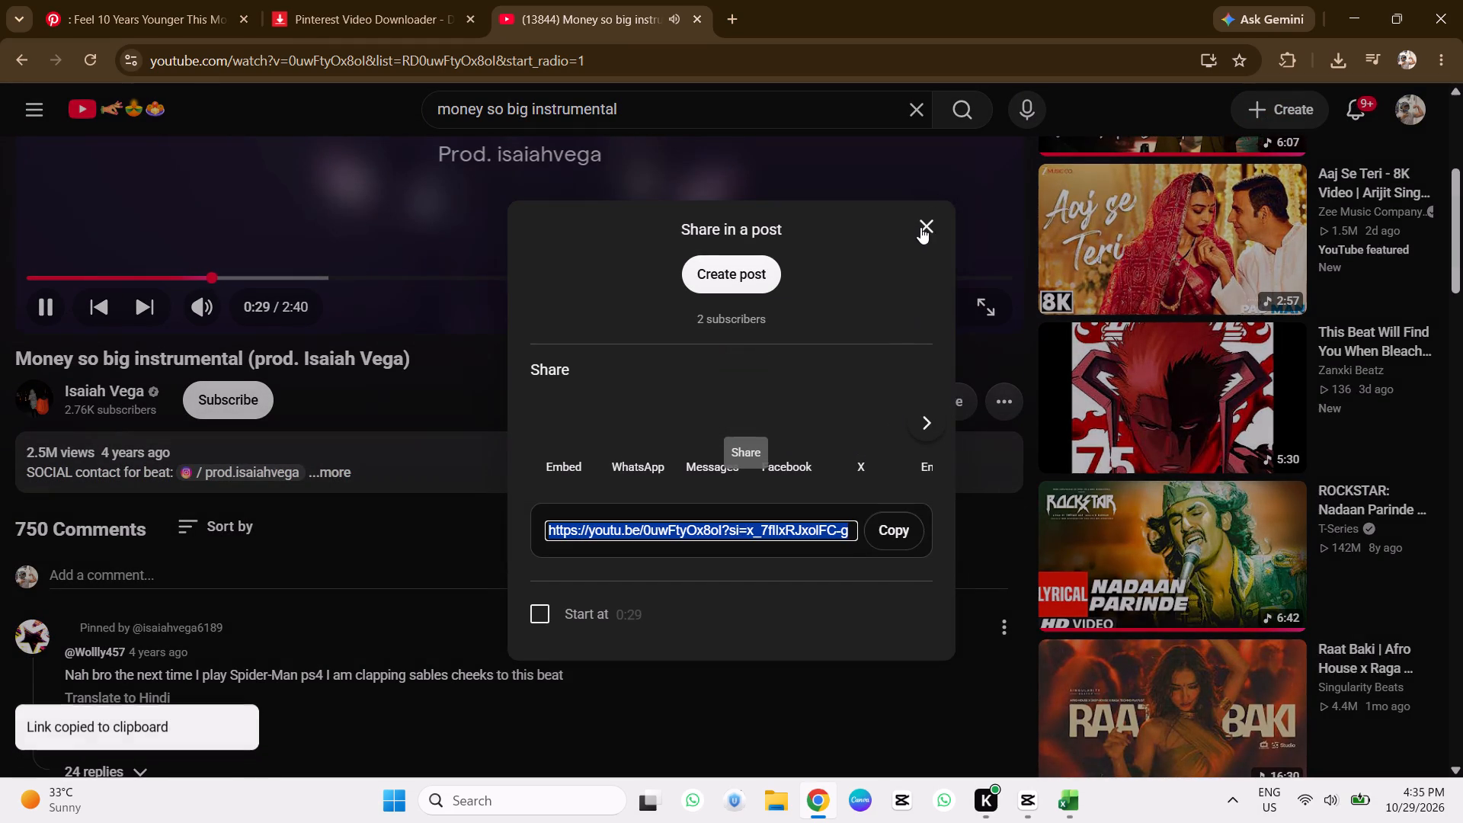
Open the bookmarked vd6s.net YouTube downloader in a new tab and submit the copied video link.
{"action": "left_click", "coordinate": [727, 12]}
{"action": "left_click", "coordinate": [878, 95]}
{"action": "left_click", "coordinate": [890, 154]}
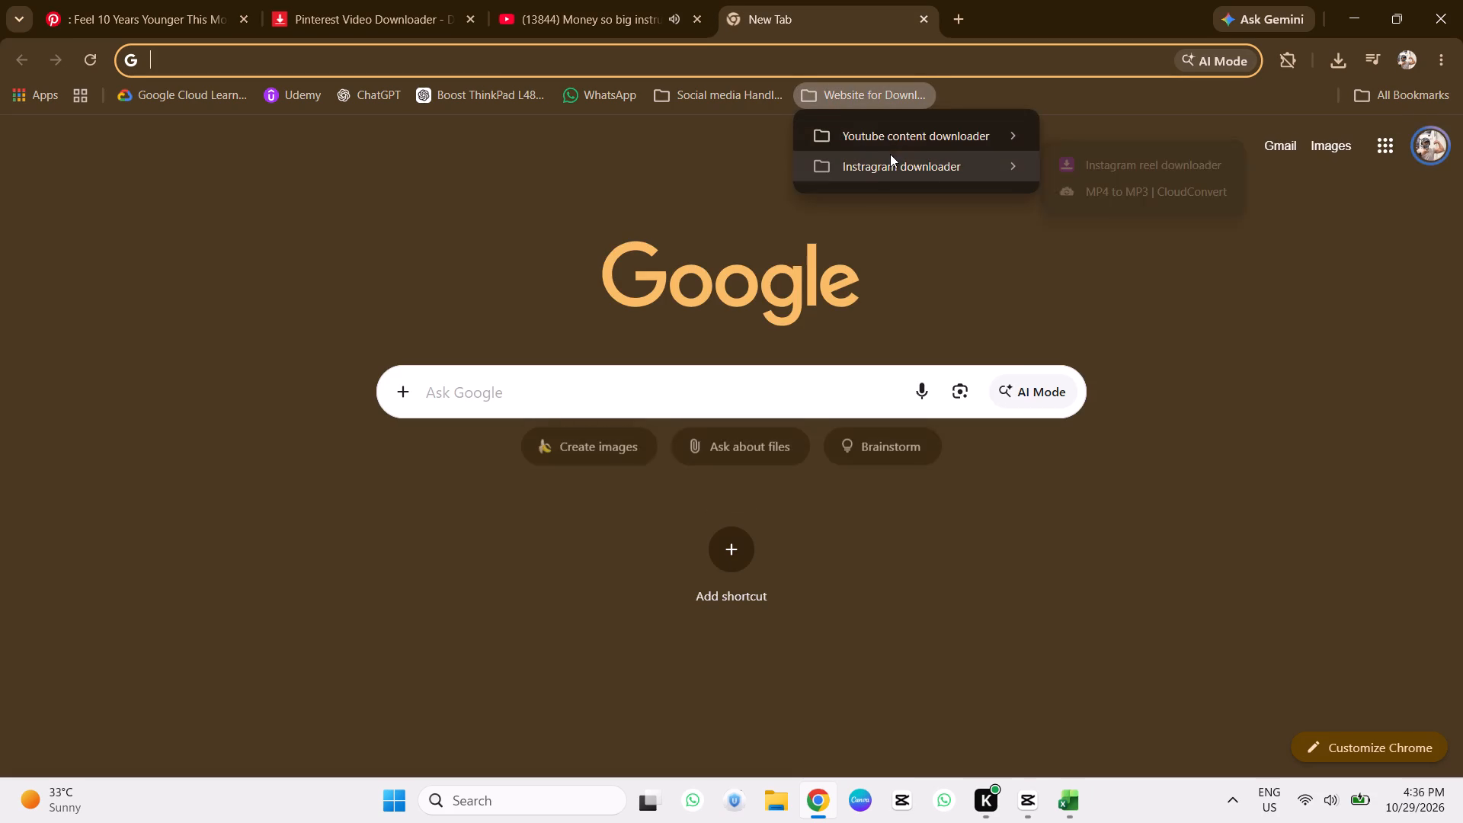
{"action": "left_click", "coordinate": [927, 123]}
{"action": "left_click", "coordinate": [1175, 145]}
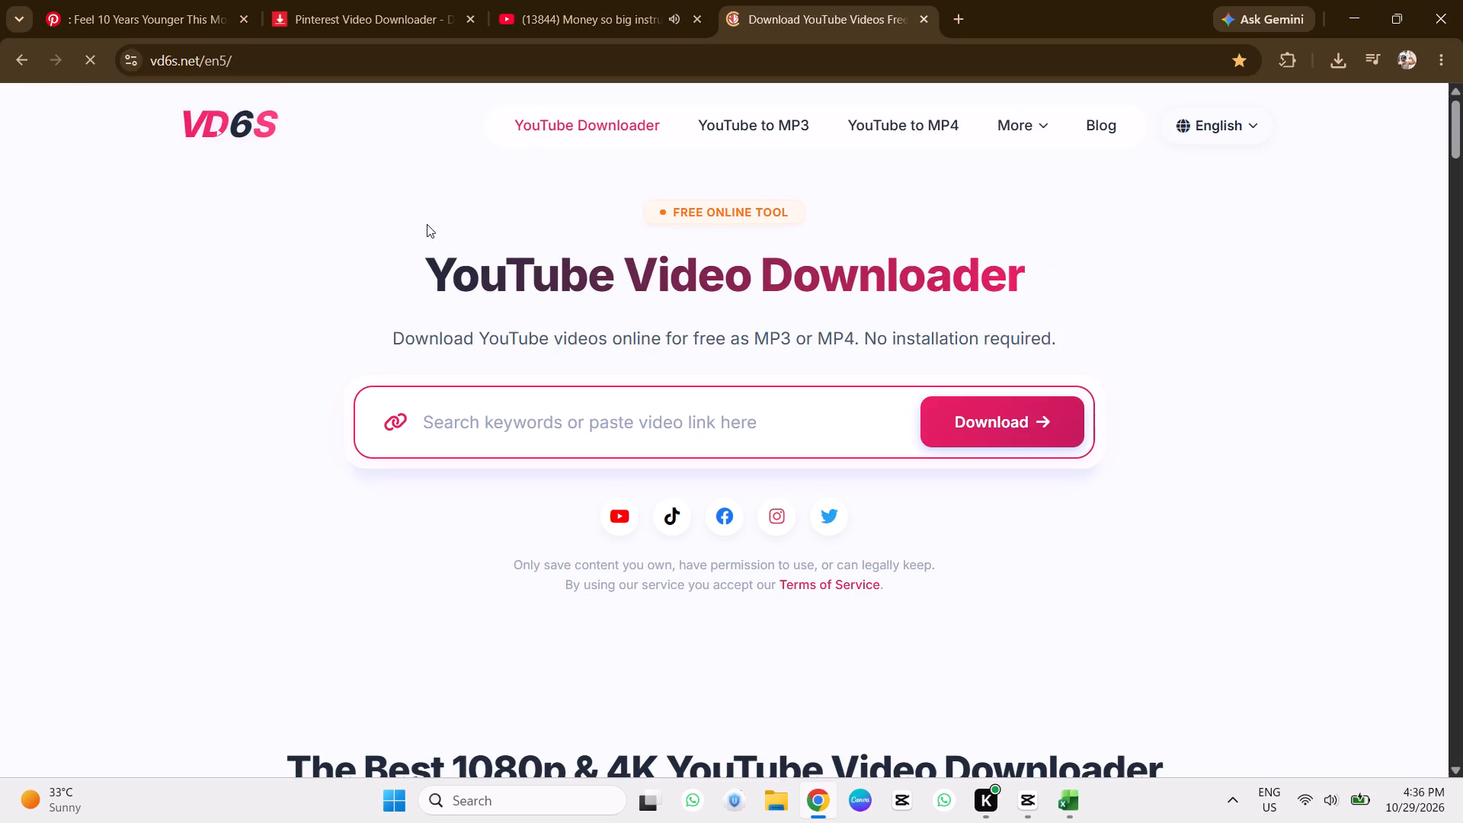
{"action": "left_click", "coordinate": [485, 429]}
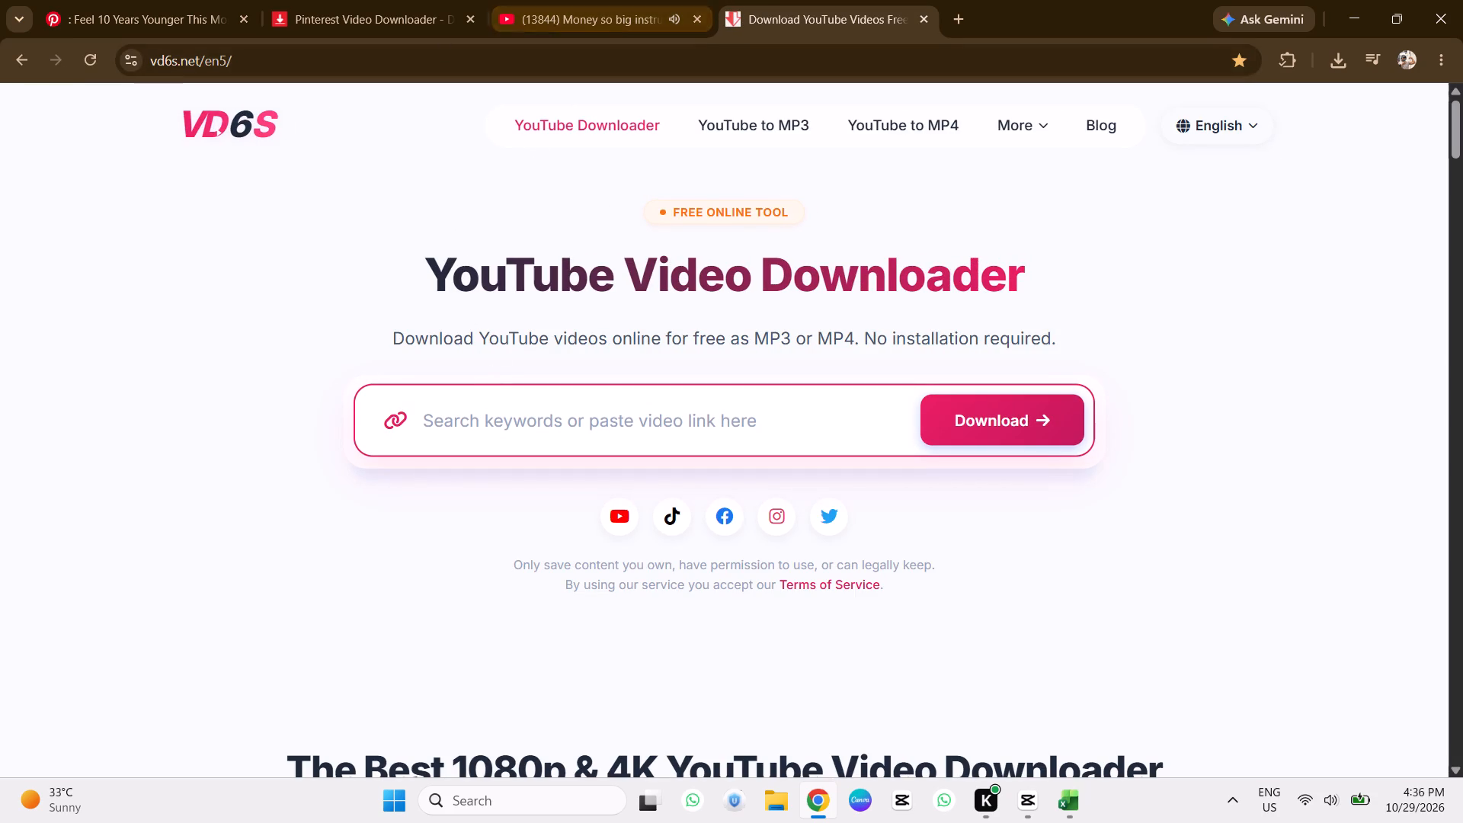
{"action": "left_click", "coordinate": [507, 414]}
{"action": "right_click", "coordinate": [510, 406]}
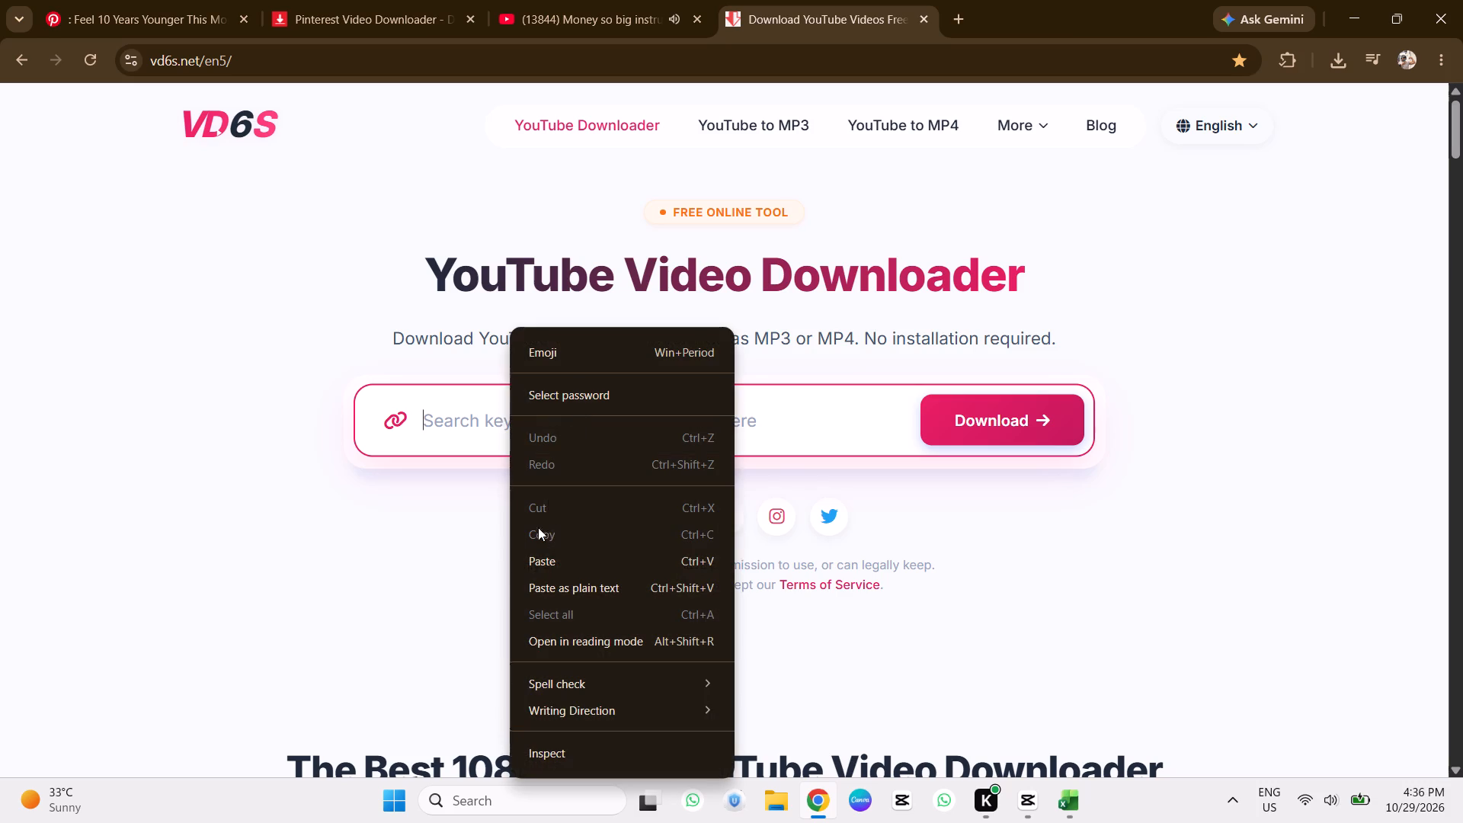
{"action": "left_click", "coordinate": [533, 564]}
{"action": "left_click", "coordinate": [1021, 421]}
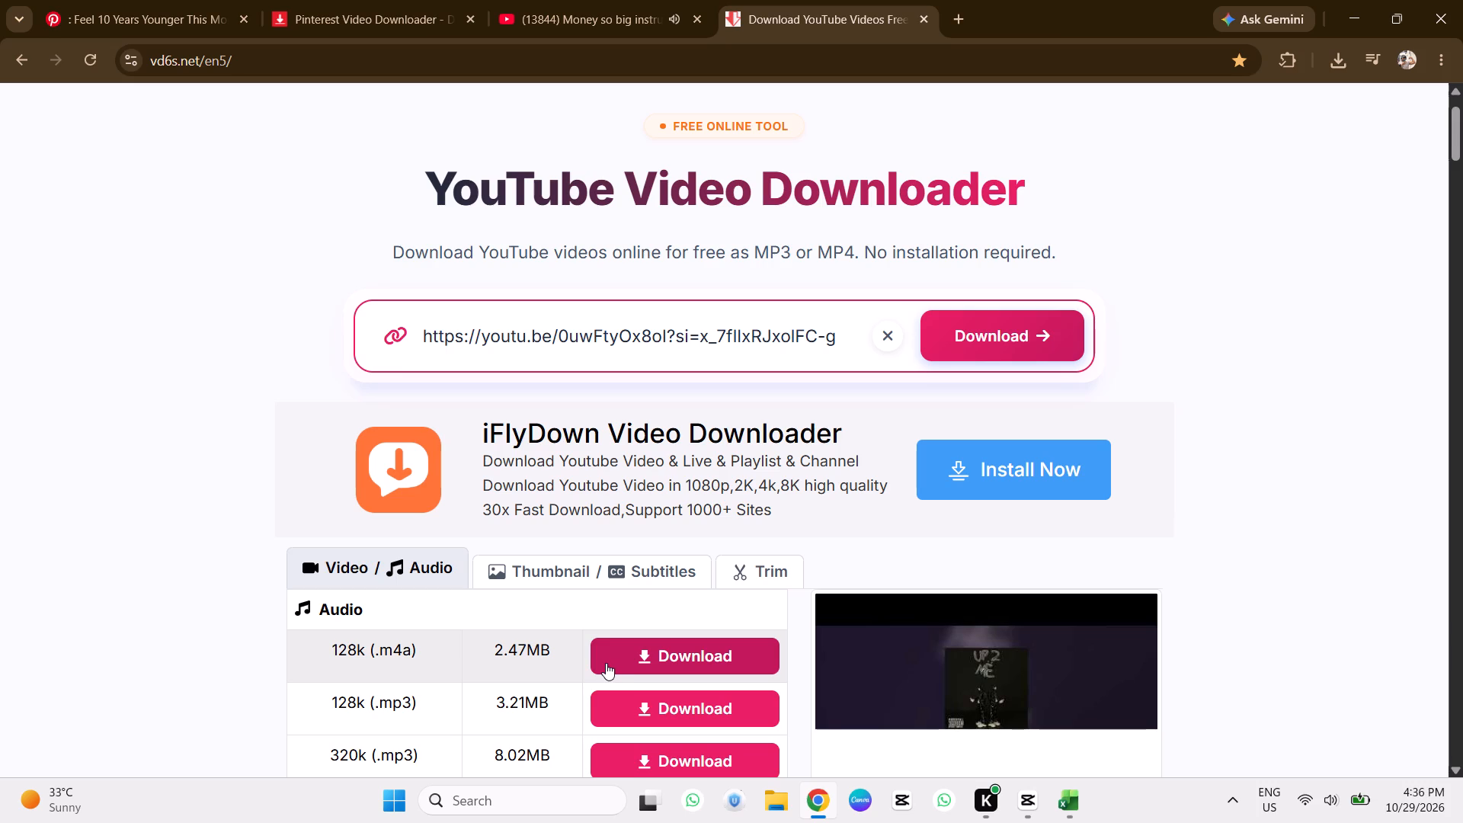
Download the instrumental as a 320k MP3 and dismiss the download dialog.
{"action": "scroll", "coordinate": [685, 623], "scroll_direction": "down", "scroll_amount": 2}
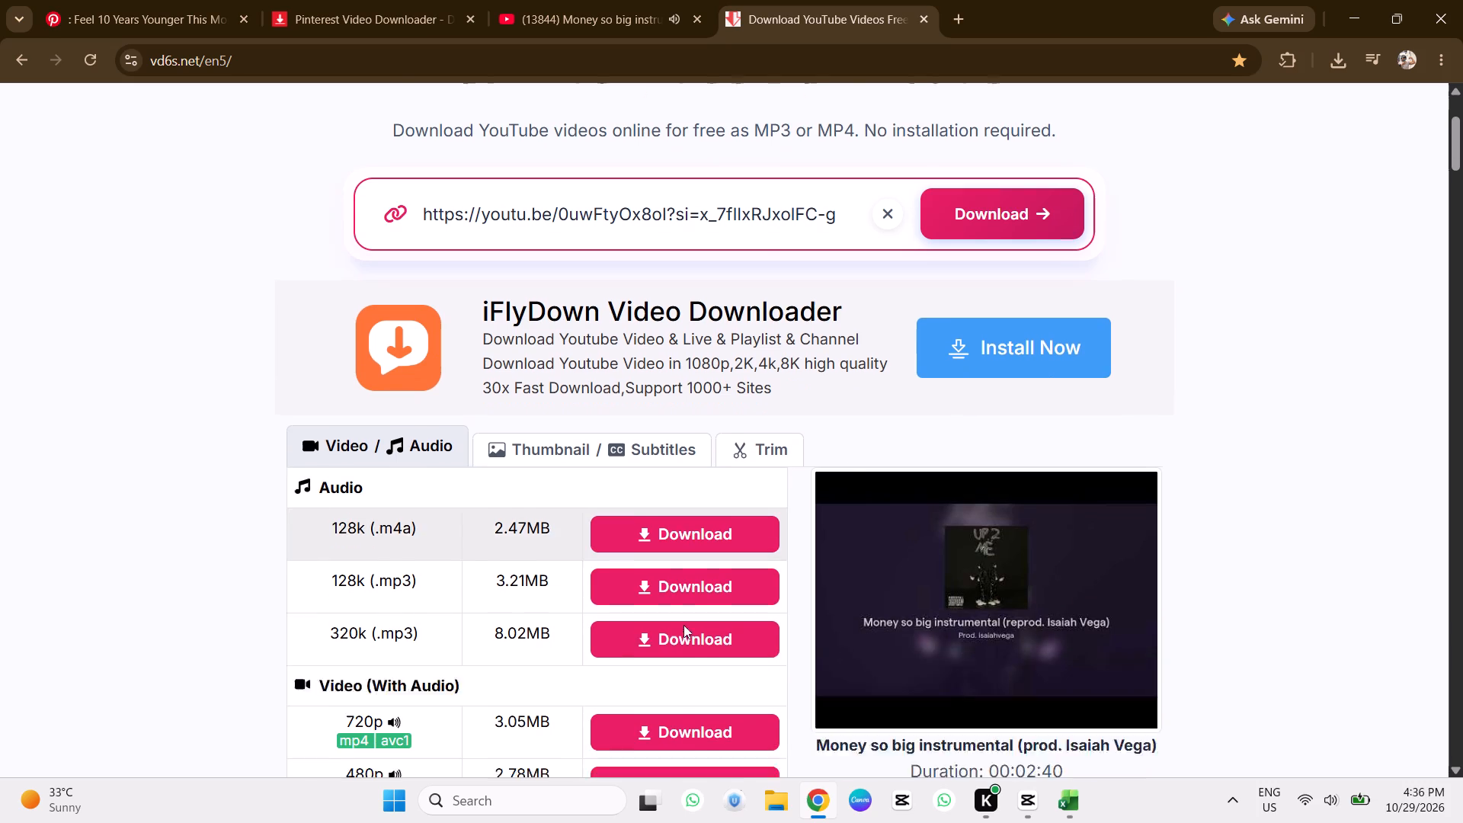
{"action": "left_click", "coordinate": [675, 573]}
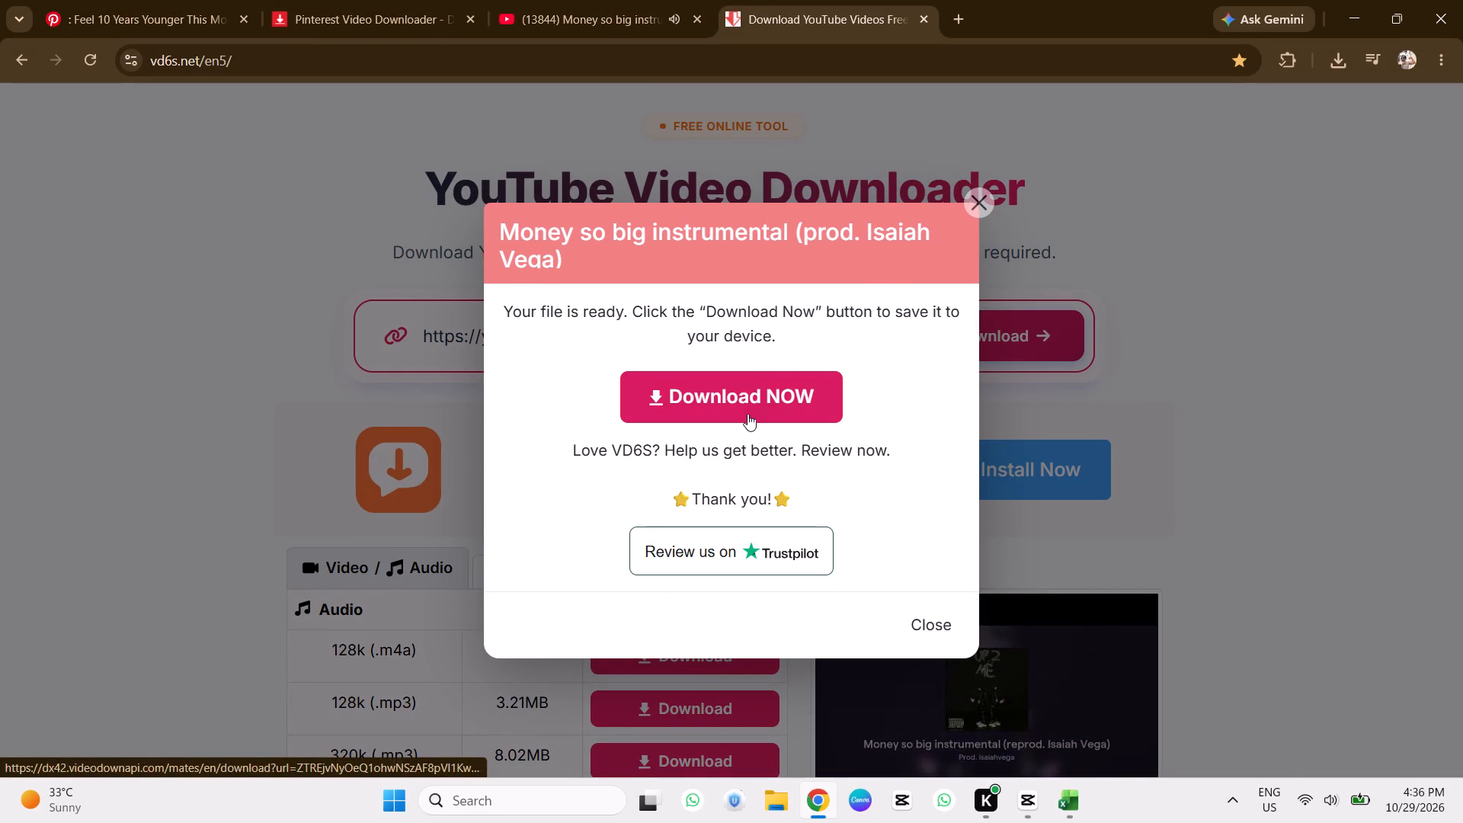
{"action": "left_click", "coordinate": [760, 396]}
{"action": "left_click", "coordinate": [982, 203]}
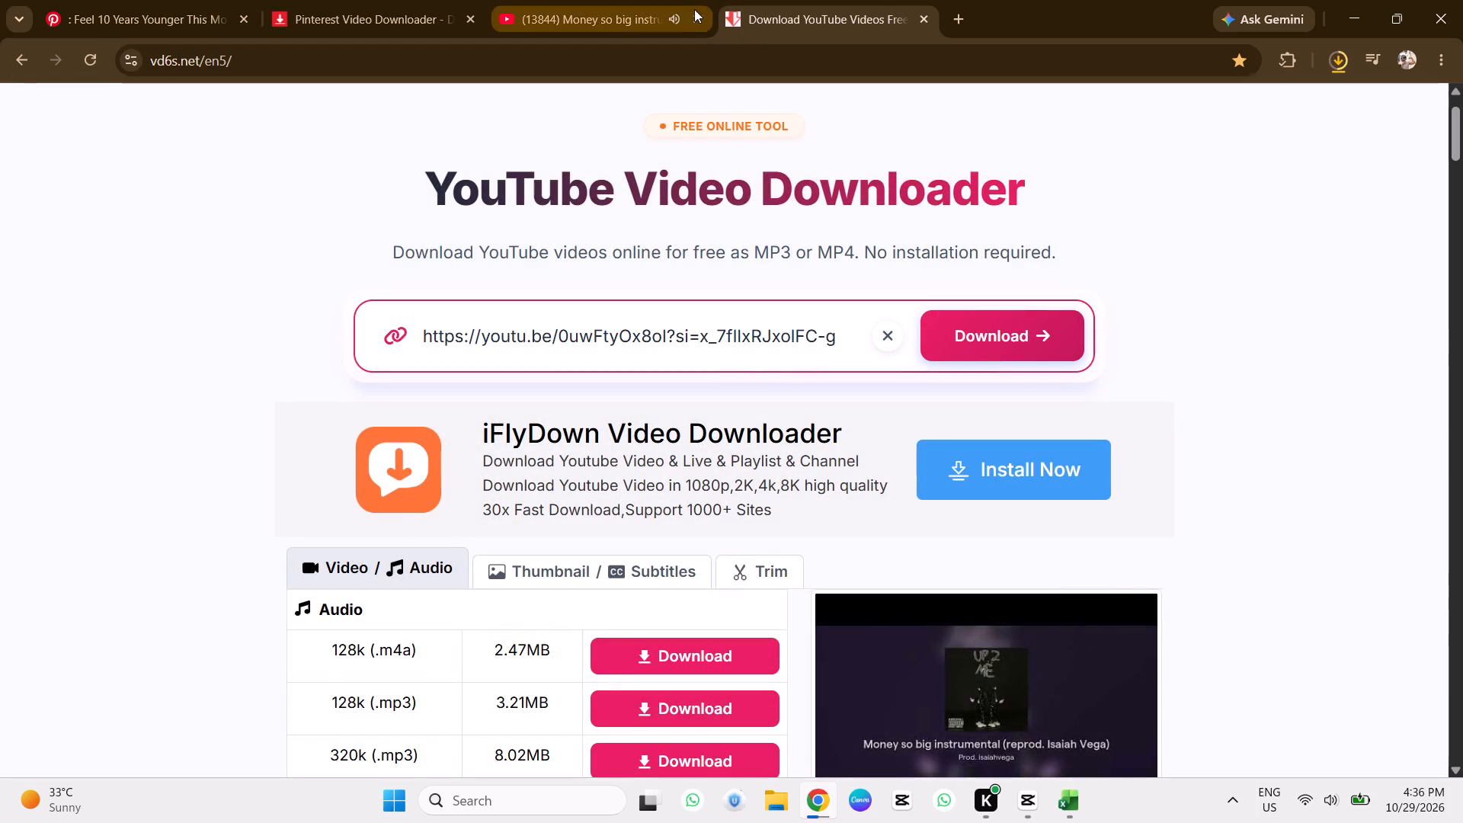
Close the YouTube tab with the instrumental video.
{"action": "left_click", "coordinate": [700, 14]}
{"action": "left_click", "coordinate": [710, 19]}
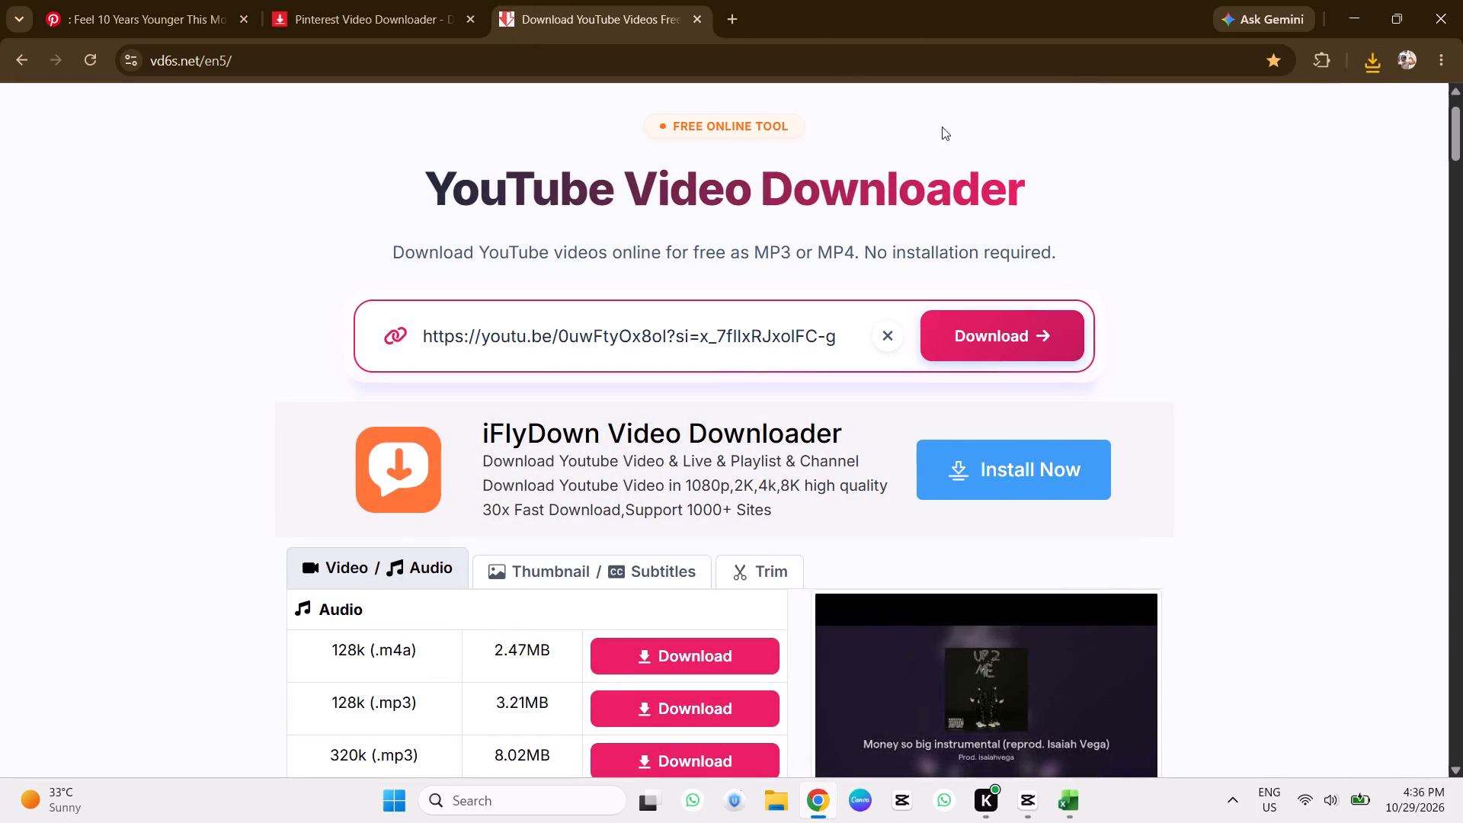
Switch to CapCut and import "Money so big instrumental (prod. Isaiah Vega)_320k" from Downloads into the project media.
{"action": "left_click", "coordinate": [1010, 806]}
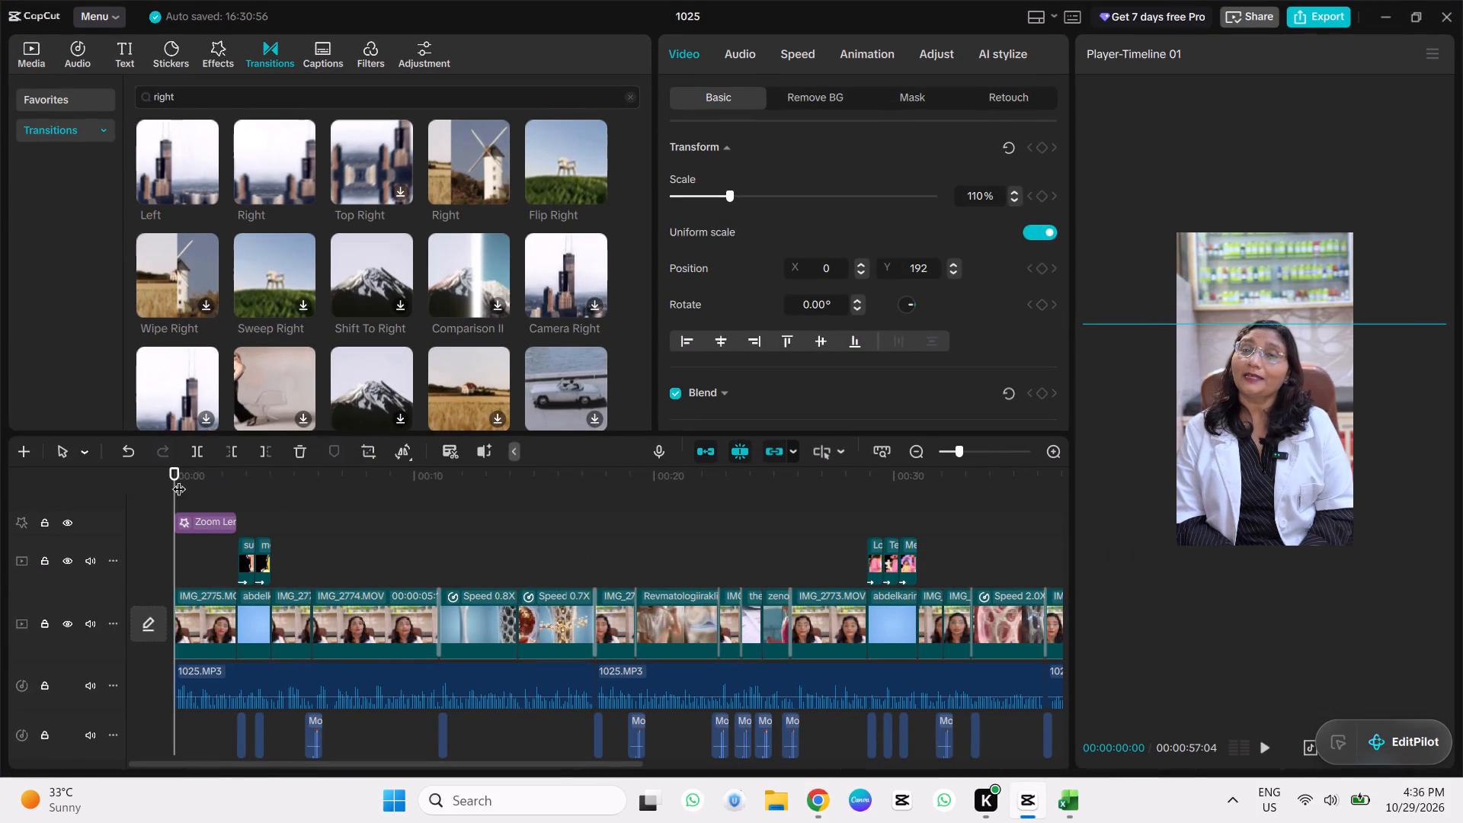
{"action": "left_click", "coordinate": [30, 46]}
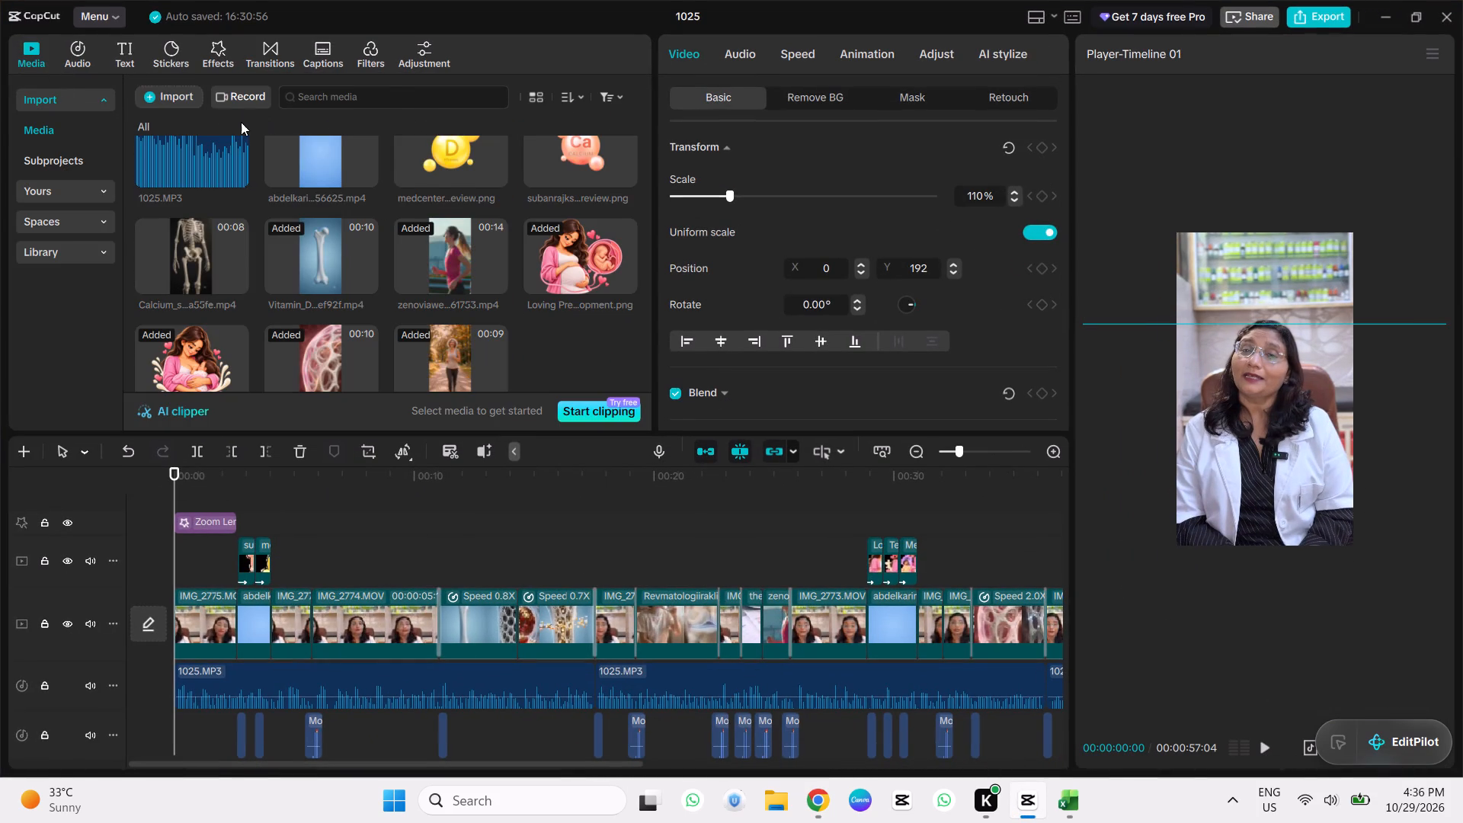
{"action": "left_click", "coordinate": [177, 93]}
{"action": "left_click", "coordinate": [267, 178]}
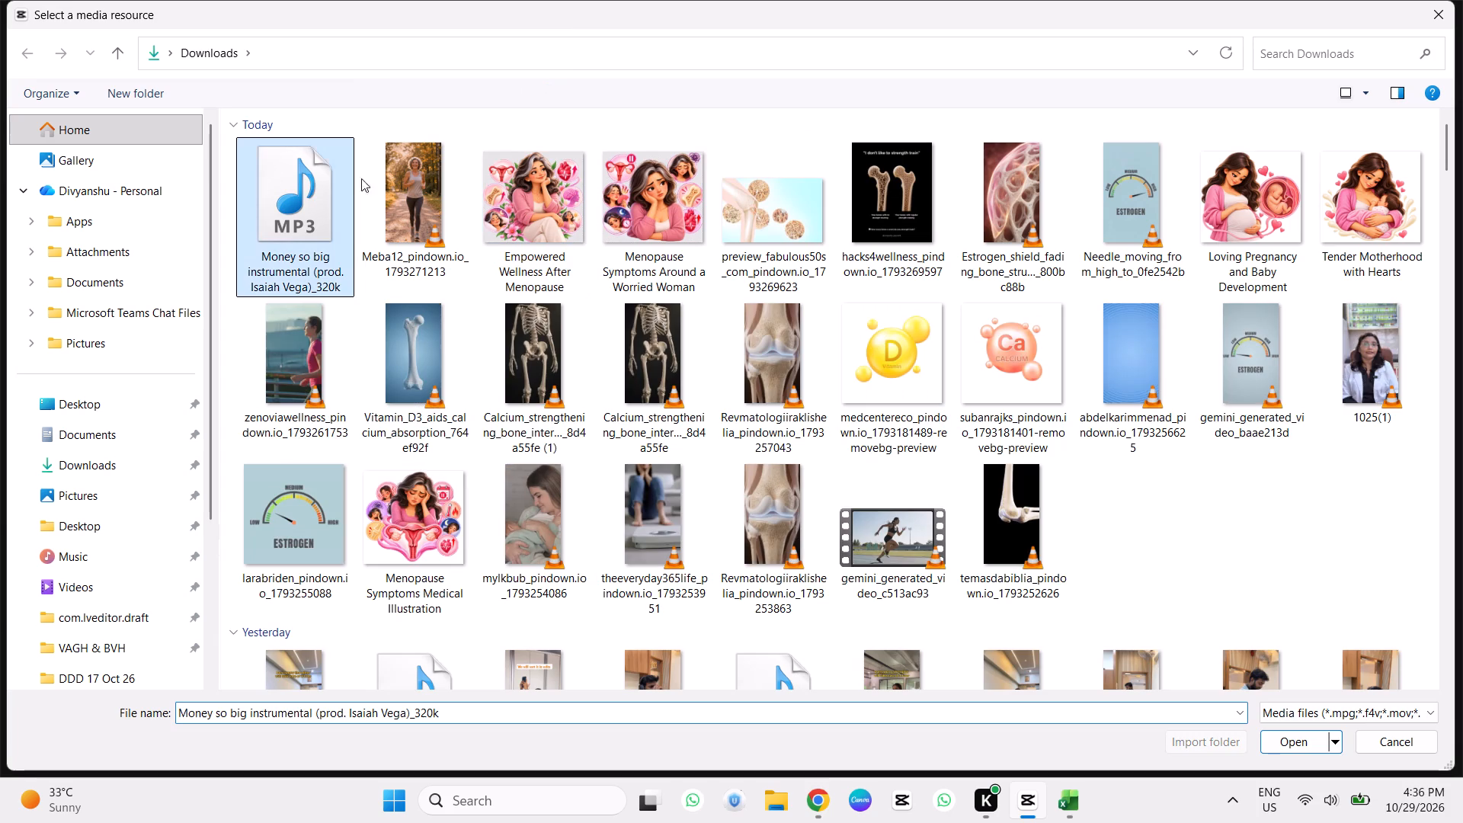
{"action": "left_click", "coordinate": [1270, 736]}
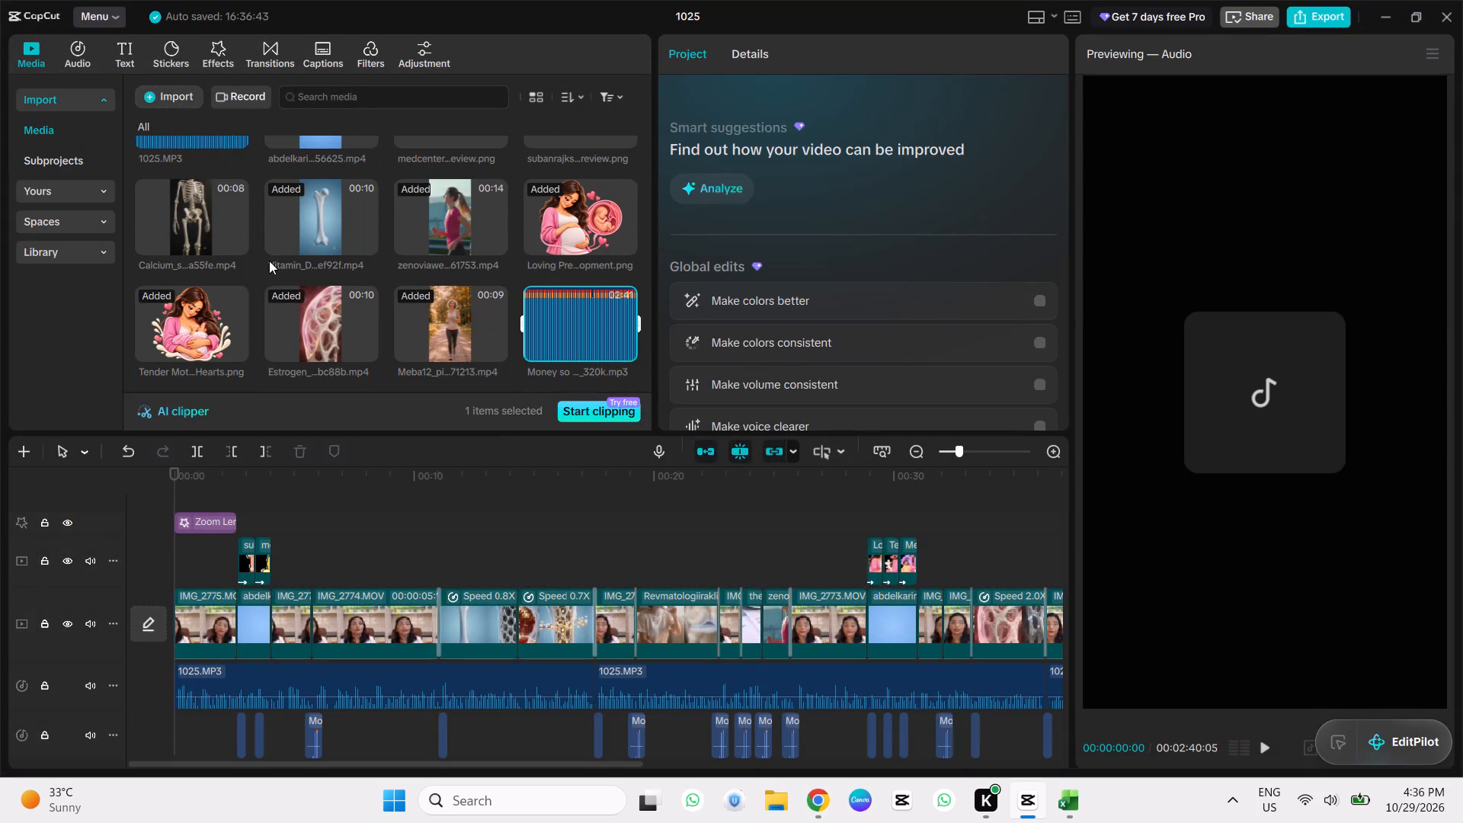
Add the imported instrumental to the timeline as a new audio track starting at 00:00.
{"action": "left_click", "coordinate": [623, 351]}
{"action": "scroll", "coordinate": [624, 360], "scroll_direction": "down", "scroll_amount": 5}
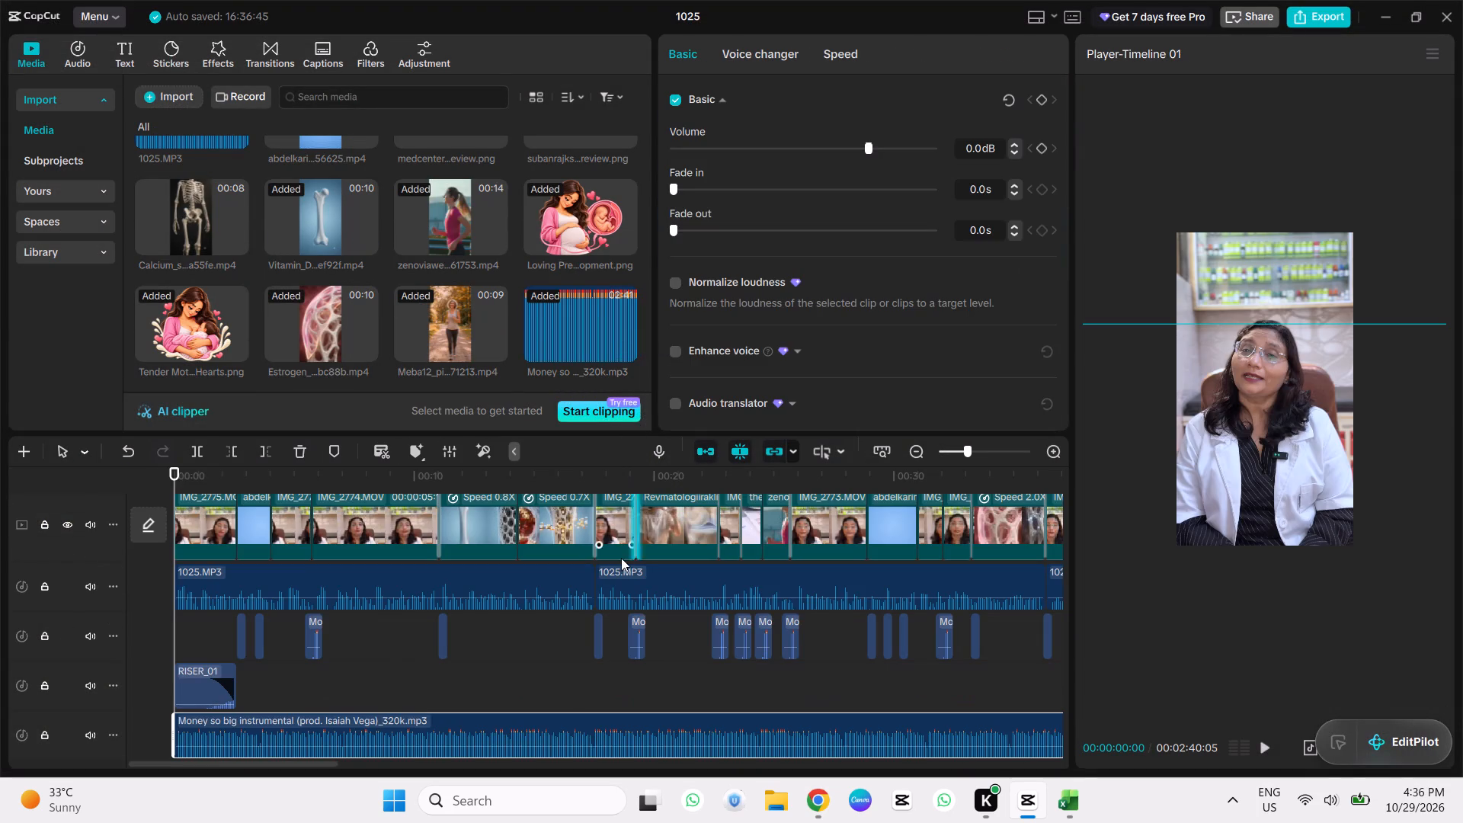
Lower the instrumental's volume to -37.2 dB while listening to the timeline playback.
{"action": "left_click", "coordinate": [781, 144]}
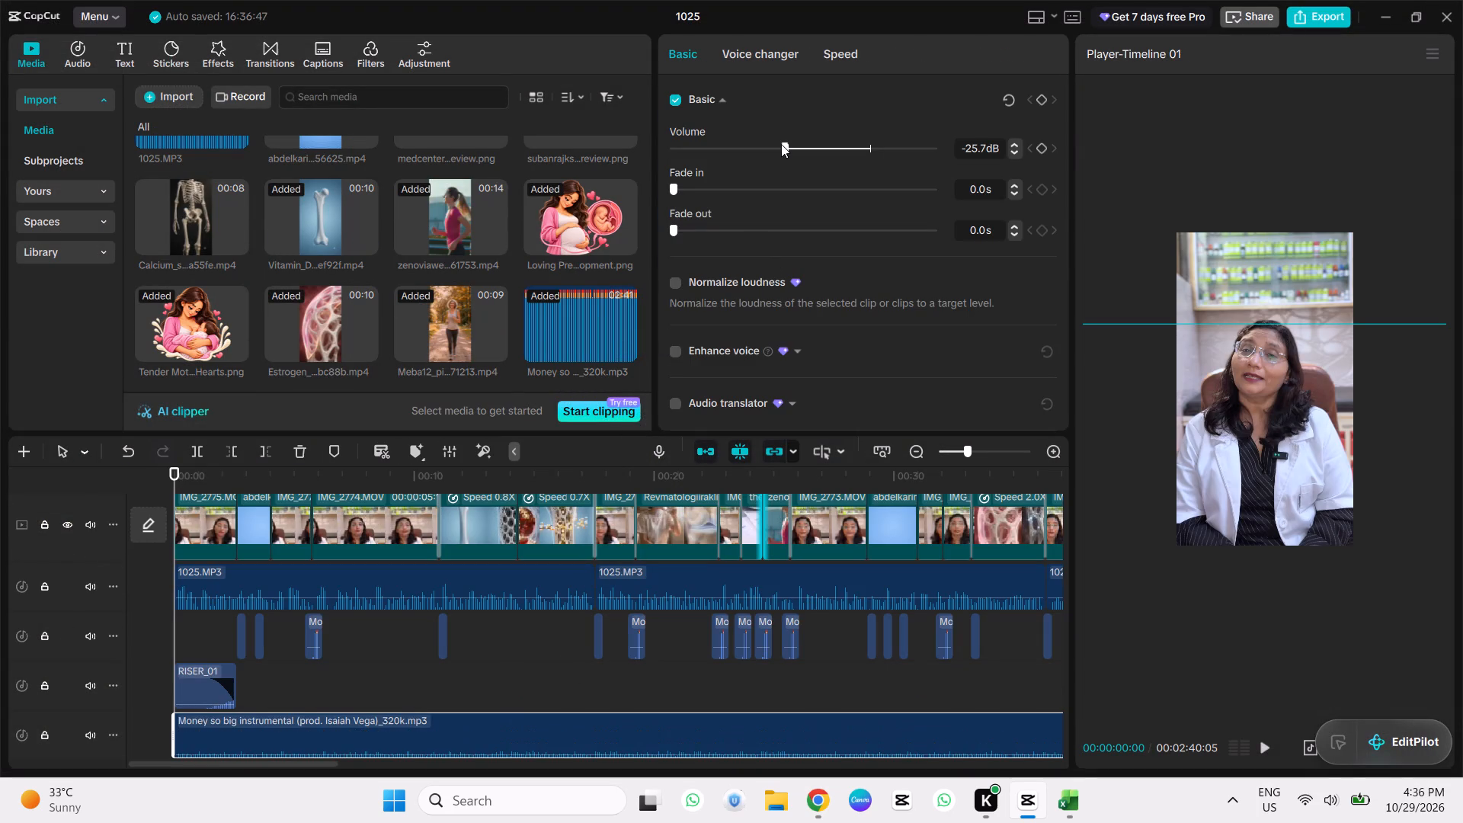
{"action": "key", "text": "space"}
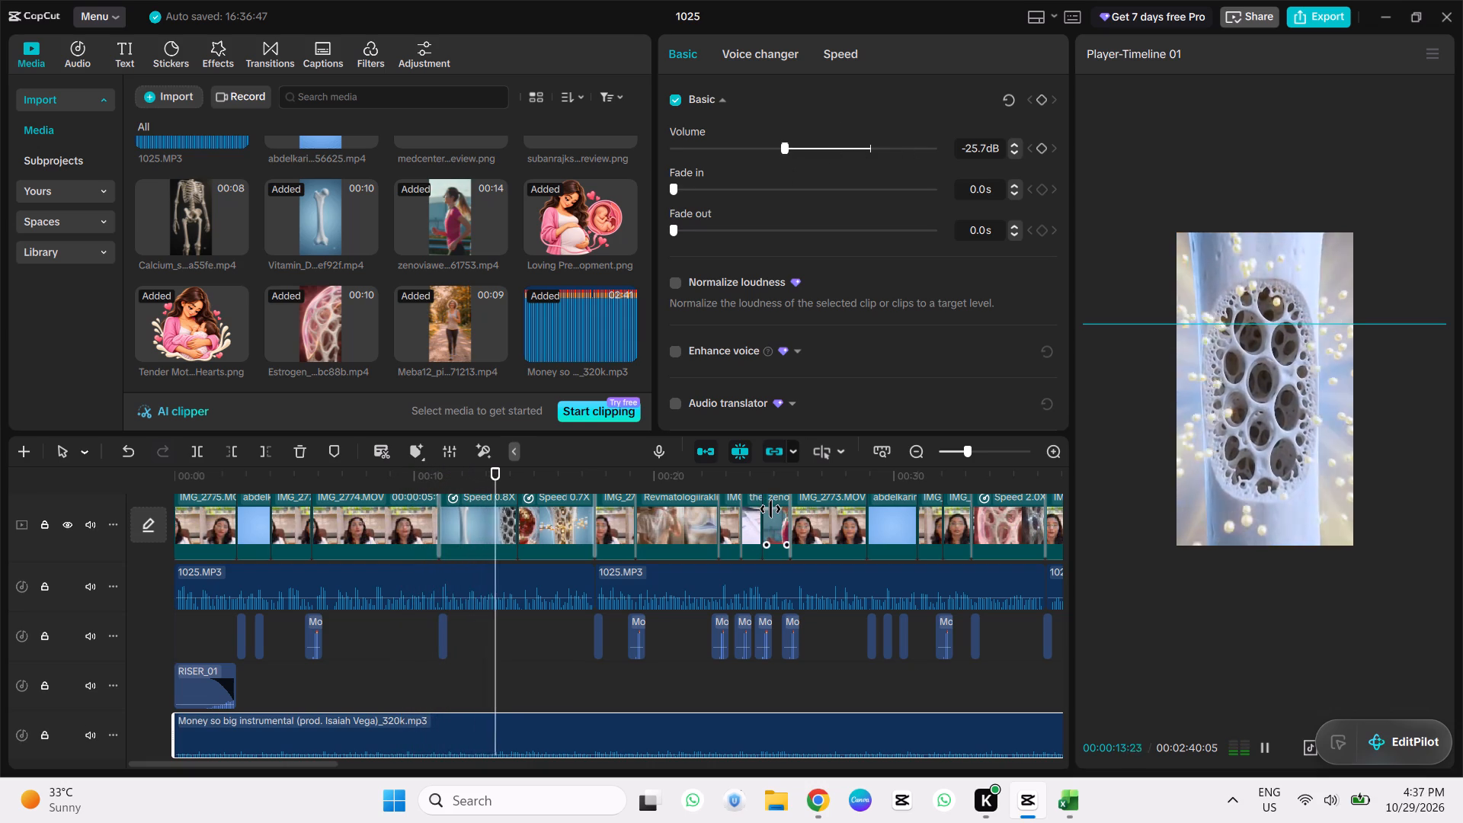
{"action": "left_click", "coordinate": [741, 148]}
{"action": "left_click", "coordinate": [741, 148]}
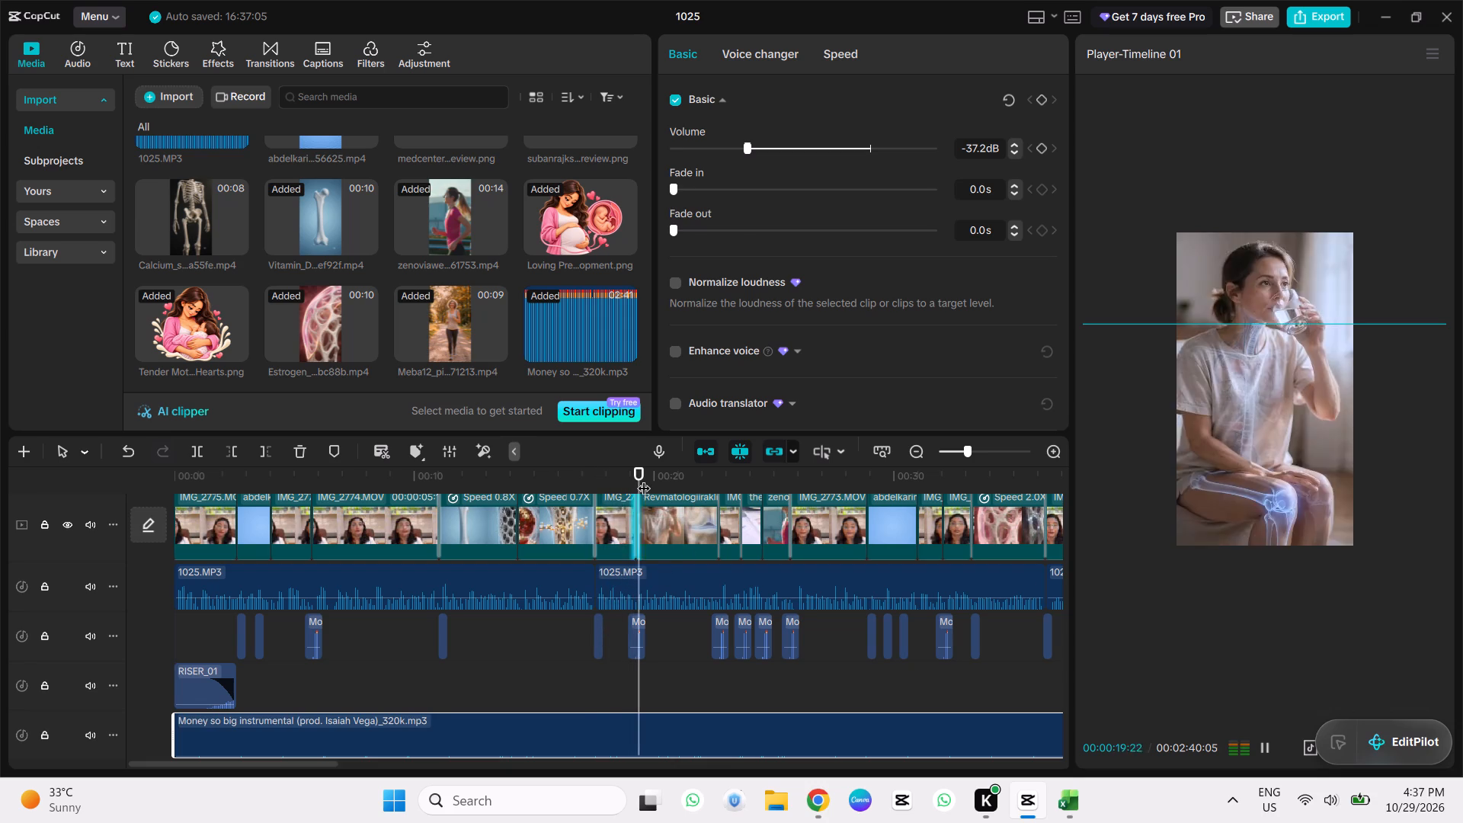
Place the playhead at the end of the last video clip, at 00:00:57:04.
{"action": "scroll", "coordinate": [561, 649], "scroll_direction": "down", "scroll_amount": 5, "text": "ctrl"}
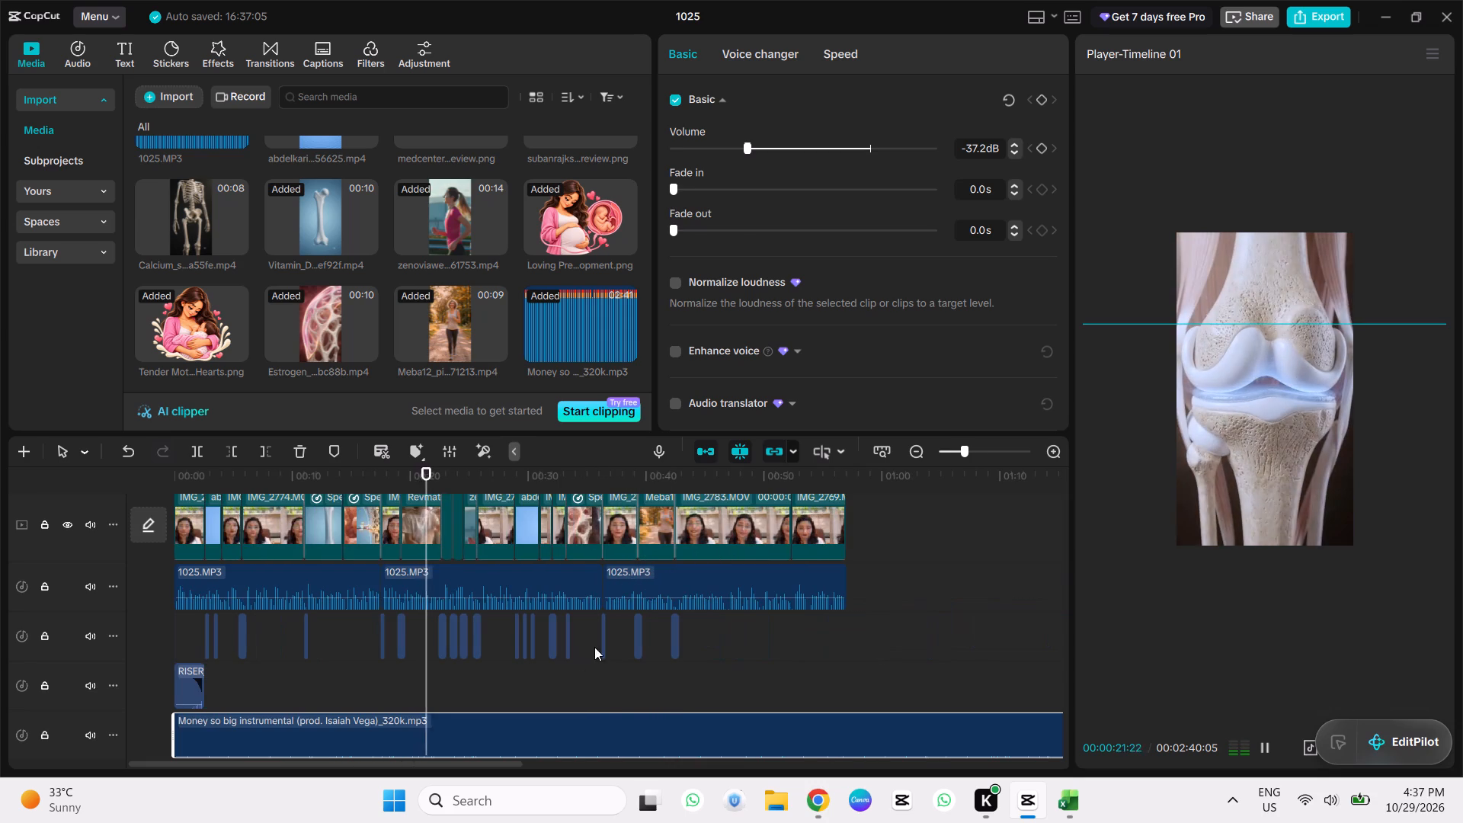
{"action": "left_click", "coordinate": [837, 489]}
{"action": "left_click_drag", "start_coordinate": [837, 489], "coordinate": [844, 488]}
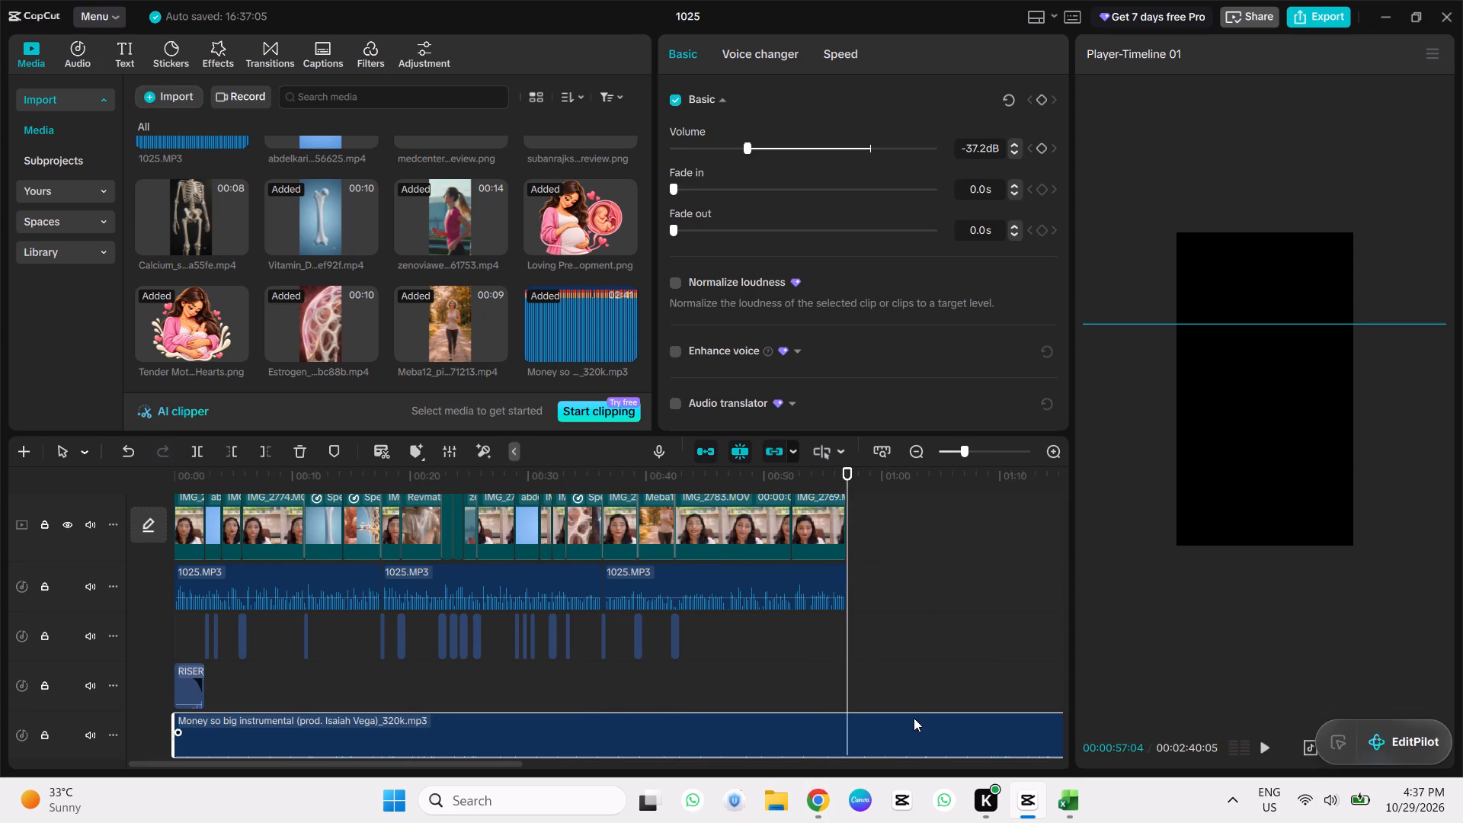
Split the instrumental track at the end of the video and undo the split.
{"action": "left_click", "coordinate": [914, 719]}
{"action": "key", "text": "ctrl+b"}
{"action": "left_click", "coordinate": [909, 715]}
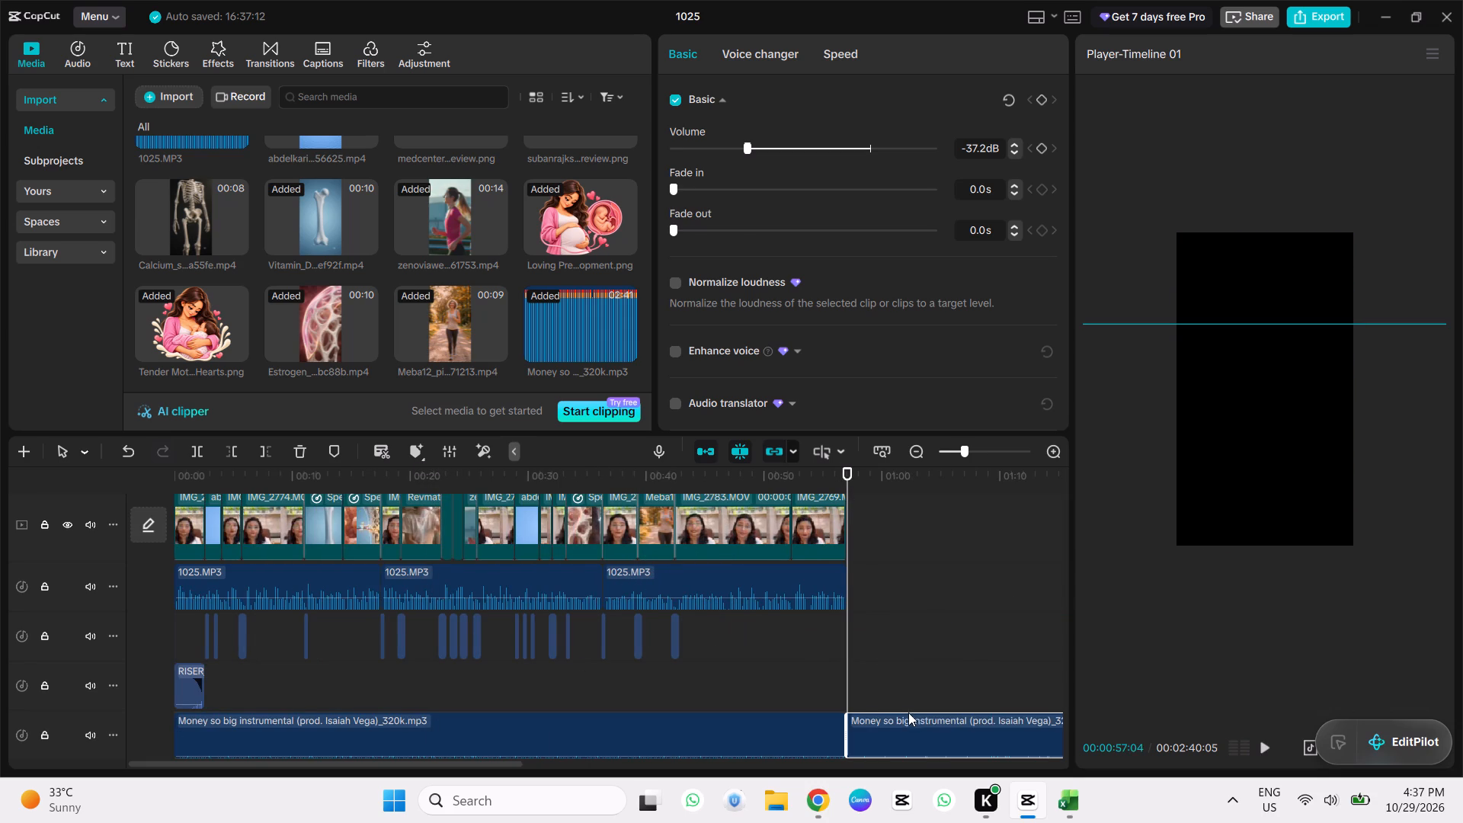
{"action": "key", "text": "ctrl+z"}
Search Downloads for "ask" and import the "Ask Dr Aparna logo" image into the project media.
{"action": "left_click", "coordinate": [162, 82]}
{"action": "left_click", "coordinate": [165, 96]}
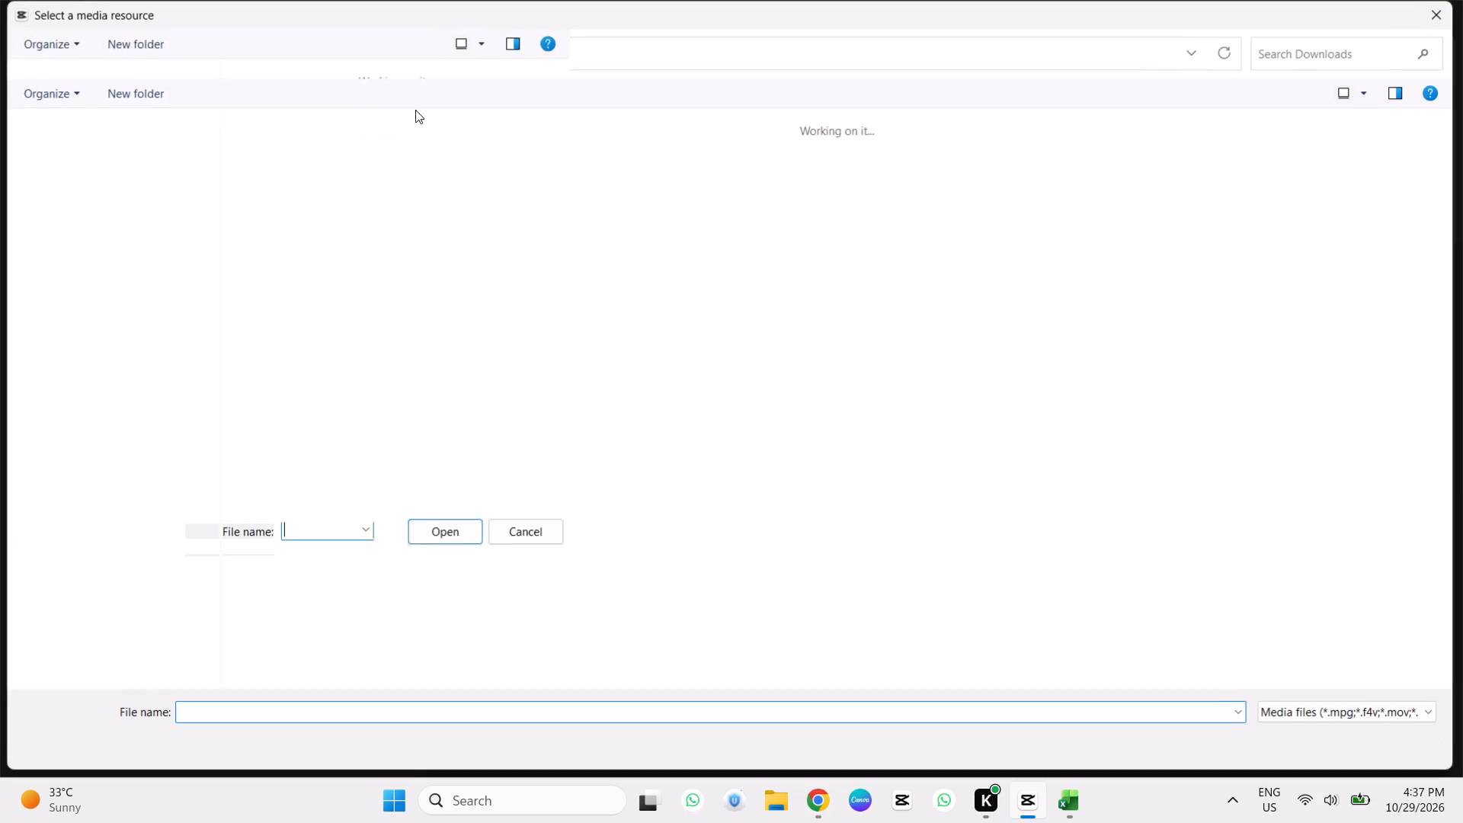
{"action": "left_click", "coordinate": [1305, 50]}
{"action": "type", "text": "ask"}
{"action": "key", "text": "Return"}
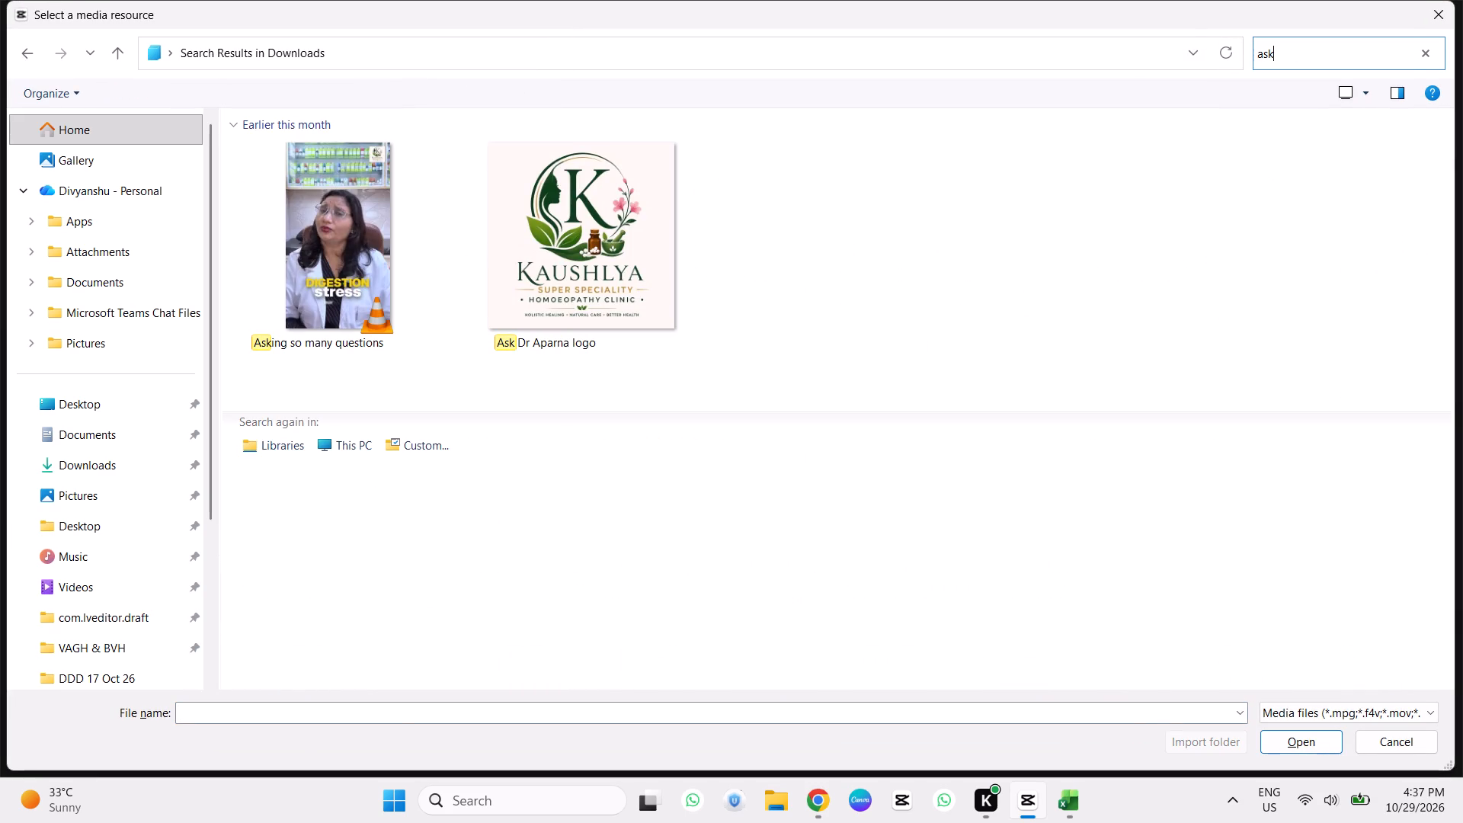
{"action": "left_click", "coordinate": [612, 242]}
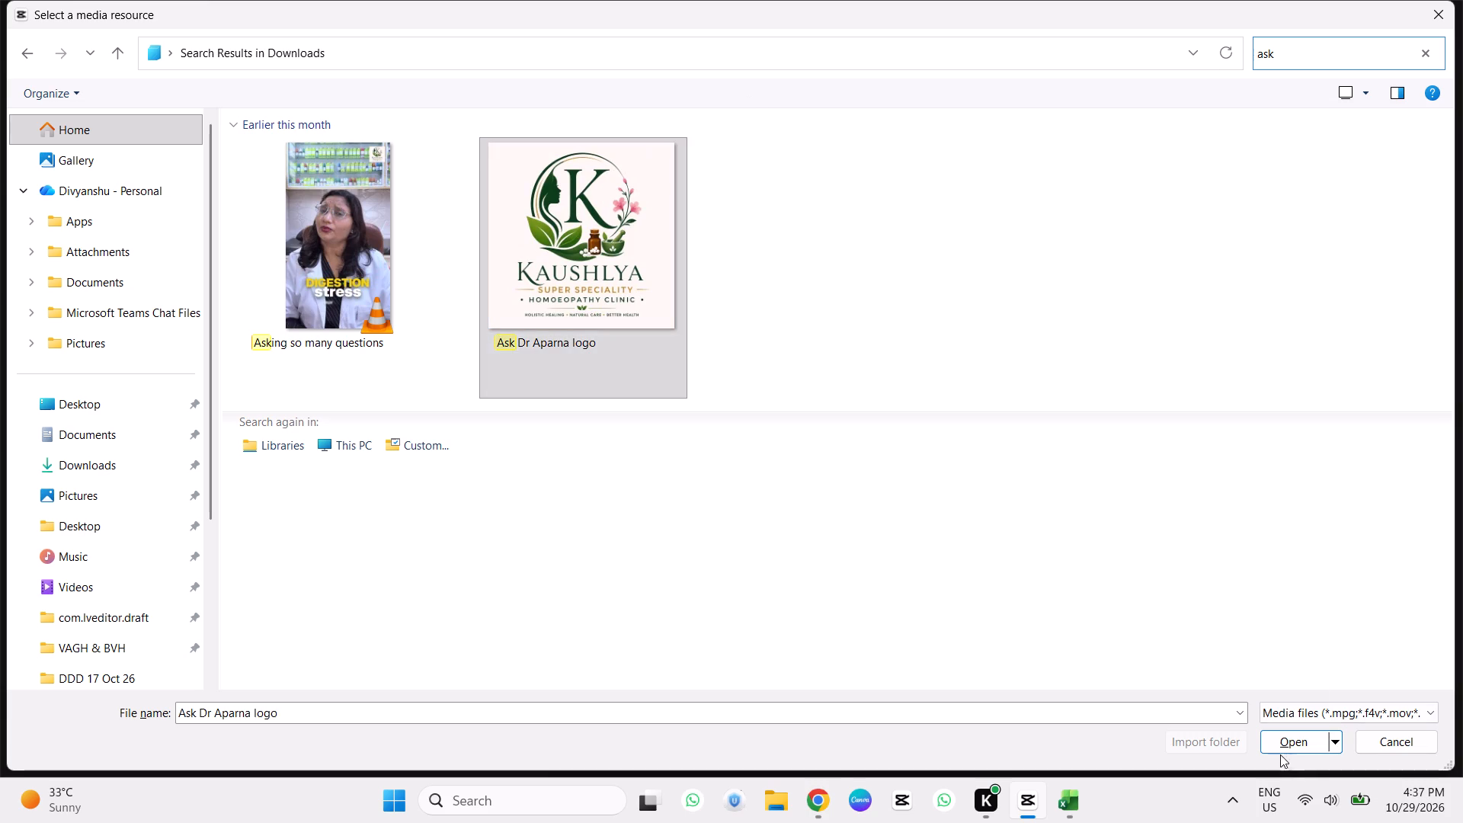
{"action": "left_click", "coordinate": [1285, 746]}
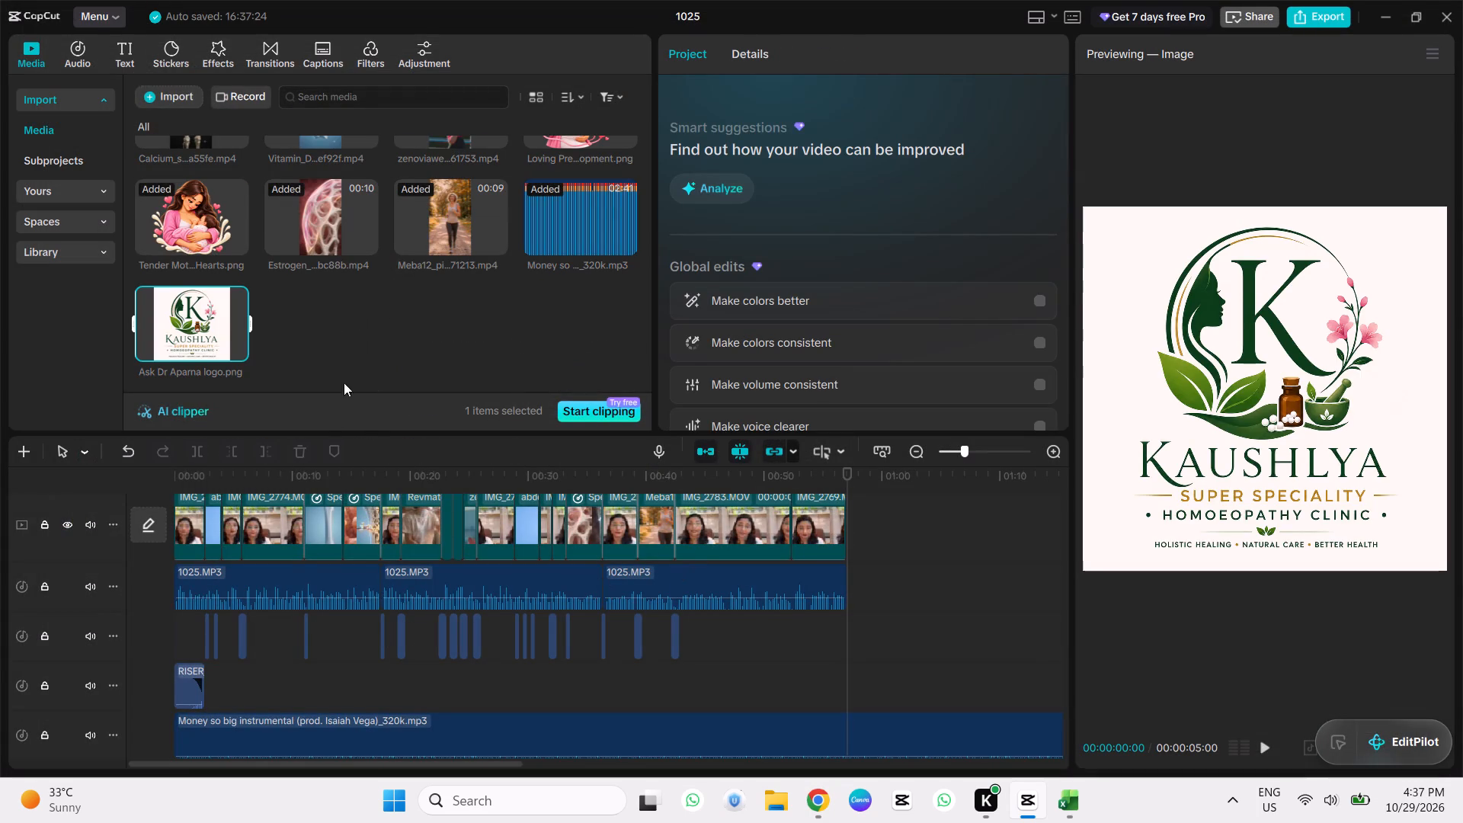
Move the RISER_01 sound up into the track holding the other sound effects.
{"action": "left_click_drag", "start_coordinate": [184, 684], "coordinate": [187, 640]}
Add the logo image after the last clip on the main track and scale it to 73%.
{"action": "left_click", "coordinate": [229, 344]}
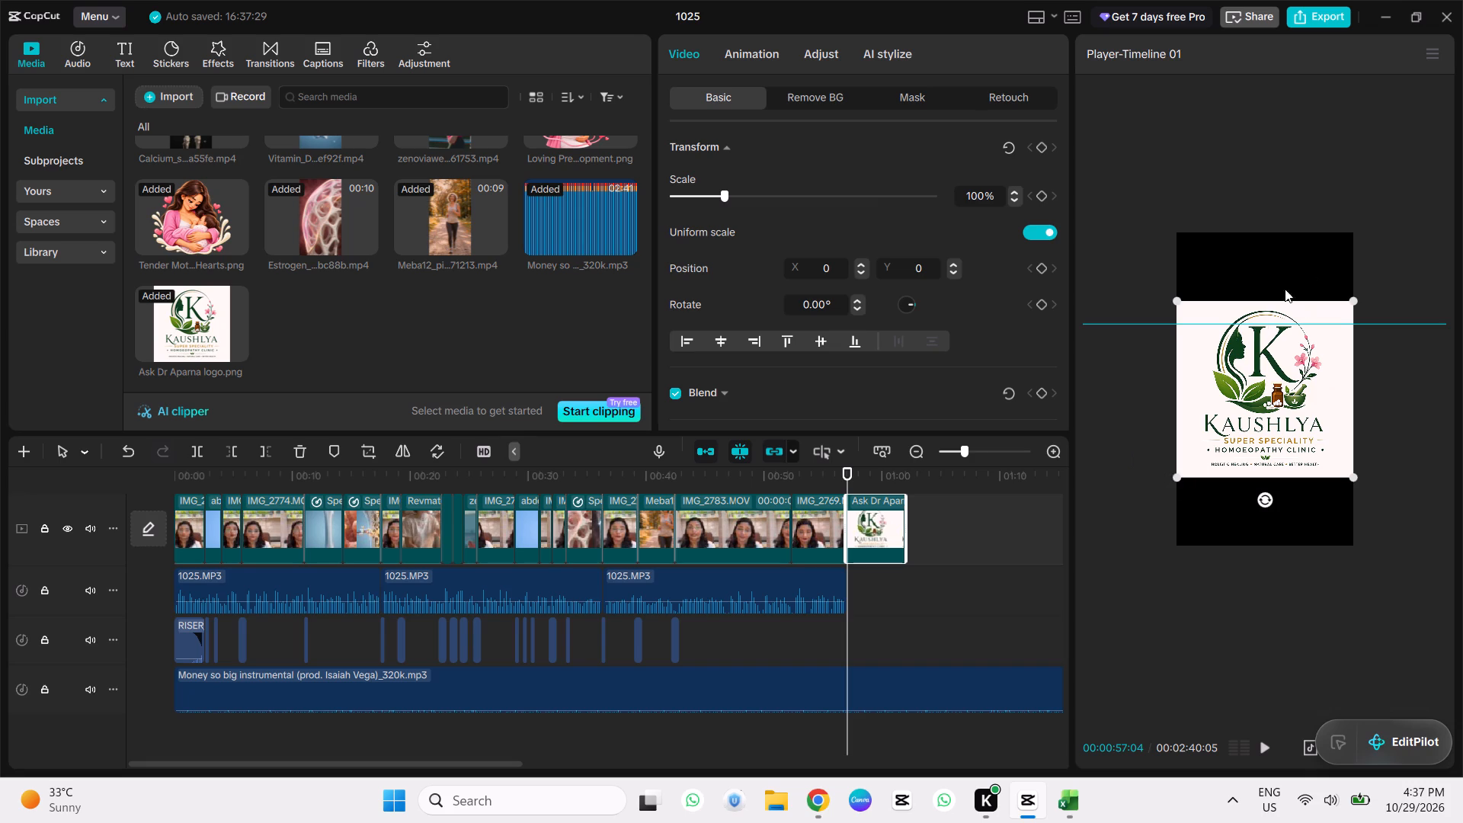
{"action": "left_click_drag", "start_coordinate": [1178, 474], "coordinate": [1209, 447]}
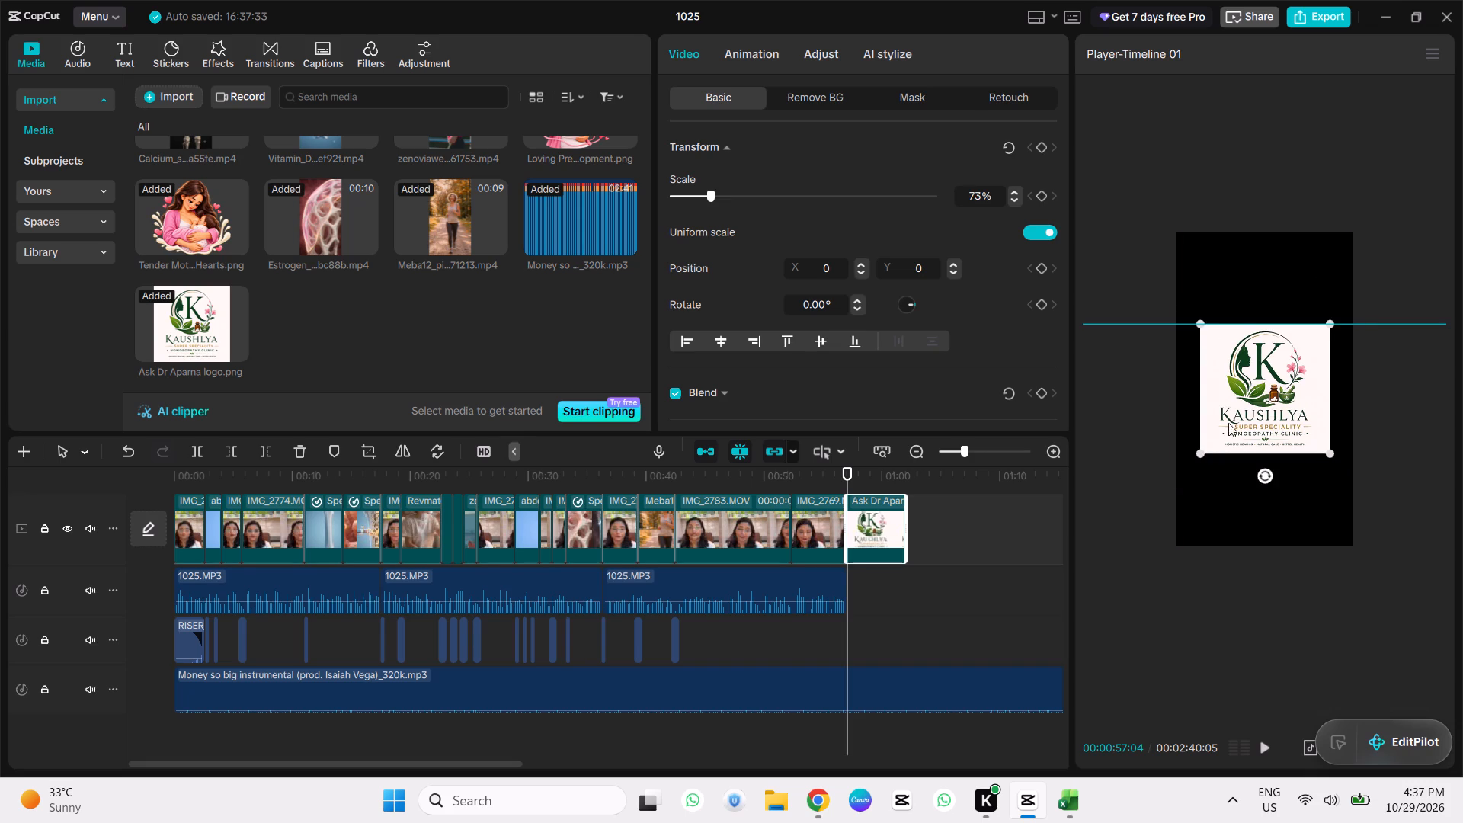
{"action": "left_click", "coordinate": [1241, 302]}
{"action": "left_click", "coordinate": [1235, 395]}
Fill the logo end card's canvas background with the cream colour FDF7F2 sampled from the logo image.
{"action": "scroll", "coordinate": [770, 315], "scroll_direction": "down", "scroll_amount": 9}
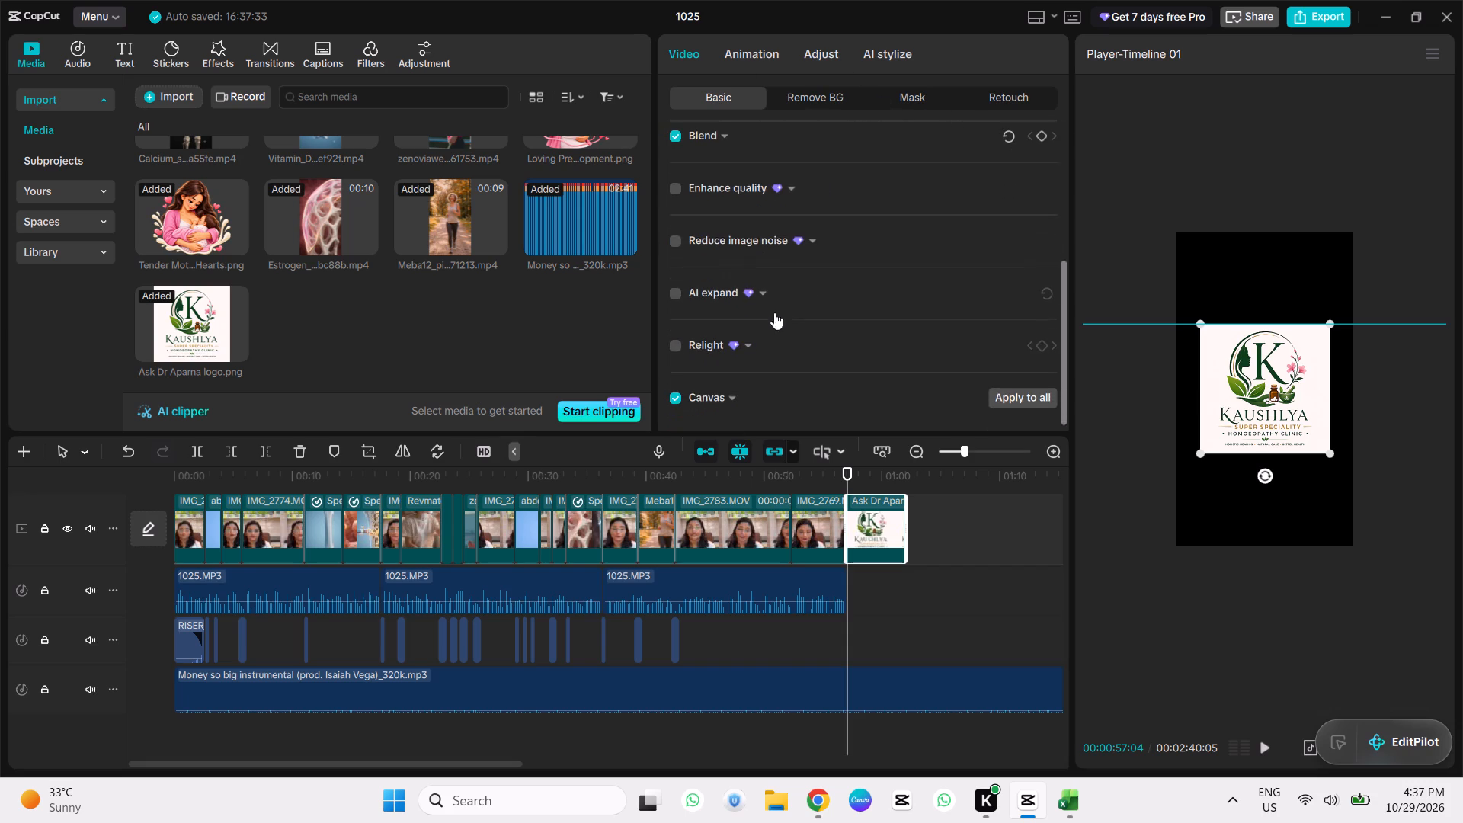
{"action": "scroll", "coordinate": [774, 312], "scroll_direction": "down", "scroll_amount": 10}
{"action": "left_click", "coordinate": [715, 386]}
{"action": "scroll", "coordinate": [722, 397], "scroll_direction": "down", "scroll_amount": 3}
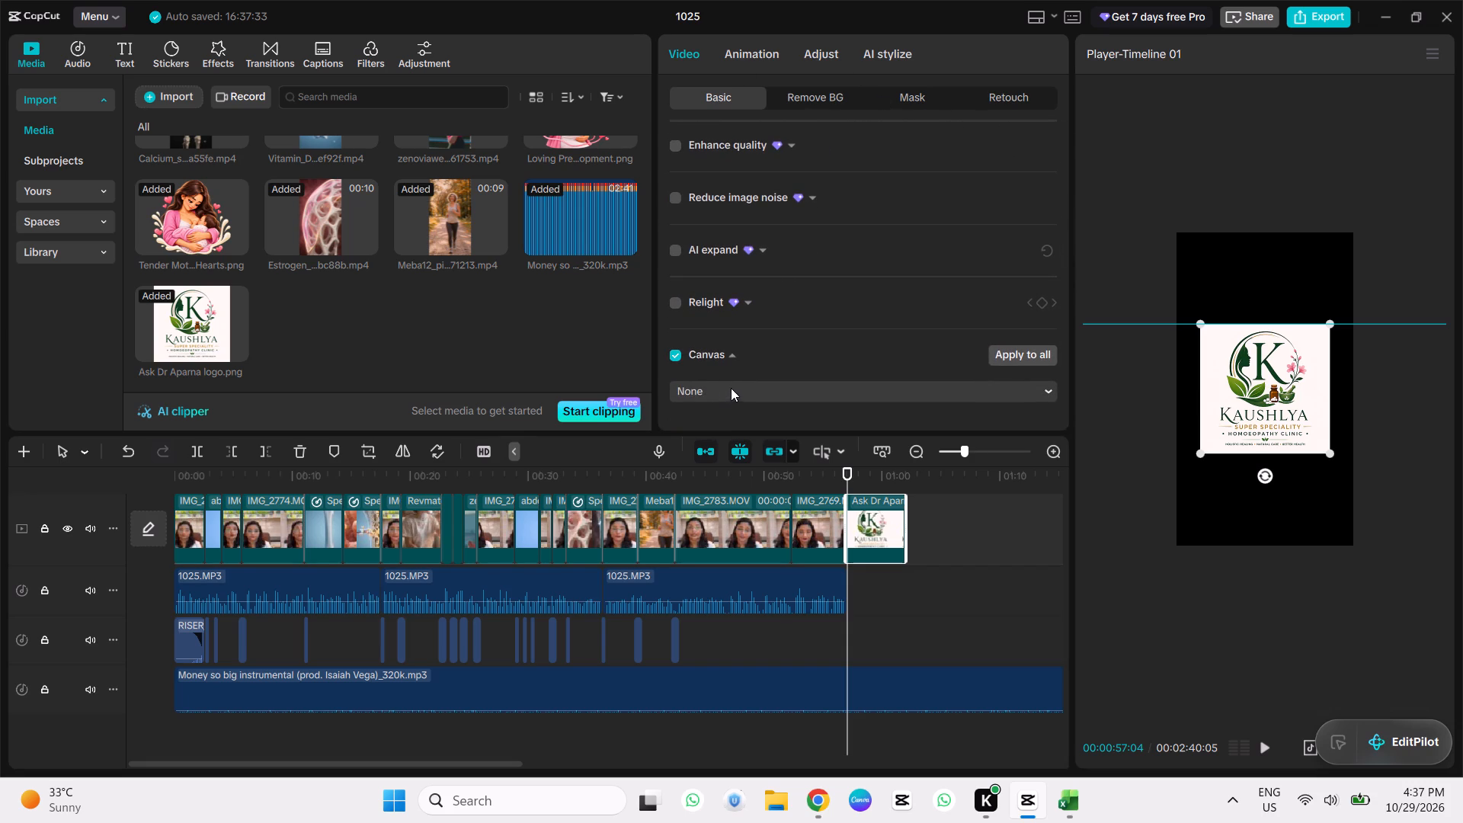
{"action": "left_click", "coordinate": [733, 386]}
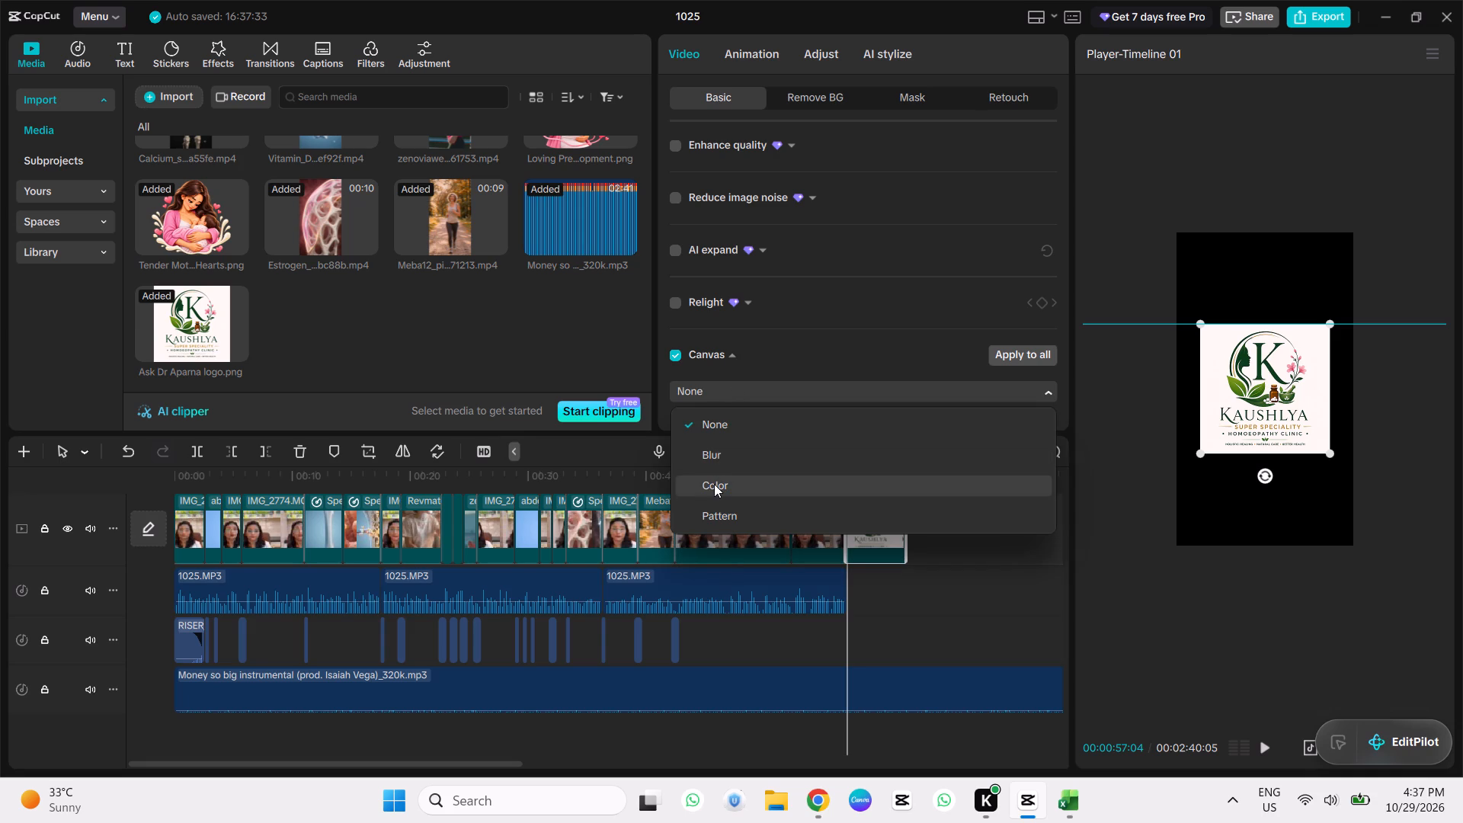
{"action": "left_click", "coordinate": [714, 484]}
{"action": "scroll", "coordinate": [712, 429], "scroll_direction": "down", "scroll_amount": 1}
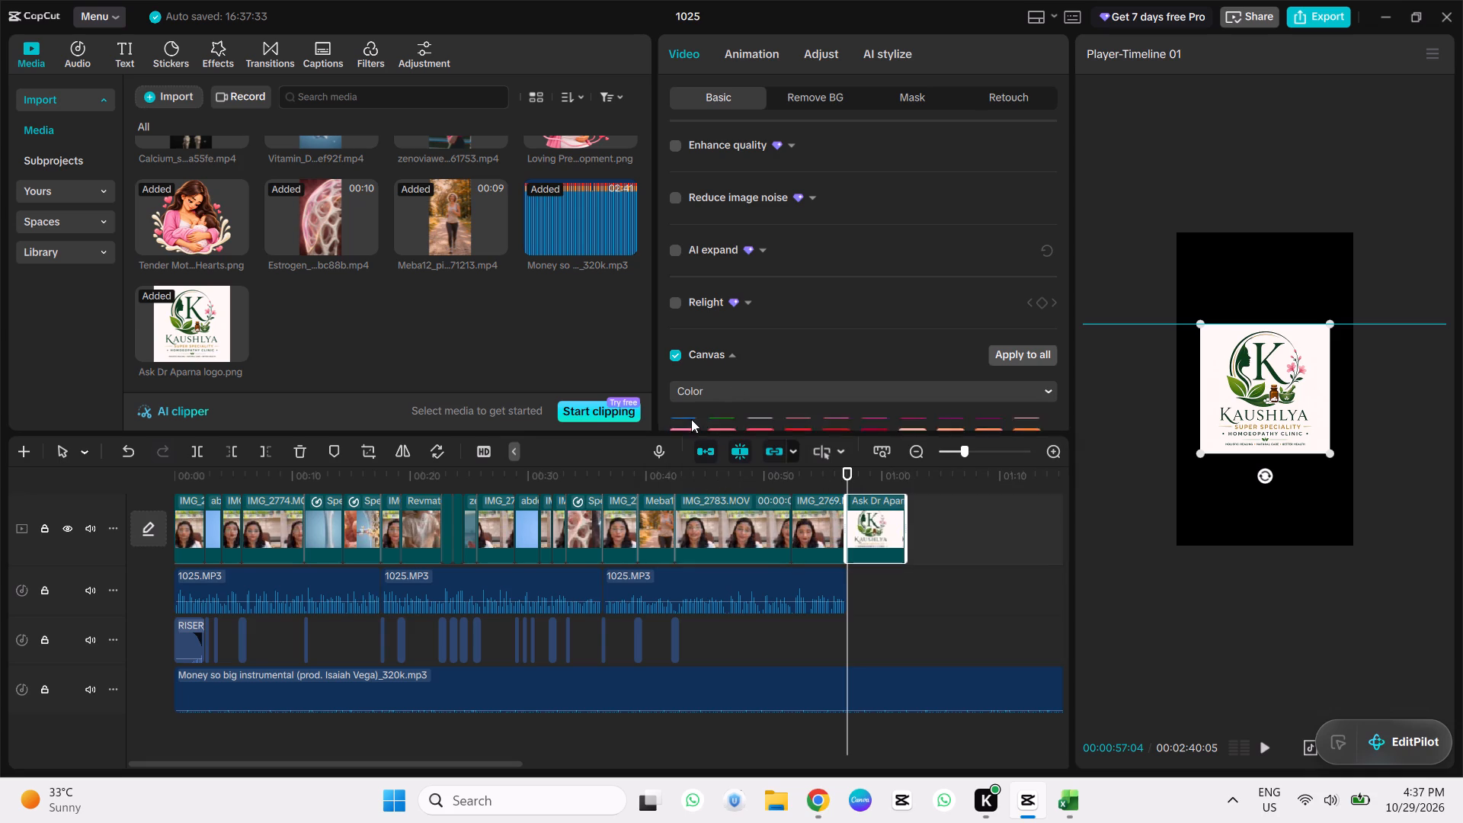
{"action": "scroll", "coordinate": [683, 417], "scroll_direction": "up", "scroll_amount": 2}
{"action": "scroll", "coordinate": [757, 398], "scroll_direction": "down", "scroll_amount": 7}
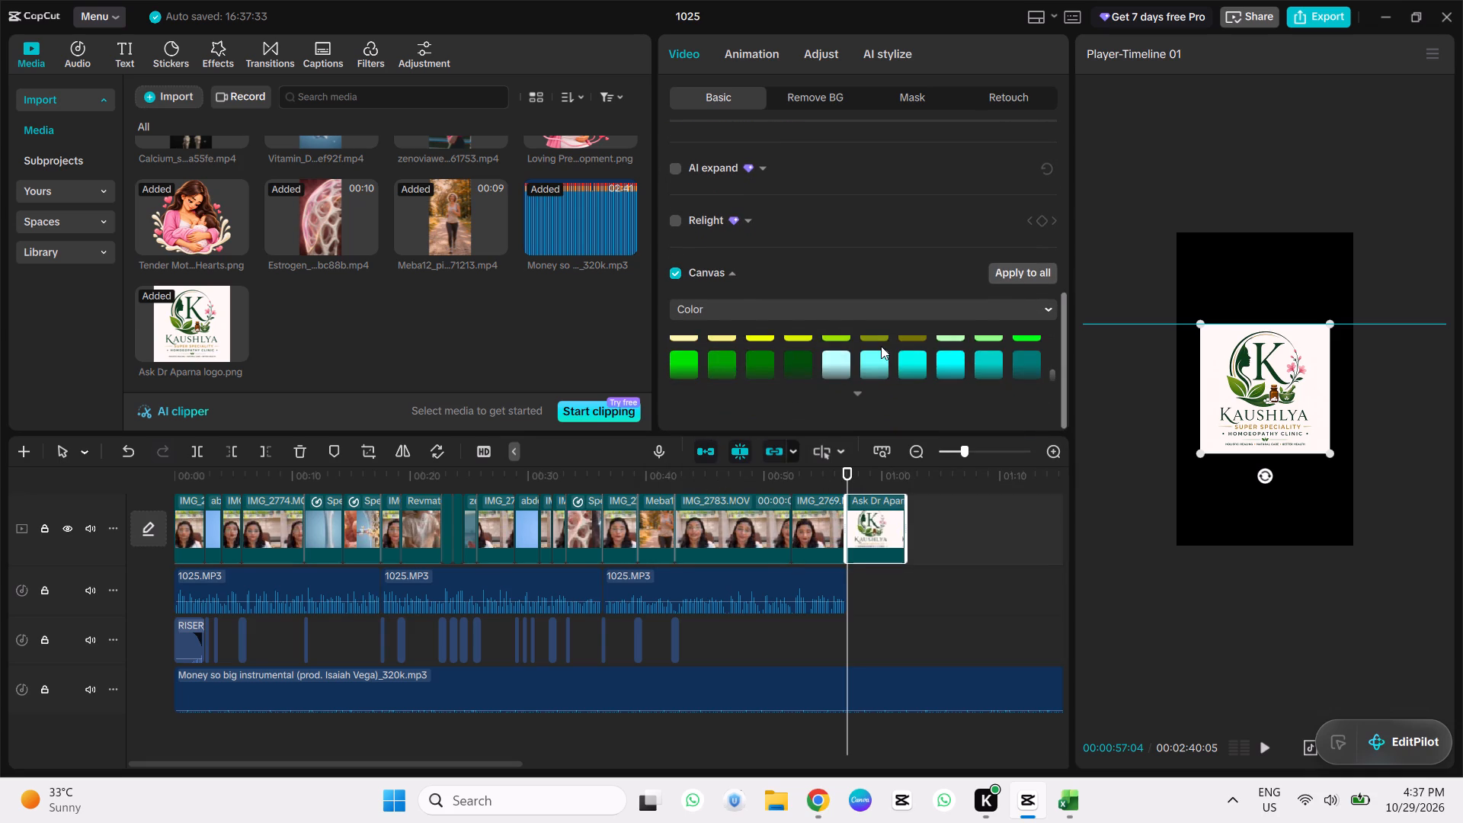
{"action": "scroll", "coordinate": [881, 346], "scroll_direction": "down", "scroll_amount": 1}
{"action": "scroll", "coordinate": [881, 346], "scroll_direction": "up", "scroll_amount": 5}
{"action": "scroll", "coordinate": [877, 383], "scroll_direction": "down", "scroll_amount": 4}
{"action": "left_click", "coordinate": [856, 393]}
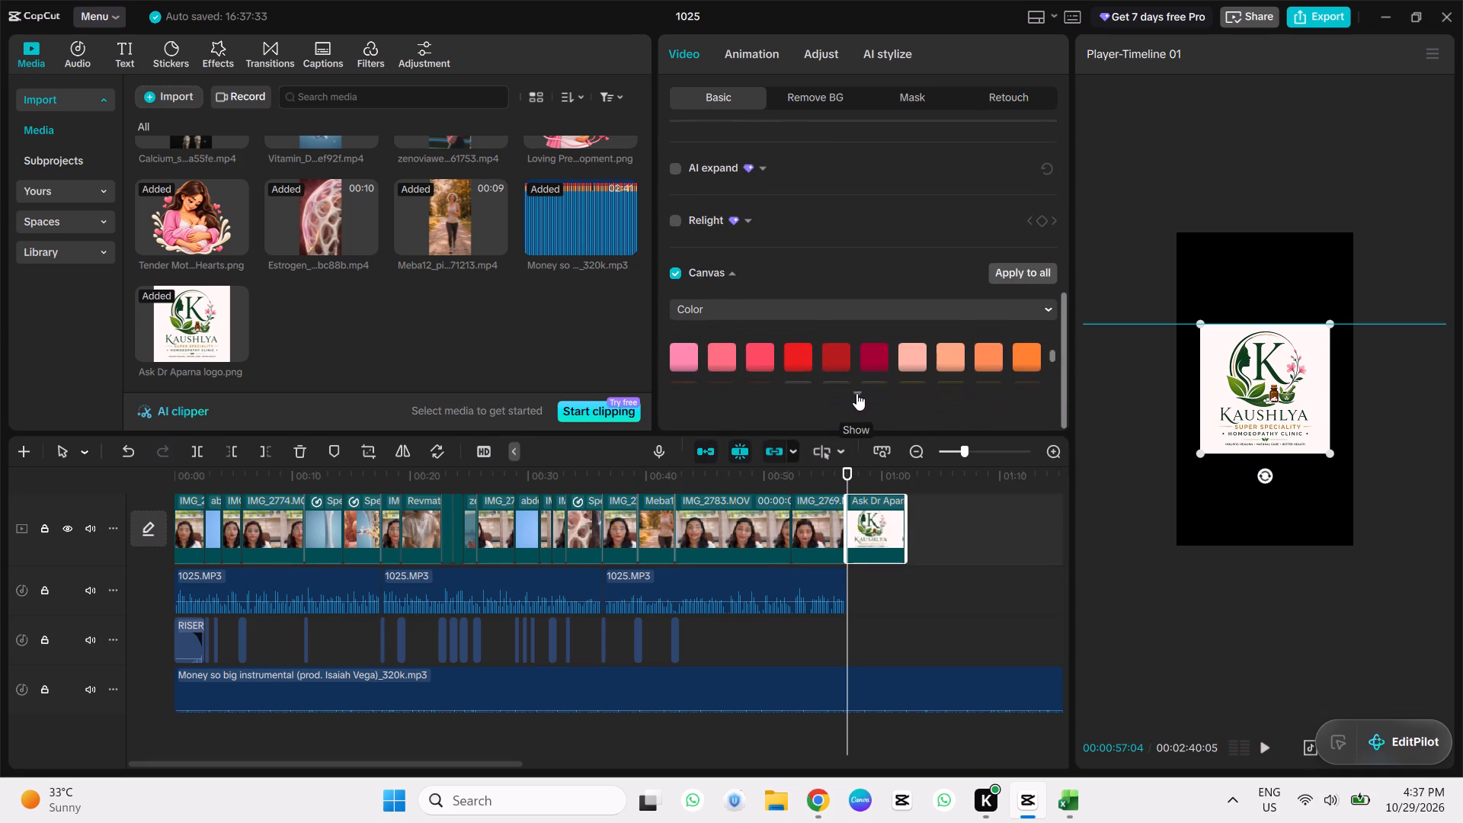
{"action": "scroll", "coordinate": [851, 392], "scroll_direction": "down", "scroll_amount": 4}
{"action": "scroll", "coordinate": [836, 376], "scroll_direction": "up", "scroll_amount": 2}
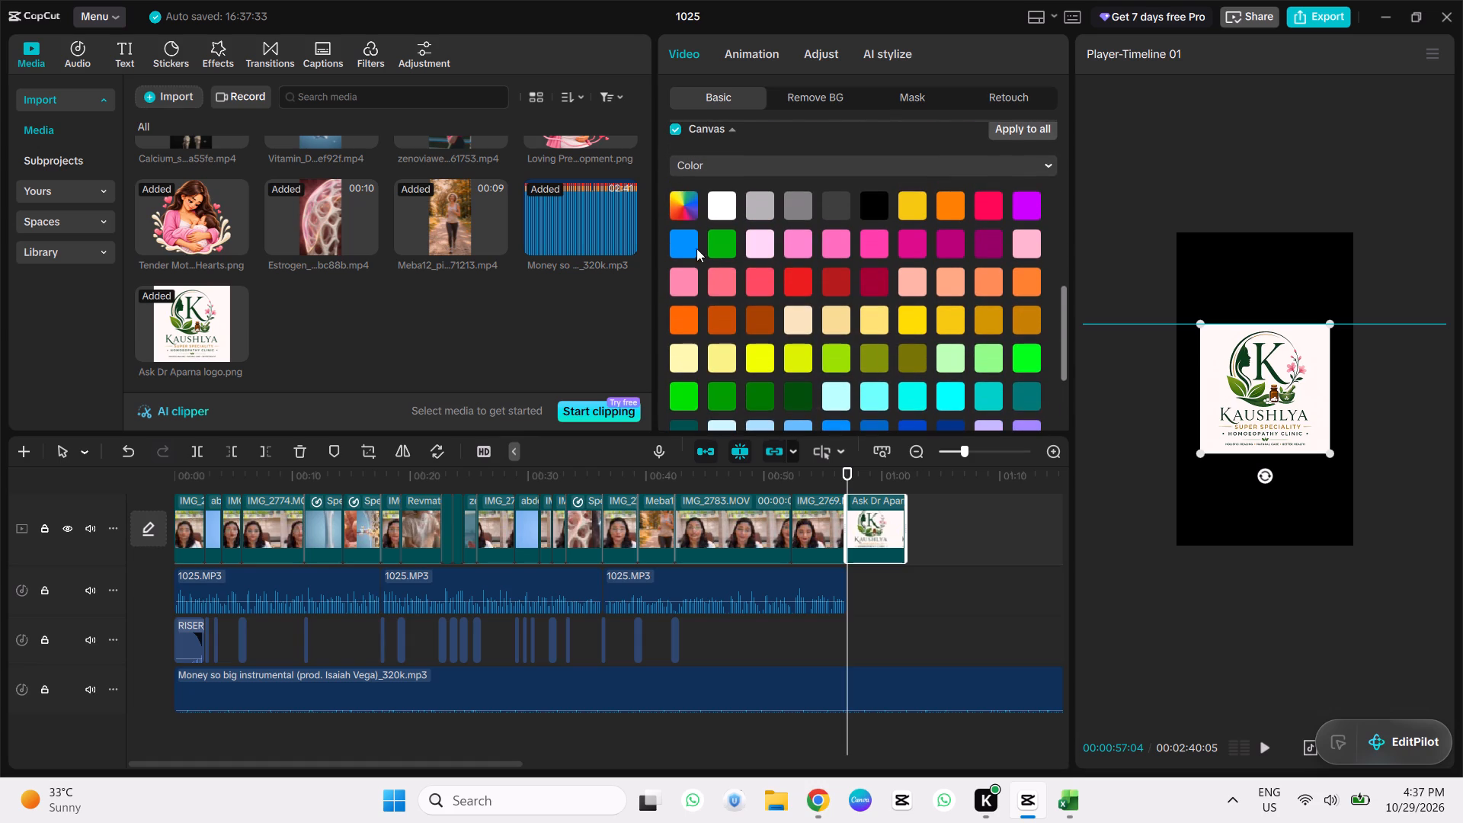
{"action": "left_click", "coordinate": [677, 210]}
{"action": "left_click", "coordinate": [583, 372]}
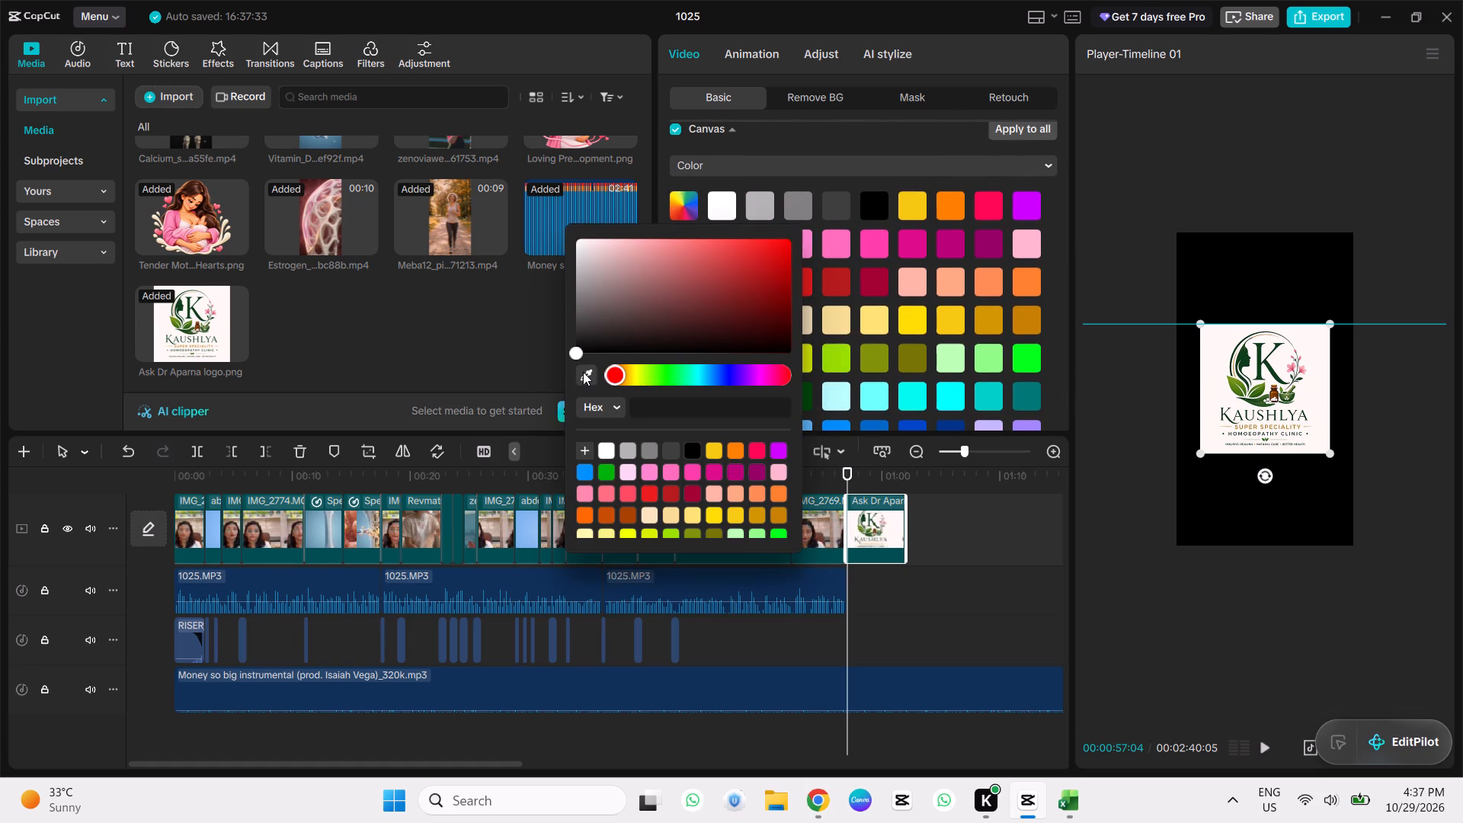
{"action": "left_click", "coordinate": [1223, 350]}
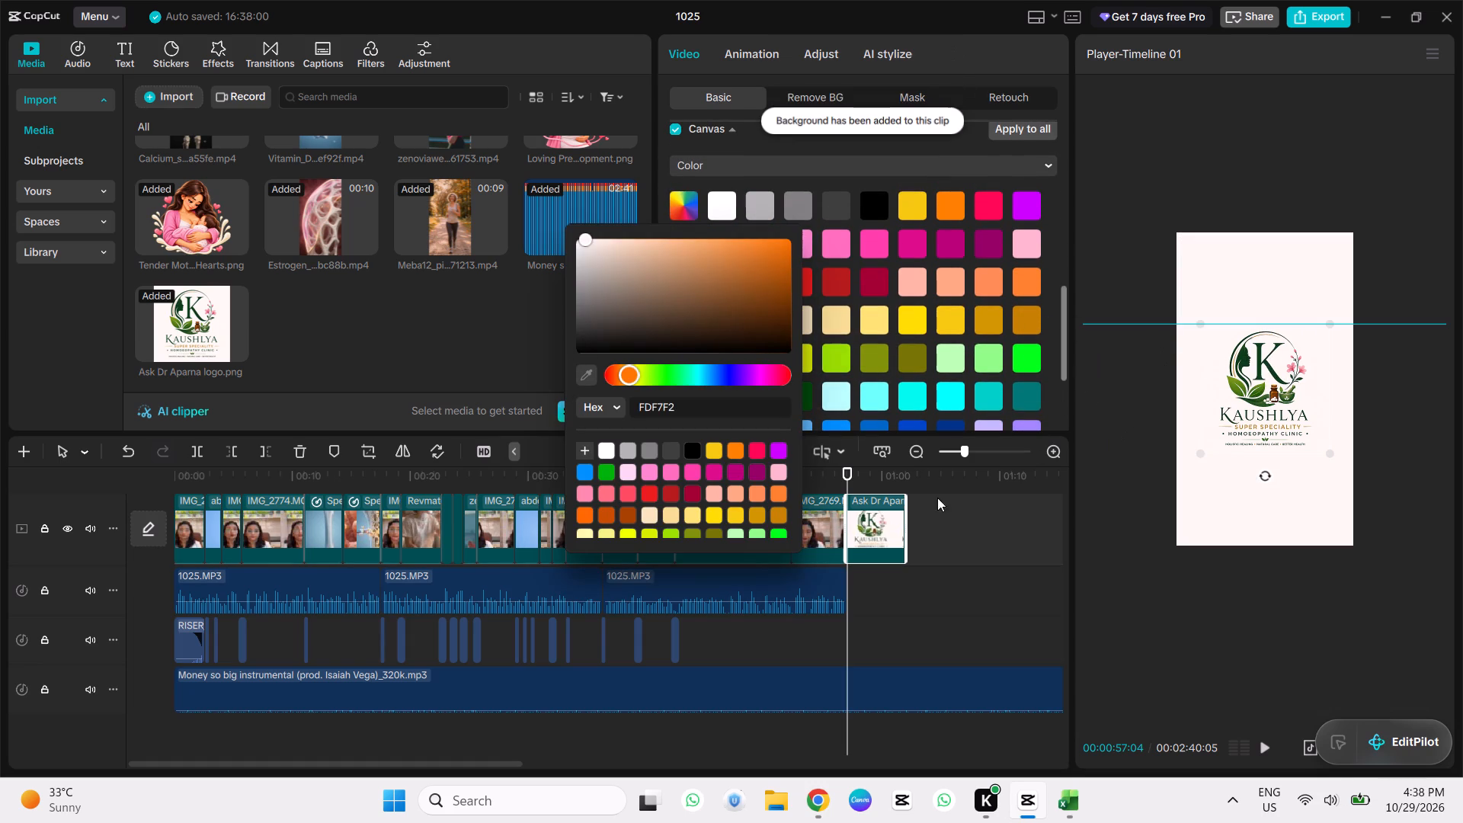
Trim the logo end card to finish at about 00:00:58:37 and play it back.
{"action": "left_click", "coordinate": [903, 522]}
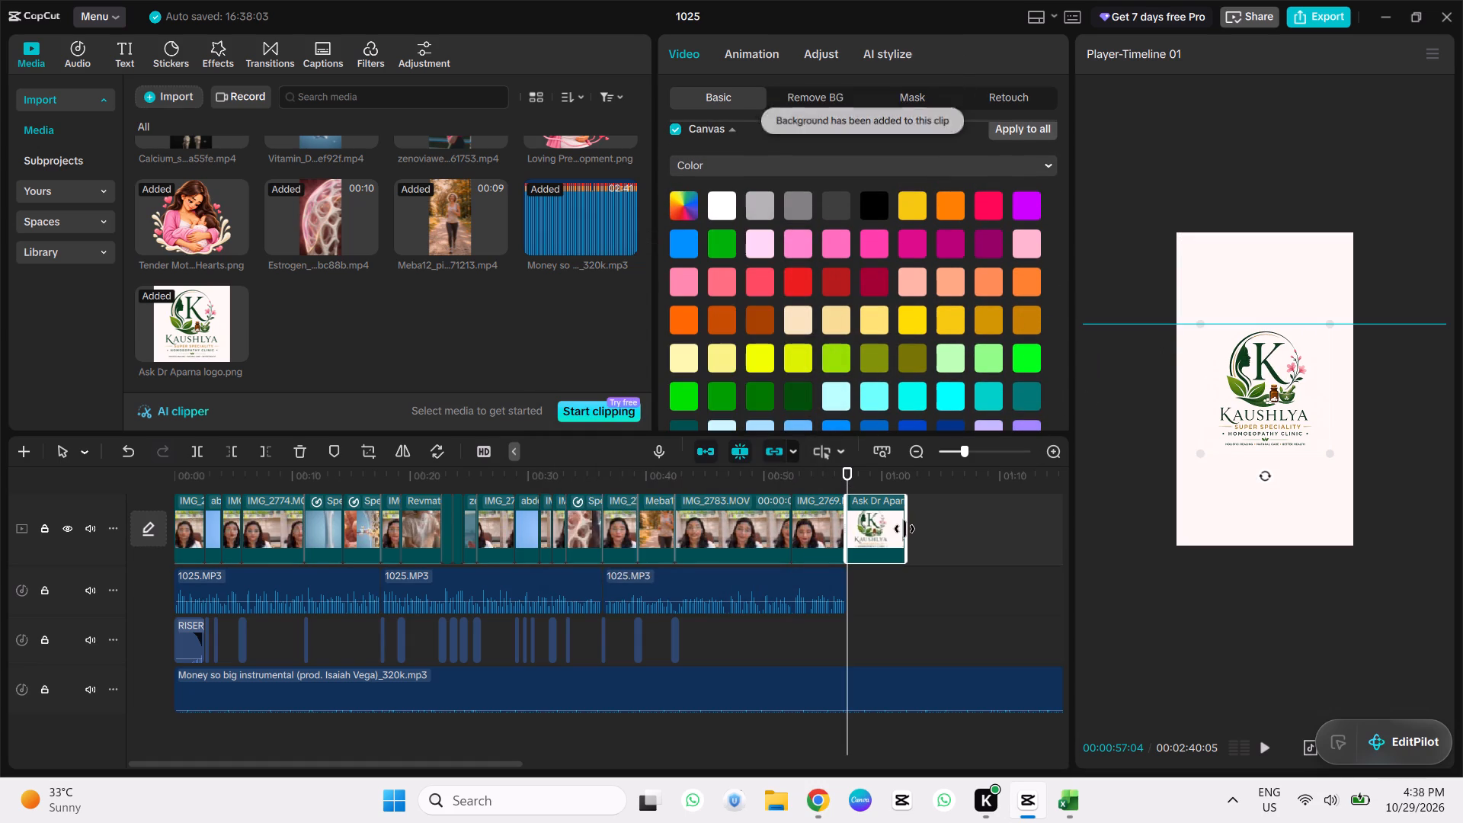
{"action": "scroll", "coordinate": [904, 529], "scroll_direction": "up", "scroll_amount": 9, "text": "ctrl"}
{"action": "scroll", "coordinate": [992, 519], "scroll_direction": "down", "scroll_amount": 5, "text": "ctrl"}
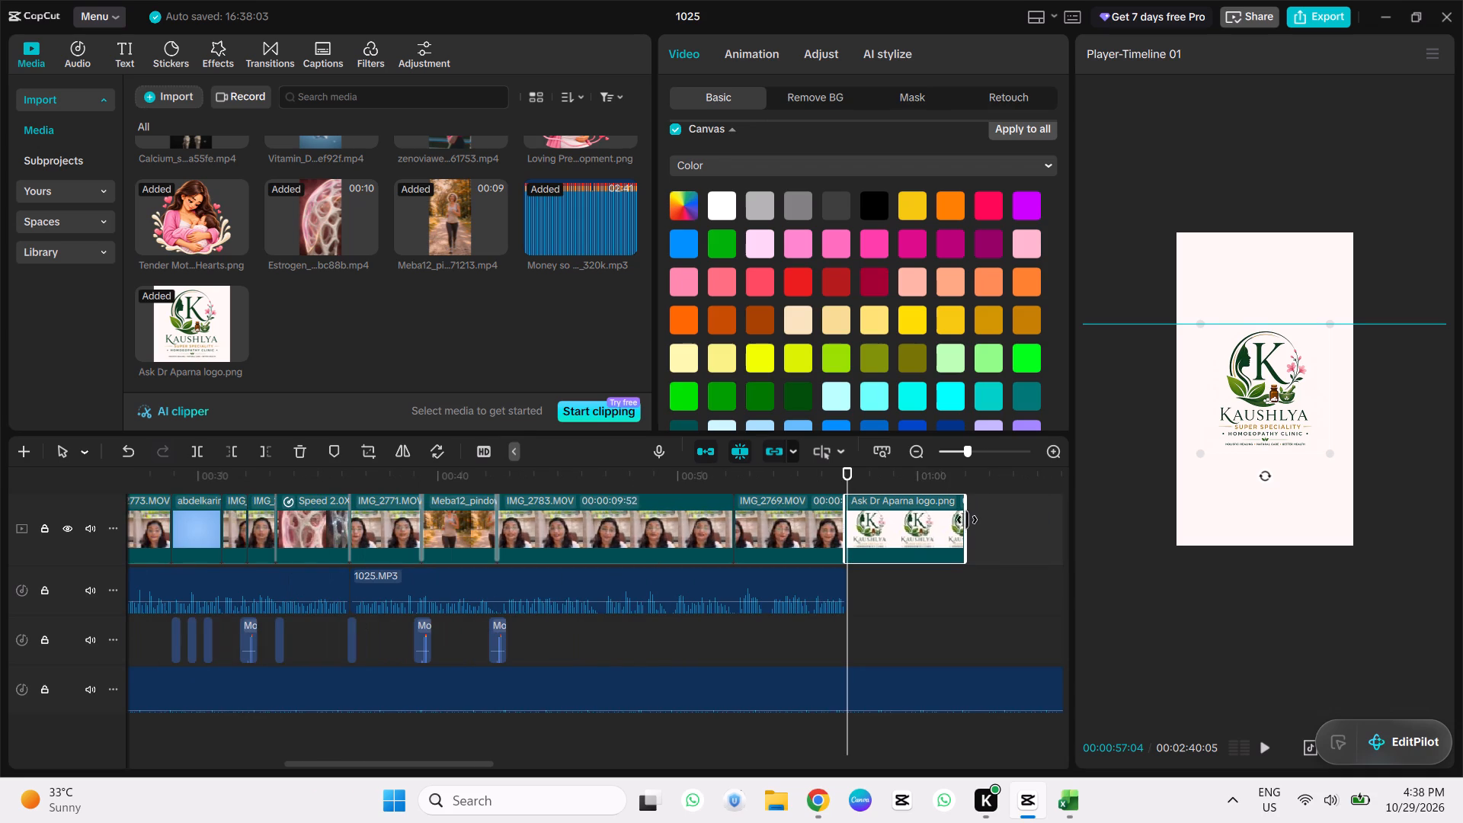
{"action": "left_click_drag", "start_coordinate": [966, 520], "coordinate": [809, 513]}
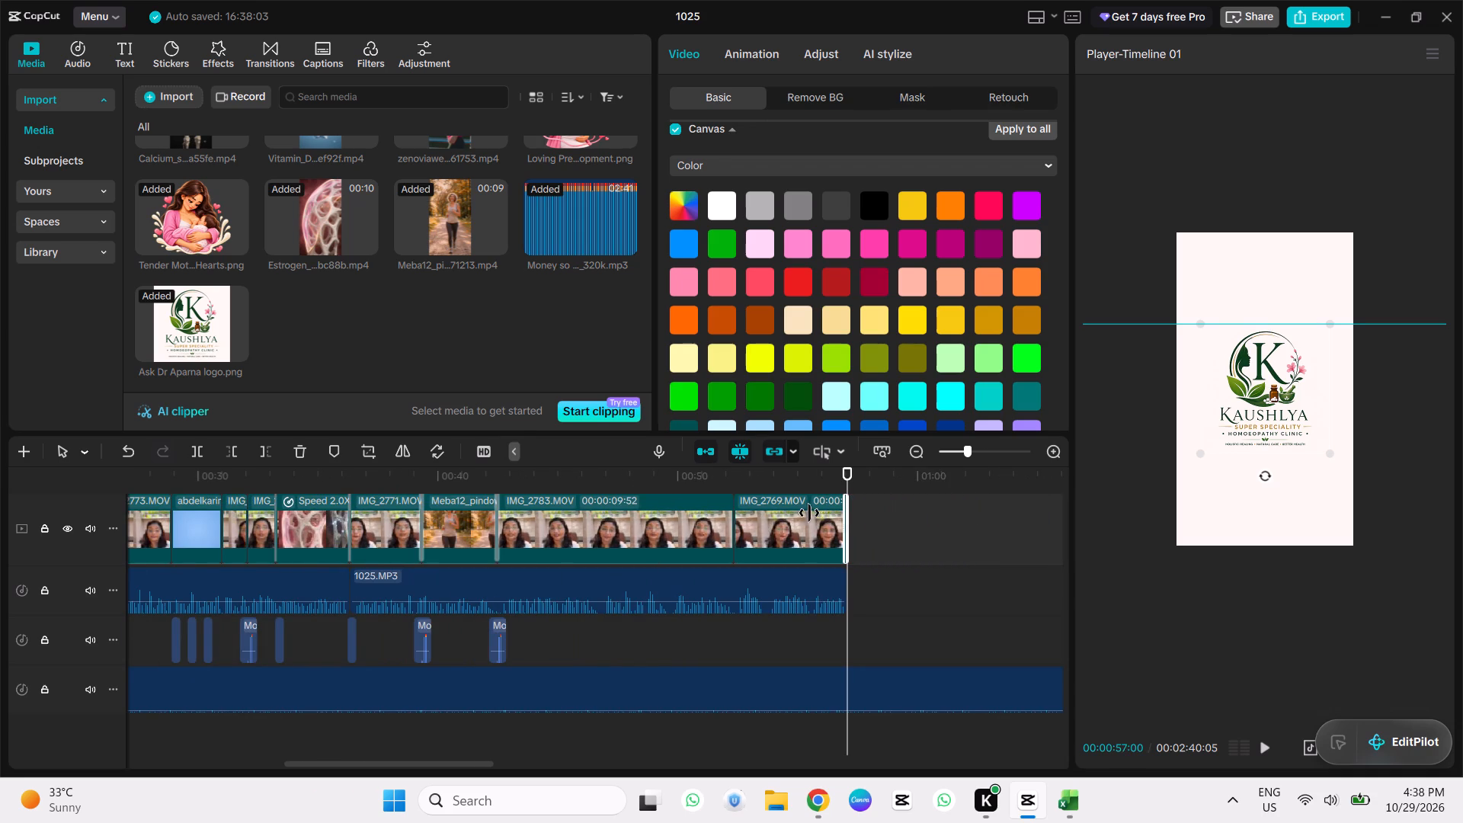
{"action": "left_click_drag", "start_coordinate": [809, 513], "coordinate": [871, 540]}
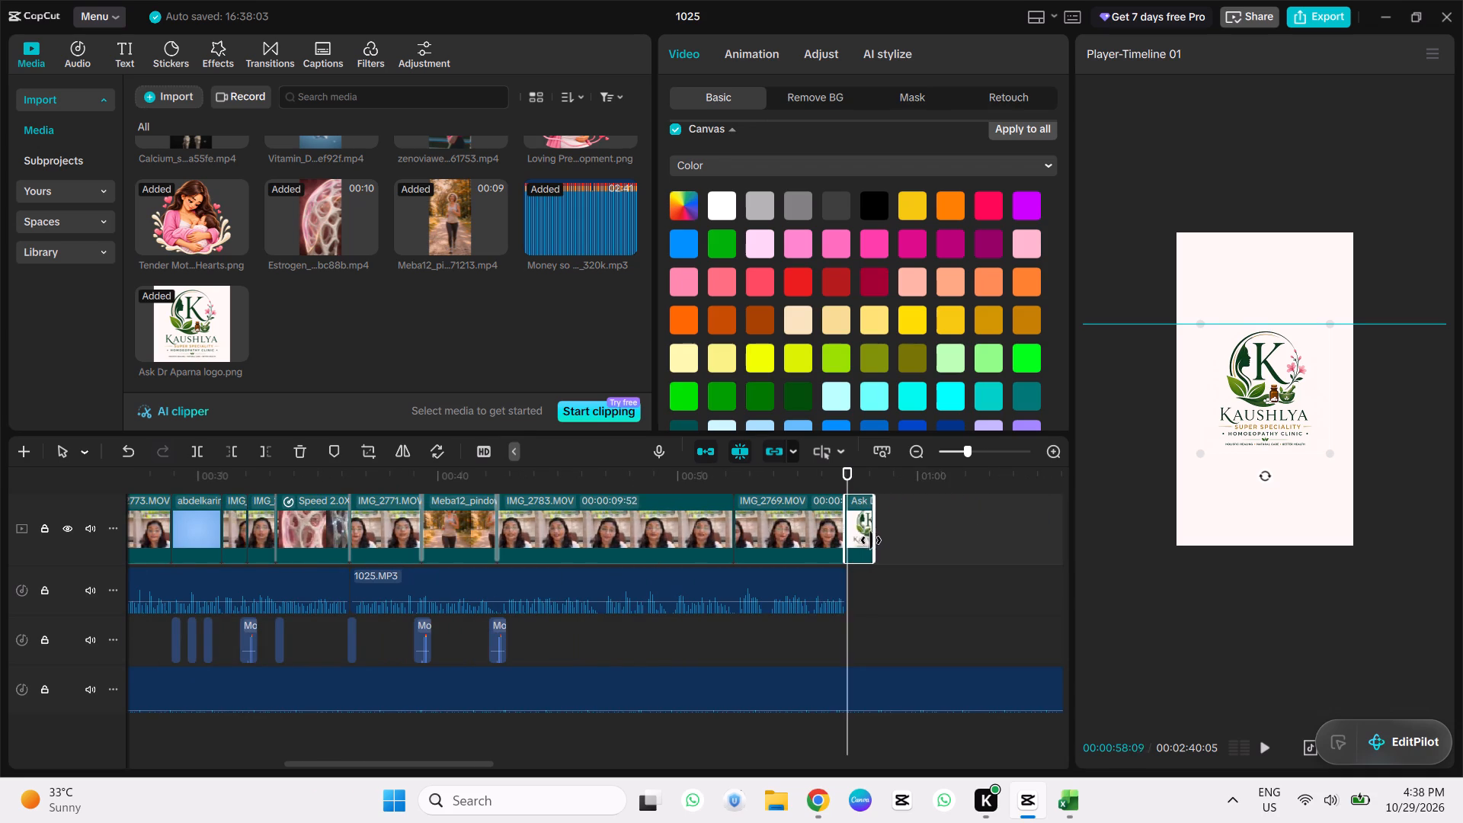
{"action": "left_click_drag", "start_coordinate": [871, 540], "coordinate": [881, 543]}
{"action": "left_click", "coordinate": [837, 481]}
{"action": "key", "text": "space"}
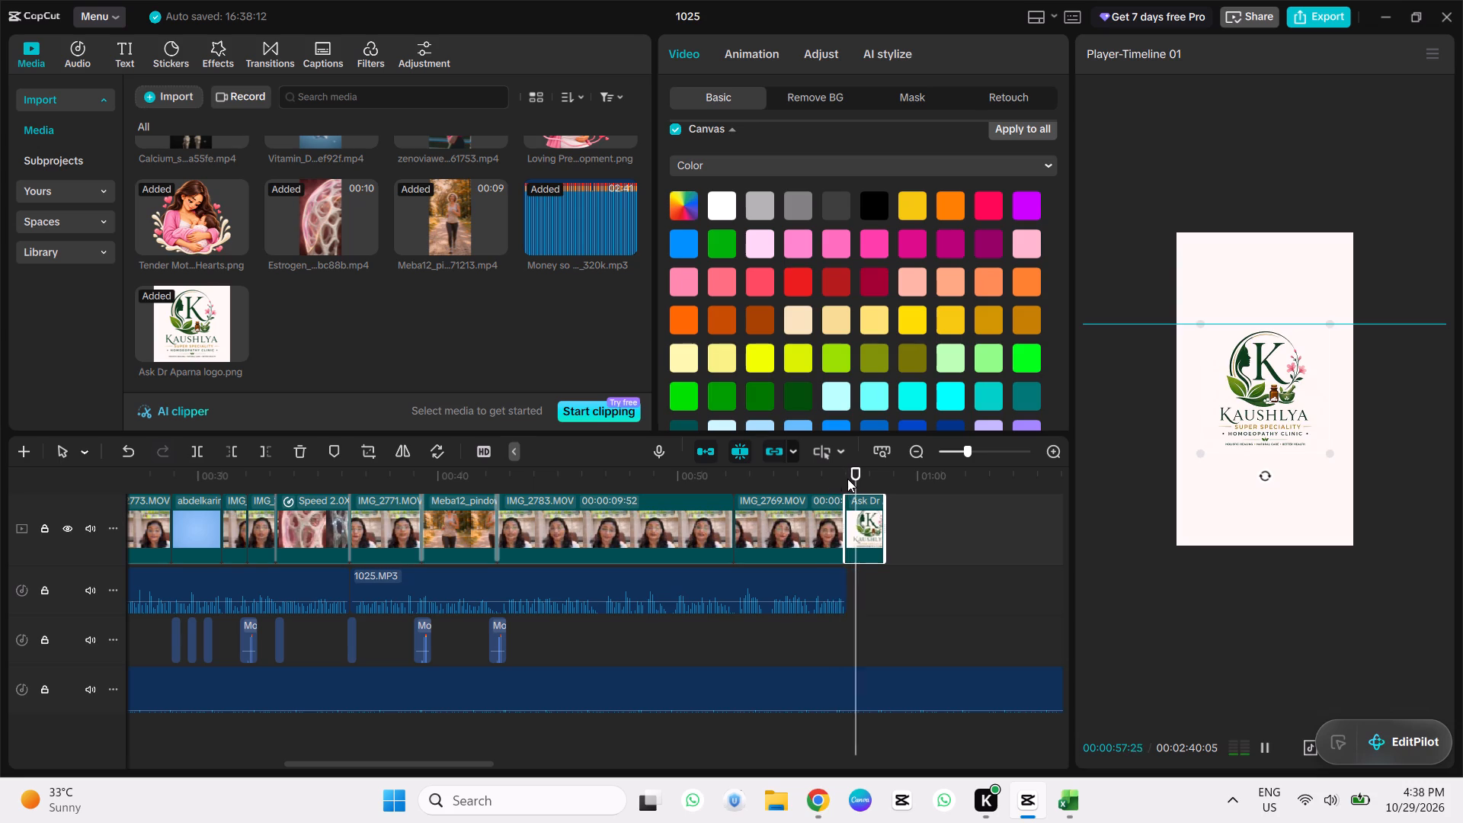
{"action": "key", "text": "space"}
Apply the Fade In entrance animation to the logo end card.
{"action": "left_click_drag", "start_coordinate": [877, 484], "coordinate": [840, 483]}
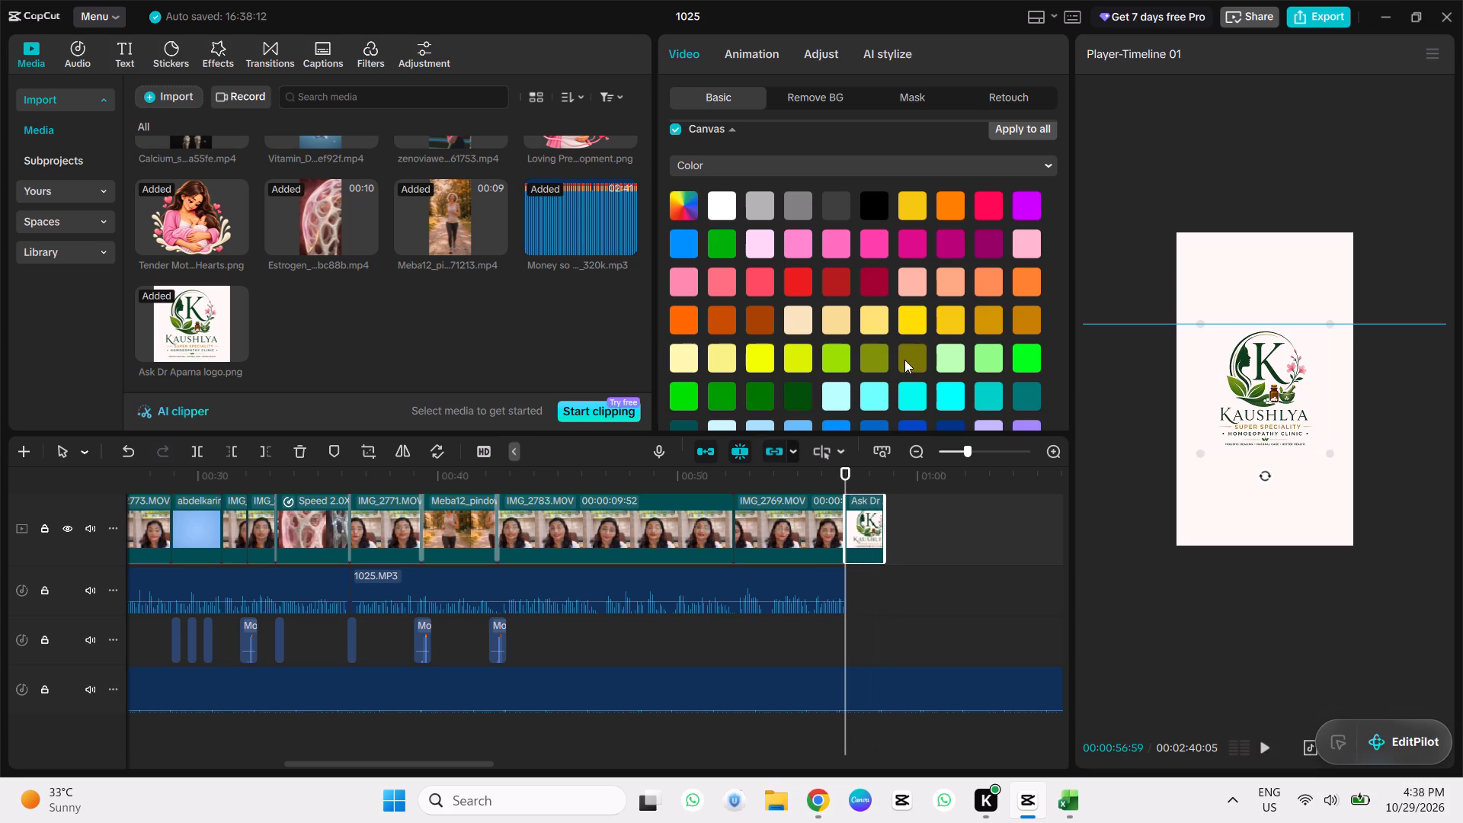
{"action": "left_click", "coordinate": [749, 63]}
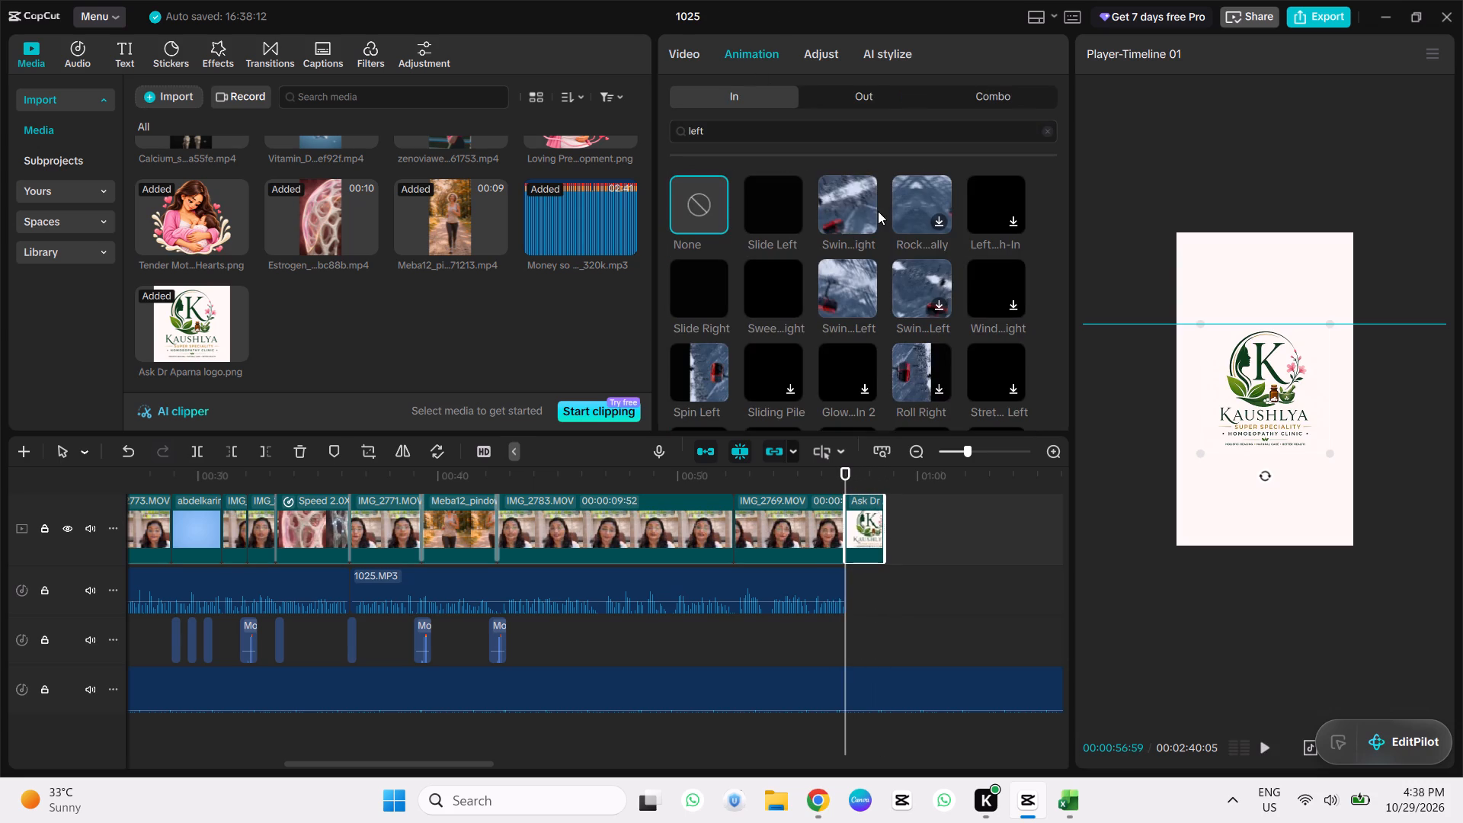
{"action": "left_click", "coordinate": [1046, 131]}
{"action": "scroll", "coordinate": [885, 246], "scroll_direction": "up", "scroll_amount": 14}
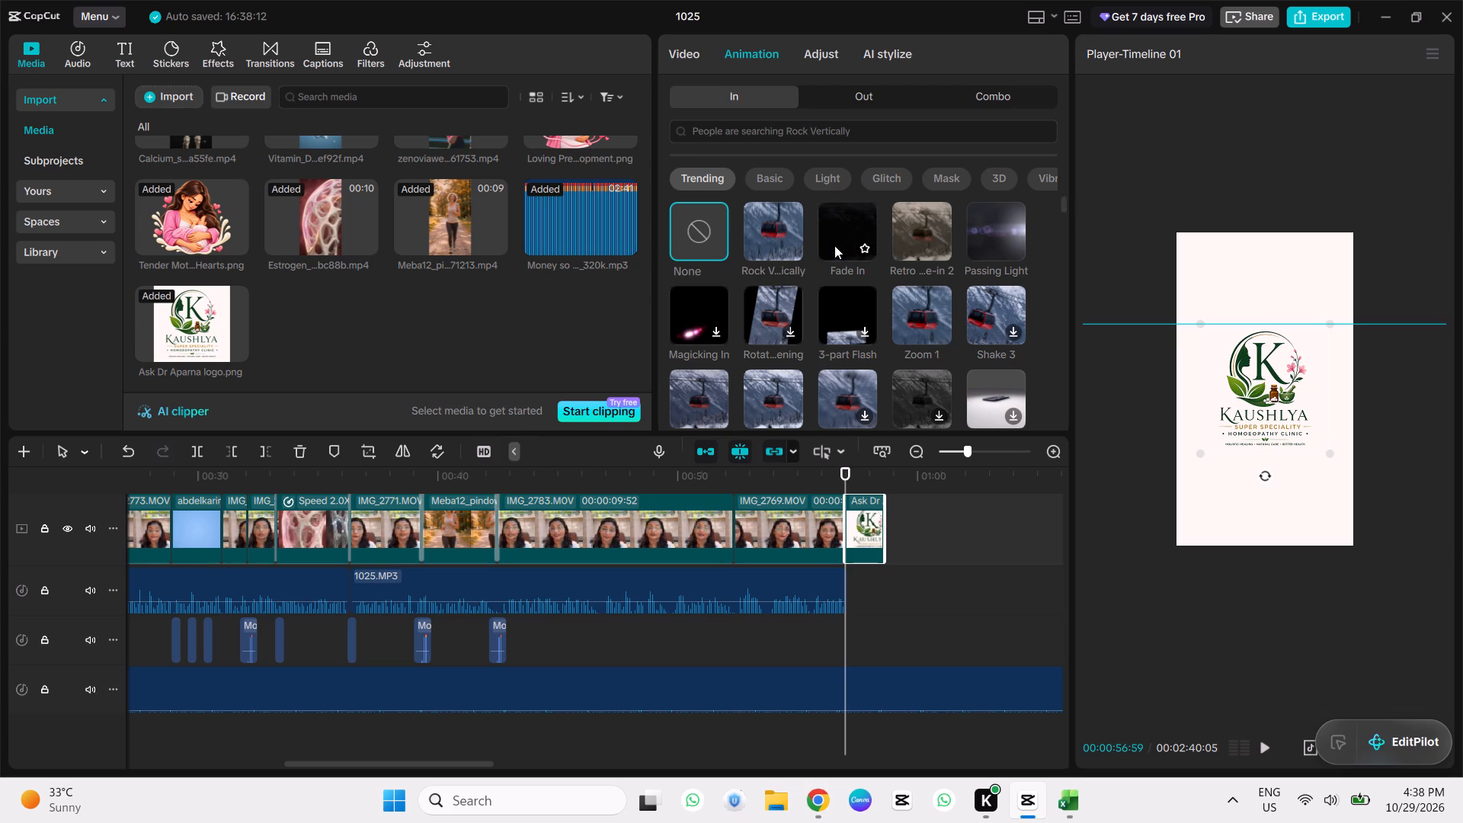
{"action": "left_click", "coordinate": [835, 243]}
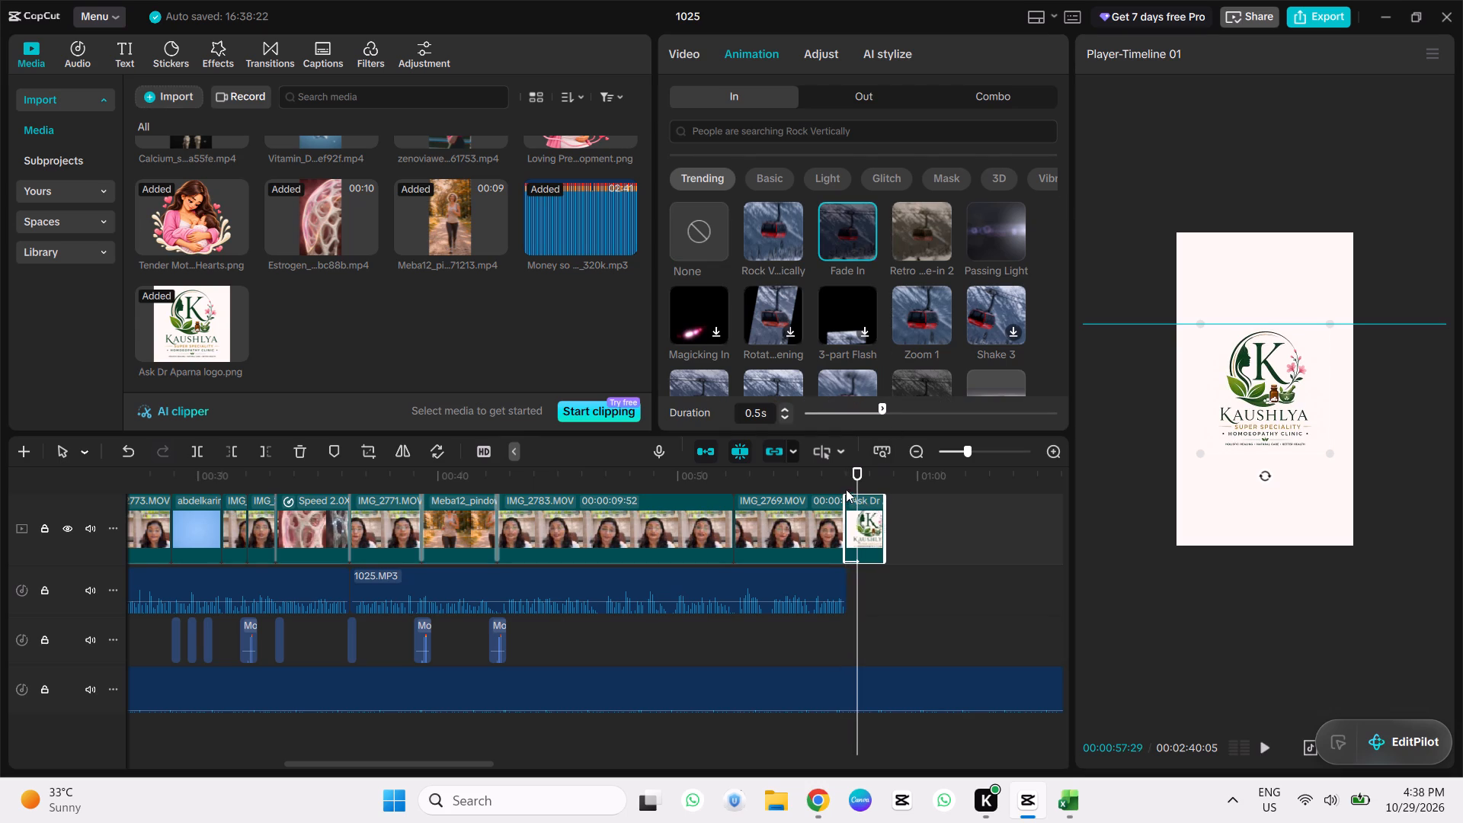
Add a second logo image on a new track above the Zoom Lens effects, extended back to the video's start for a 00:00:57:04 duration.
{"action": "scroll", "coordinate": [853, 484], "scroll_direction": "up", "scroll_amount": 8}
{"action": "left_click", "coordinate": [885, 476]}
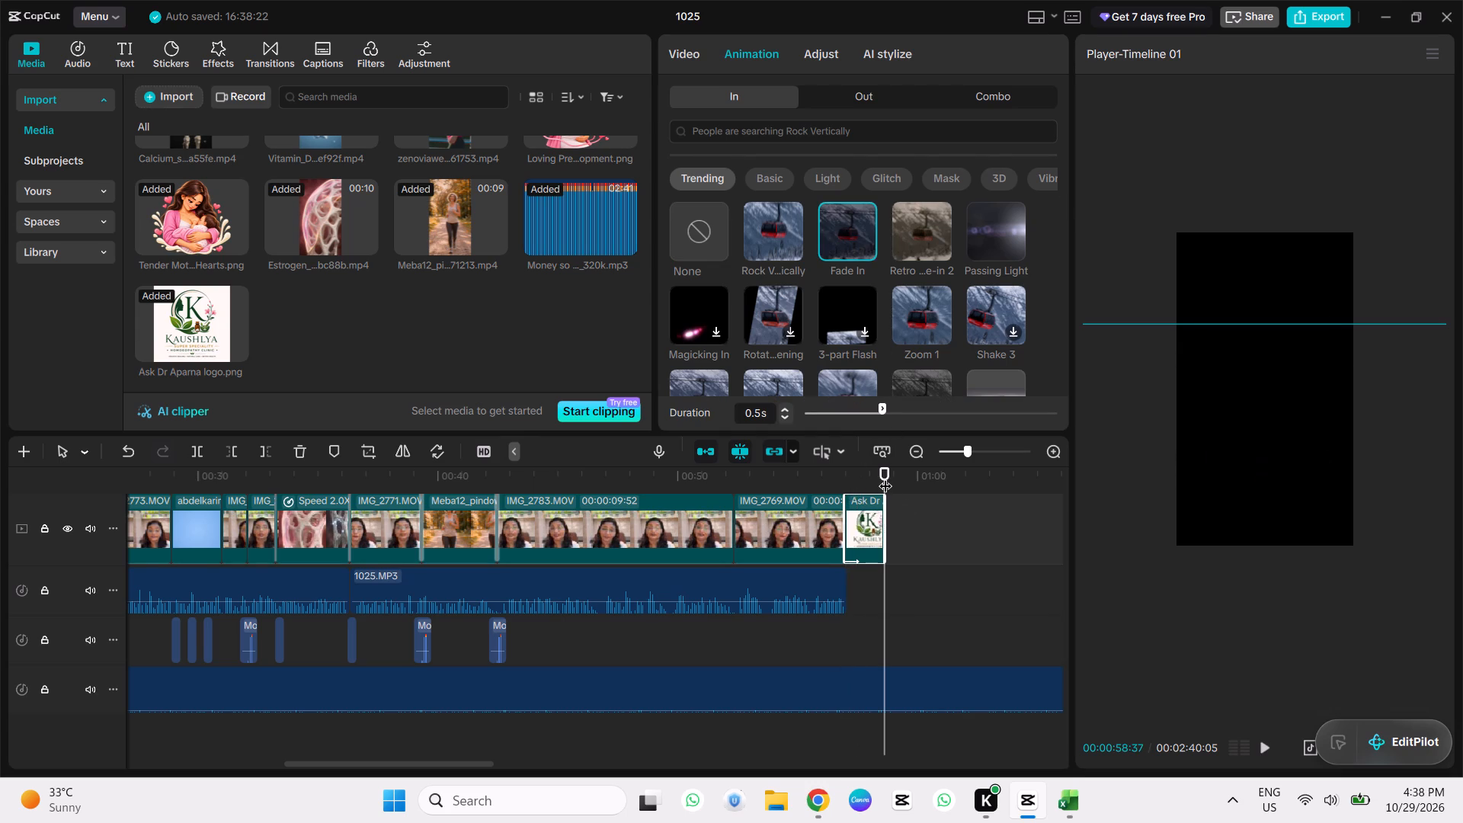
{"action": "left_click", "coordinate": [238, 347]}
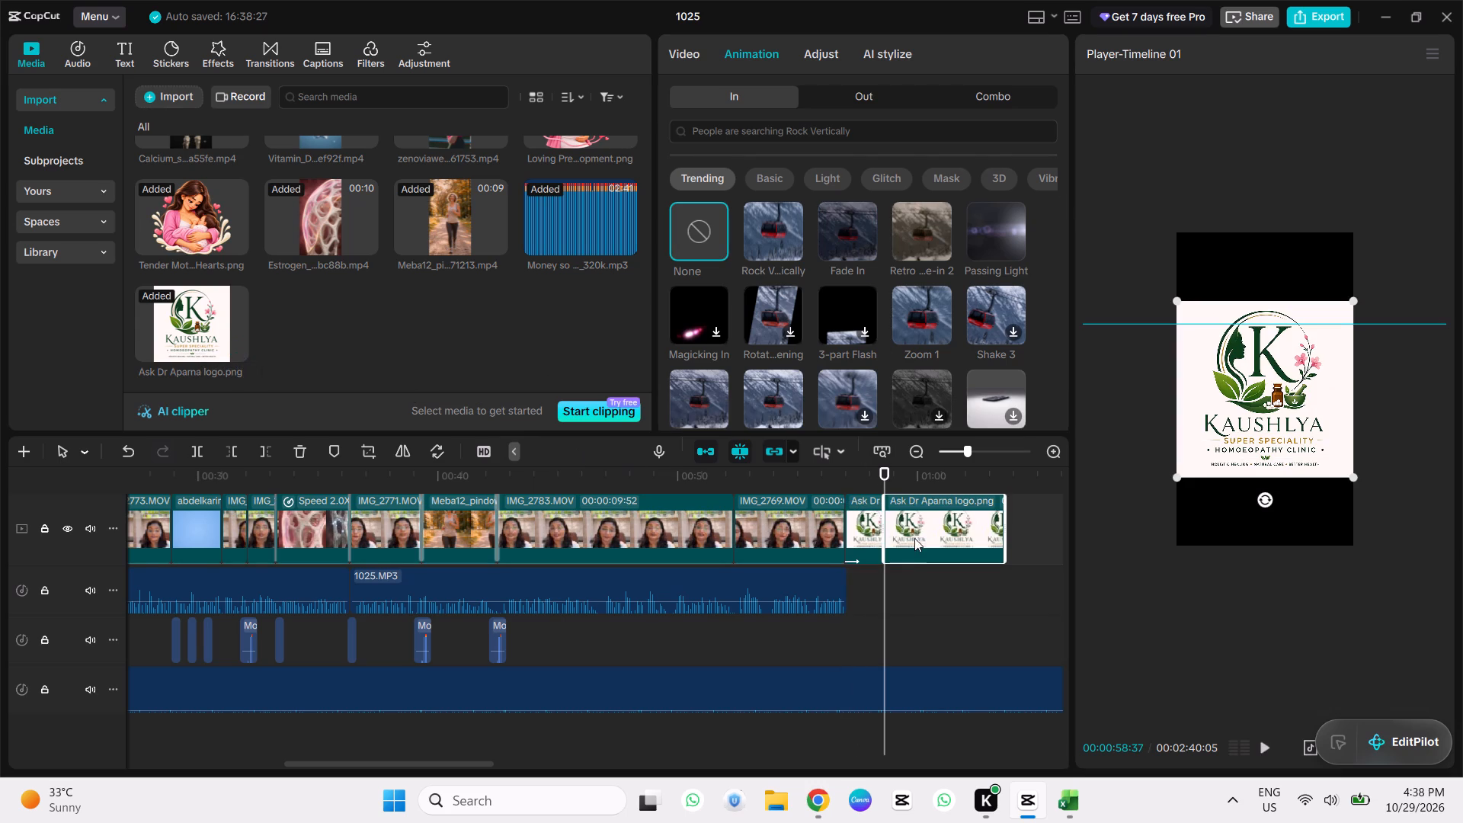
{"action": "left_click_drag", "start_coordinate": [926, 545], "coordinate": [767, 475]}
{"action": "scroll", "coordinate": [767, 476], "scroll_direction": "up", "scroll_amount": 4}
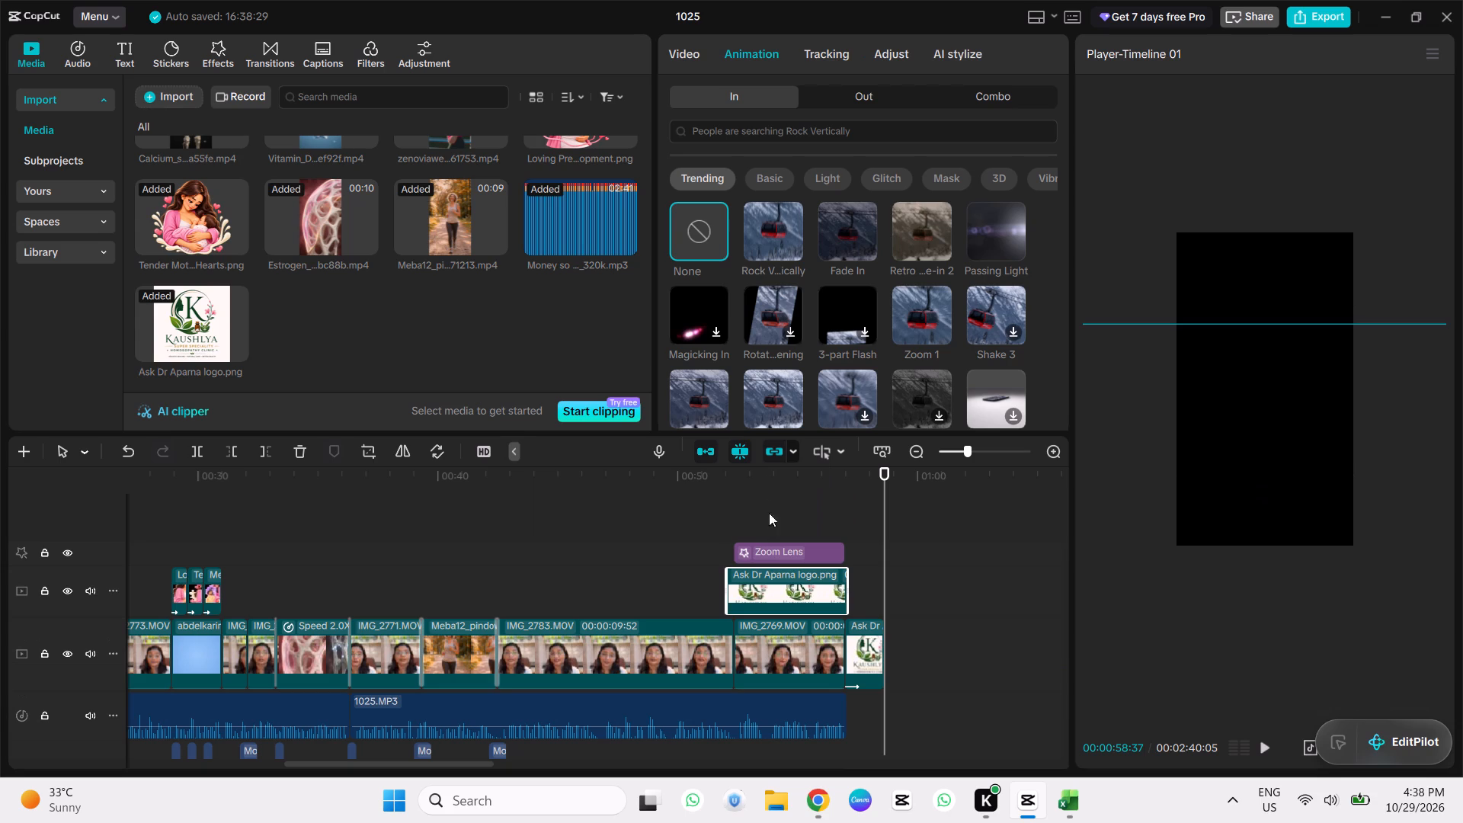
{"action": "left_click_drag", "start_coordinate": [780, 583], "coordinate": [781, 522]}
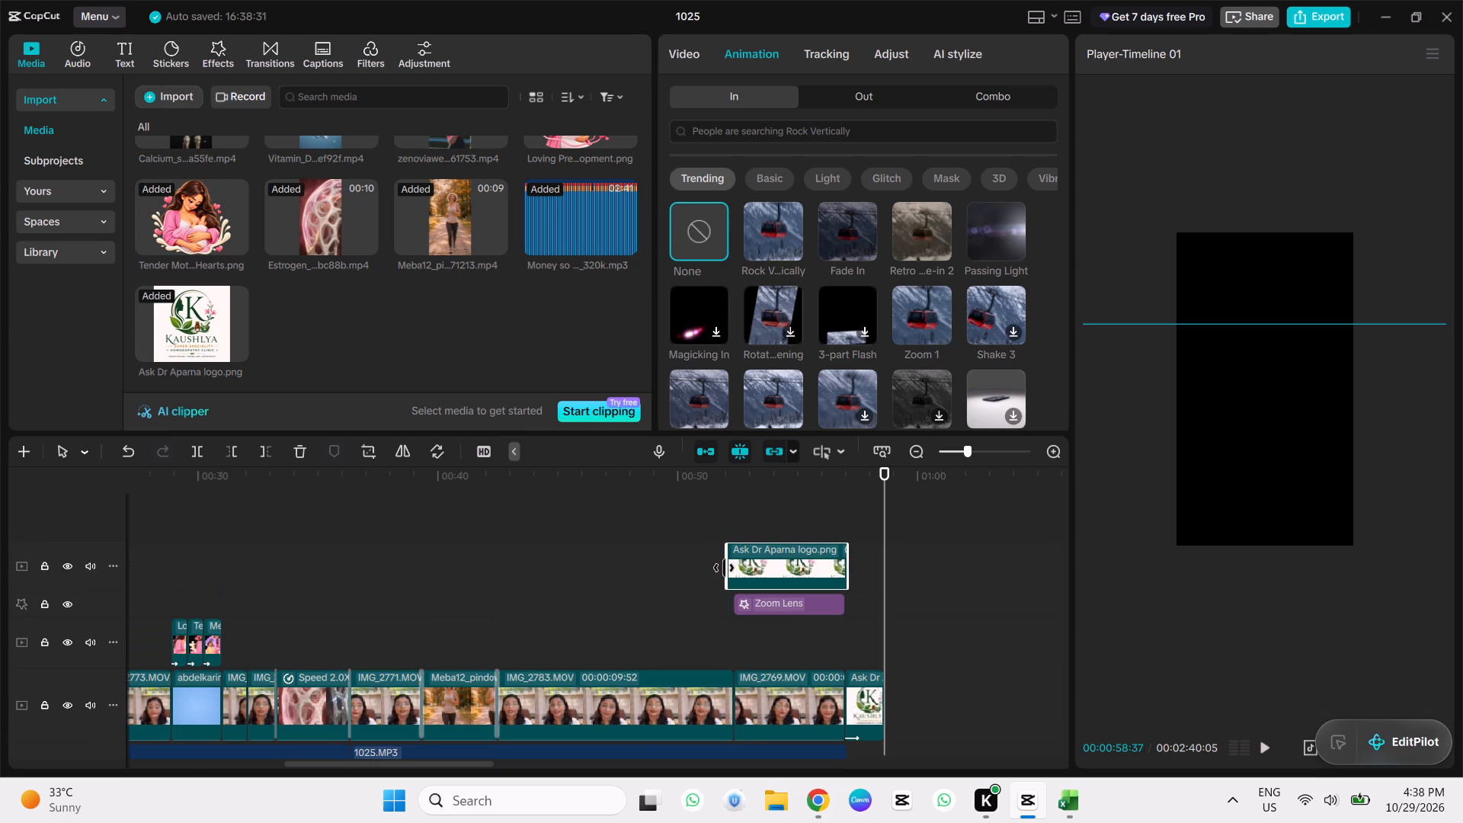
{"action": "left_click_drag", "start_coordinate": [724, 568], "coordinate": [0, 540]}
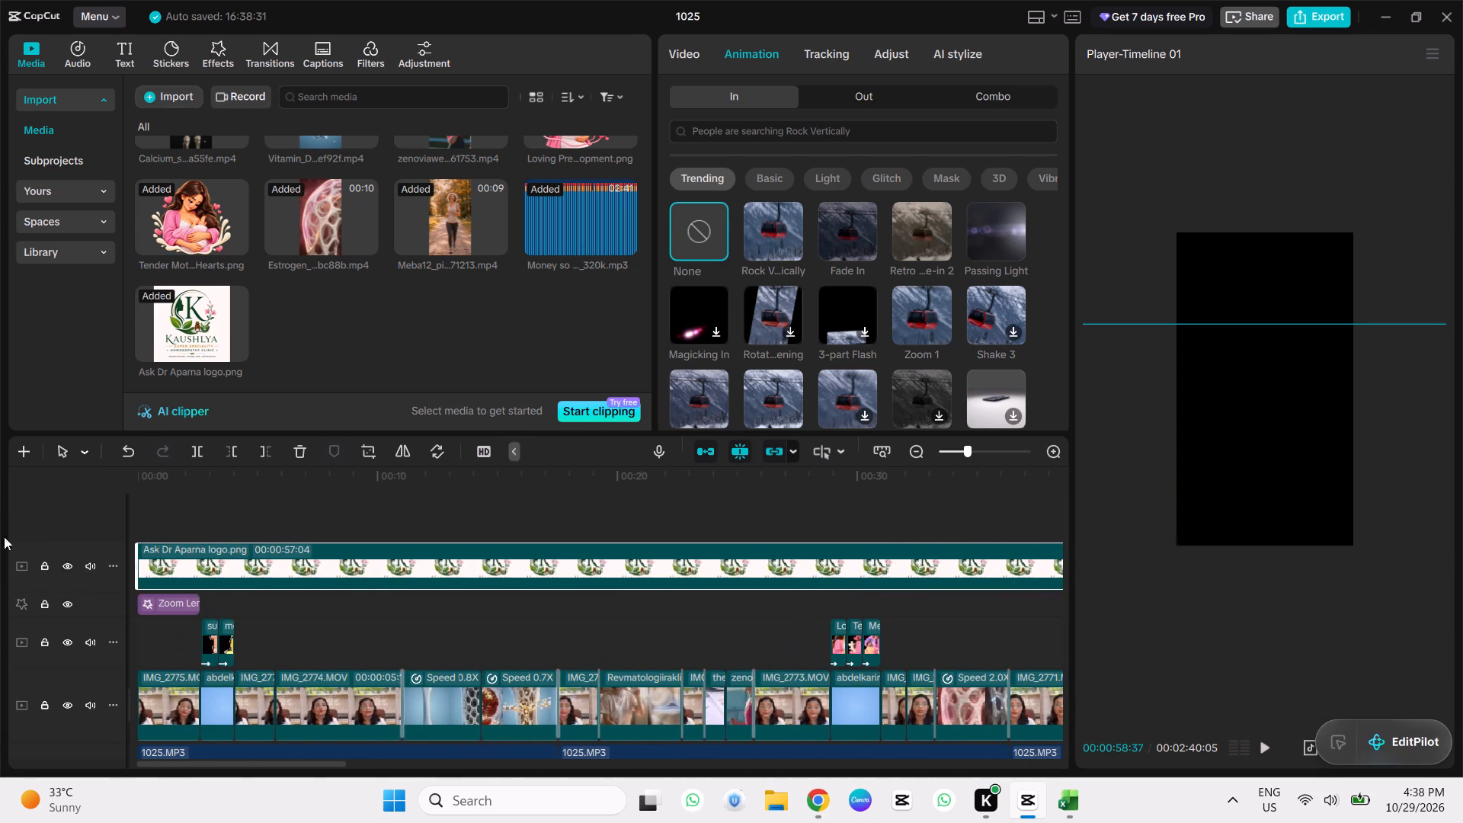
Shrink the overlay logo to a small watermark and place it in the upper-right corner of the video frame.
{"action": "left_click", "coordinate": [146, 480]}
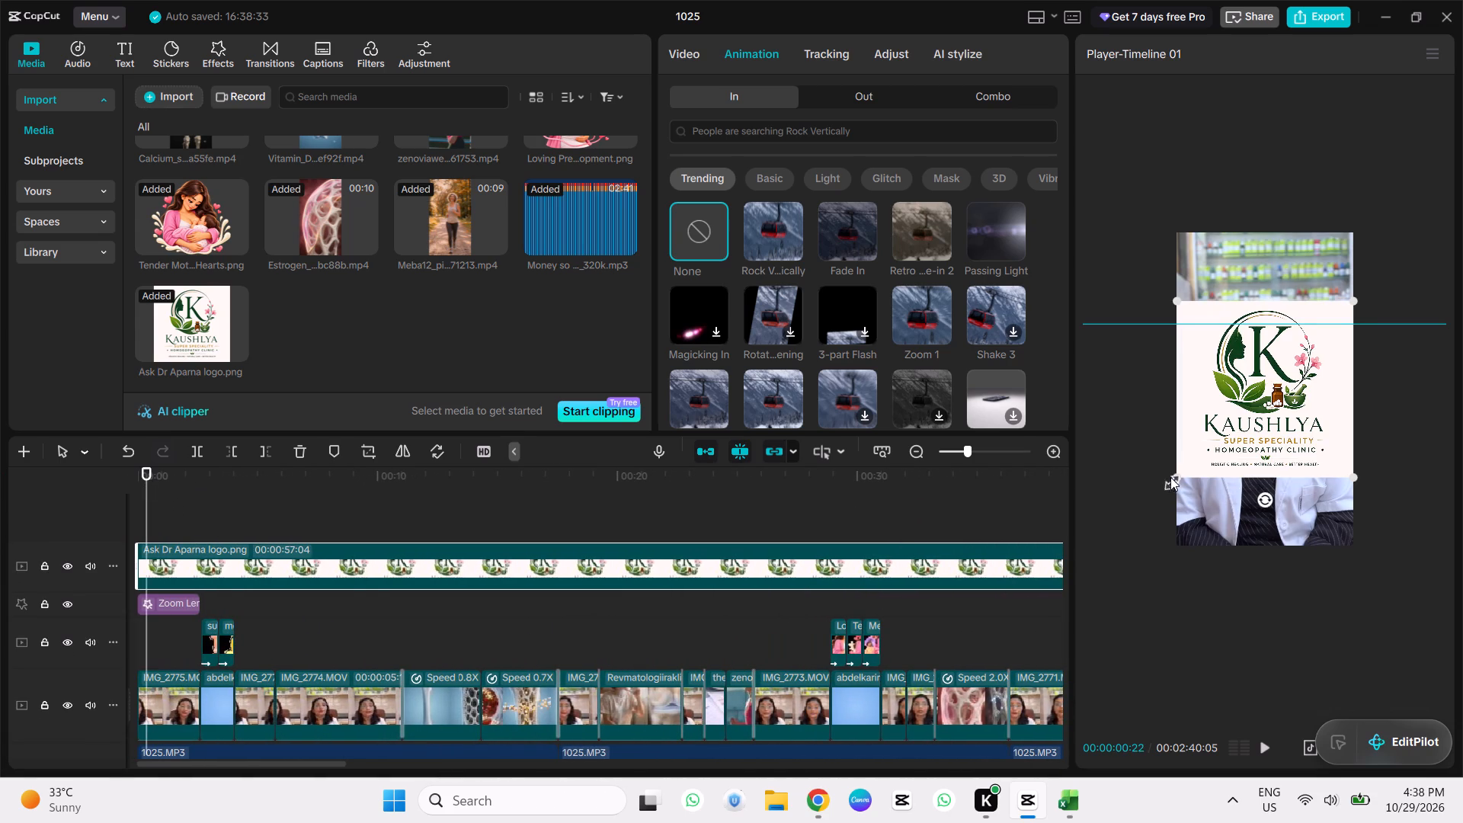
{"action": "left_click_drag", "start_coordinate": [1172, 476], "coordinate": [1275, 389]}
{"action": "left_click_drag", "start_coordinate": [1264, 389], "coordinate": [1328, 261]}
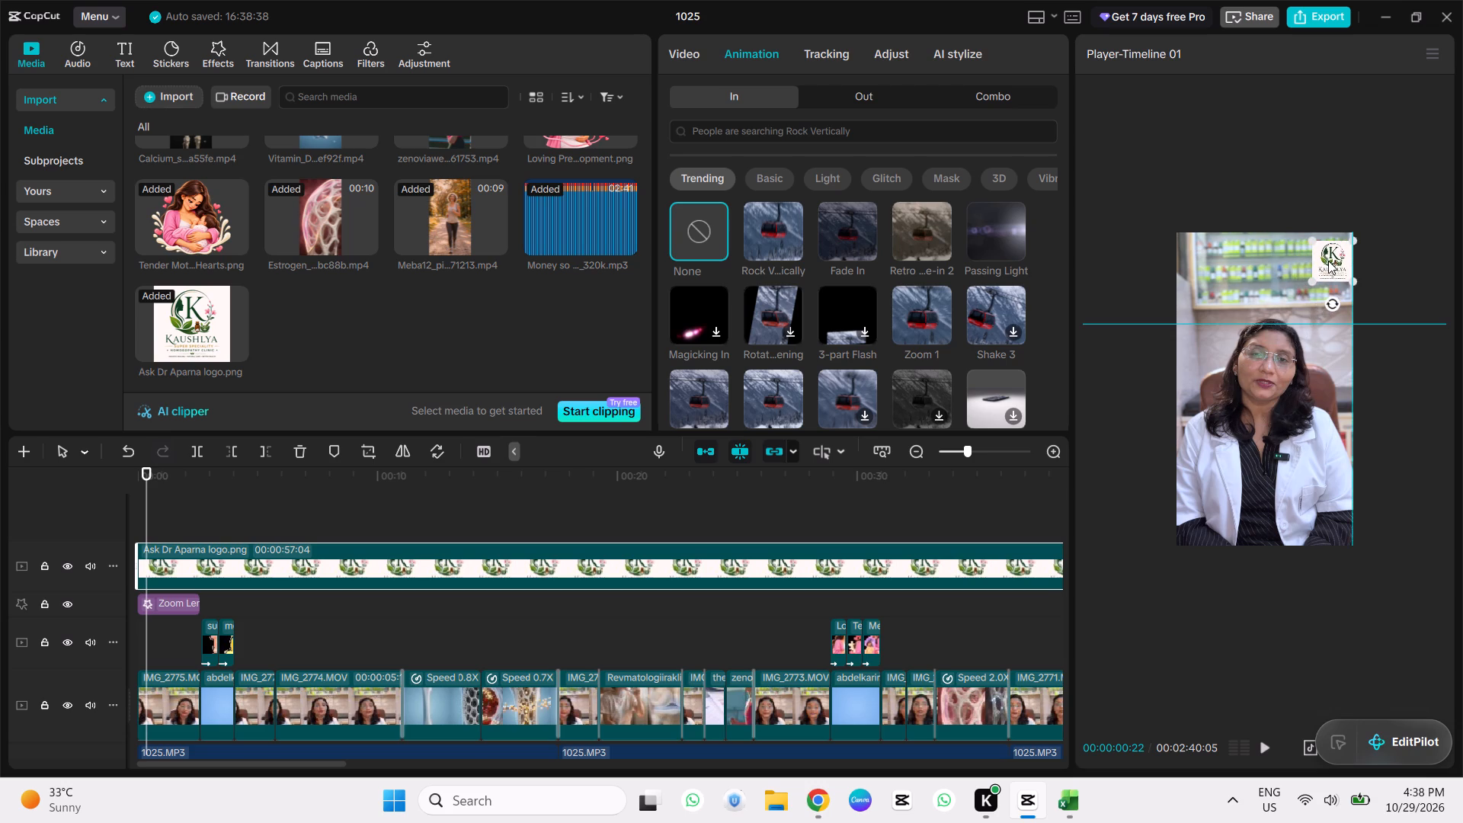
{"action": "left_click_drag", "start_coordinate": [1328, 261], "coordinate": [1325, 260]}
{"action": "left_click_drag", "start_coordinate": [1306, 277], "coordinate": [1309, 274]}
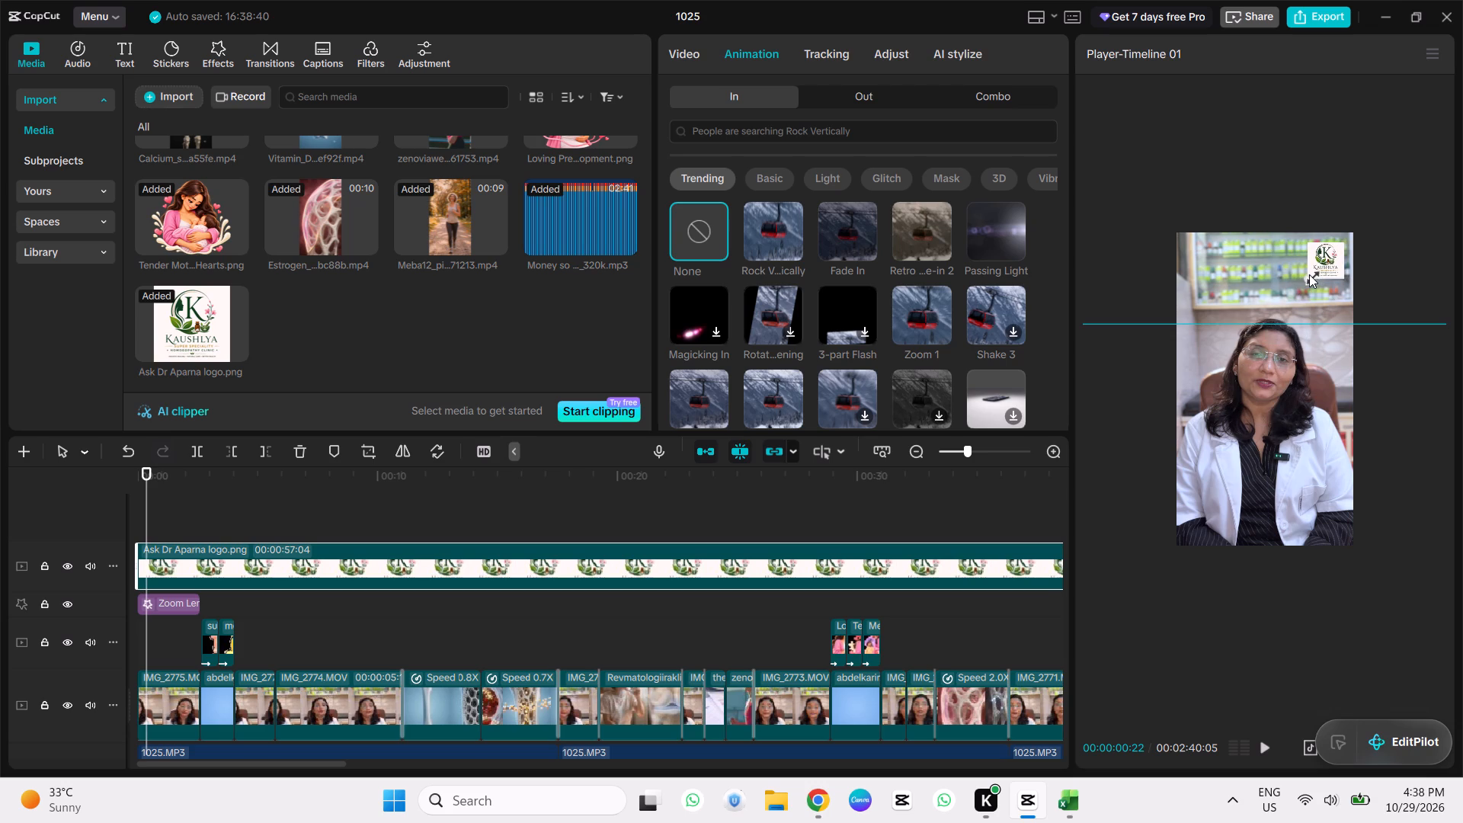
{"action": "left_click_drag", "start_coordinate": [1309, 274], "coordinate": [1314, 271]}
{"action": "left_click_drag", "start_coordinate": [1325, 260], "coordinate": [1331, 254]}
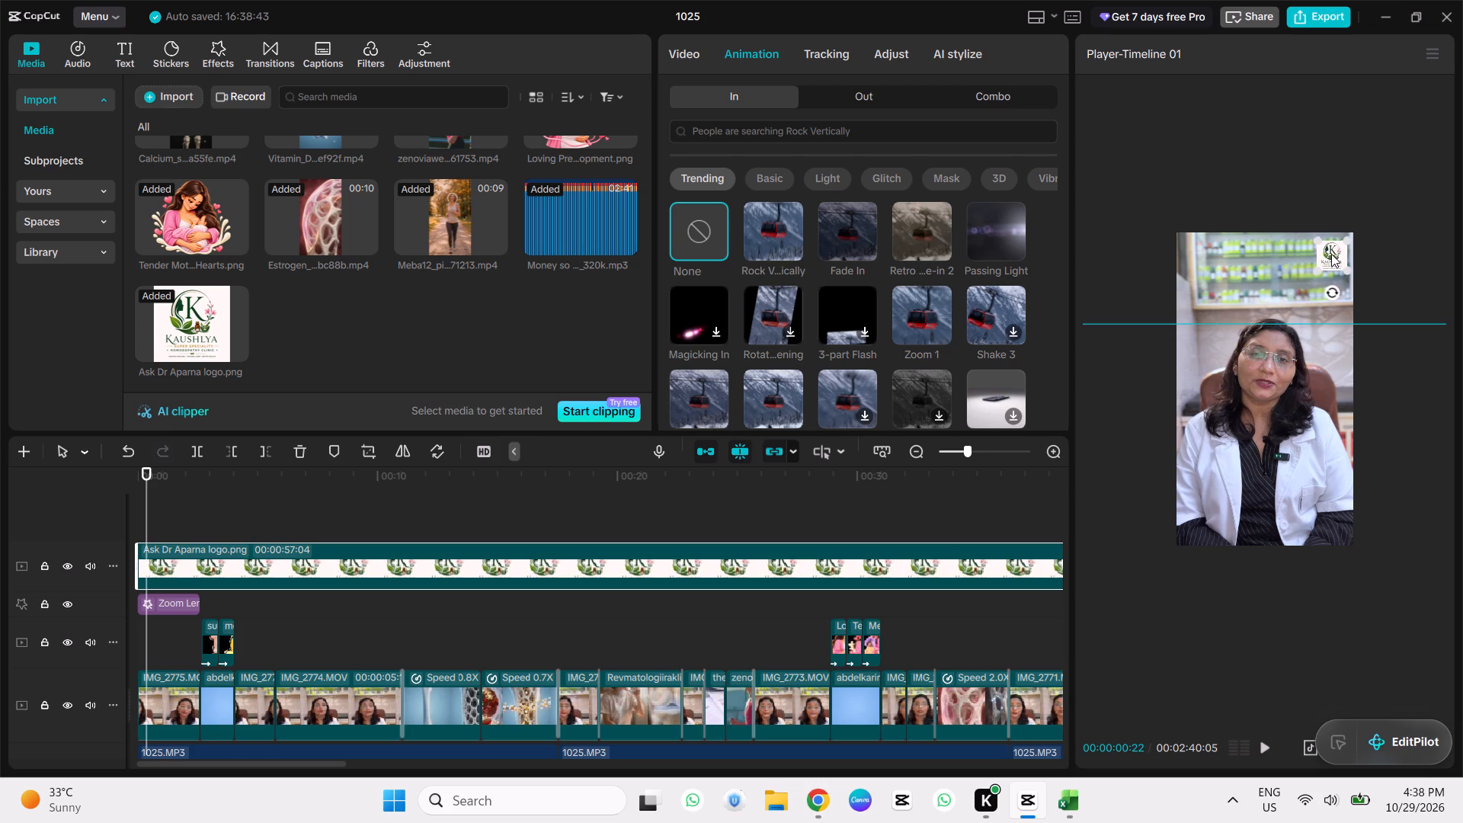
{"action": "left_click_drag", "start_coordinate": [1331, 254], "coordinate": [1331, 253]}
Play back the video's first 23 seconds or so to review the watermark and B-roll, enlarging the preview.
{"action": "key", "text": "space"}
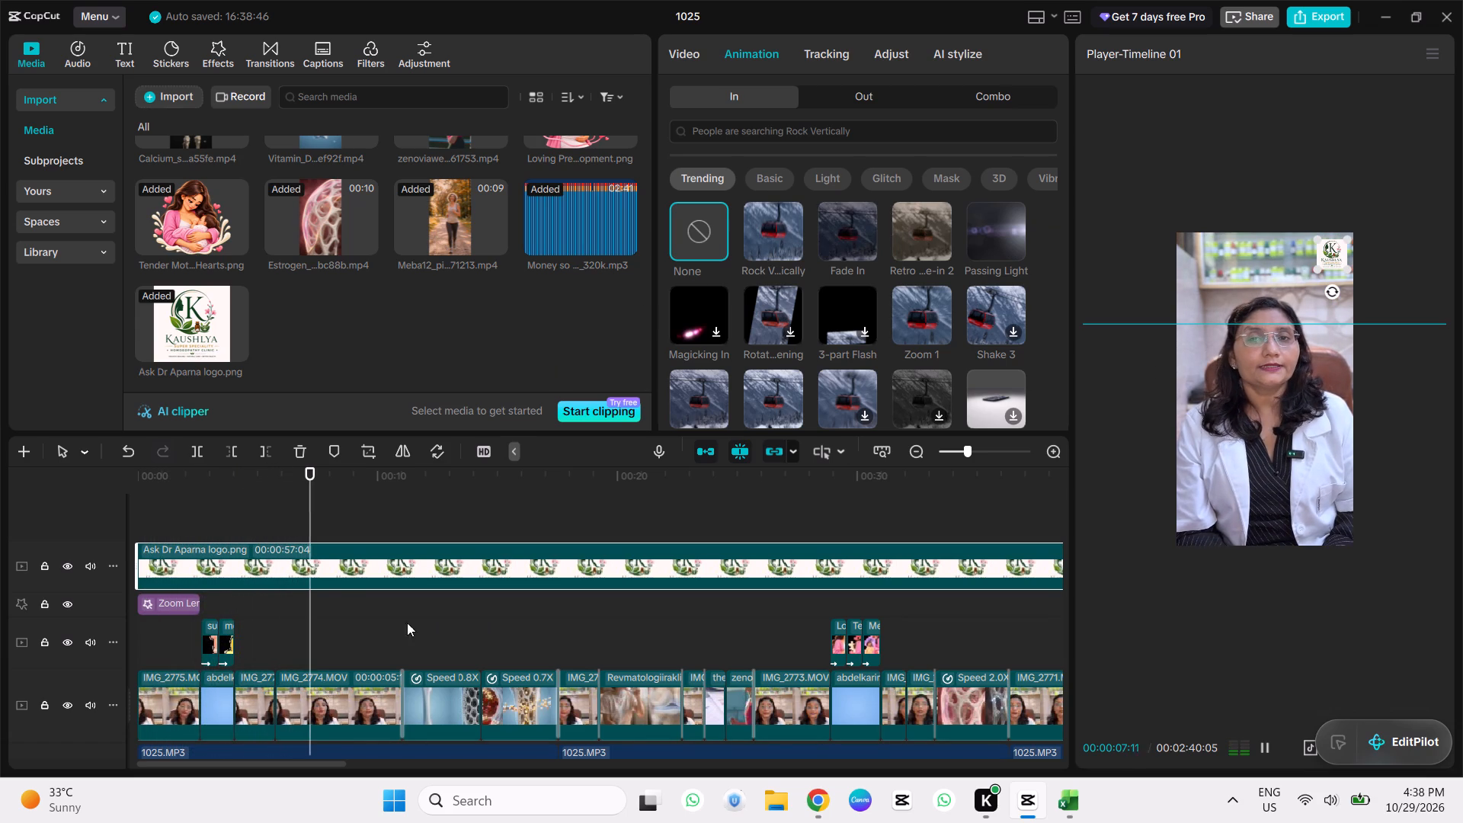
{"action": "key", "text": "space"}
{"action": "left_click", "coordinate": [238, 501]}
{"action": "key", "text": "space"}
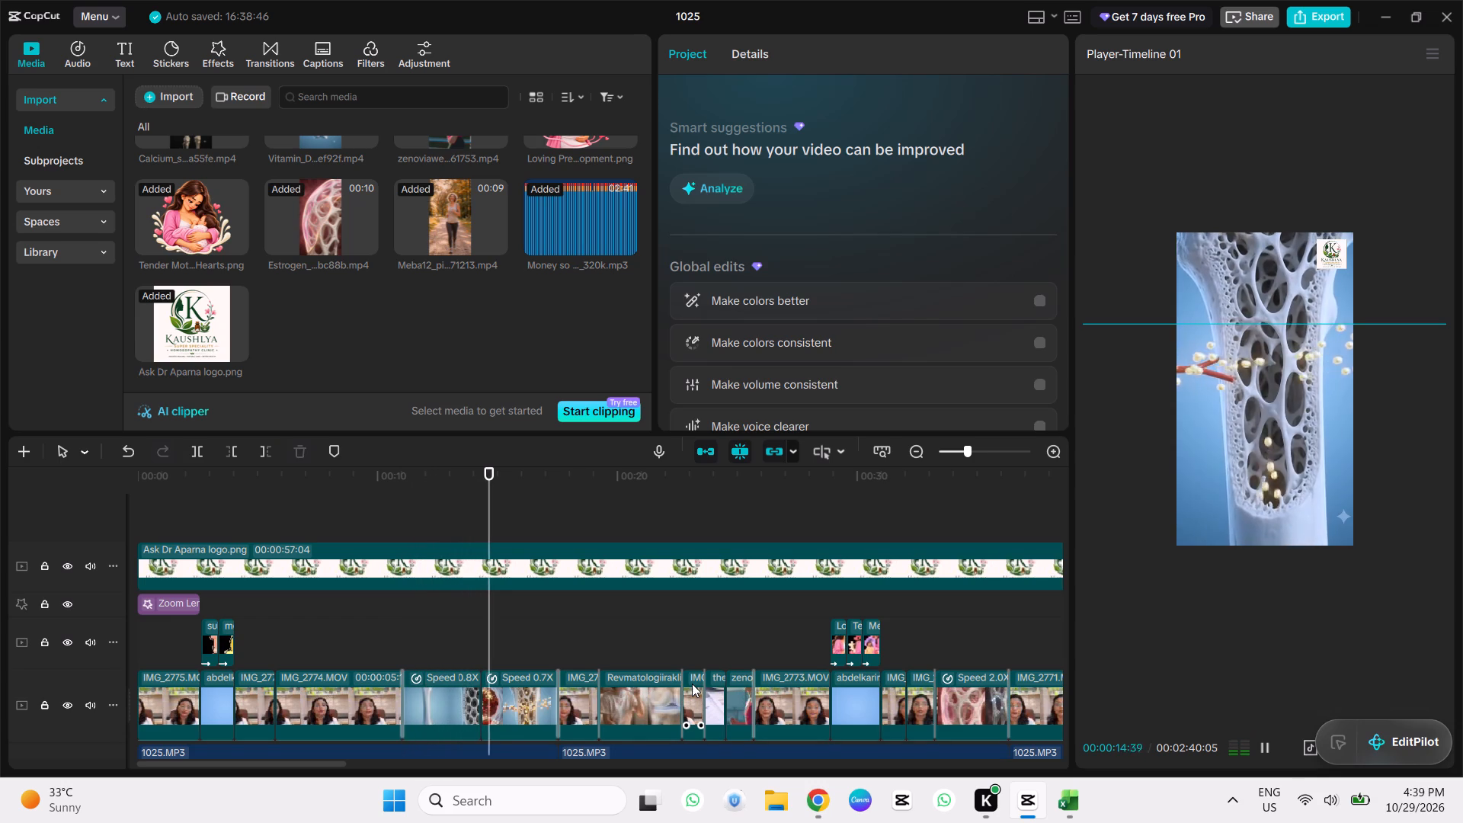
{"action": "scroll", "coordinate": [1186, 517], "scroll_direction": "up", "scroll_amount": 2, "text": "ctrl"}
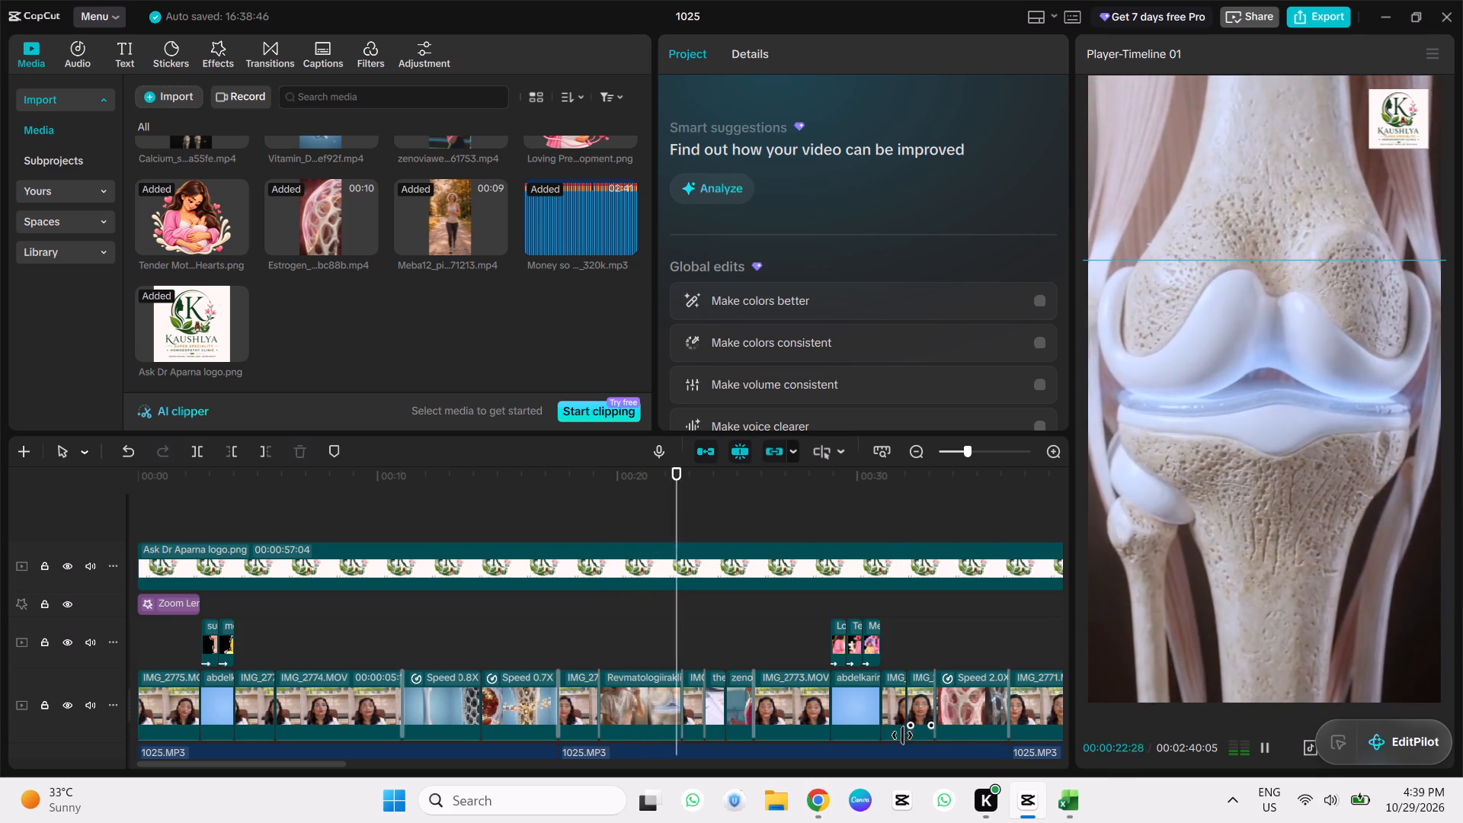
{"action": "left_click_drag", "start_coordinate": [263, 764], "coordinate": [297, 764]}
{"action": "key", "text": "space"}
{"action": "left_click", "coordinate": [479, 507]}
{"action": "left_click_drag", "start_coordinate": [503, 489], "coordinate": [536, 492]}
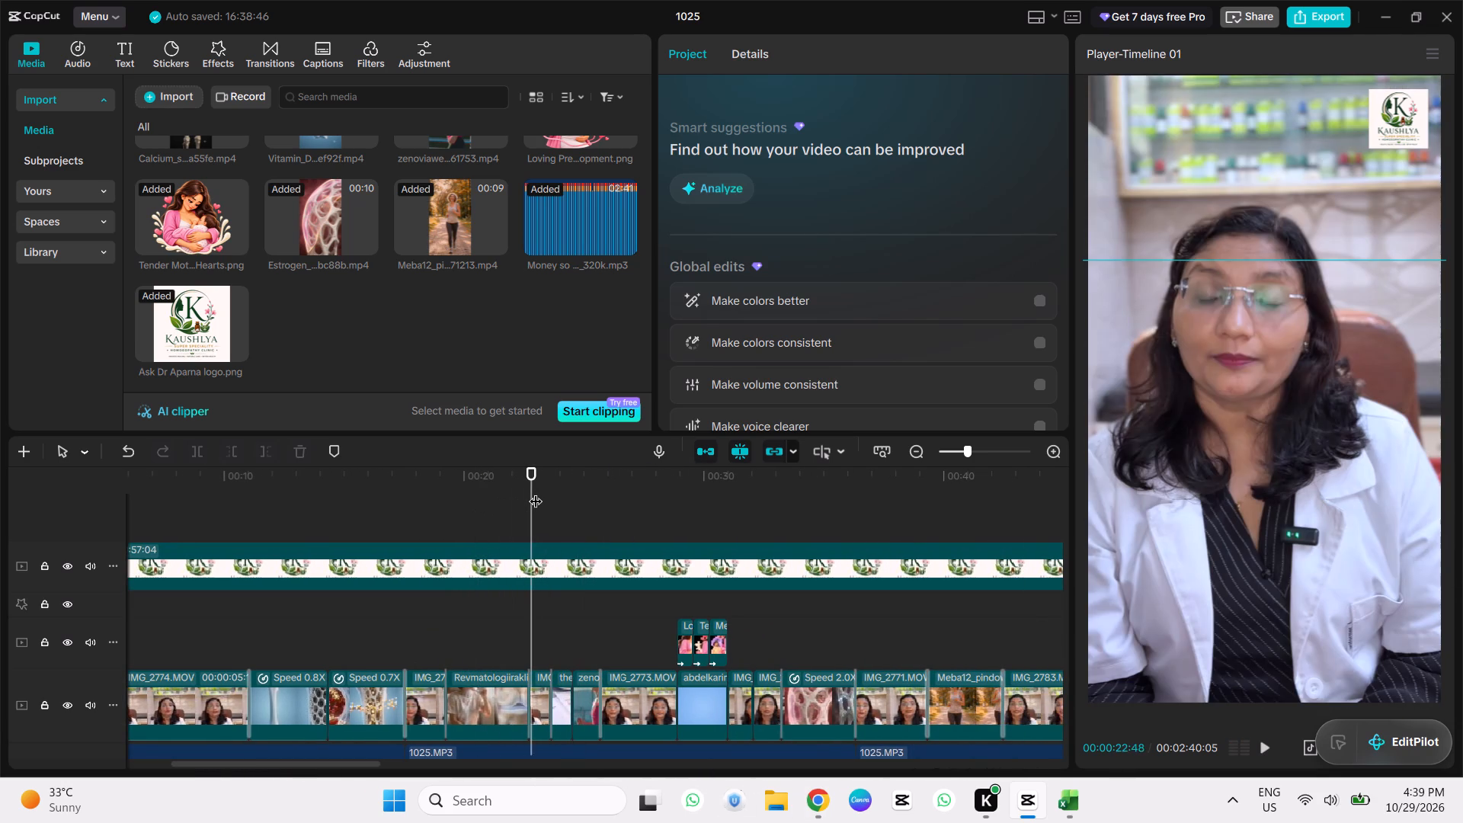
{"action": "key", "text": "space"}
{"action": "key", "text": "space"}
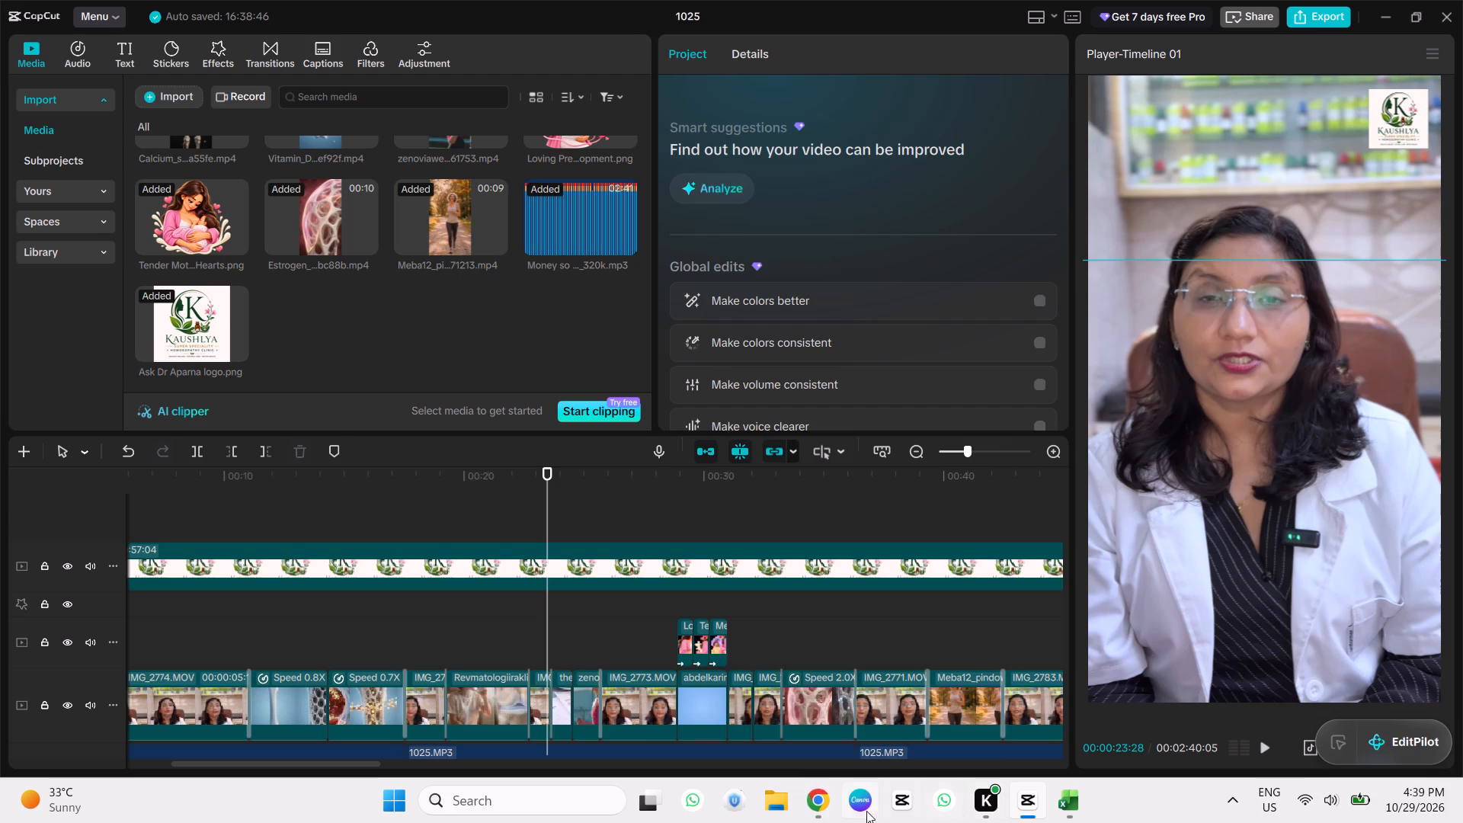
Switch to Chrome and bring up the Pinterest page with the jogging woman pin.
{"action": "left_click", "coordinate": [821, 814]}
{"action": "left_click", "coordinate": [144, 8]}
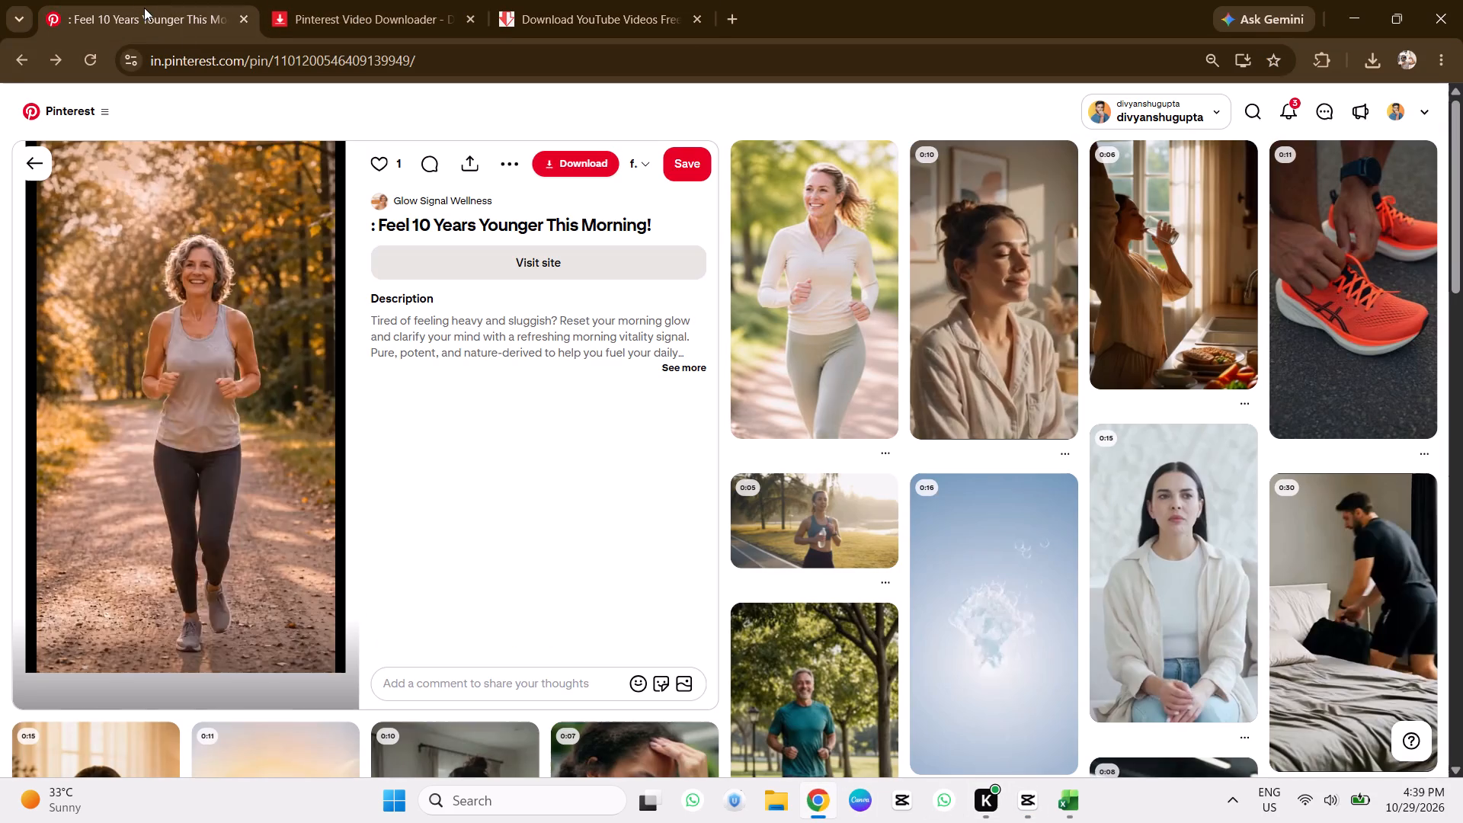
{"action": "scroll", "coordinate": [947, 325], "scroll_direction": "up", "scroll_amount": 3}
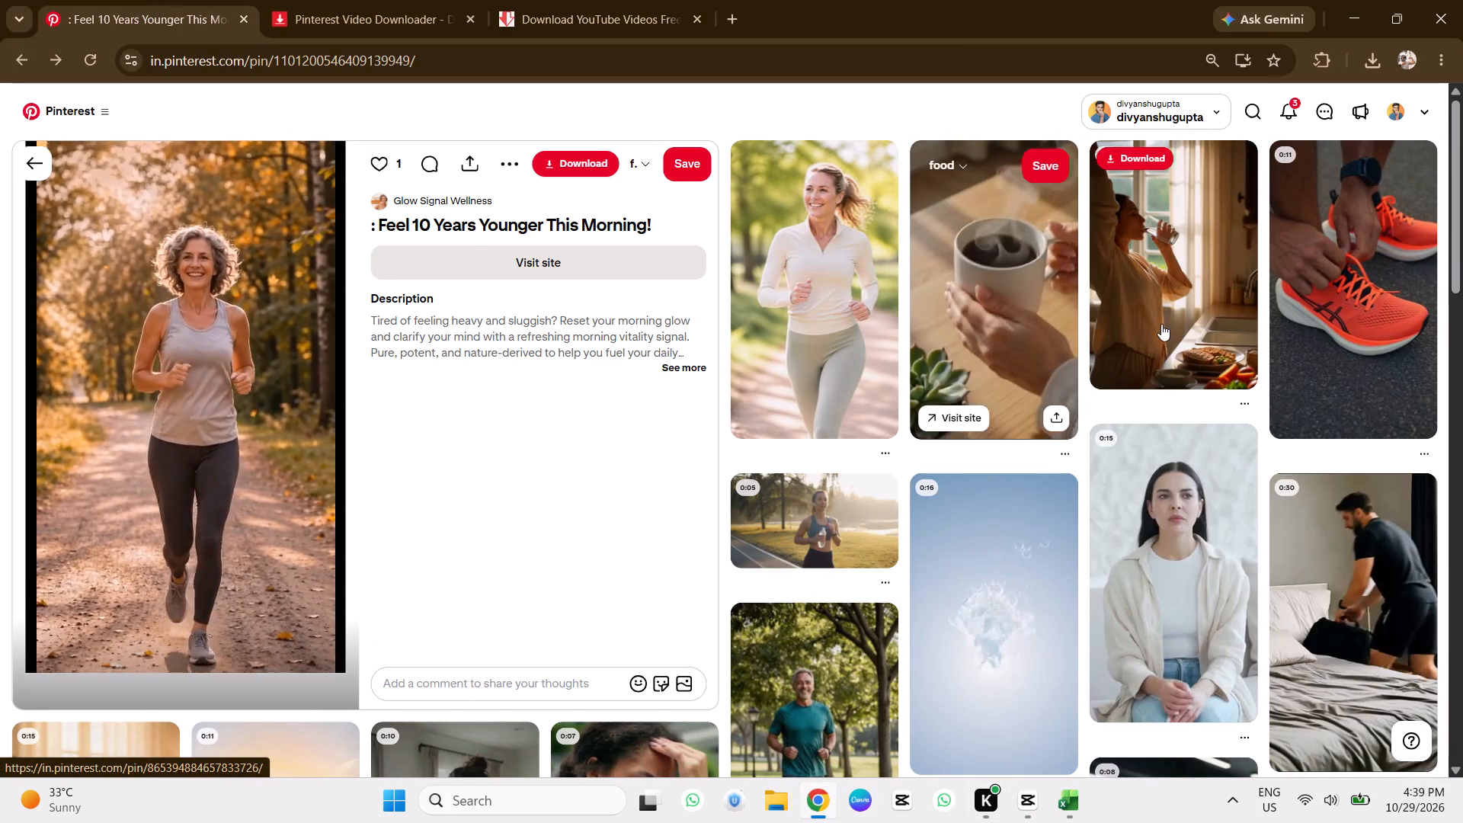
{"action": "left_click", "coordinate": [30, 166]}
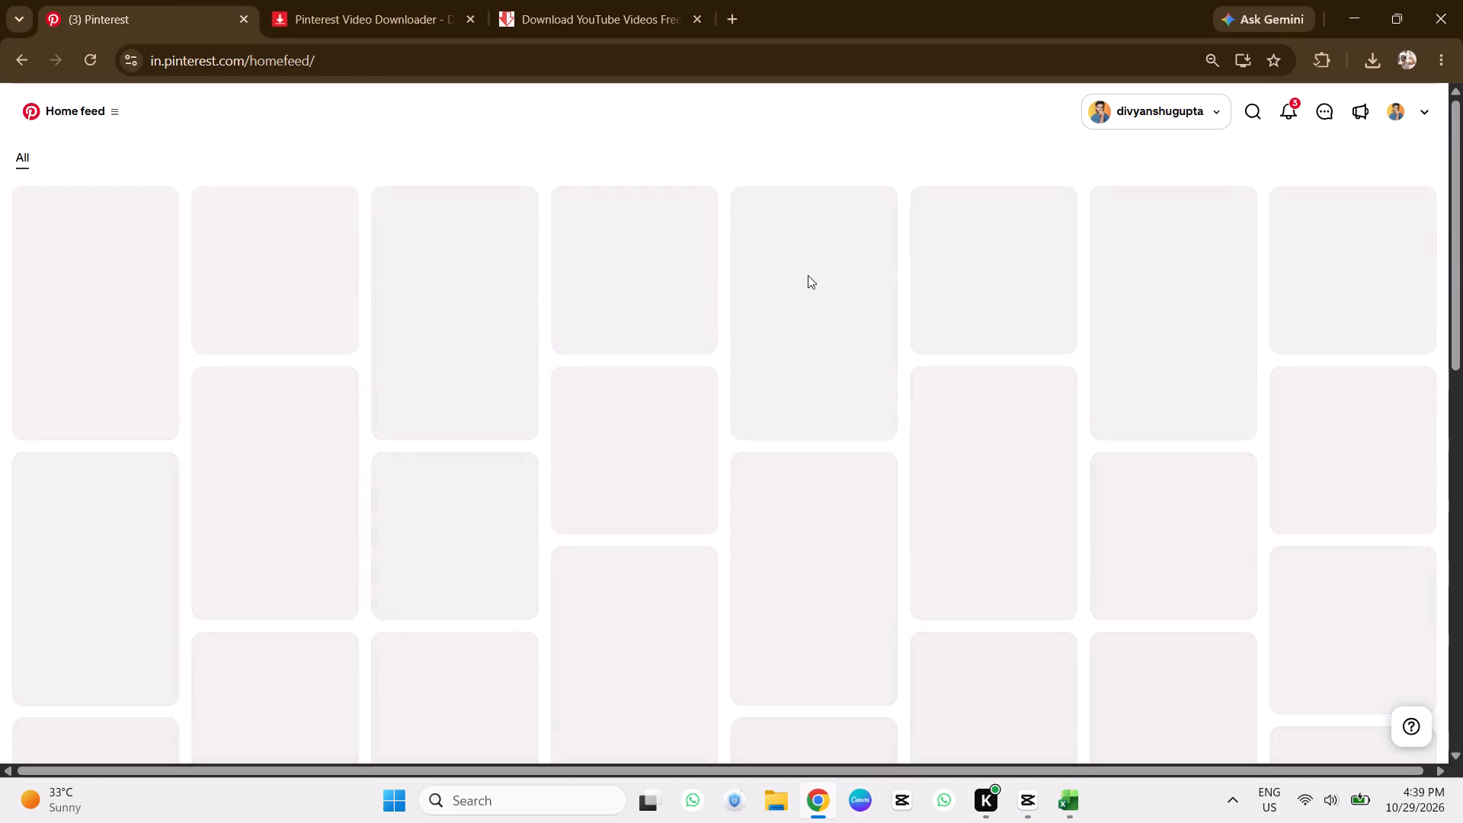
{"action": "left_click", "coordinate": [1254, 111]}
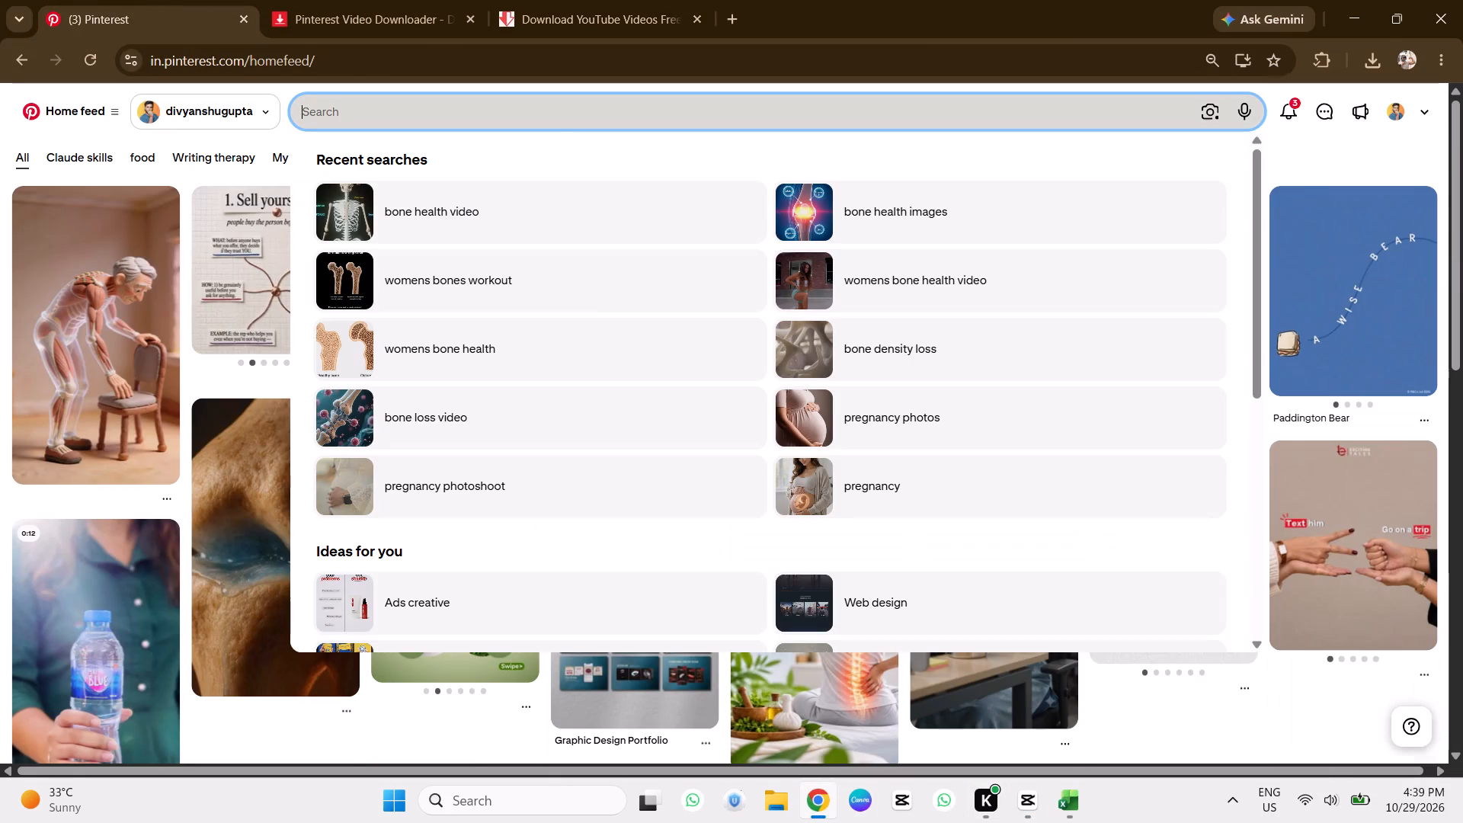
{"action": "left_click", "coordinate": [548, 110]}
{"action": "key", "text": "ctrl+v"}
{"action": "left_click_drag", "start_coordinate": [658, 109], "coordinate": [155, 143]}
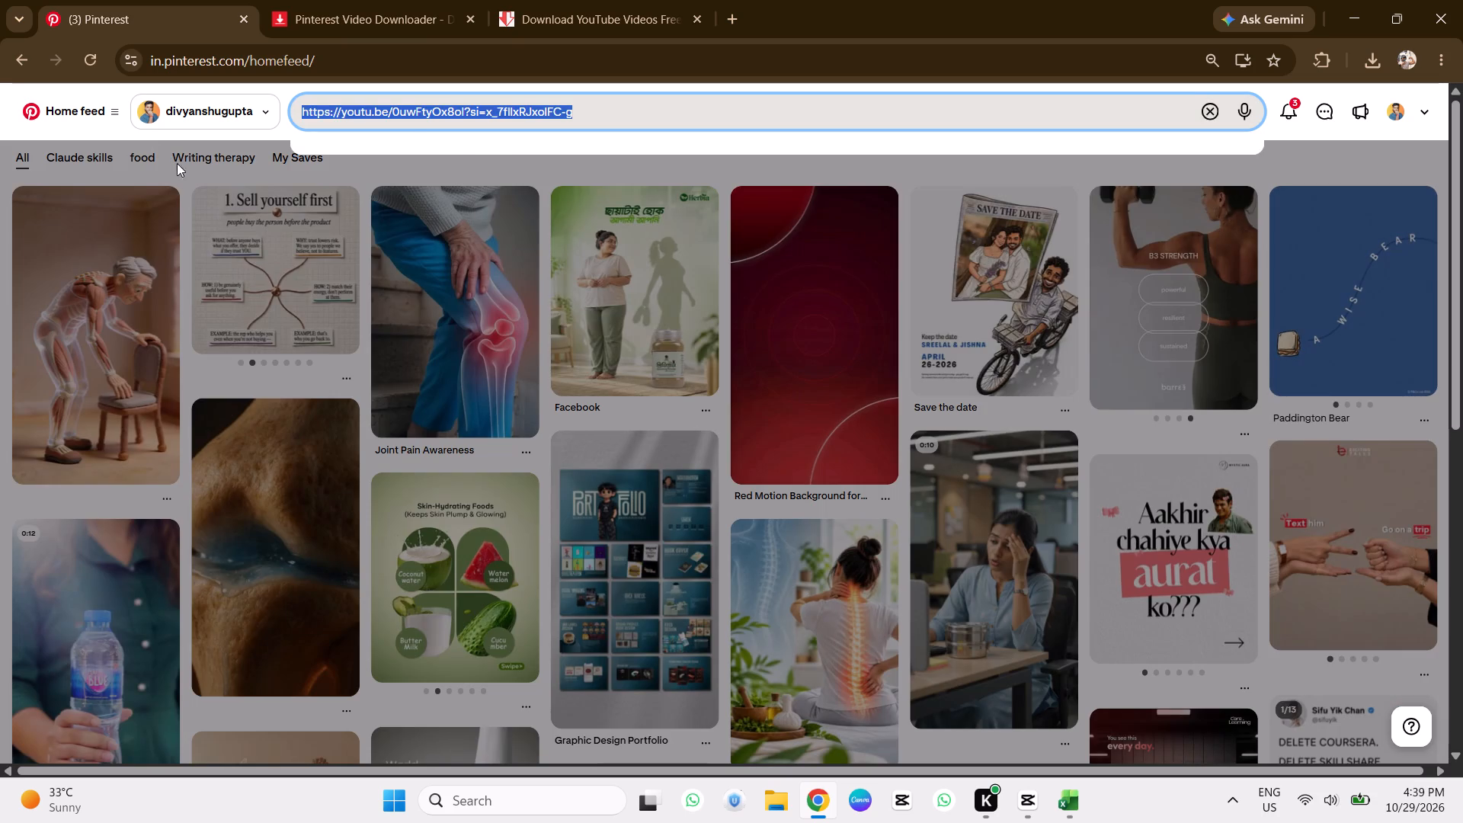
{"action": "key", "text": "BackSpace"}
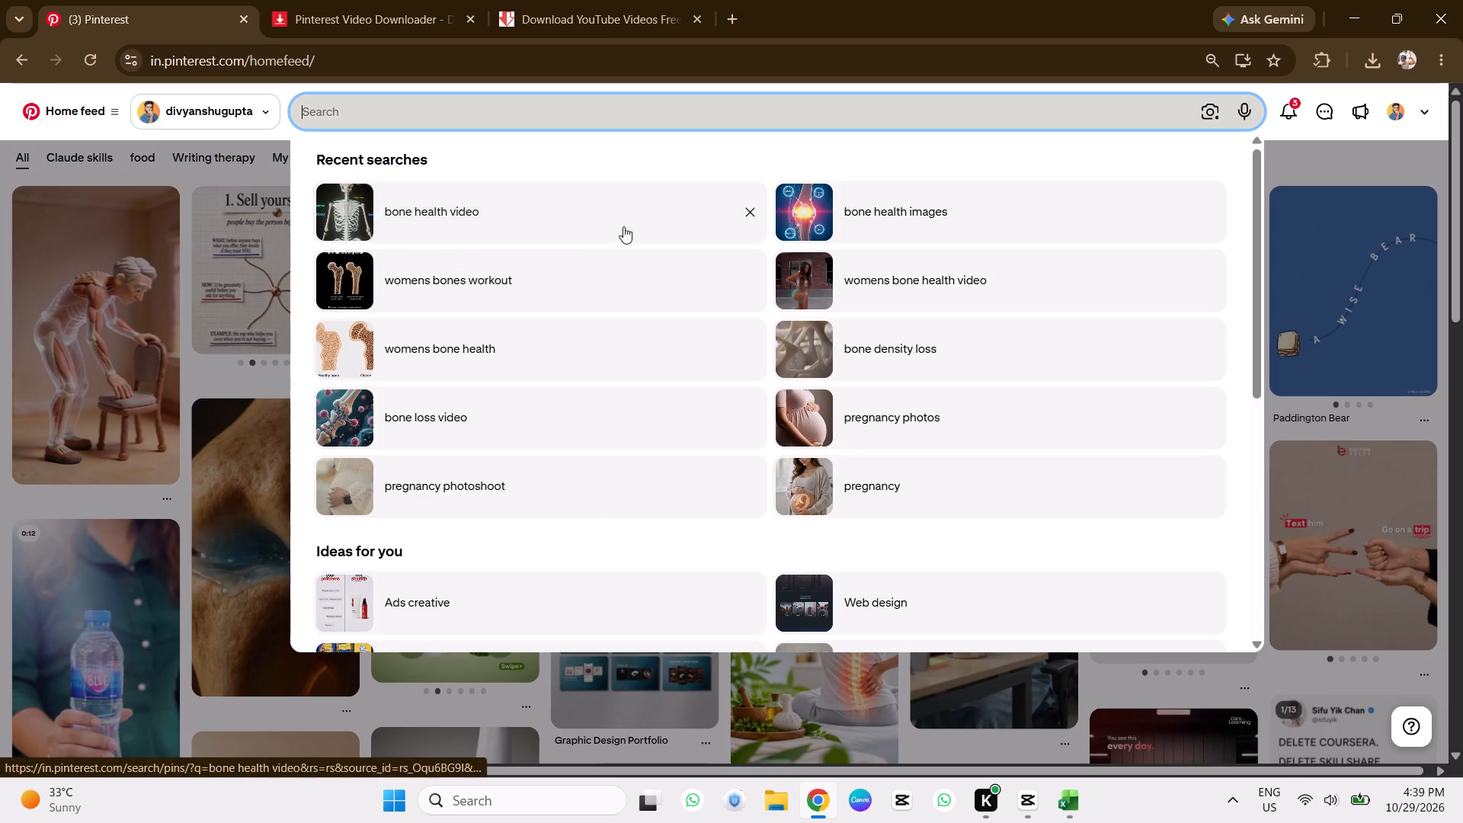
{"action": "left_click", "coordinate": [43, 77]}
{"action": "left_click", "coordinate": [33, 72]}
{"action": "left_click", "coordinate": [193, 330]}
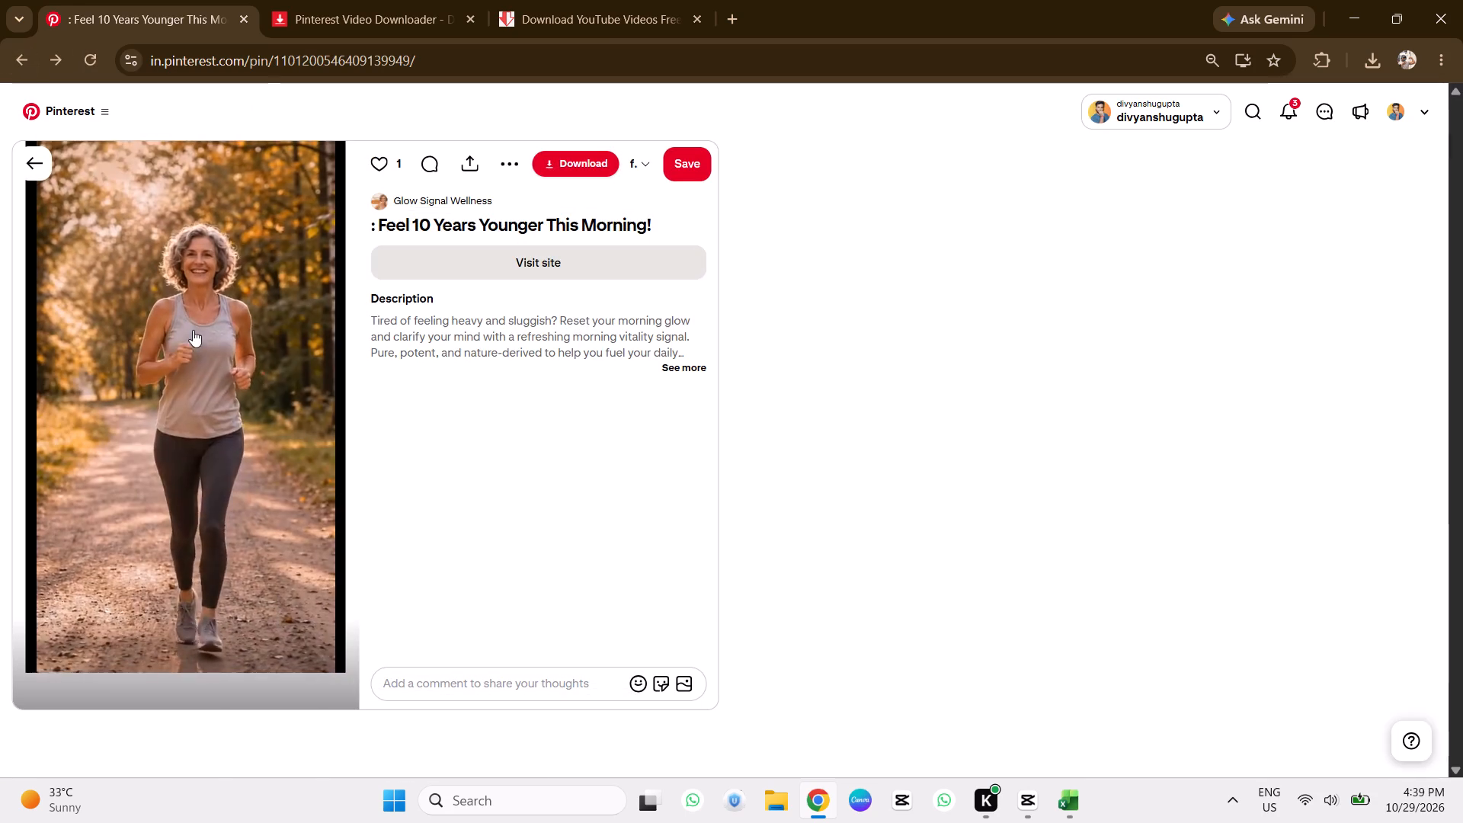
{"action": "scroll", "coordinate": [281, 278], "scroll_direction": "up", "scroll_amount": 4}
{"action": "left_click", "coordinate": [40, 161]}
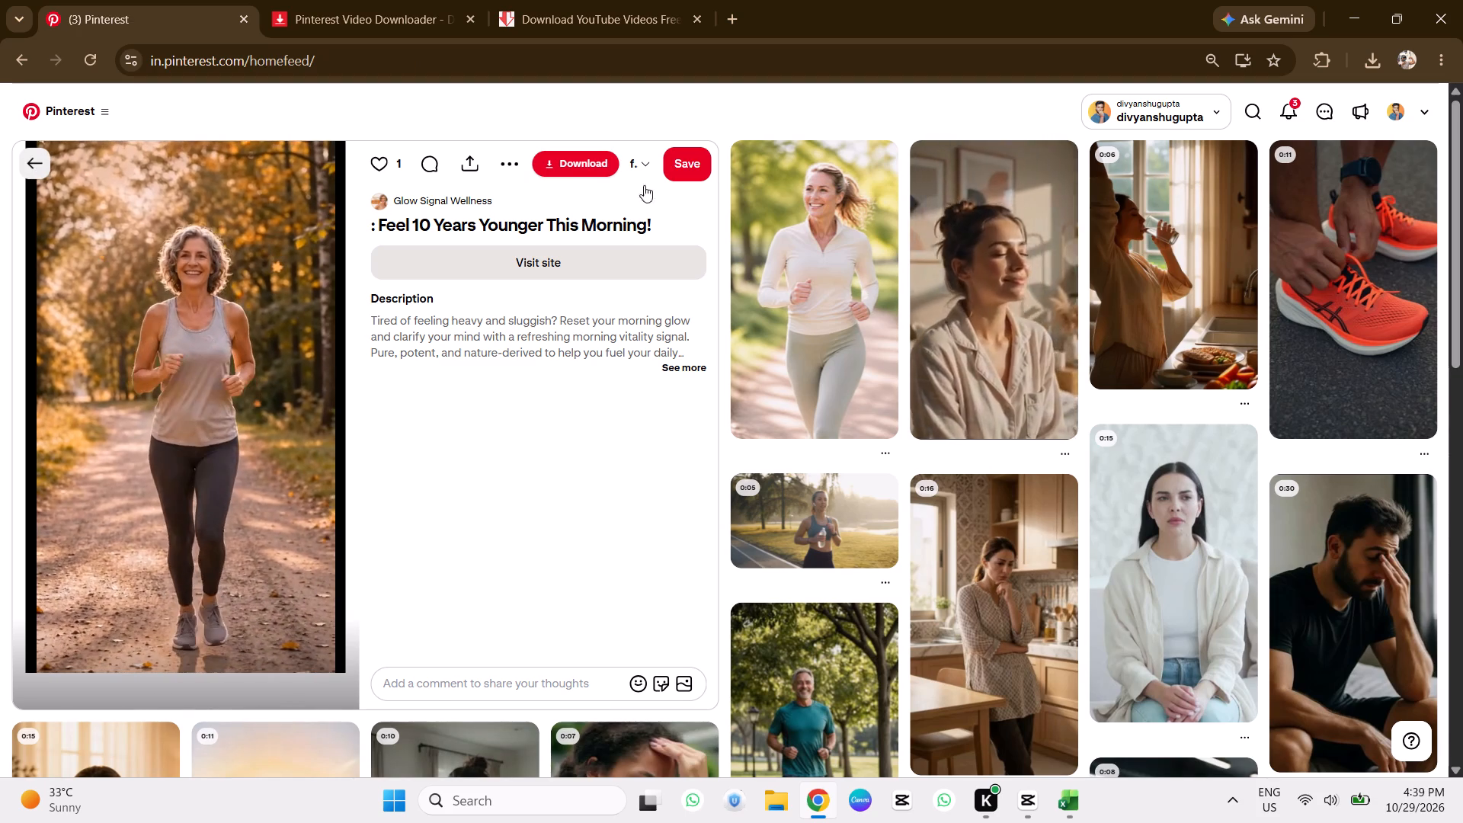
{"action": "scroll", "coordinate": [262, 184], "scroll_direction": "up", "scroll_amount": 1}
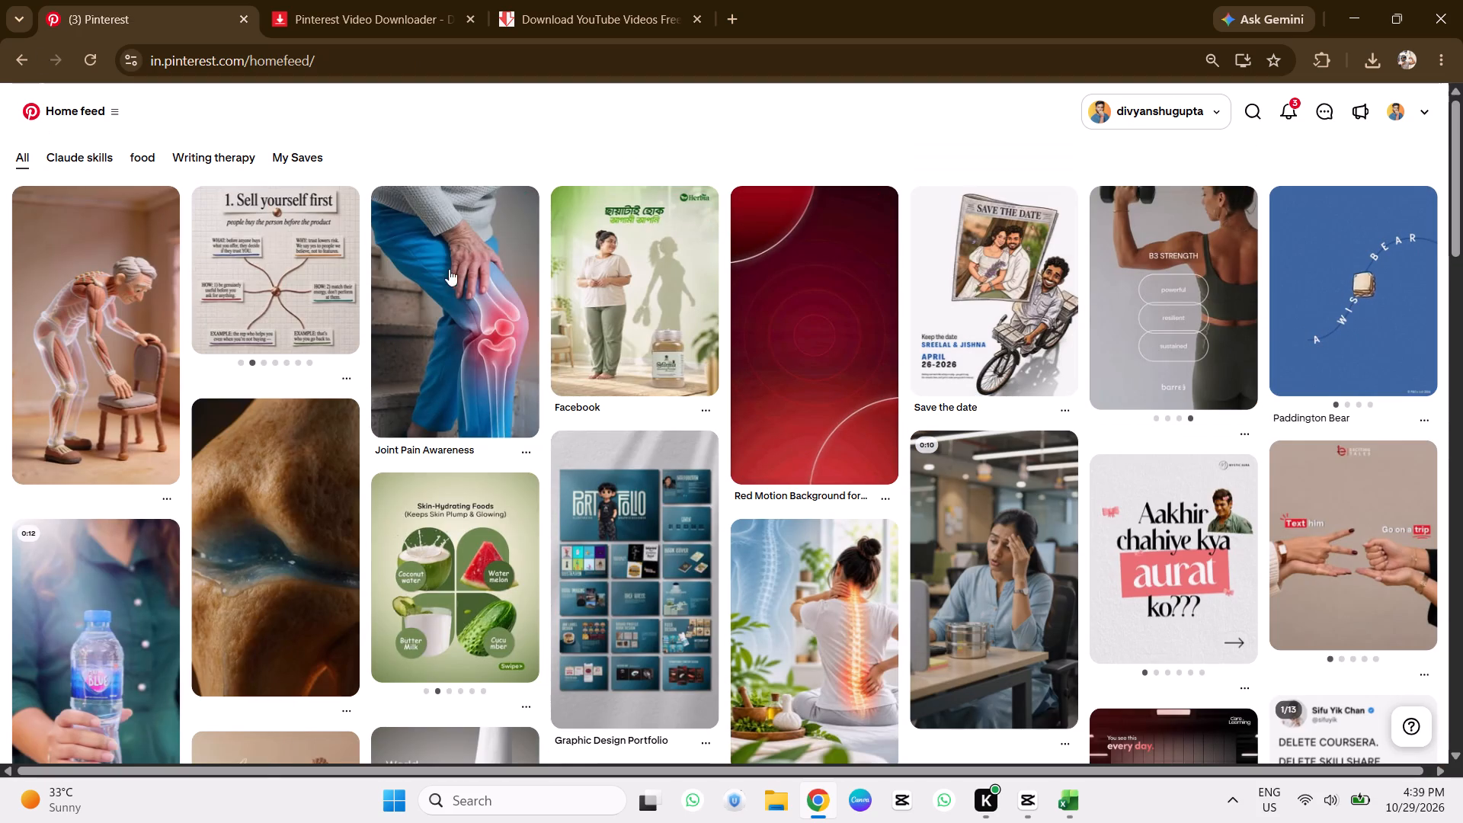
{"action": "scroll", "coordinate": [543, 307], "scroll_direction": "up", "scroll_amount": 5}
Return to the Pinterest results for a dignified woman in her 50s doing yoga or walking outdoors and browse the pins.
{"action": "left_click", "coordinate": [22, 66]}
{"action": "left_click", "coordinate": [22, 66]}
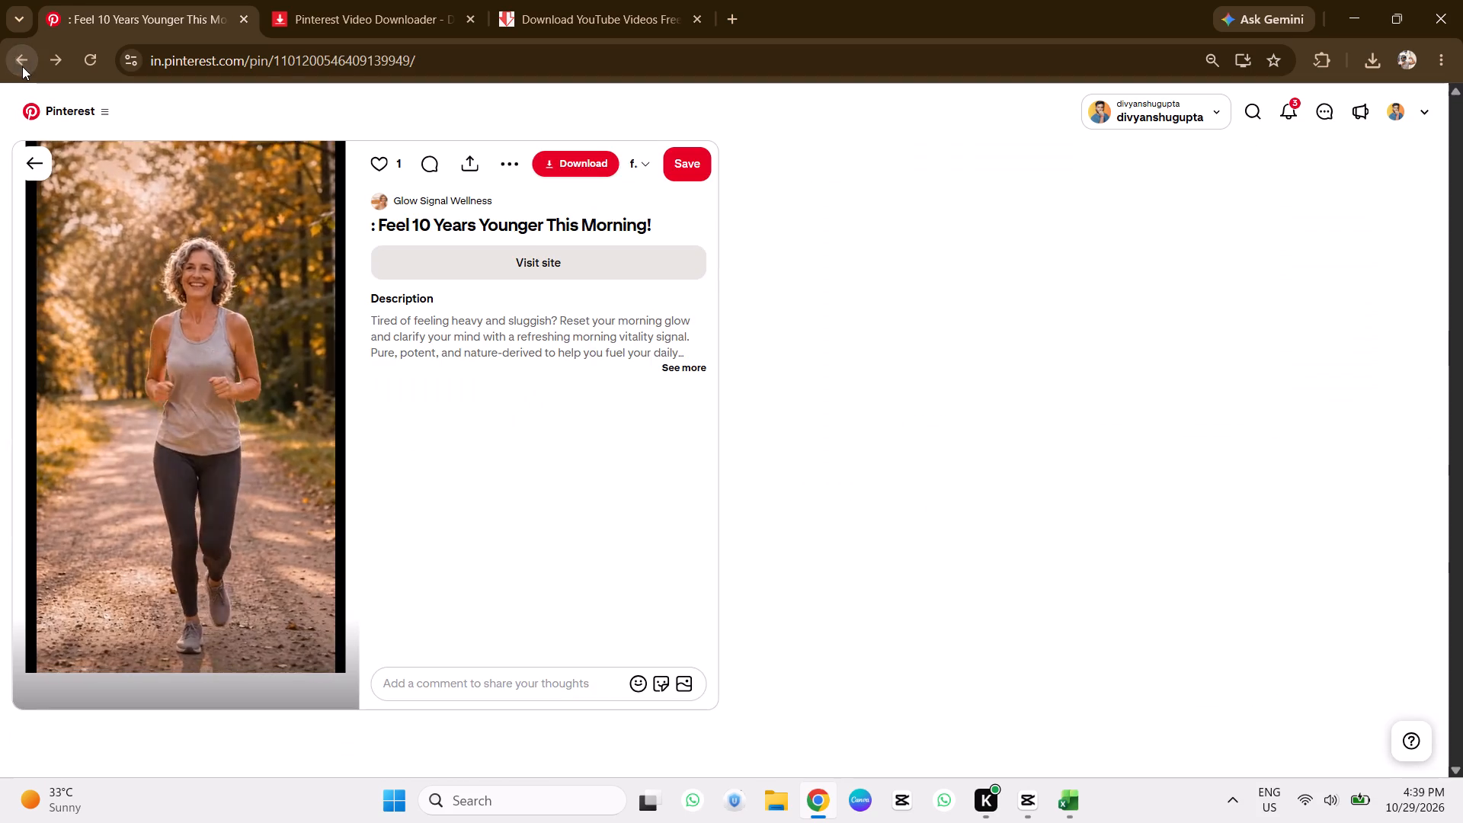
{"action": "triple_click", "coordinate": [625, 108]}
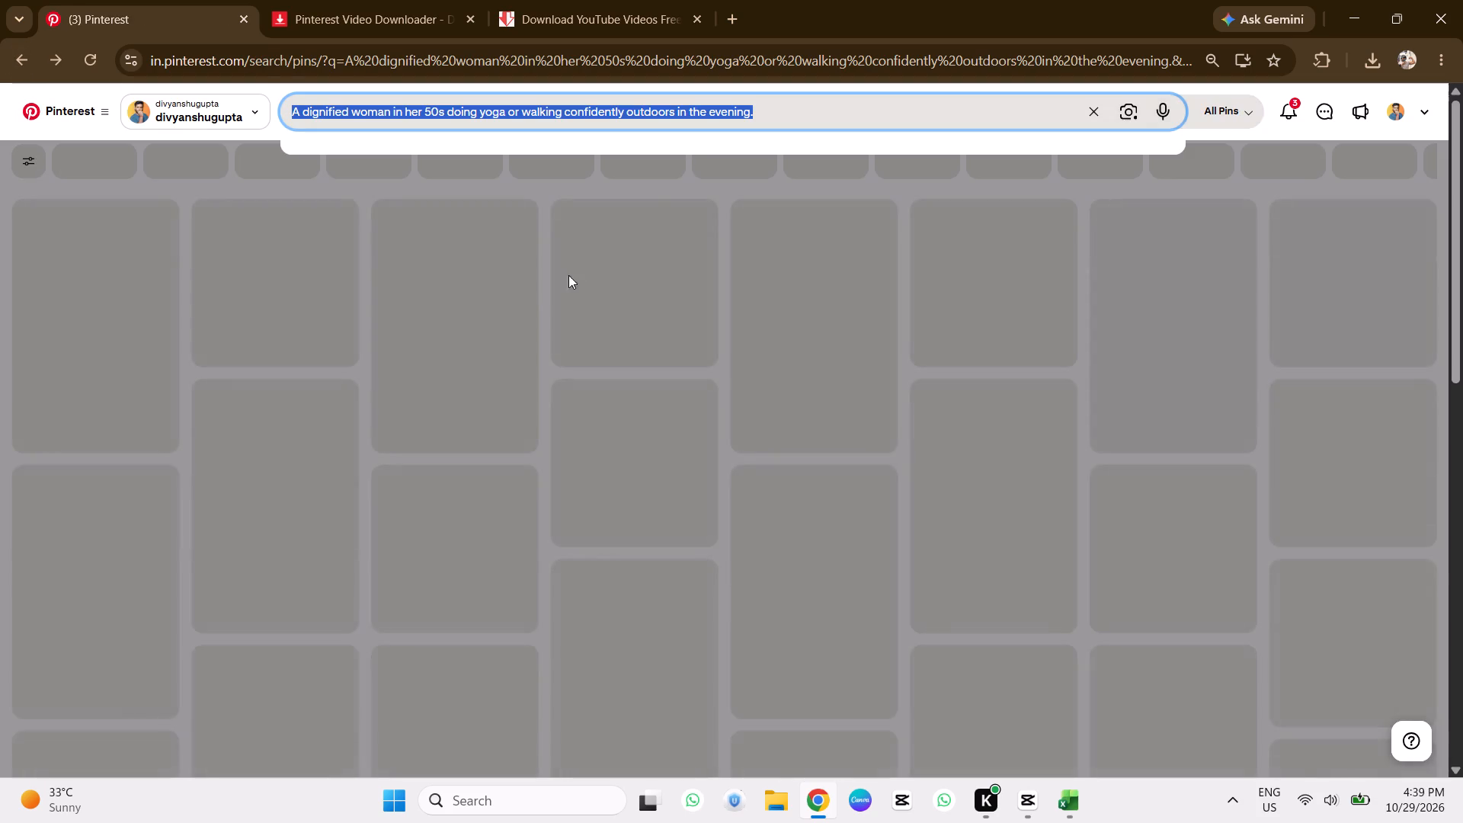
{"action": "left_click", "coordinate": [504, 190]}
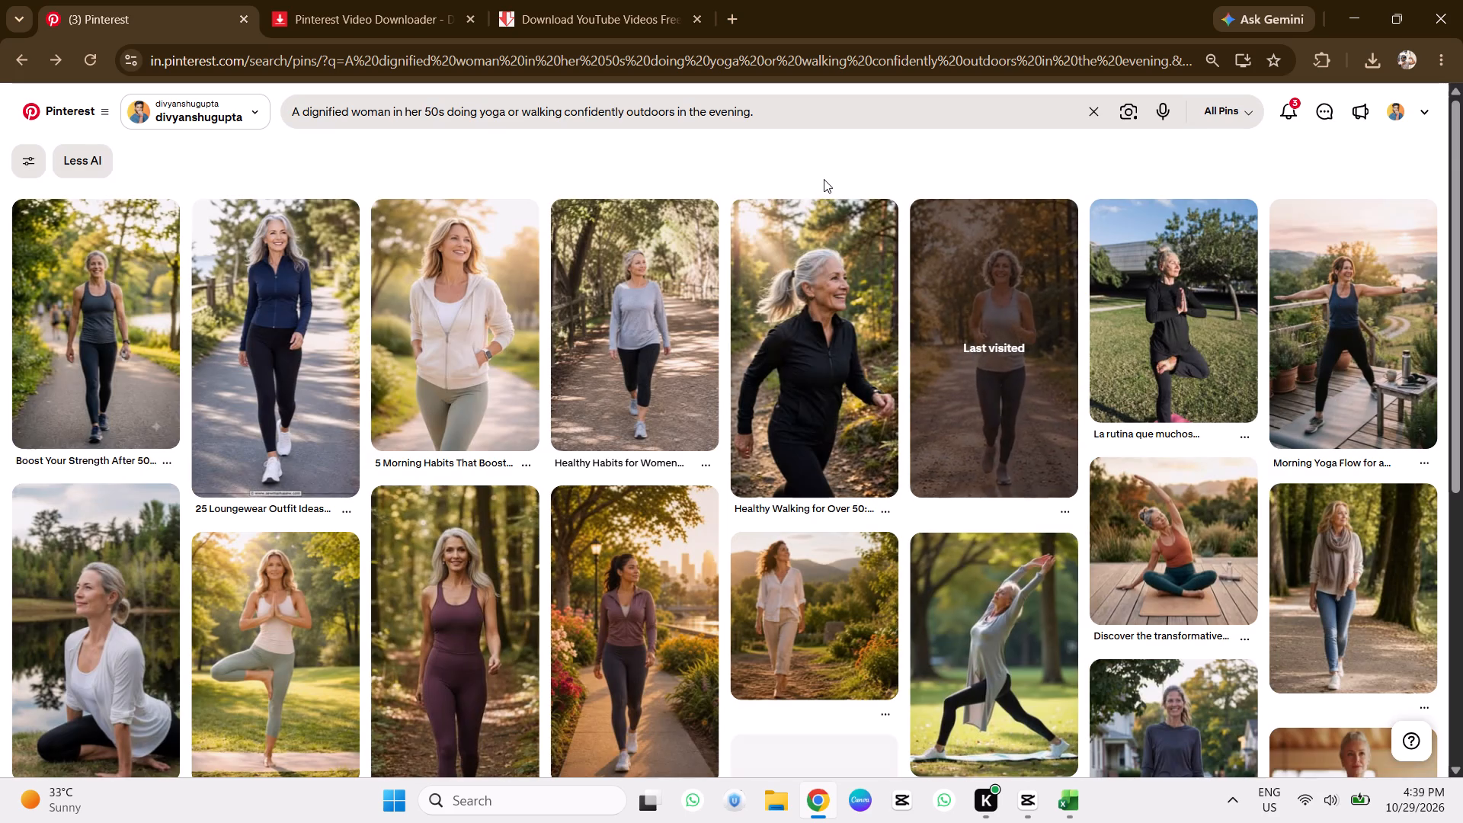
{"action": "left_click", "coordinate": [824, 179]}
{"action": "scroll", "coordinate": [318, 289], "scroll_direction": "down", "scroll_amount": 1}
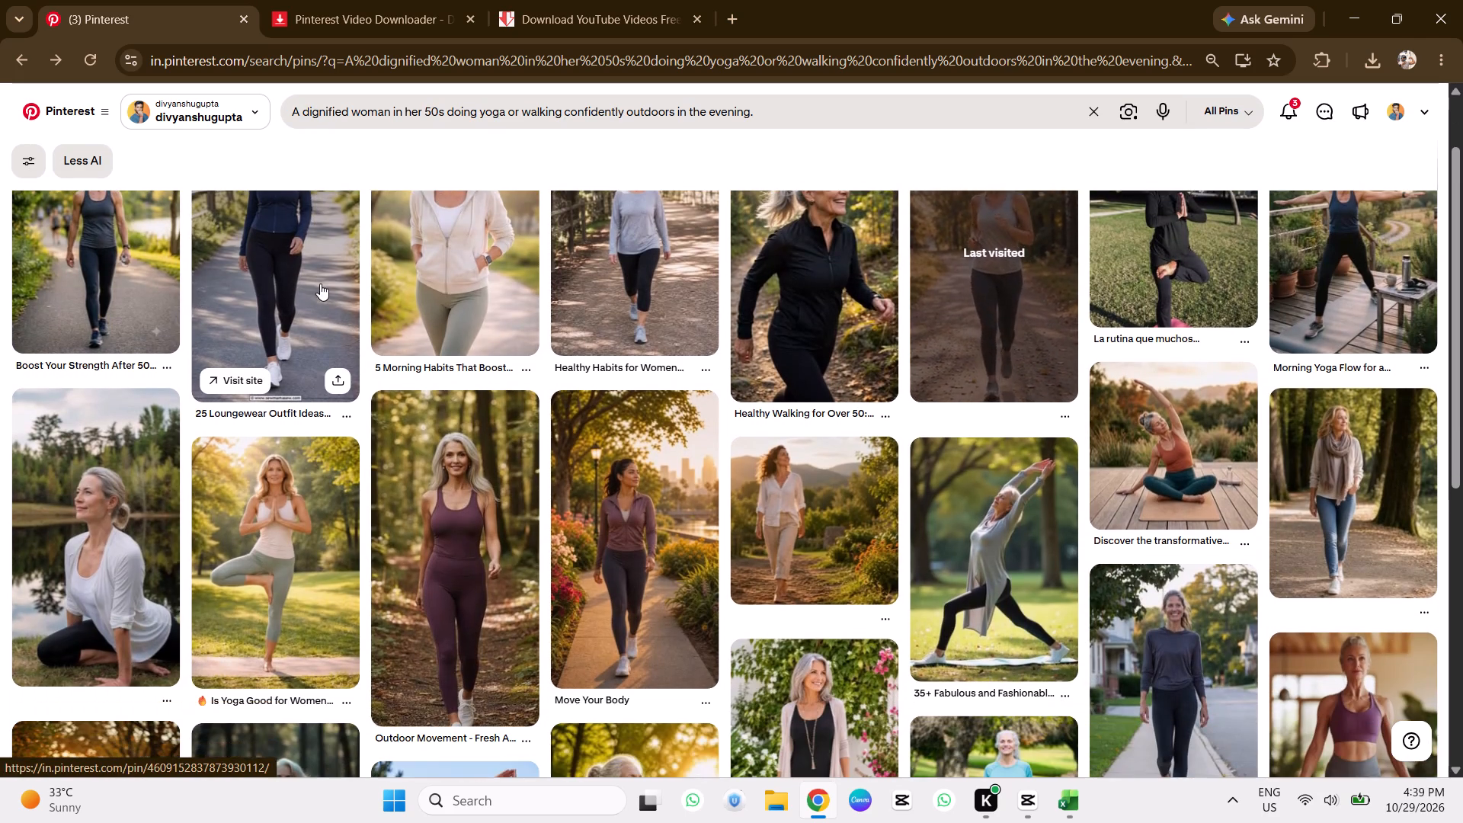
{"action": "scroll", "coordinate": [1190, 530], "scroll_direction": "up", "scroll_amount": 1}
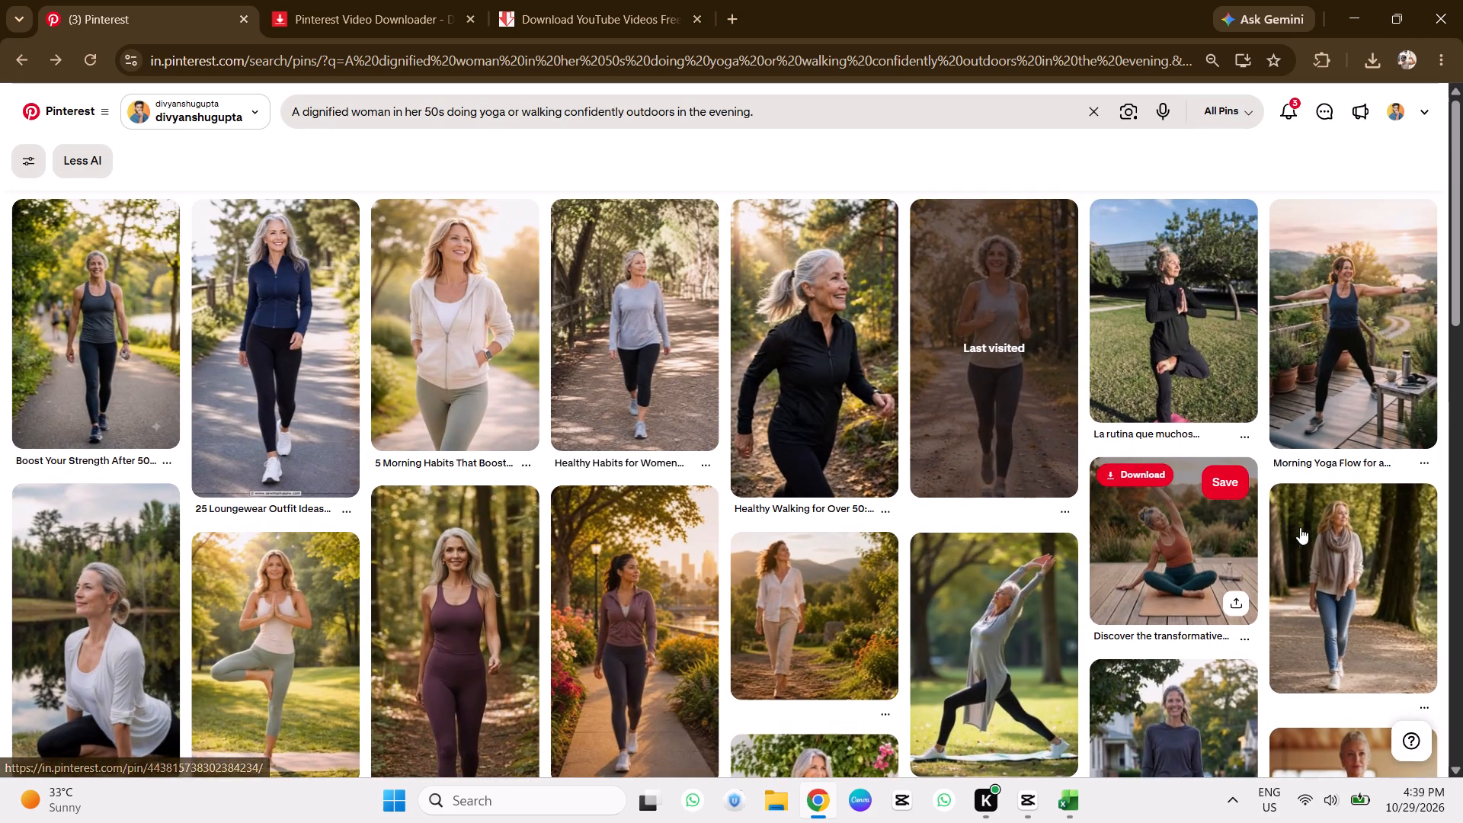
{"action": "scroll", "coordinate": [885, 347], "scroll_direction": "down", "scroll_amount": 3}
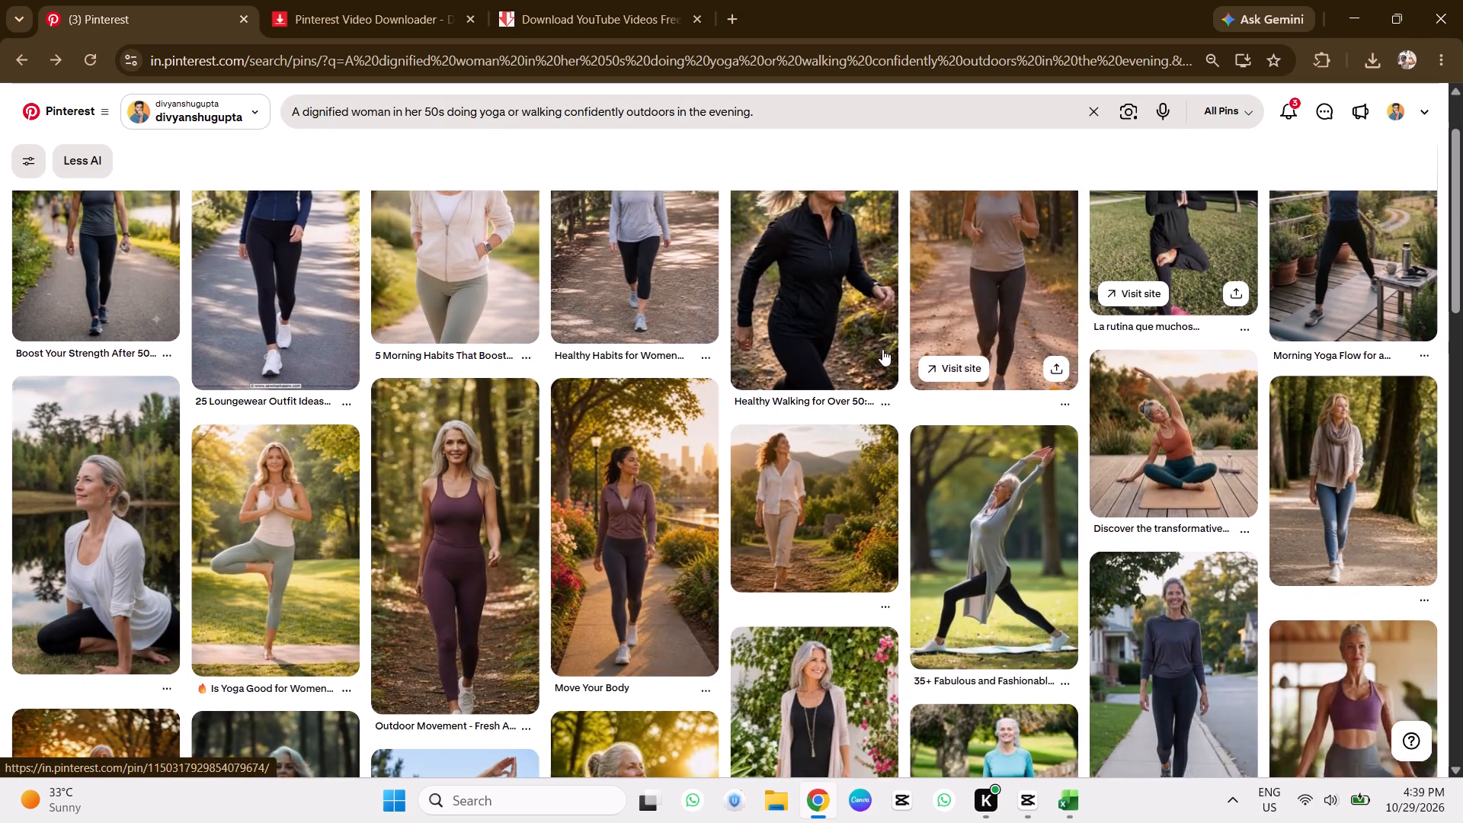
{"action": "scroll", "coordinate": [882, 349], "scroll_direction": "down", "scroll_amount": 2}
{"action": "scroll", "coordinate": [725, 328], "scroll_direction": "up", "scroll_amount": 3}
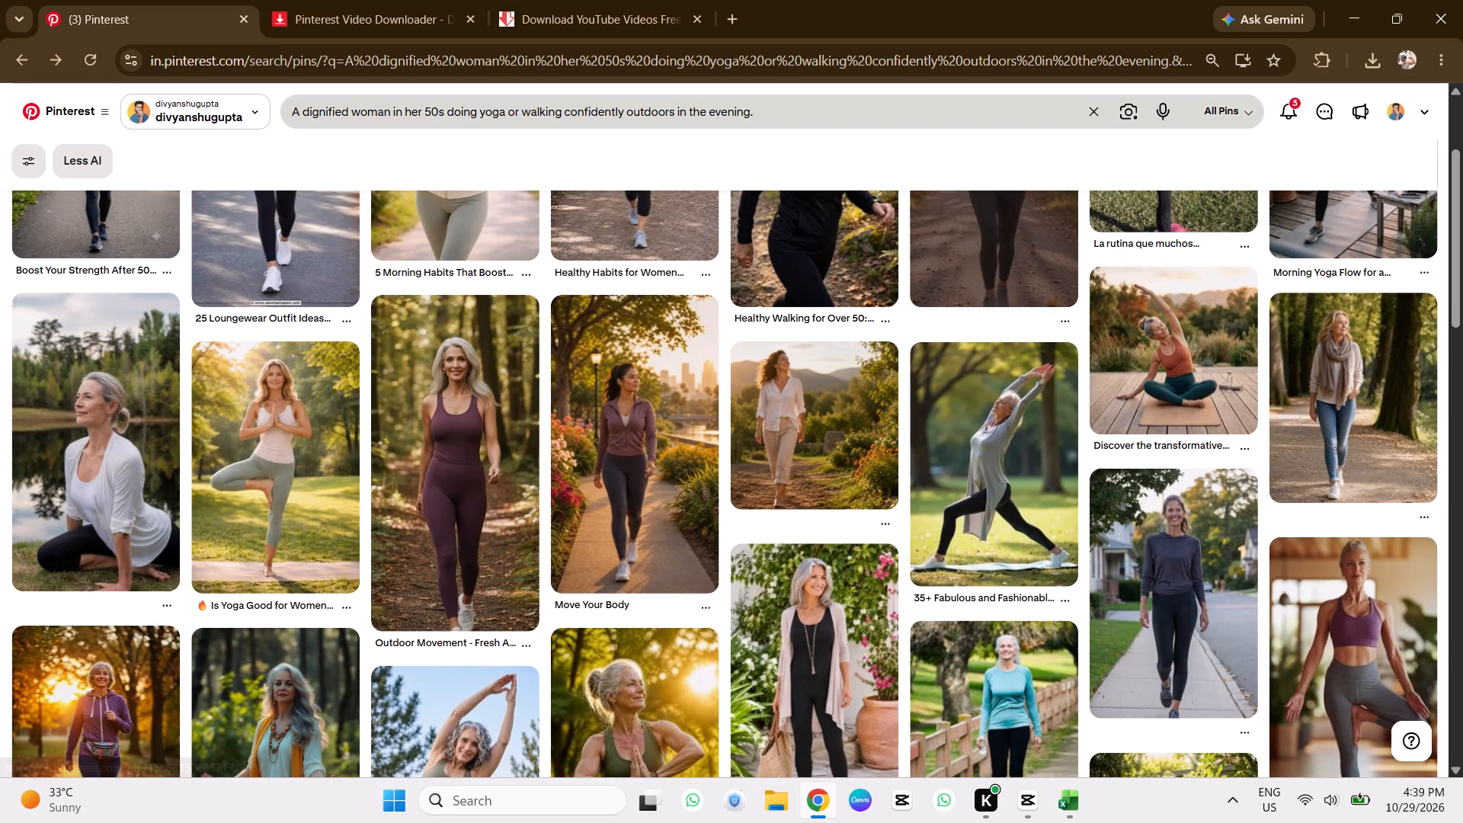
Shorten the Pinterest search to "A dignified woman in her 50s doing yoga indian" and browse the resulting pins.
{"action": "left_click_drag", "start_coordinate": [504, 111], "coordinate": [953, 136]}
{"action": "key", "text": "BackSpace"}
{"action": "key", "text": "space"}
{"action": "type", "text": "indian"}
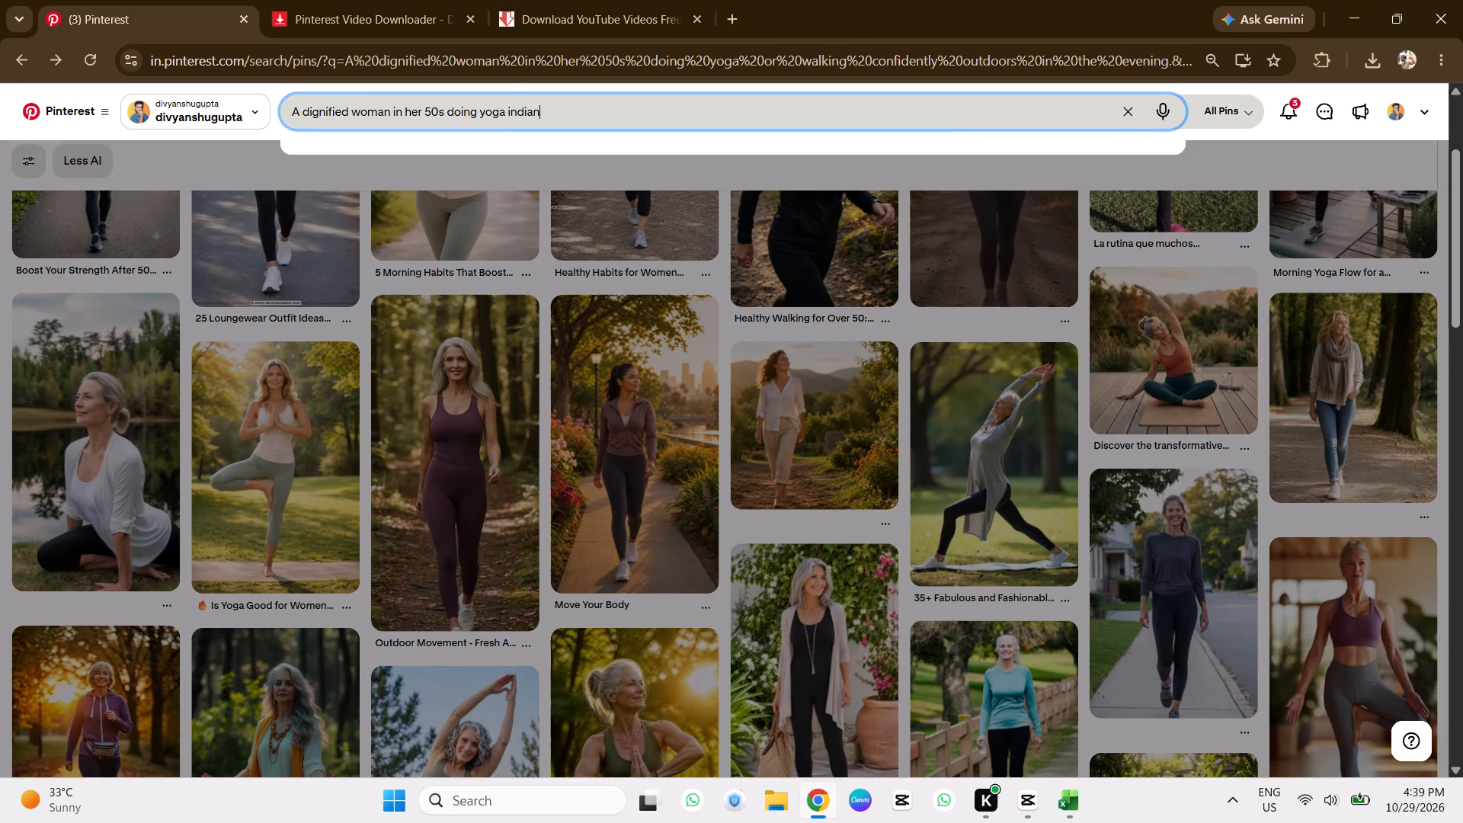
{"action": "key", "text": "Return"}
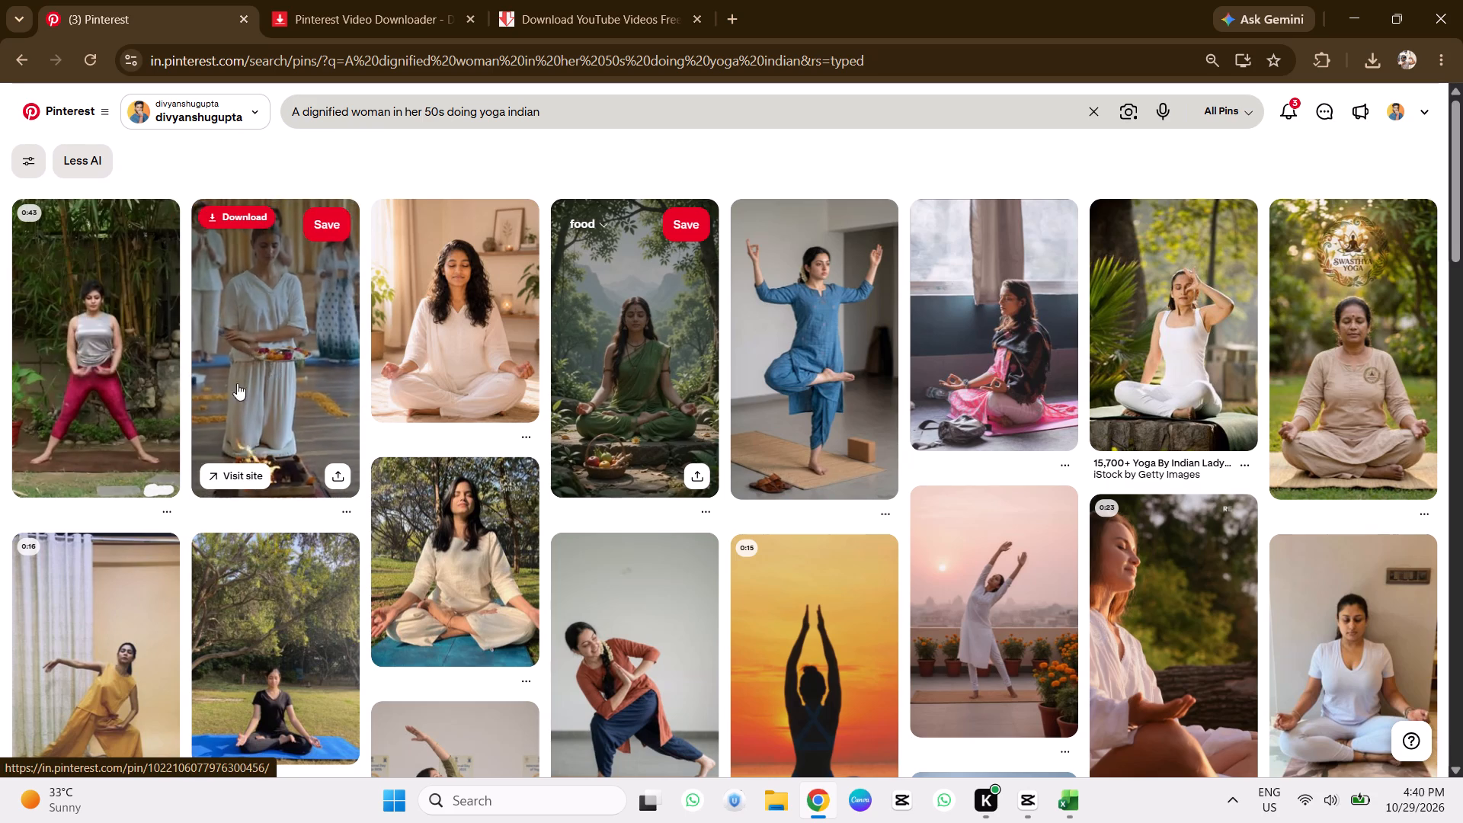
{"action": "scroll", "coordinate": [263, 499], "scroll_direction": "down", "scroll_amount": 4}
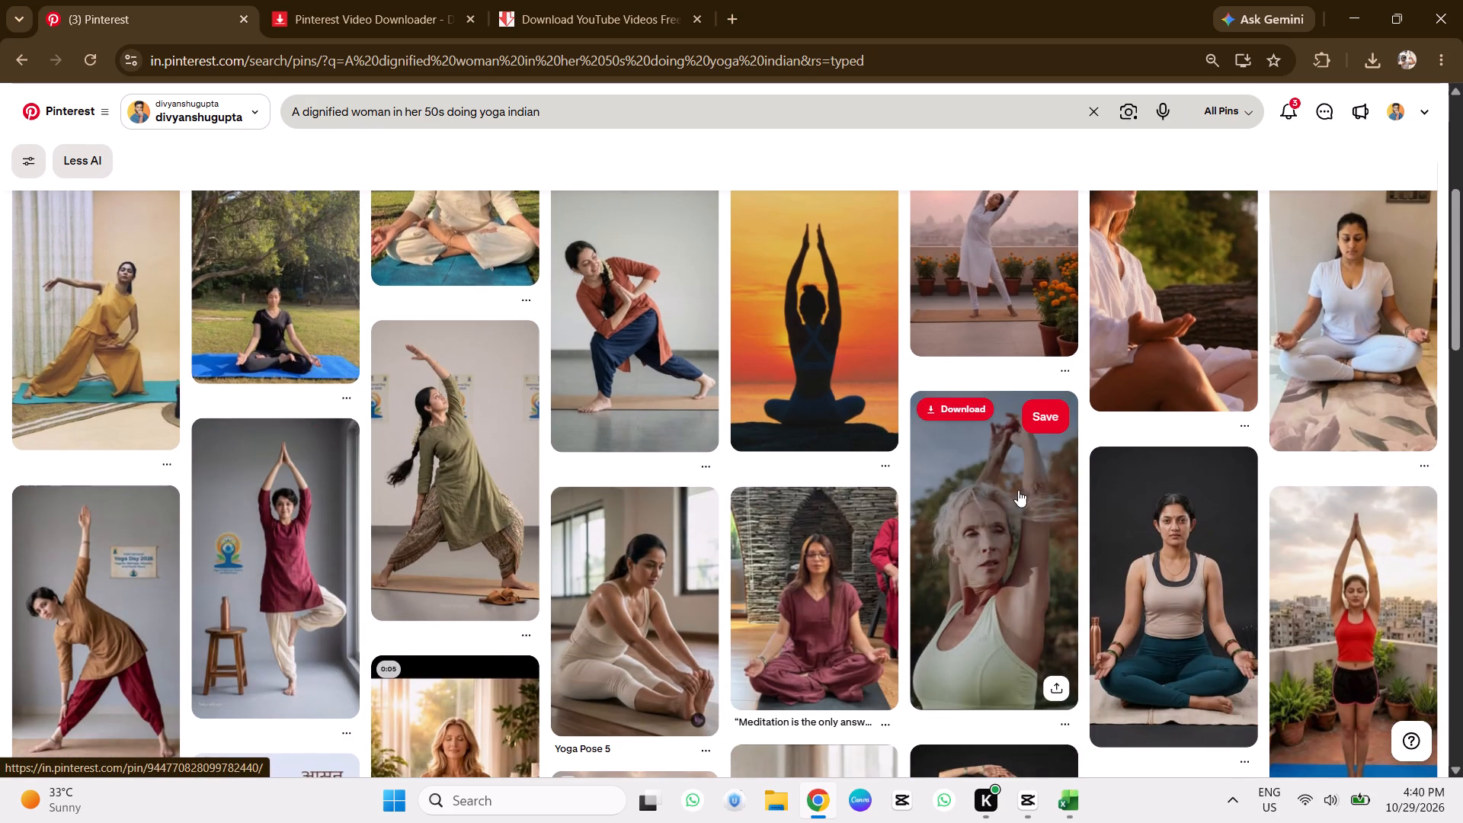
{"action": "scroll", "coordinate": [1173, 504], "scroll_direction": "down", "scroll_amount": 1}
{"action": "scroll", "coordinate": [651, 526], "scroll_direction": "down", "scroll_amount": 3}
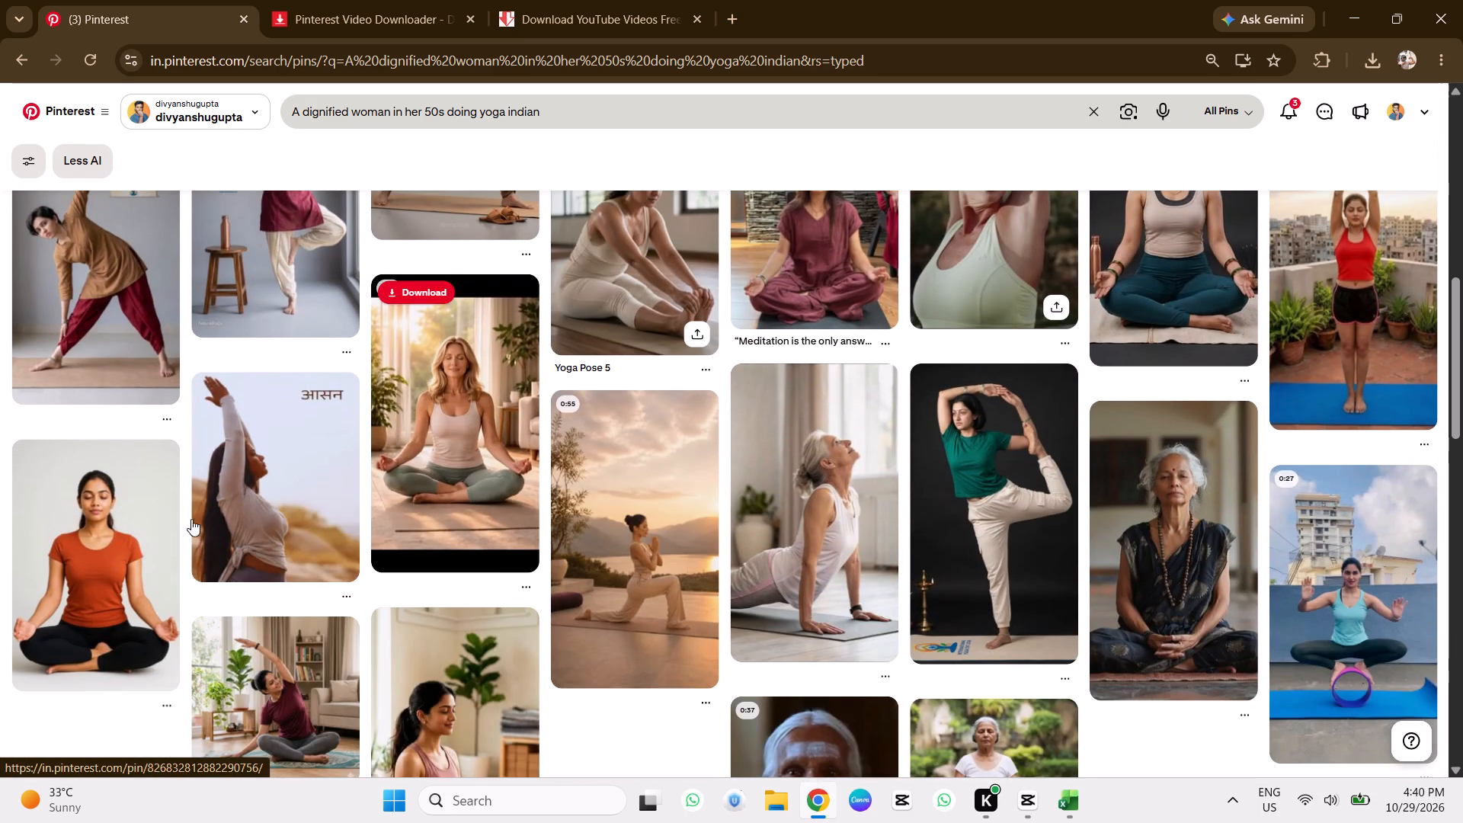
{"action": "scroll", "coordinate": [189, 519], "scroll_direction": "up", "scroll_amount": 15}
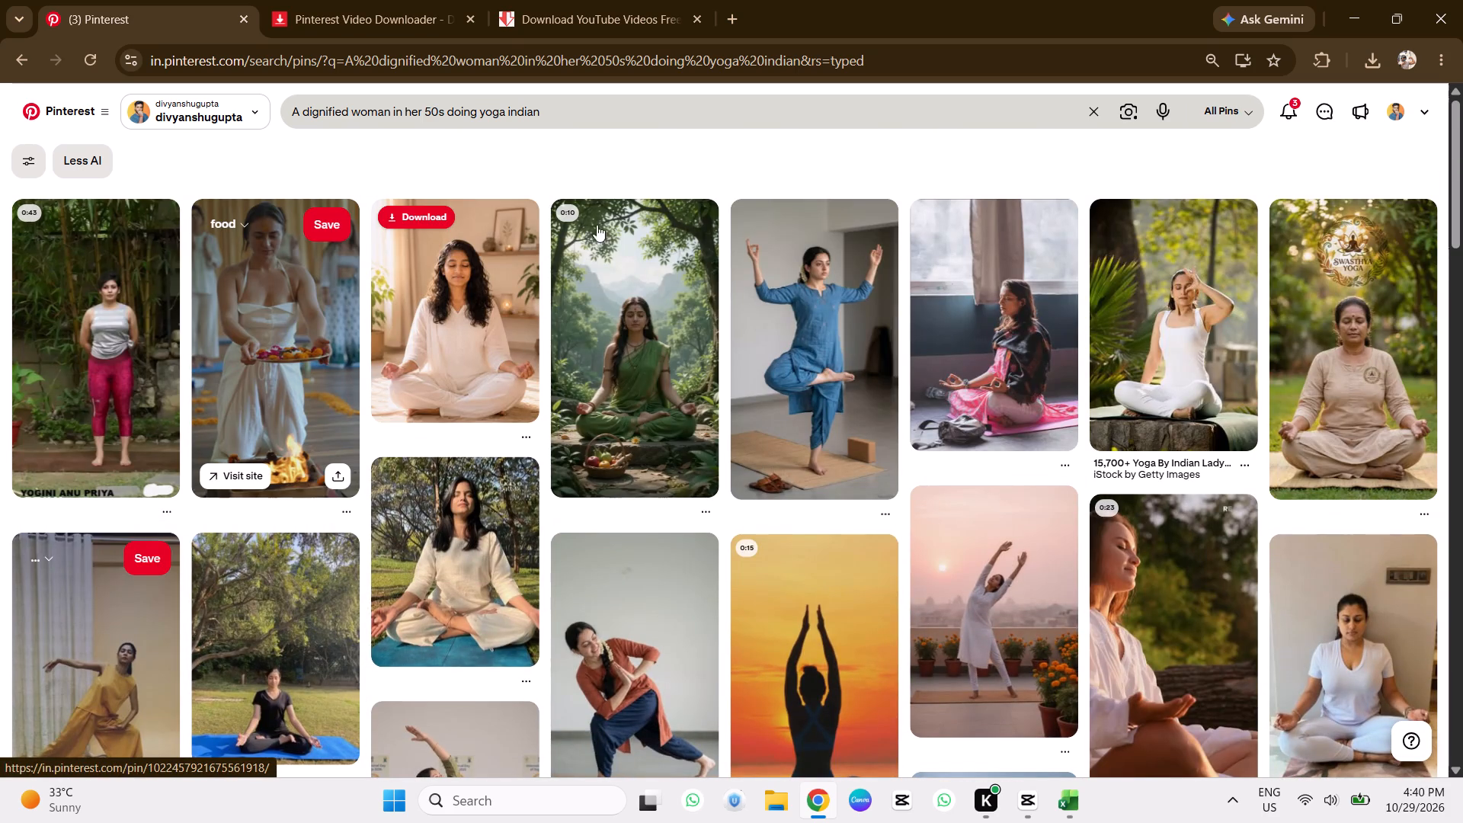
Search Pinterest for "A dignified woman in her 50s doing yoga or walking confidently outdoors in the evening. indian" and look over the pins.
{"action": "left_click_drag", "start_coordinate": [559, 114], "coordinate": [191, 123]}
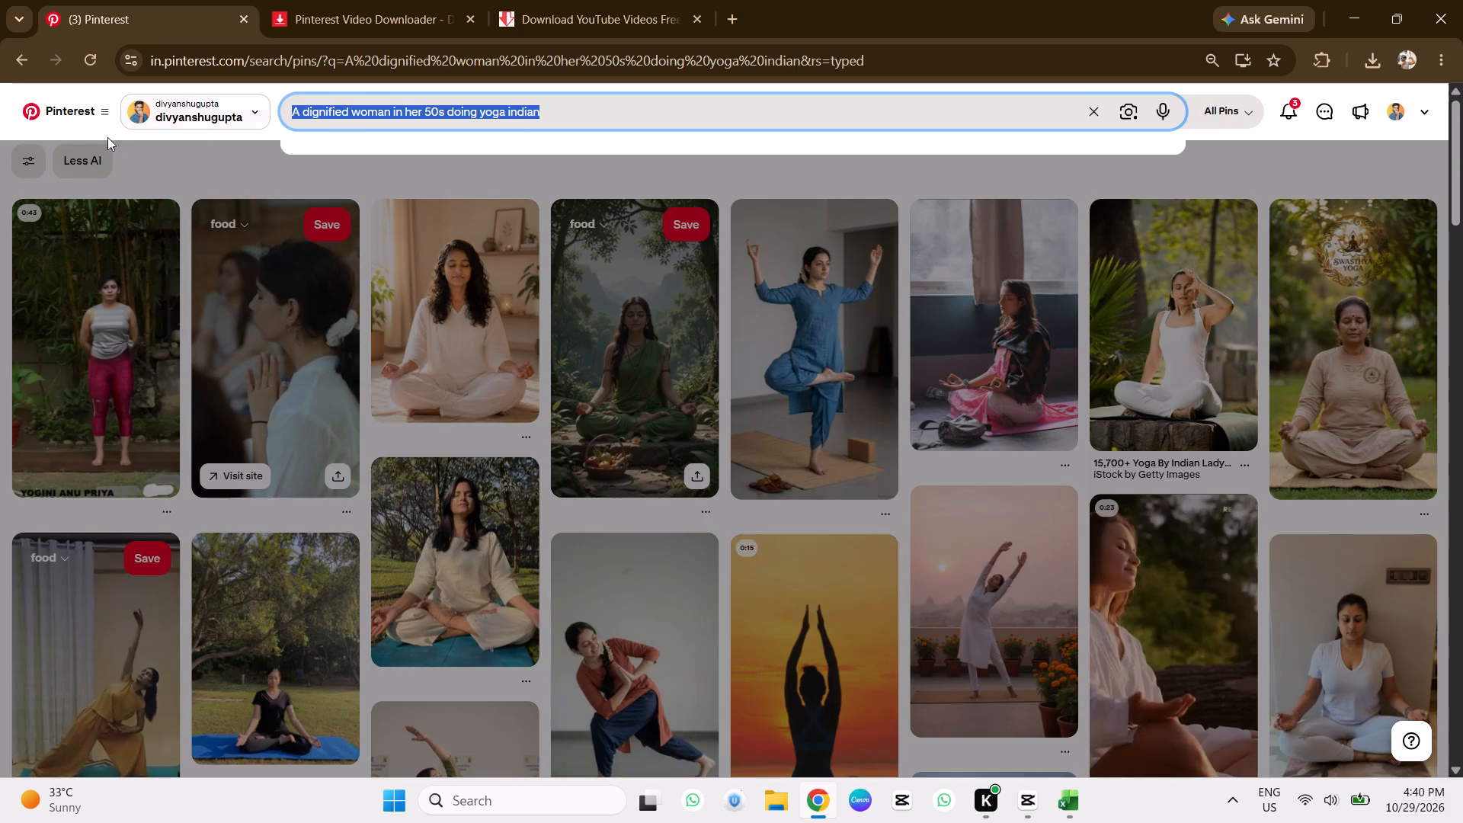
{"action": "left_click", "coordinate": [19, 62]}
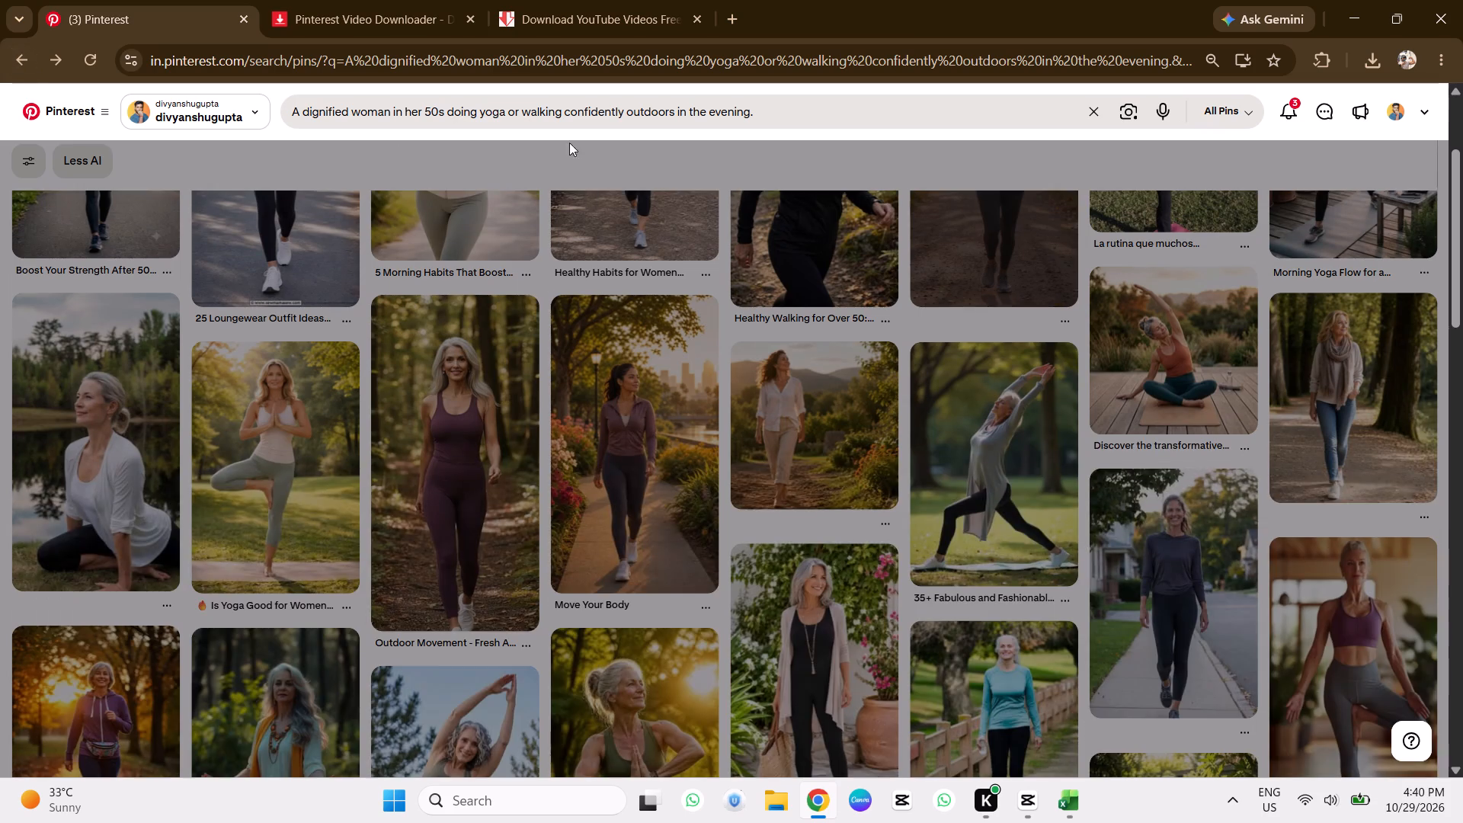
{"action": "left_click", "coordinate": [798, 120]}
{"action": "type", "text": "vindia"}
{"action": "key", "text": "BackSpace"}
{"action": "key", "text": "BackSpace"}
{"action": "key", "text": "BackSpace"}
{"action": "key", "text": "BackSpace"}
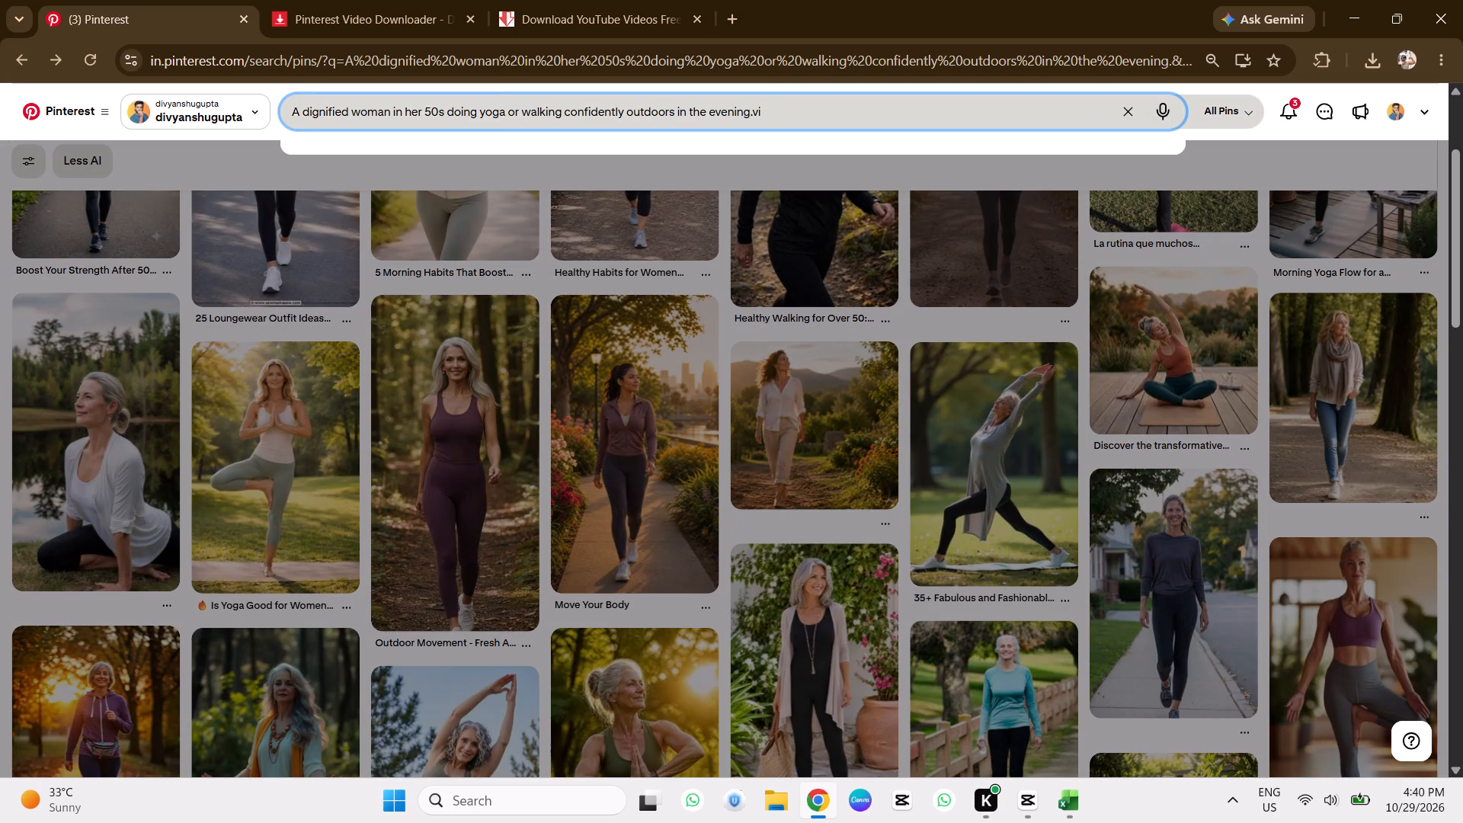
{"action": "key", "text": "BackSpace"}
{"action": "key", "text": "BackSpace"}
{"action": "key", "text": "space"}
{"action": "type", "text": "indian"}
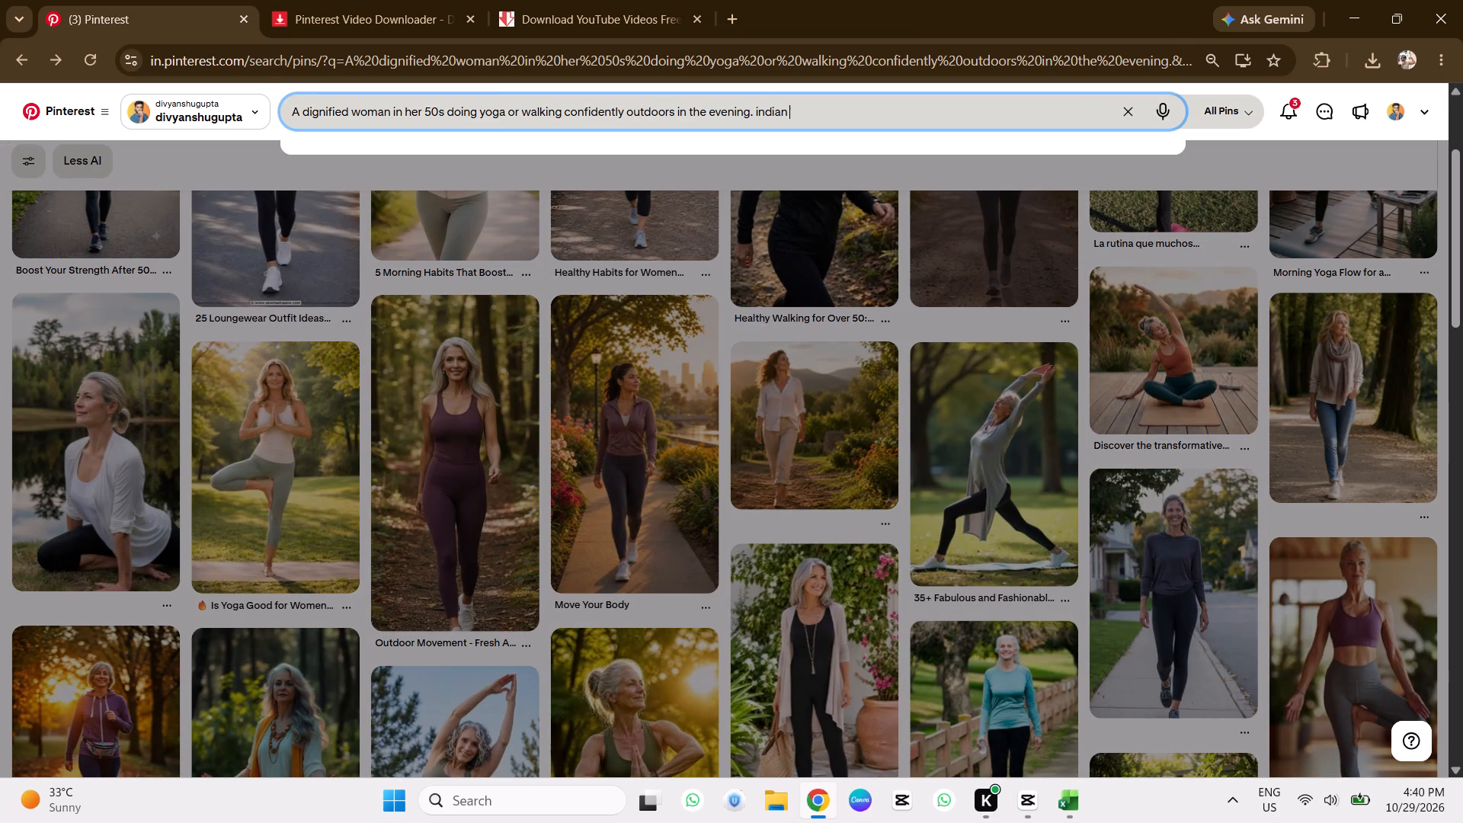
{"action": "key", "text": "space"}
{"action": "key", "text": "Return"}
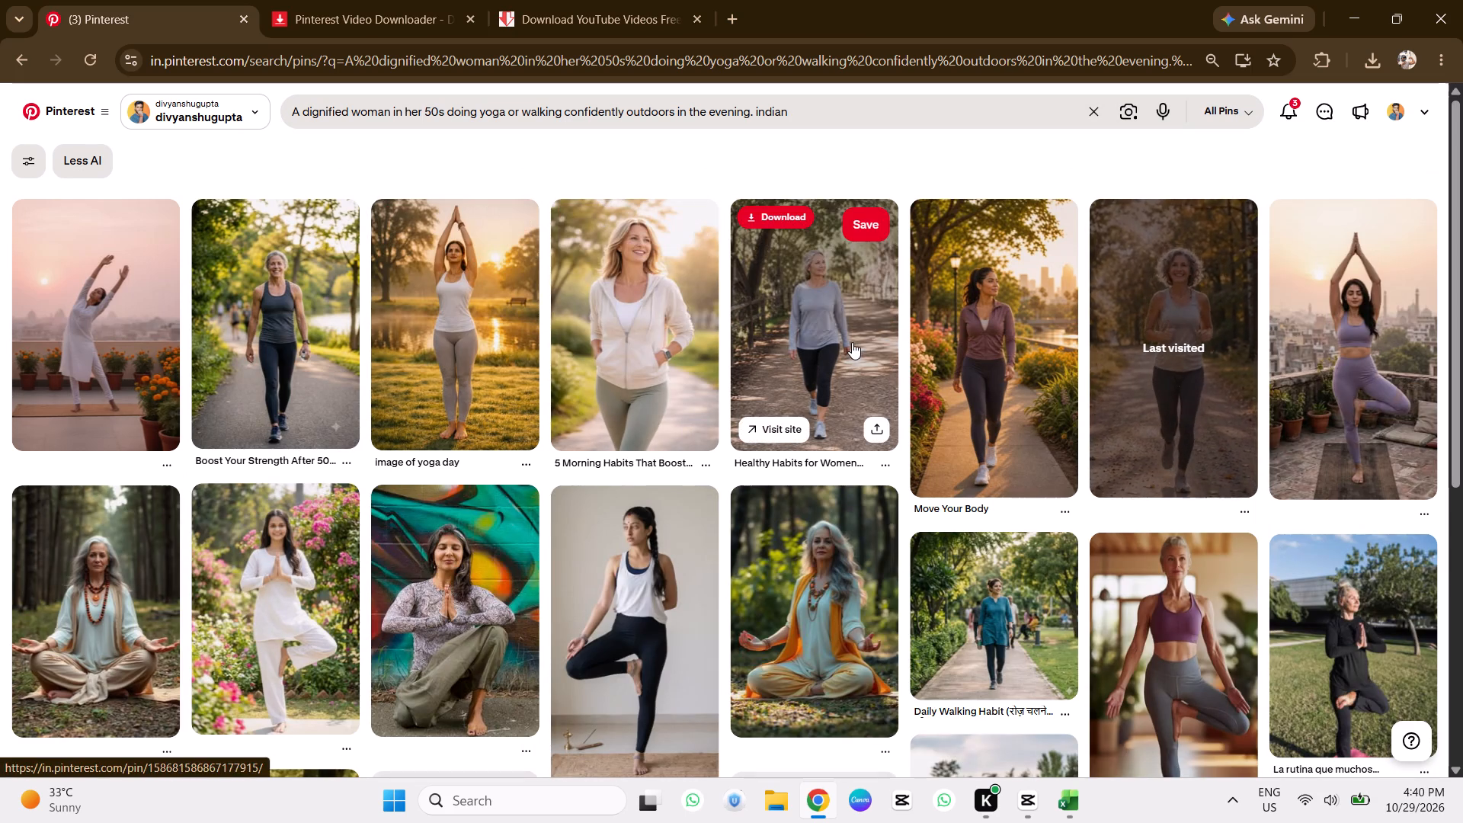
{"action": "scroll", "coordinate": [1350, 386], "scroll_direction": "down", "scroll_amount": 2}
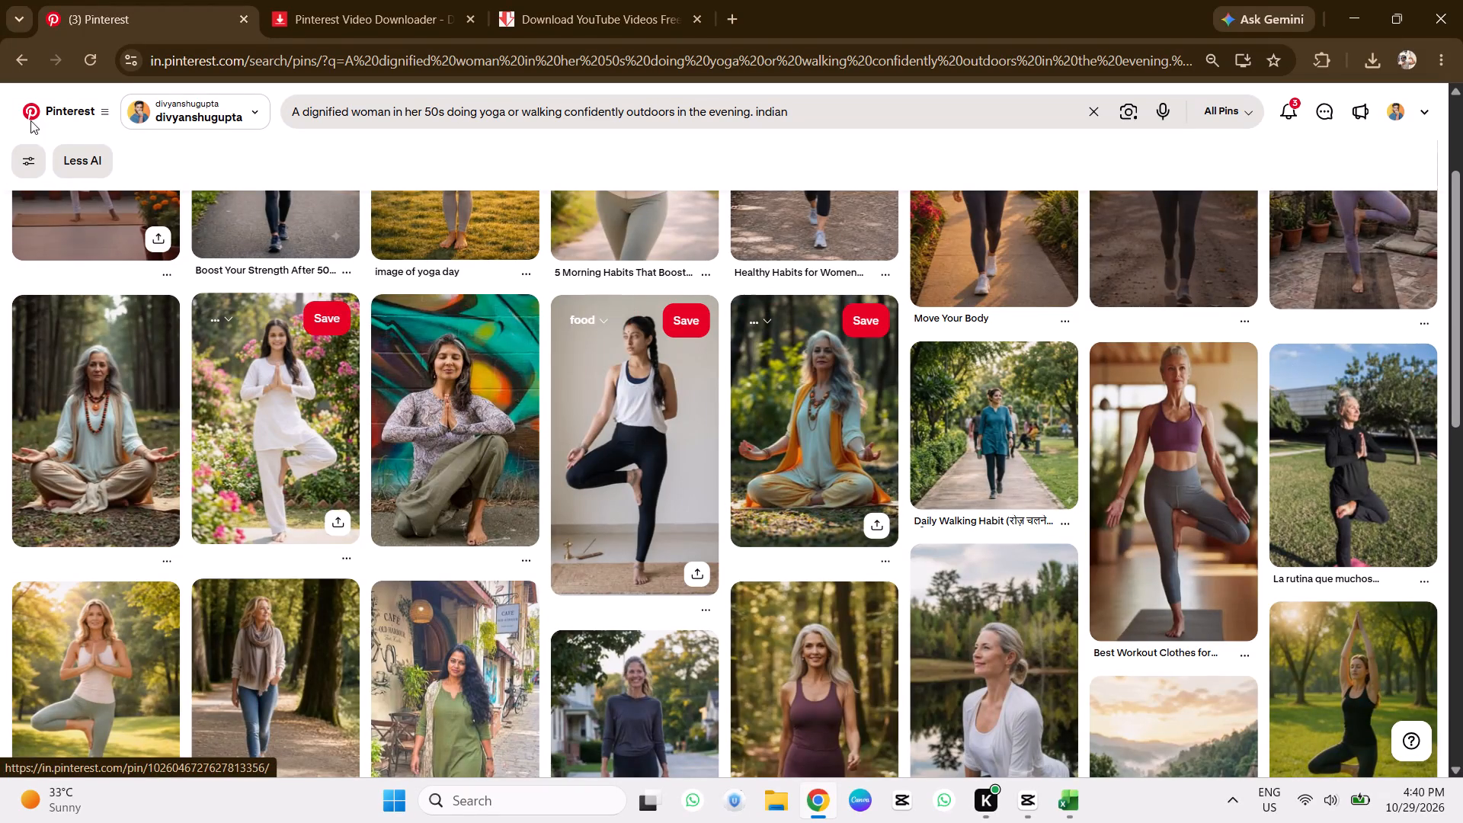
Search Pinterest again for "A dignified woman in her 50s doing yoga indian" and view the pin of the woman in white meditating indoors.
{"action": "left_click", "coordinate": [28, 72]}
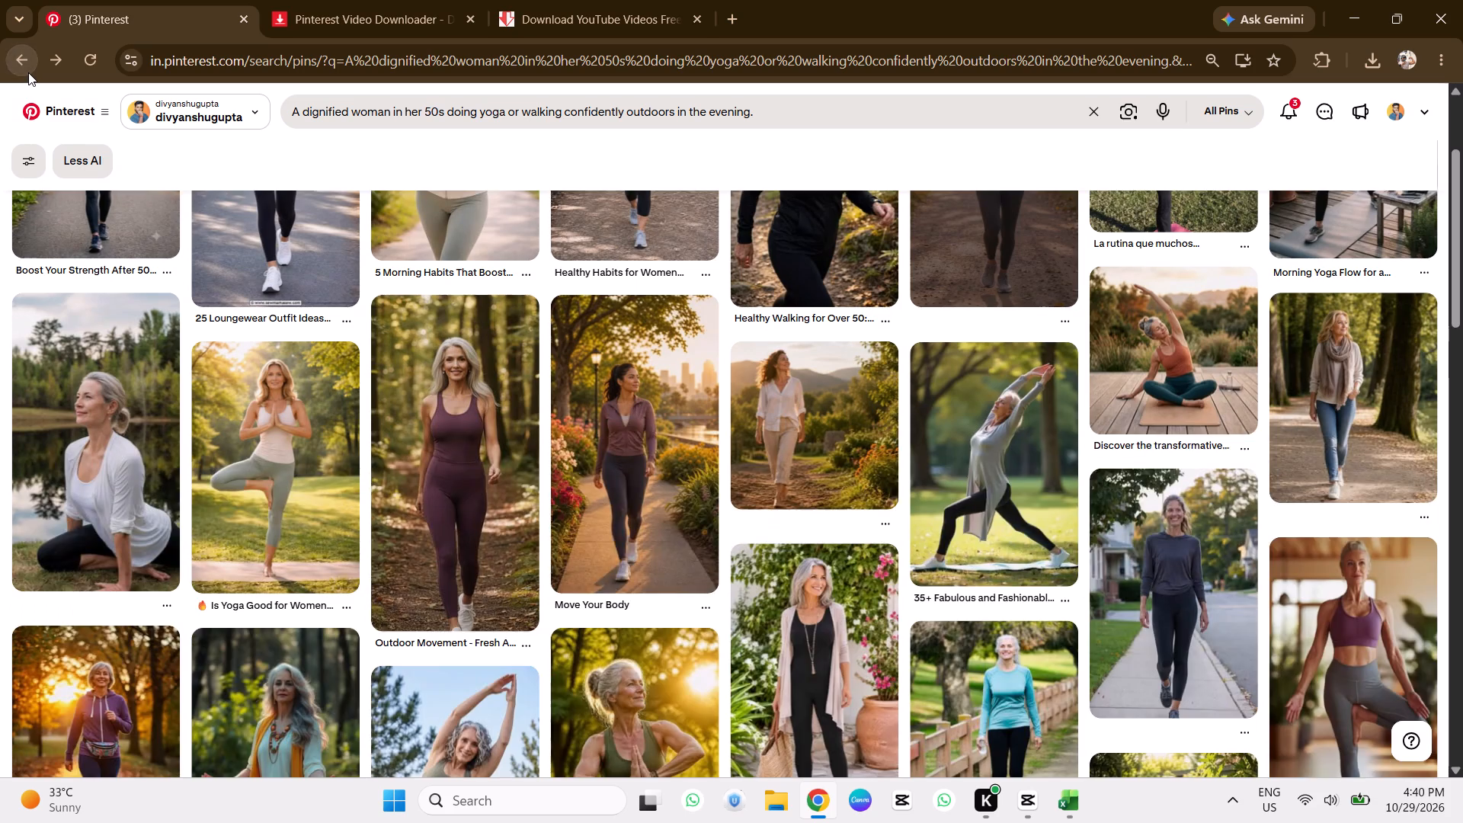
{"action": "left_click", "coordinate": [28, 72]}
{"action": "left_click", "coordinate": [49, 58]}
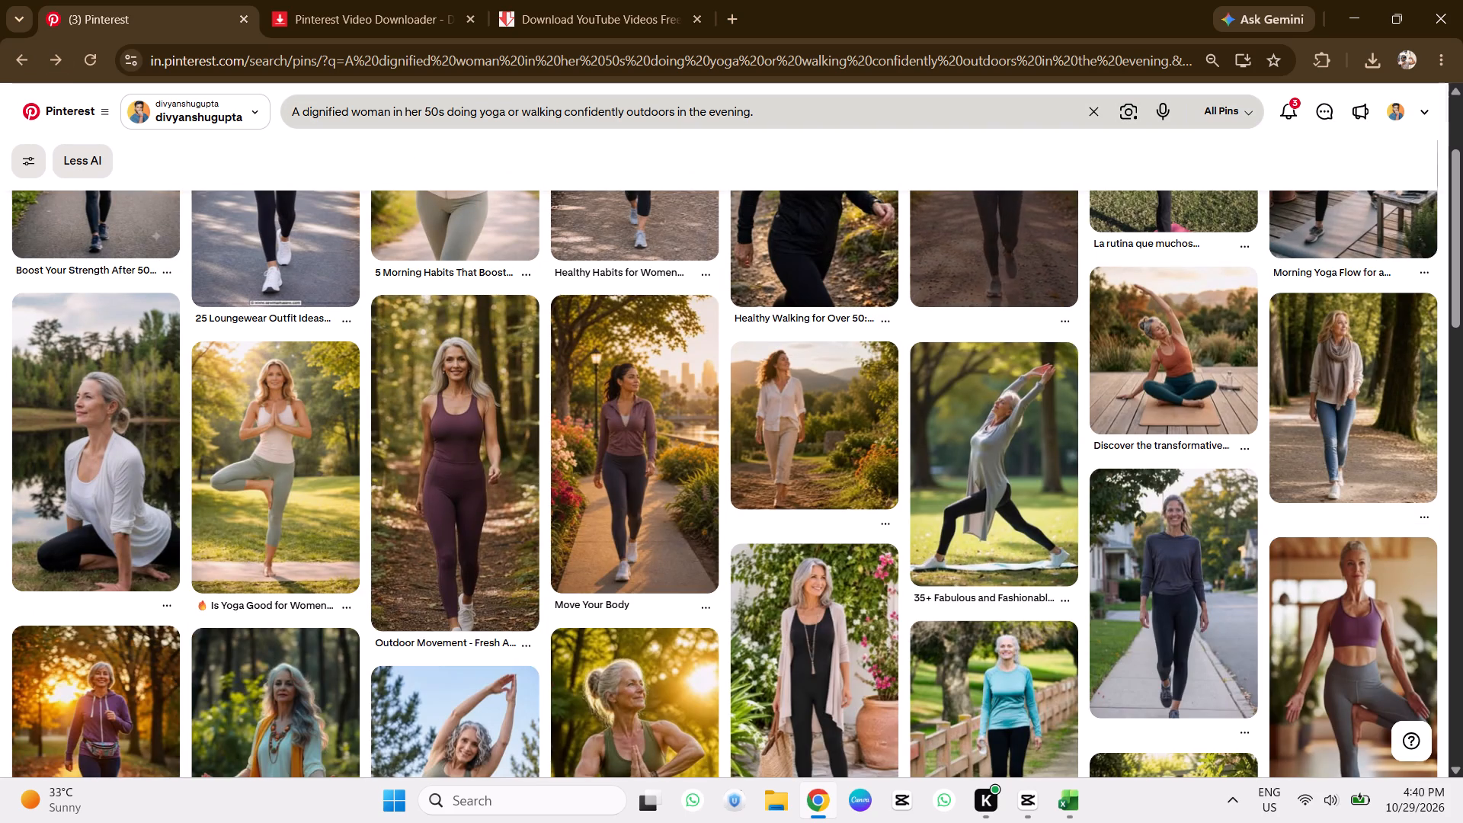
{"action": "left_click_drag", "start_coordinate": [504, 110], "coordinate": [1193, 137]}
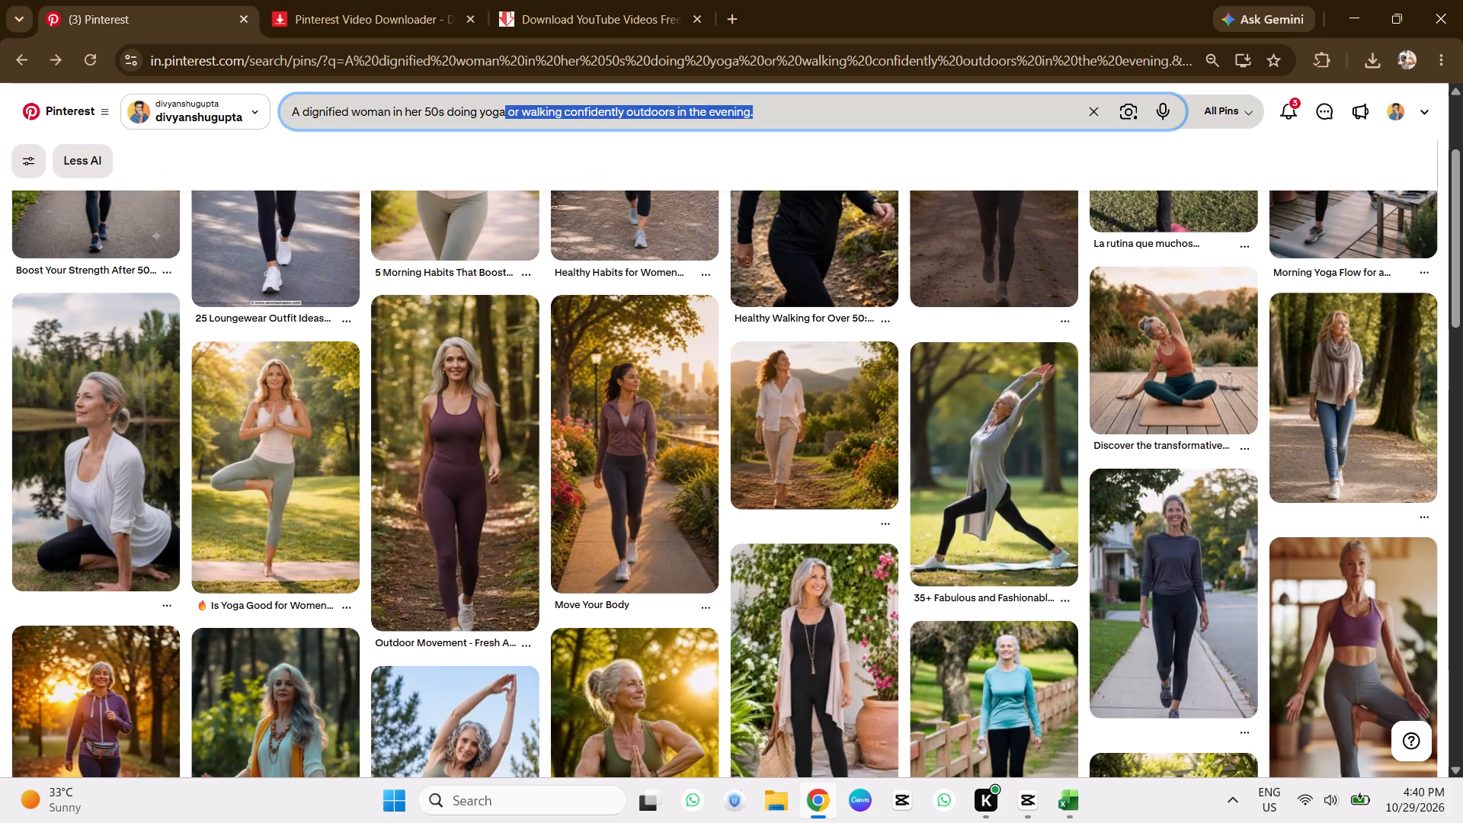
{"action": "left_click_drag", "start_coordinate": [1193, 137], "coordinate": [1205, 137]}
{"action": "key", "text": "BackSpace"}
{"action": "key", "text": "space"}
{"action": "type", "text": "india"}
{"action": "key", "text": "n"}
{"action": "key", "text": "Return"}
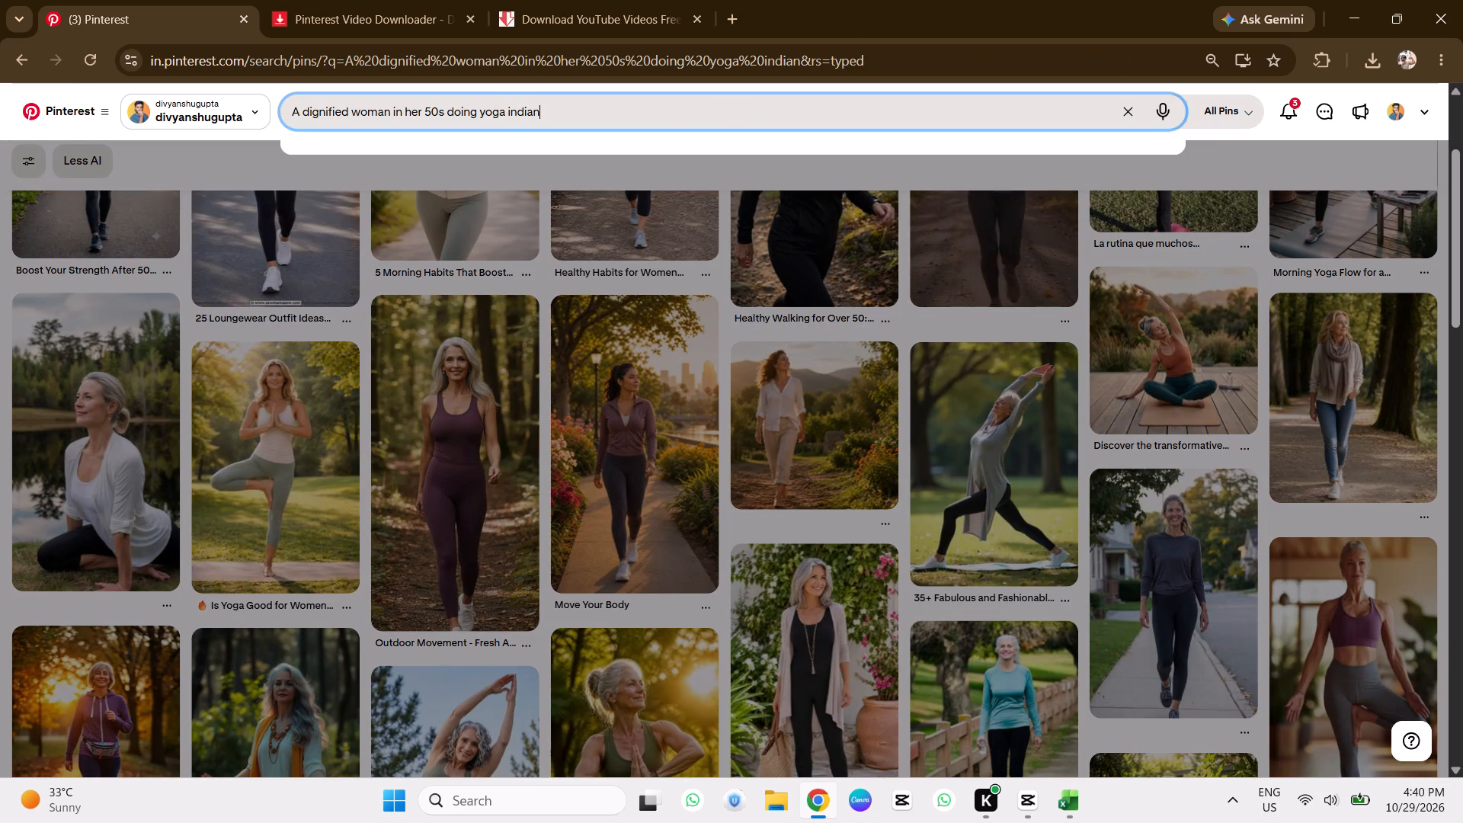
{"action": "left_click", "coordinate": [488, 314]}
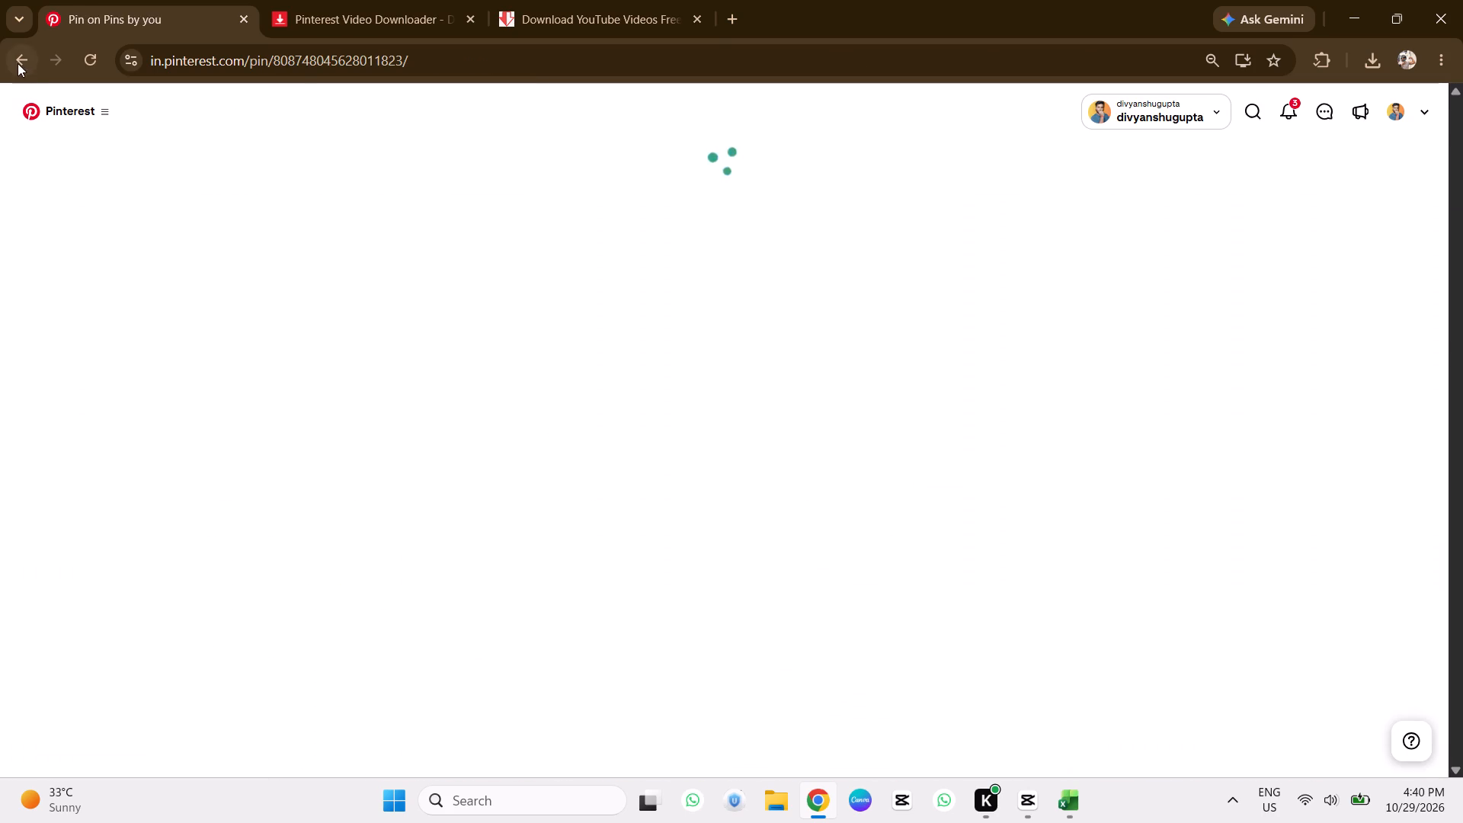
{"action": "left_click", "coordinate": [18, 63]}
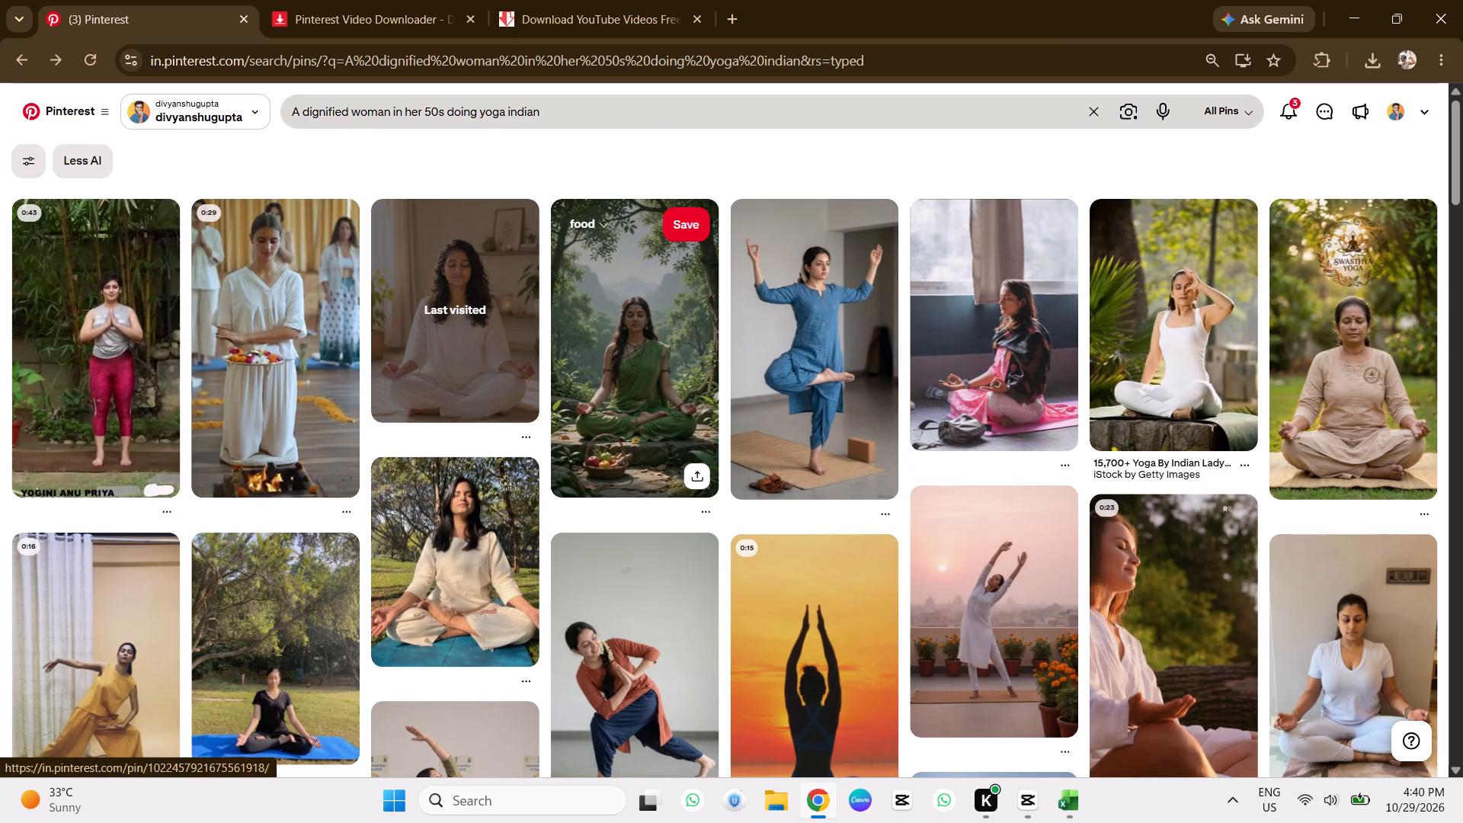
Search Pinterest for "indian lady".
{"action": "left_click_drag", "start_coordinate": [569, 113], "coordinate": [139, 114]}
{"action": "type", "text": "indian lad"}
{"action": "key", "text": "y"}
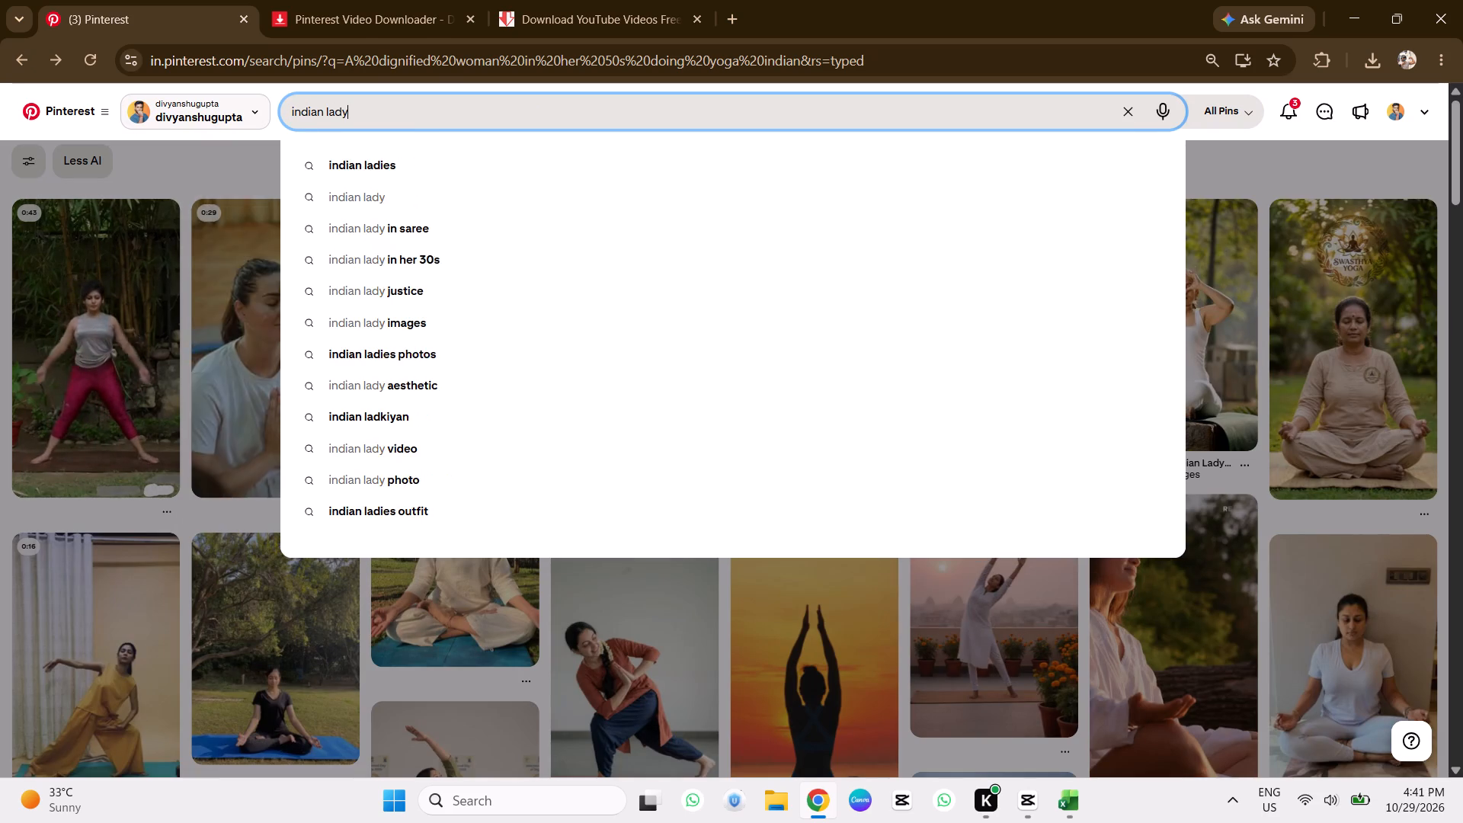
{"action": "key", "text": "Return"}
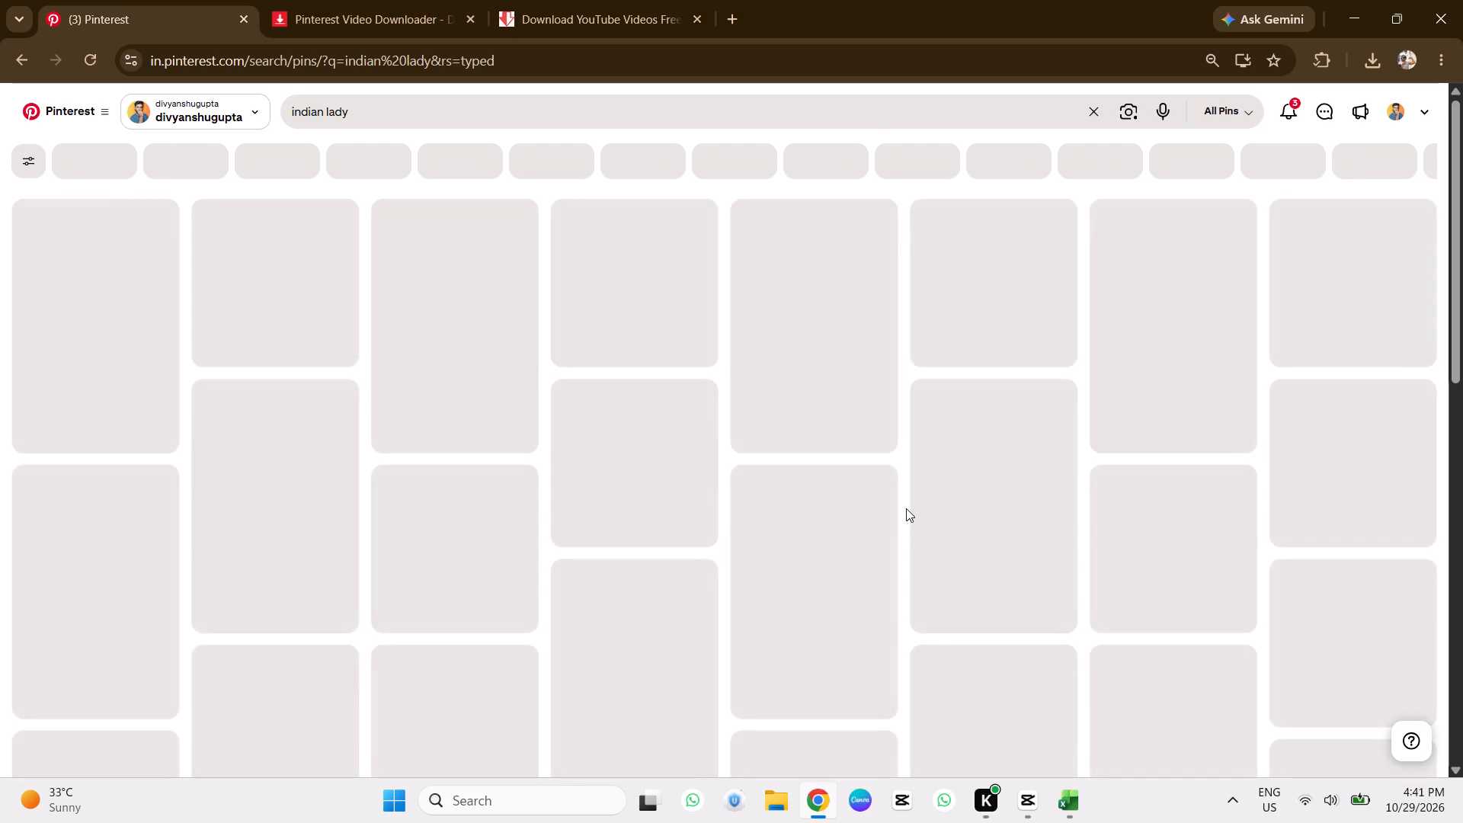
Look over the "indian lady" pins for a suitable visual.
{"action": "scroll", "coordinate": [671, 693], "scroll_direction": "down", "scroll_amount": 3}
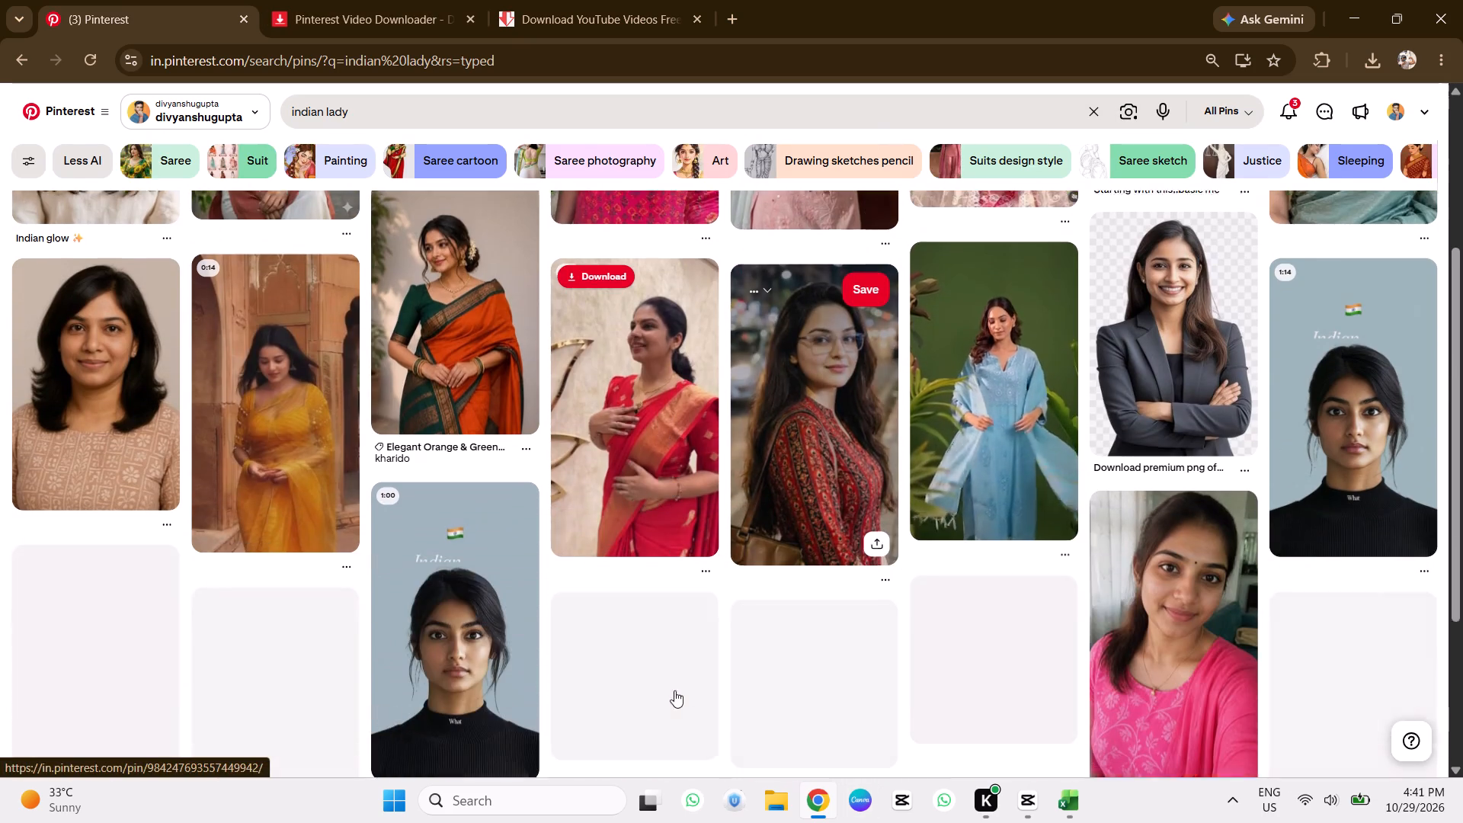
{"action": "scroll", "coordinate": [408, 598], "scroll_direction": "up", "scroll_amount": 4}
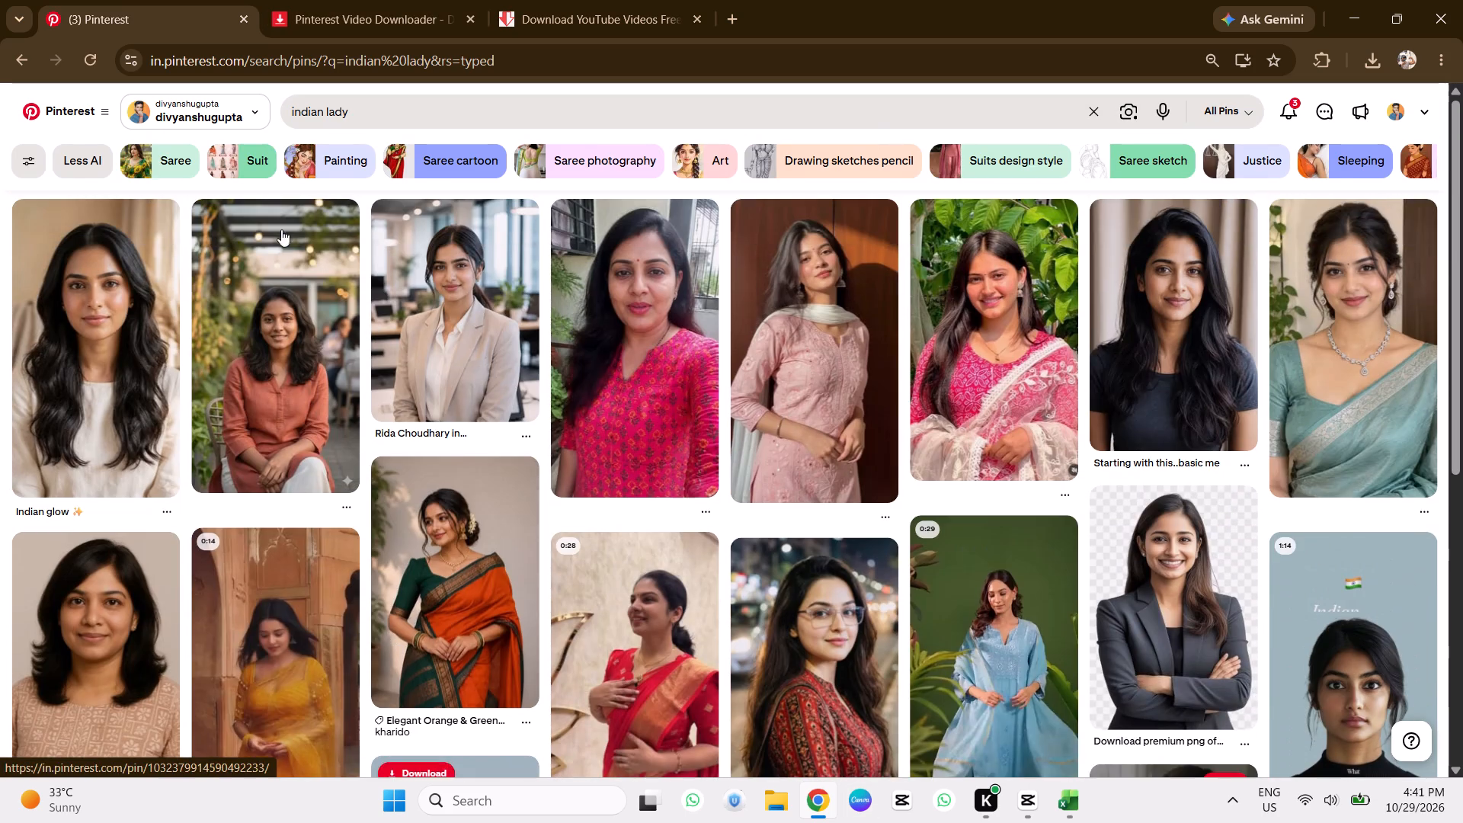
Return to the previous yoga search, shorten it to "A dignified woman indian", and browse the resulting pins.
{"action": "left_click", "coordinate": [27, 62]}
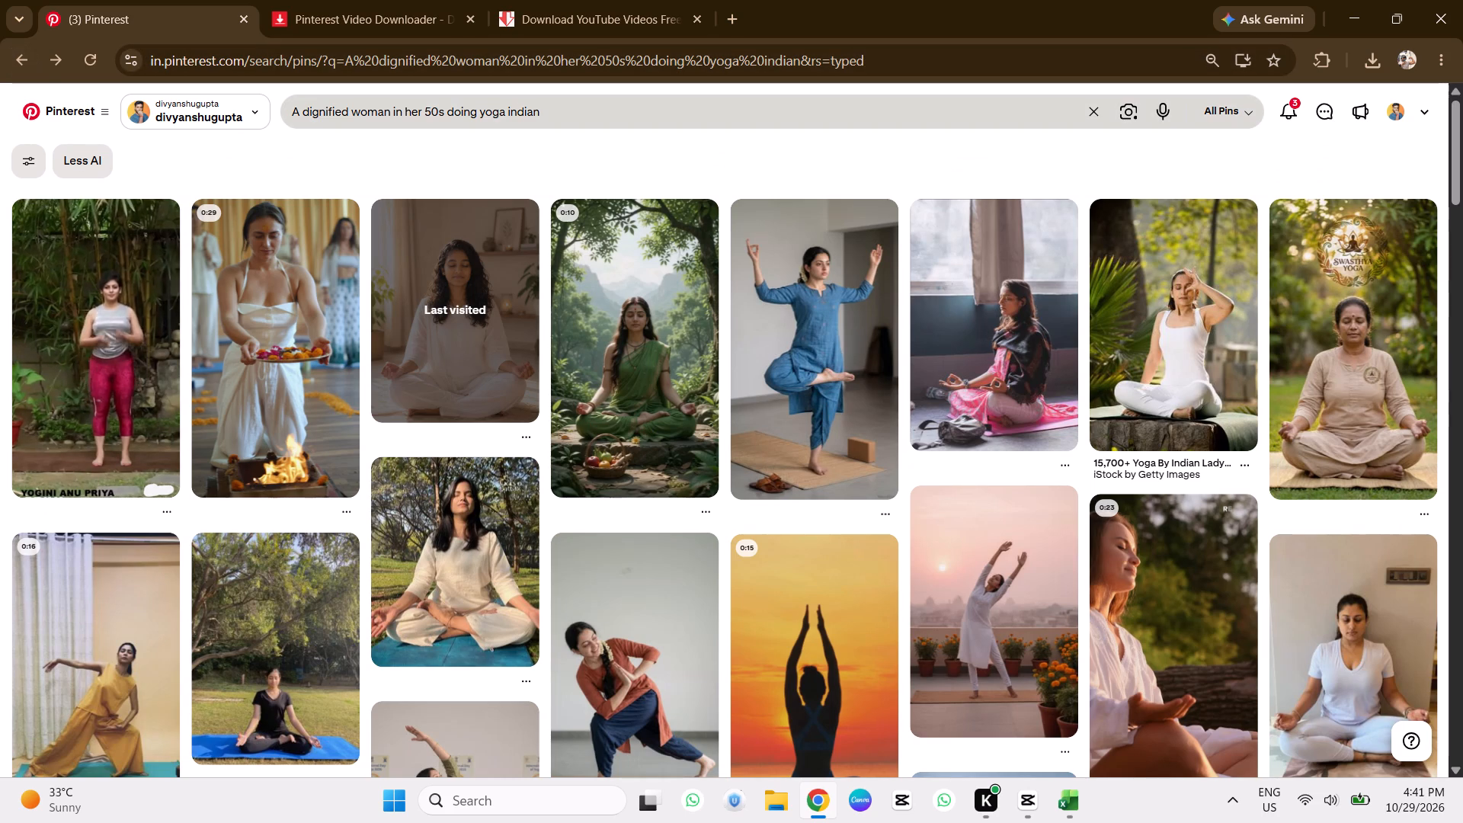
{"action": "left_click_drag", "start_coordinate": [392, 110], "coordinate": [766, 129]}
{"action": "key", "text": "space"}
{"action": "type", "text": "india"}
{"action": "key", "text": "space"}
{"action": "key", "text": "BackSpace"}
{"action": "key", "text": "n"}
{"action": "key", "text": "Return"}
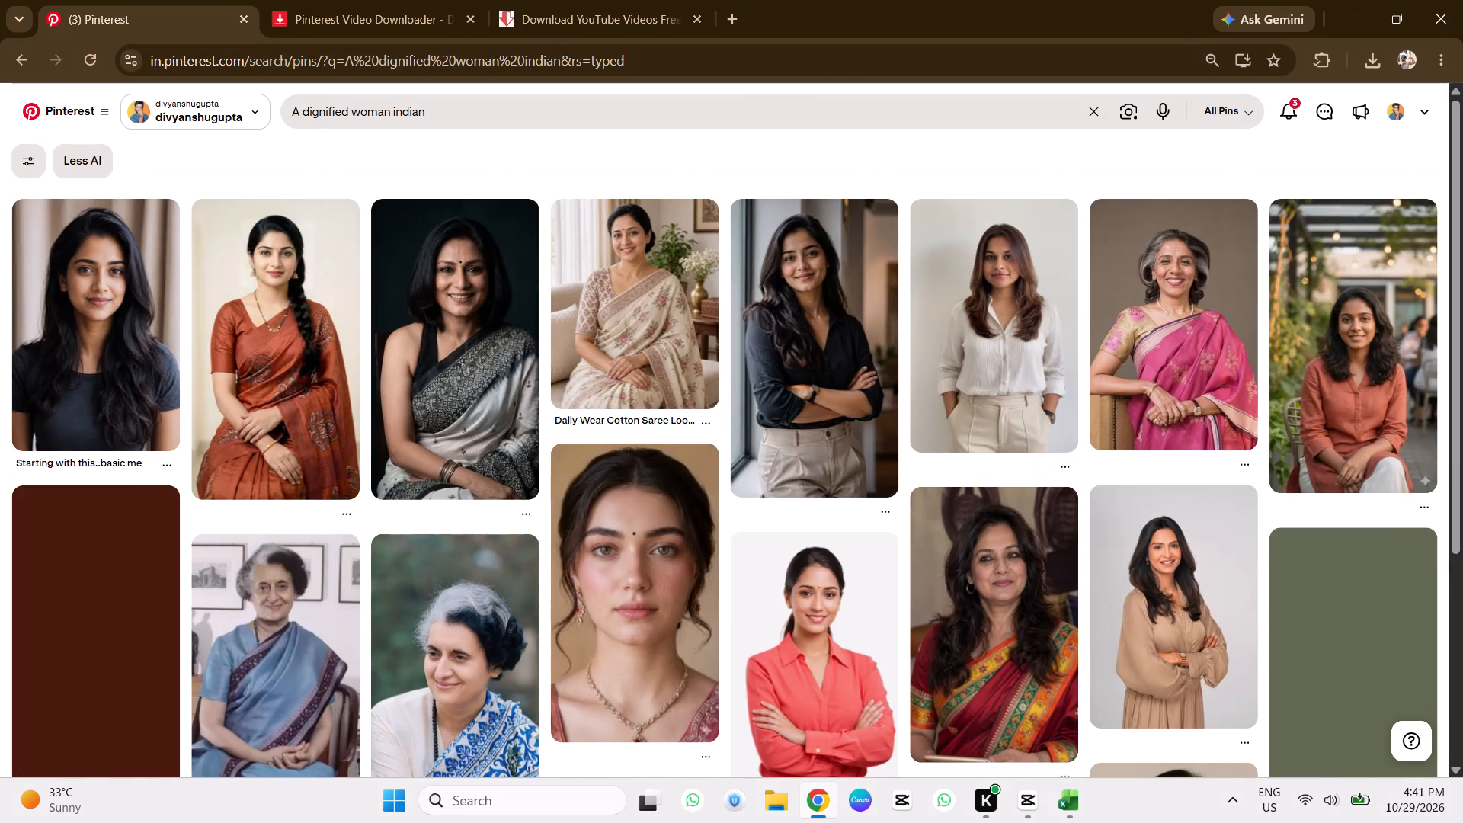
{"action": "scroll", "coordinate": [577, 543], "scroll_direction": "down", "scroll_amount": 2}
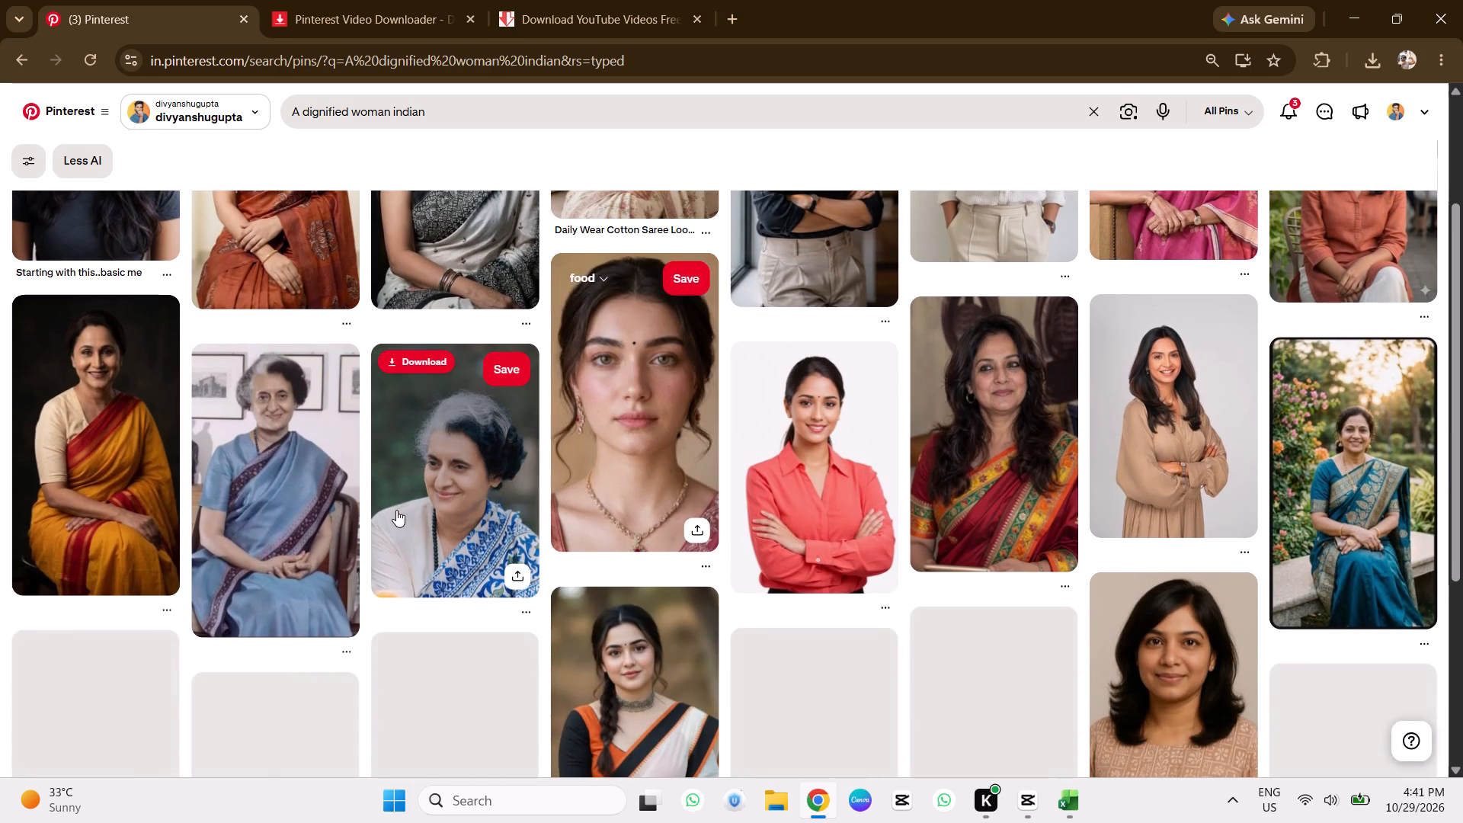
{"action": "scroll", "coordinate": [469, 513], "scroll_direction": "down", "scroll_amount": 3}
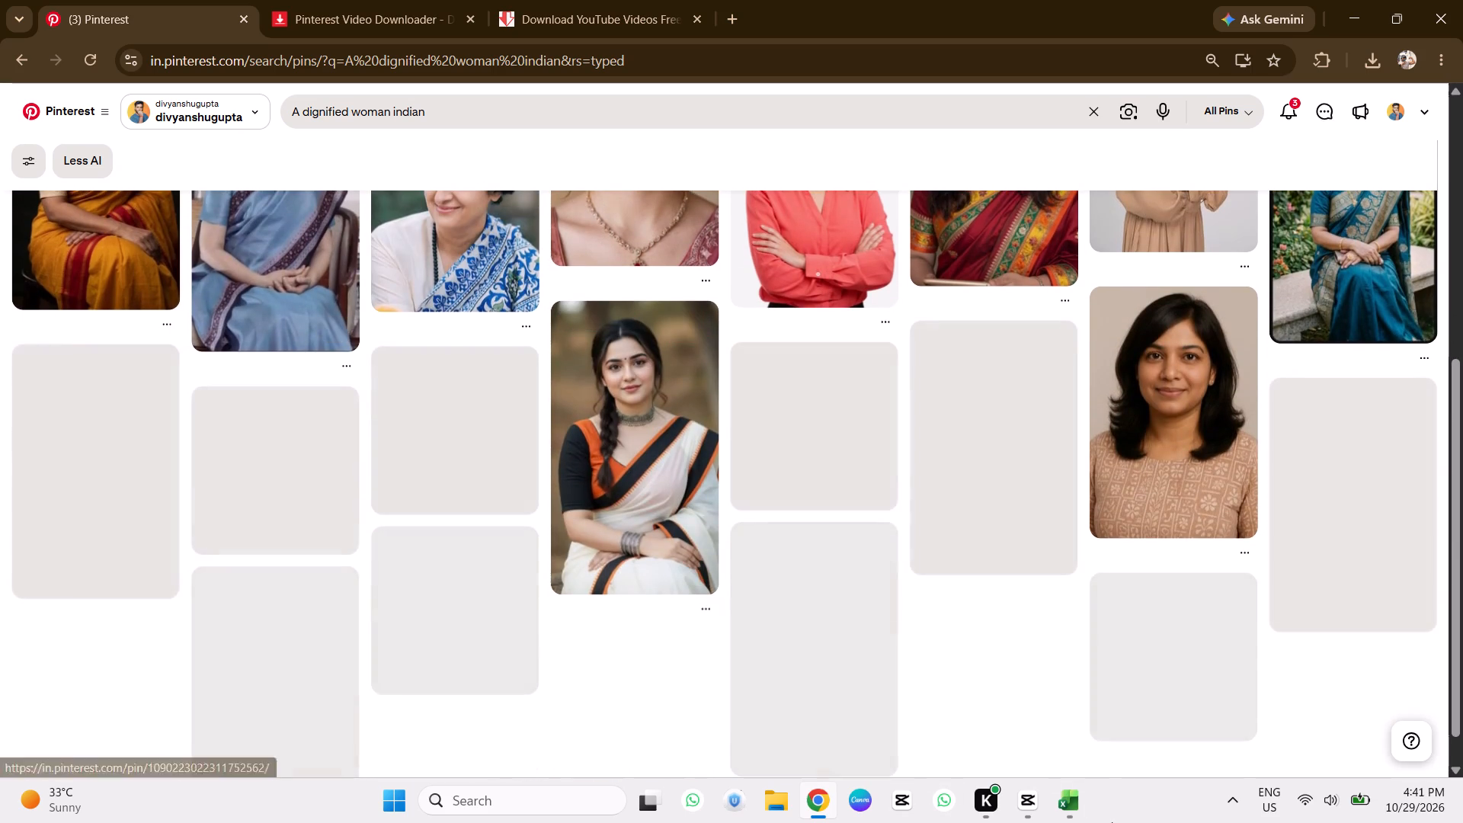
Switch to CapCut and play back the timeline from about the 20-second mark.
{"action": "left_click", "coordinate": [1022, 802]}
{"action": "left_click", "coordinate": [477, 525]}
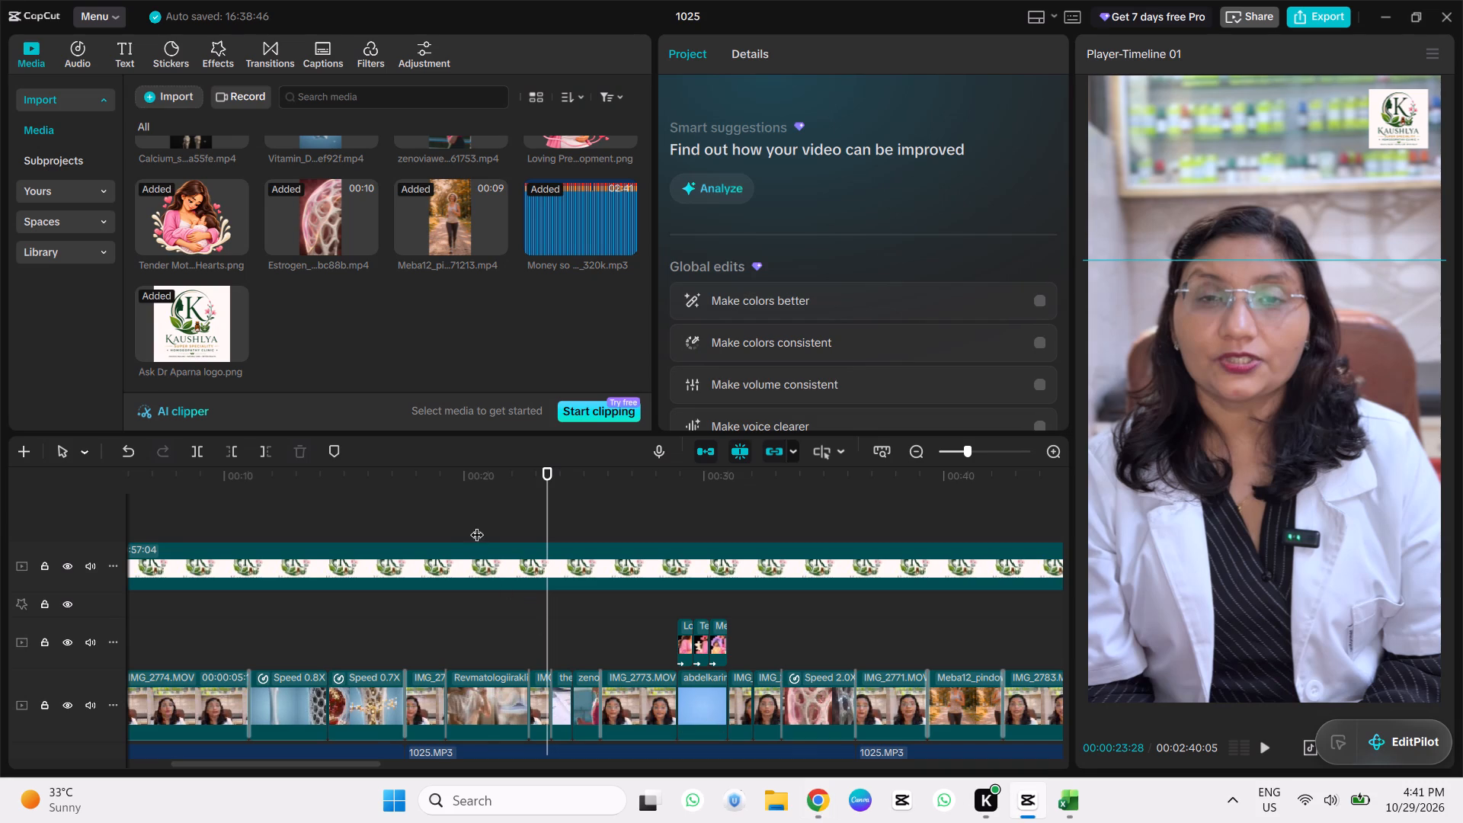
{"action": "key", "text": "space"}
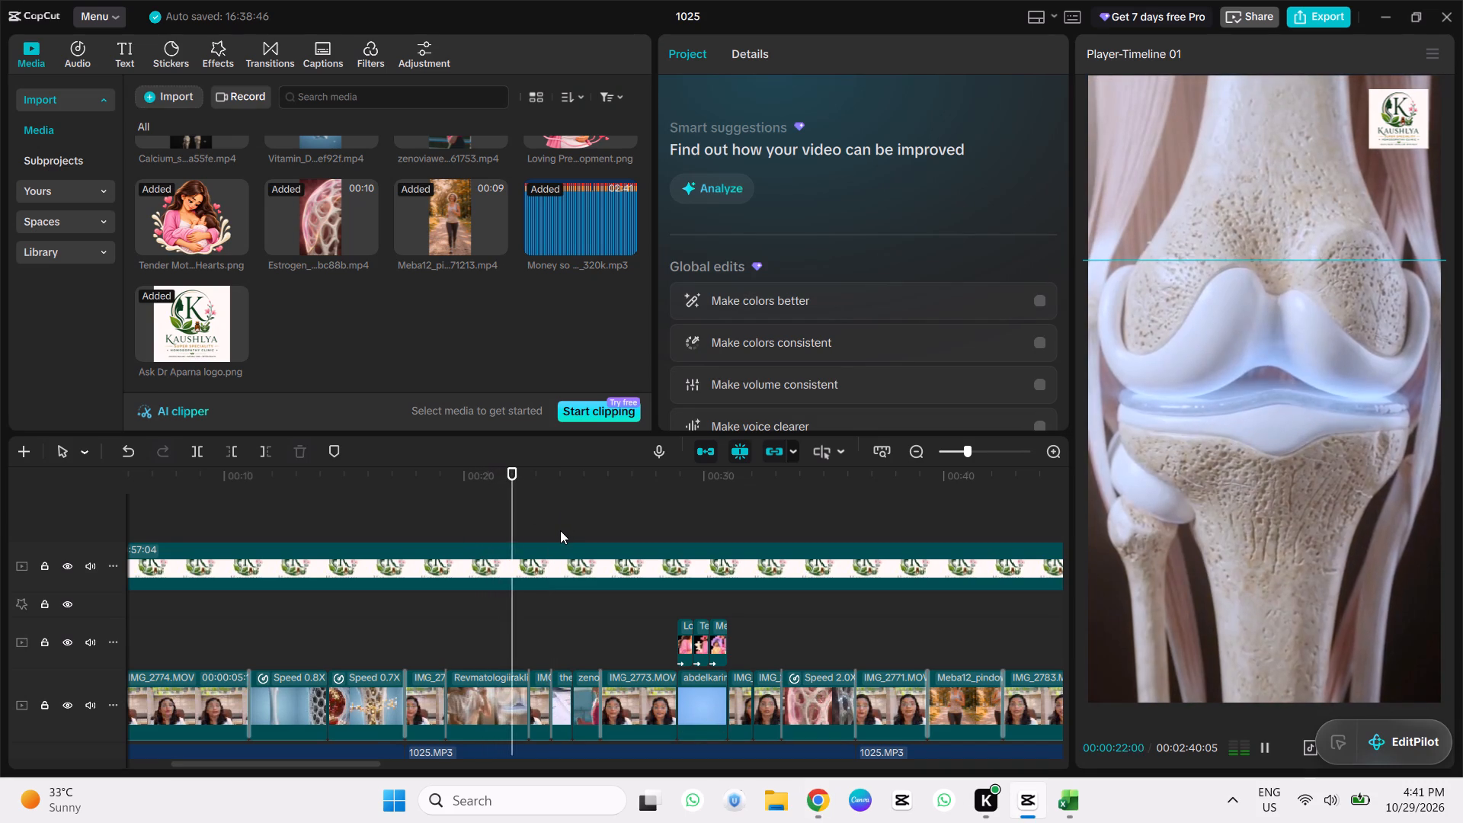
{"action": "key", "text": "space"}
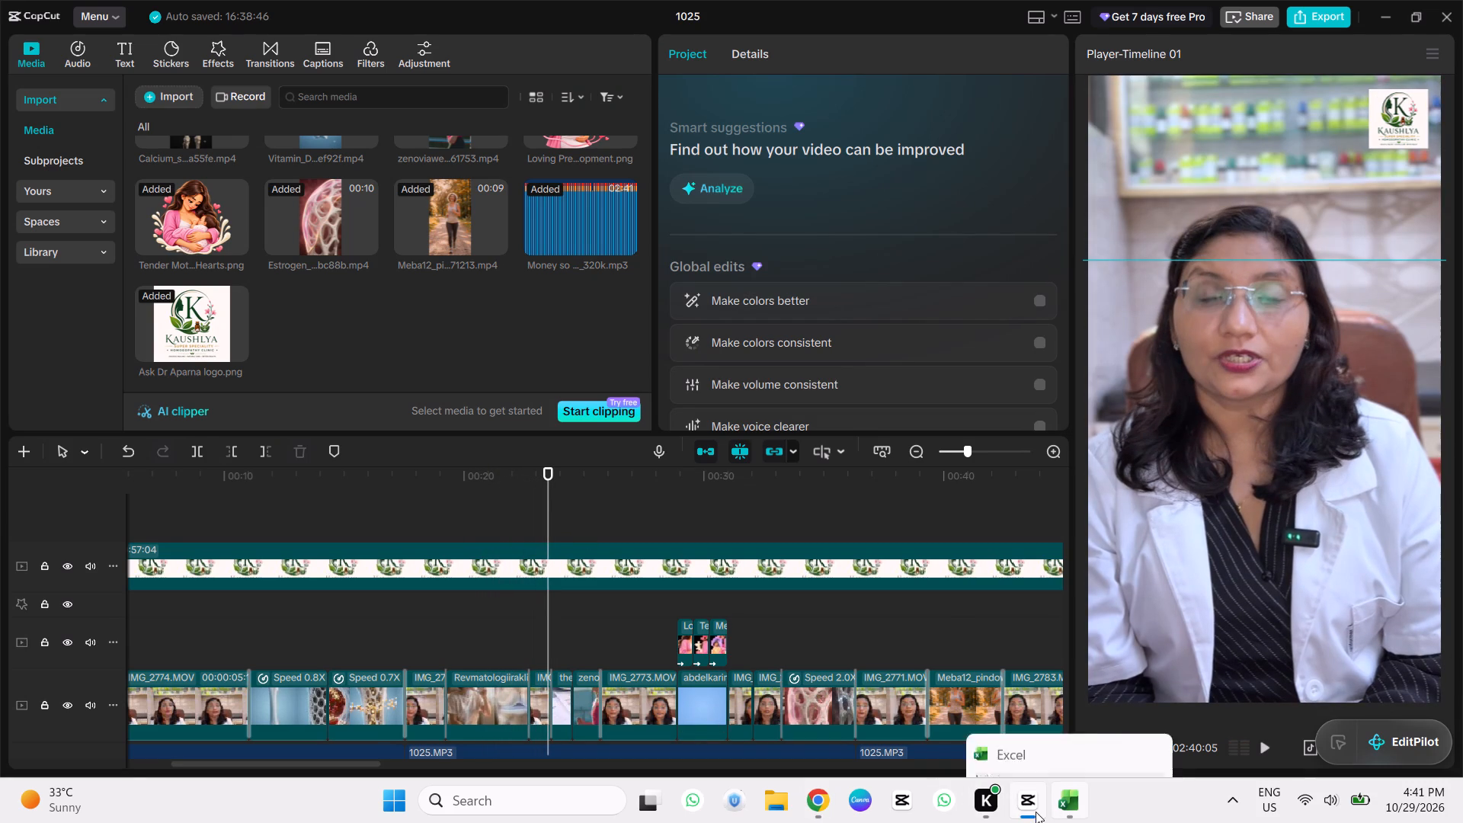
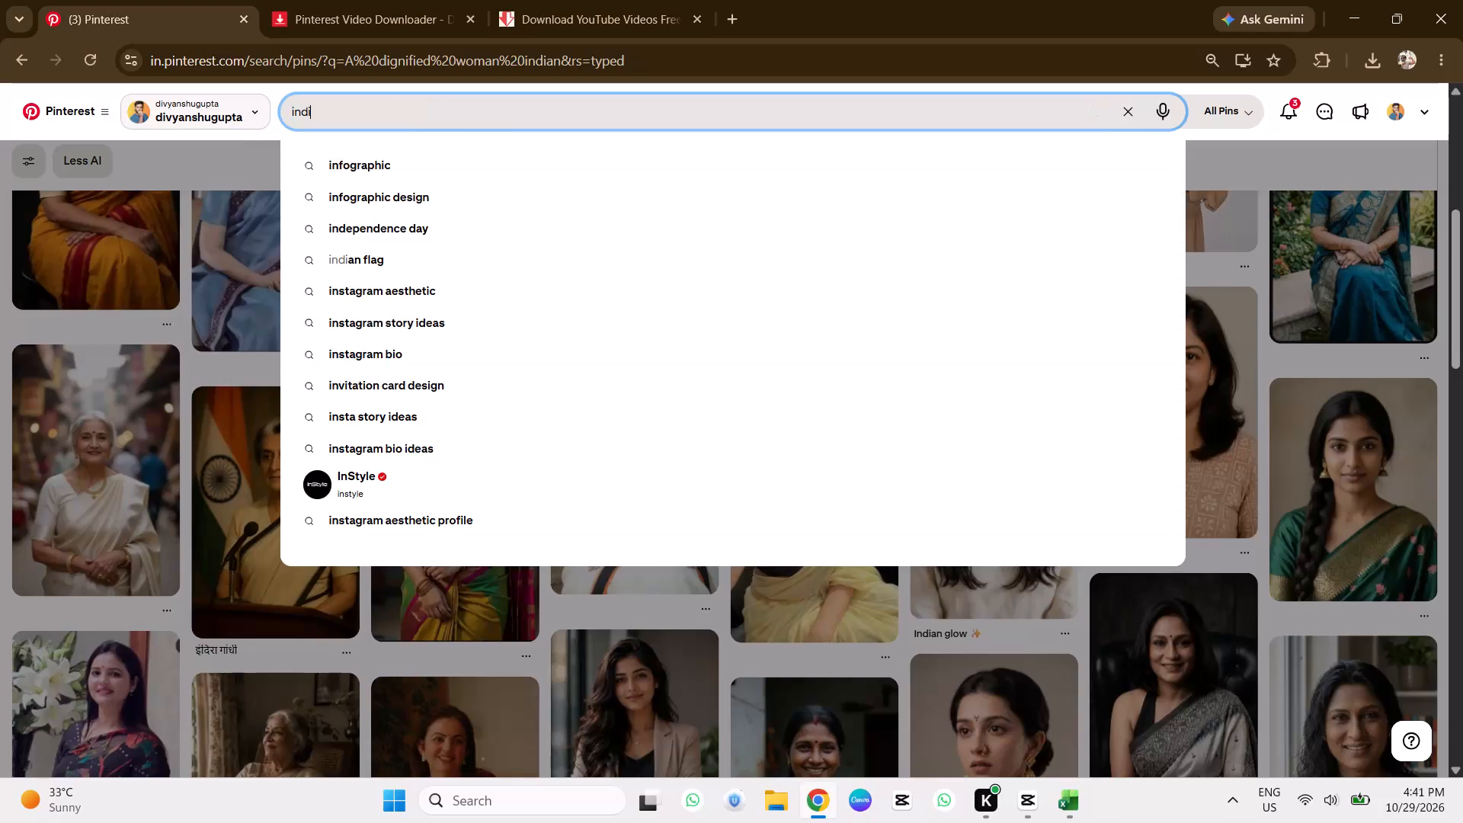
Search Pinterest for "indian jogging video".
{"action": "key", "text": "BackSpace"}
{"action": "type", "text": "n"}
{"action": "key", "text": "space"}
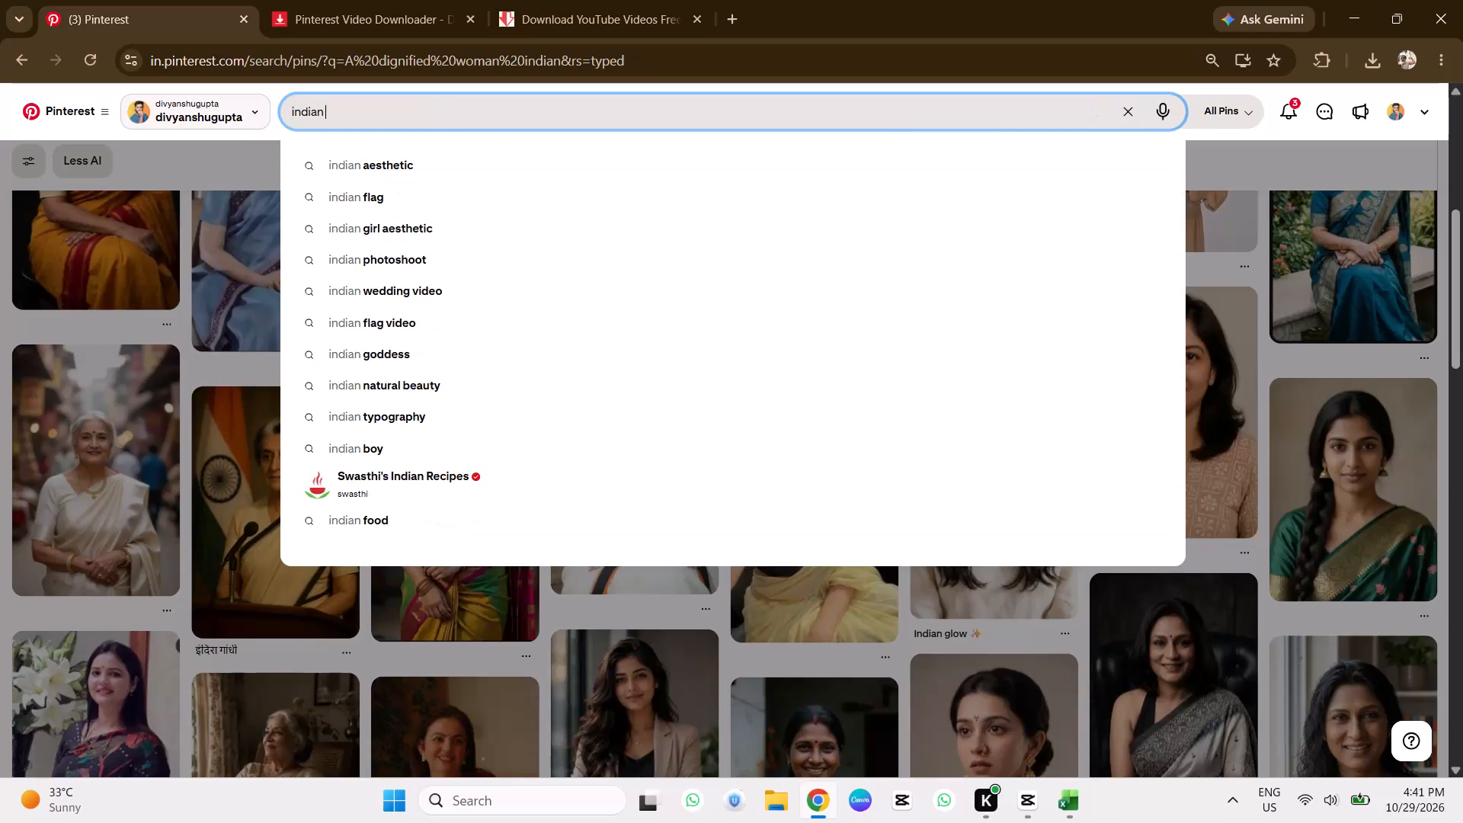
{"action": "type", "text": "jogging"}
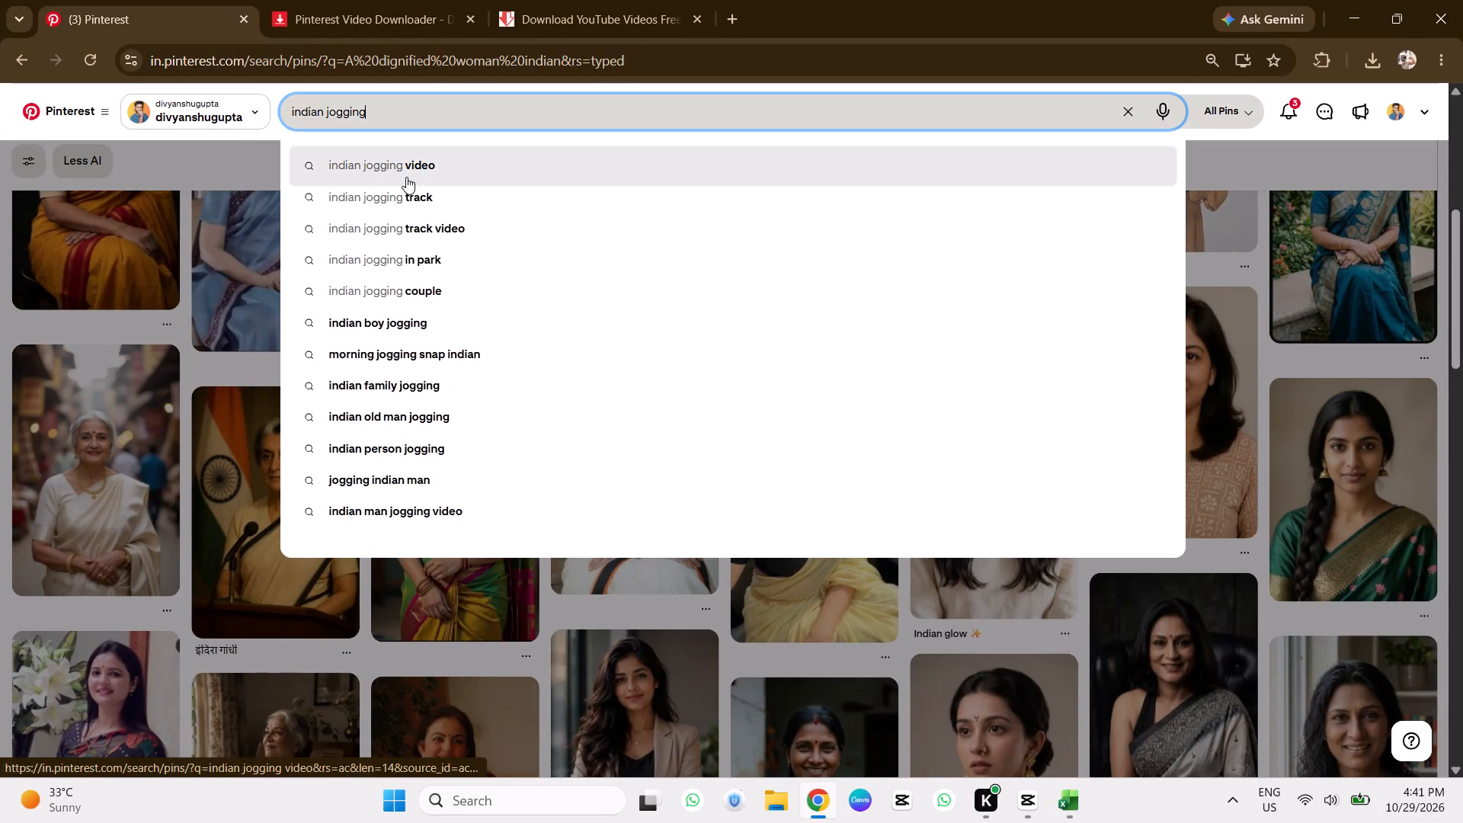
{"action": "left_click", "coordinate": [406, 177]}
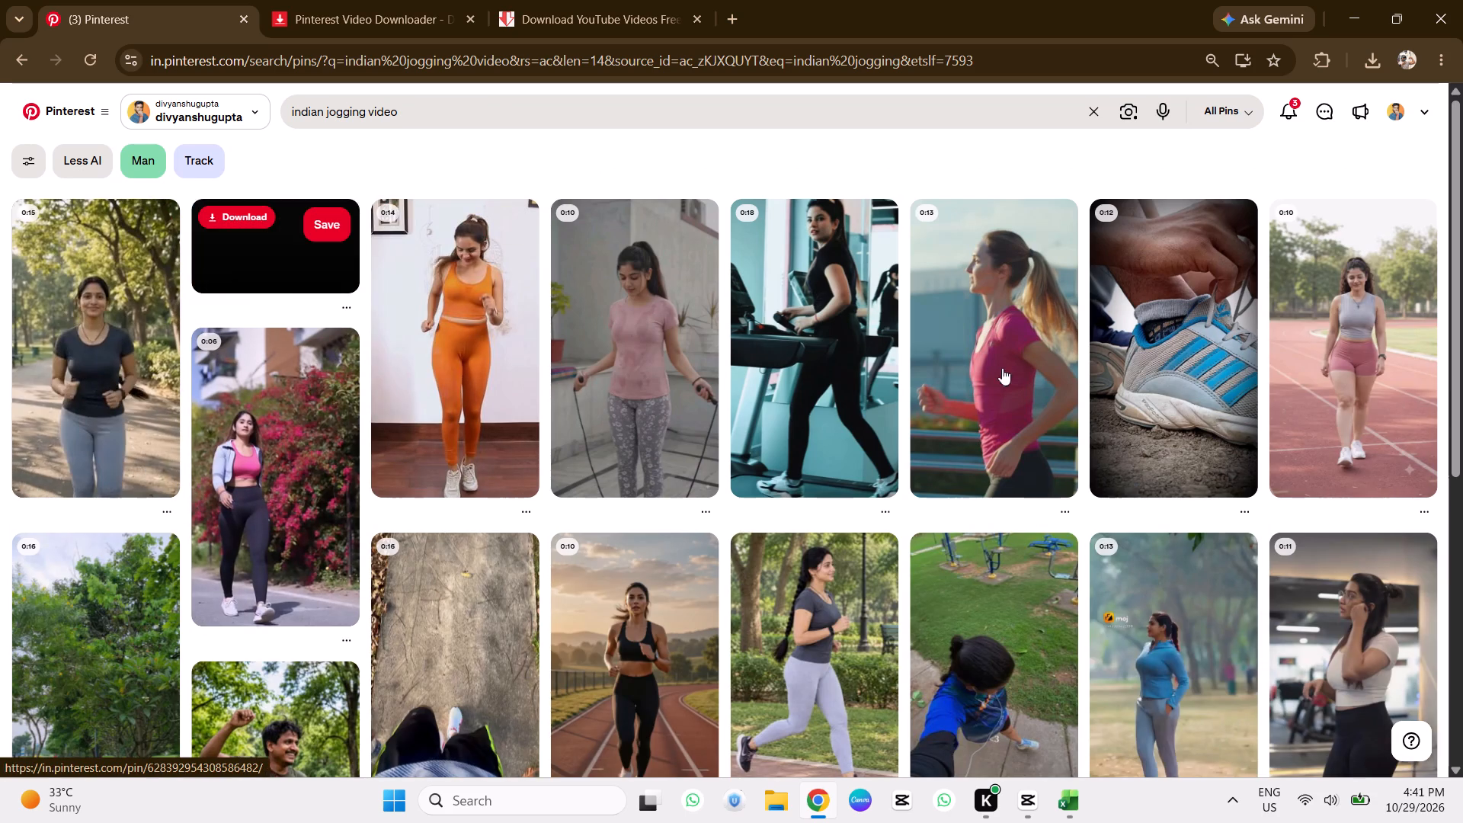
Look over the "indian jogging video" pins for a suitable clip of an Indian woman jogging.
{"action": "scroll", "coordinate": [1248, 523], "scroll_direction": "down", "scroll_amount": 2}
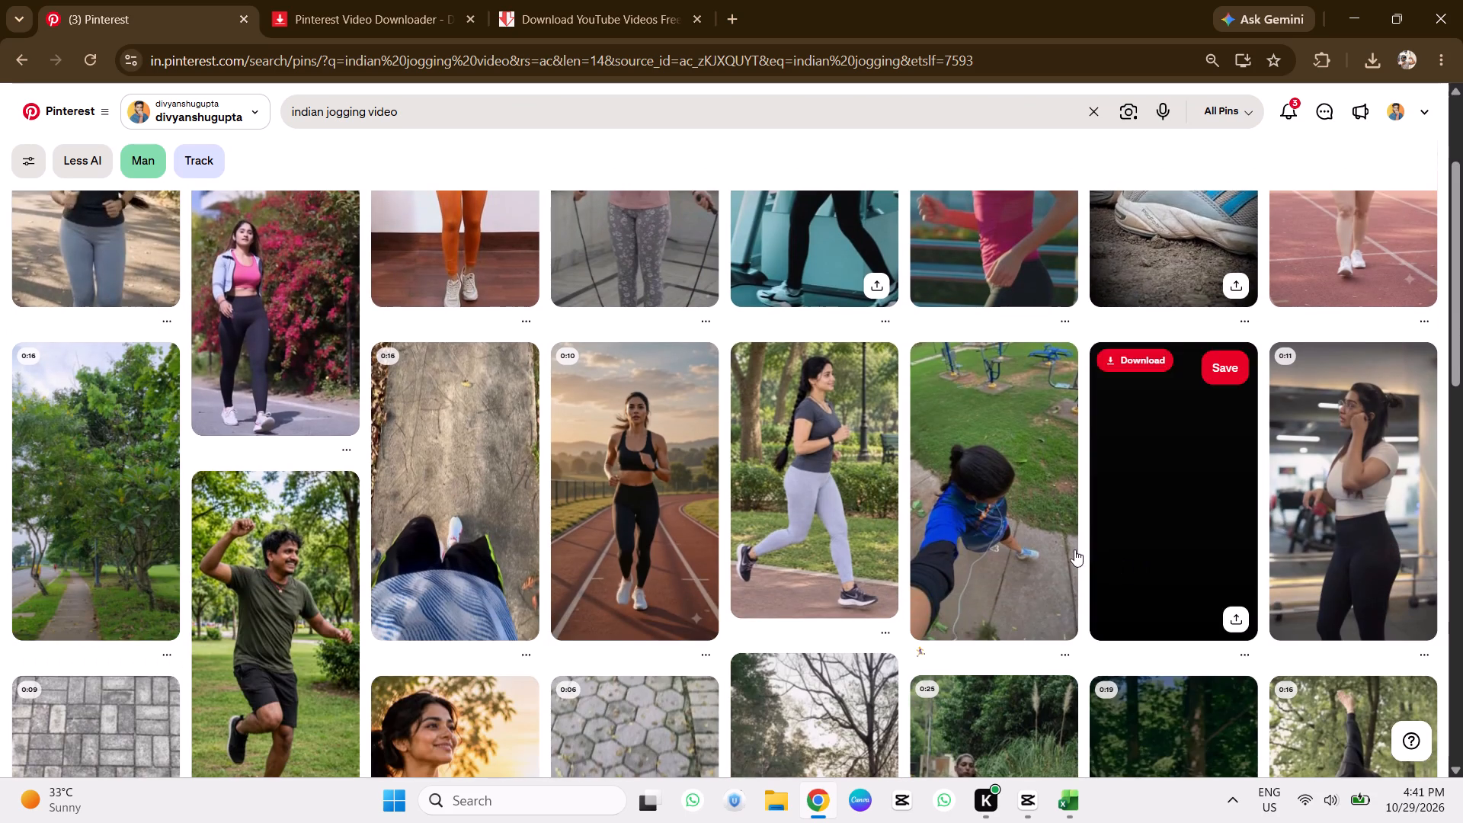
{"action": "scroll", "coordinate": [528, 519], "scroll_direction": "down", "scroll_amount": 7}
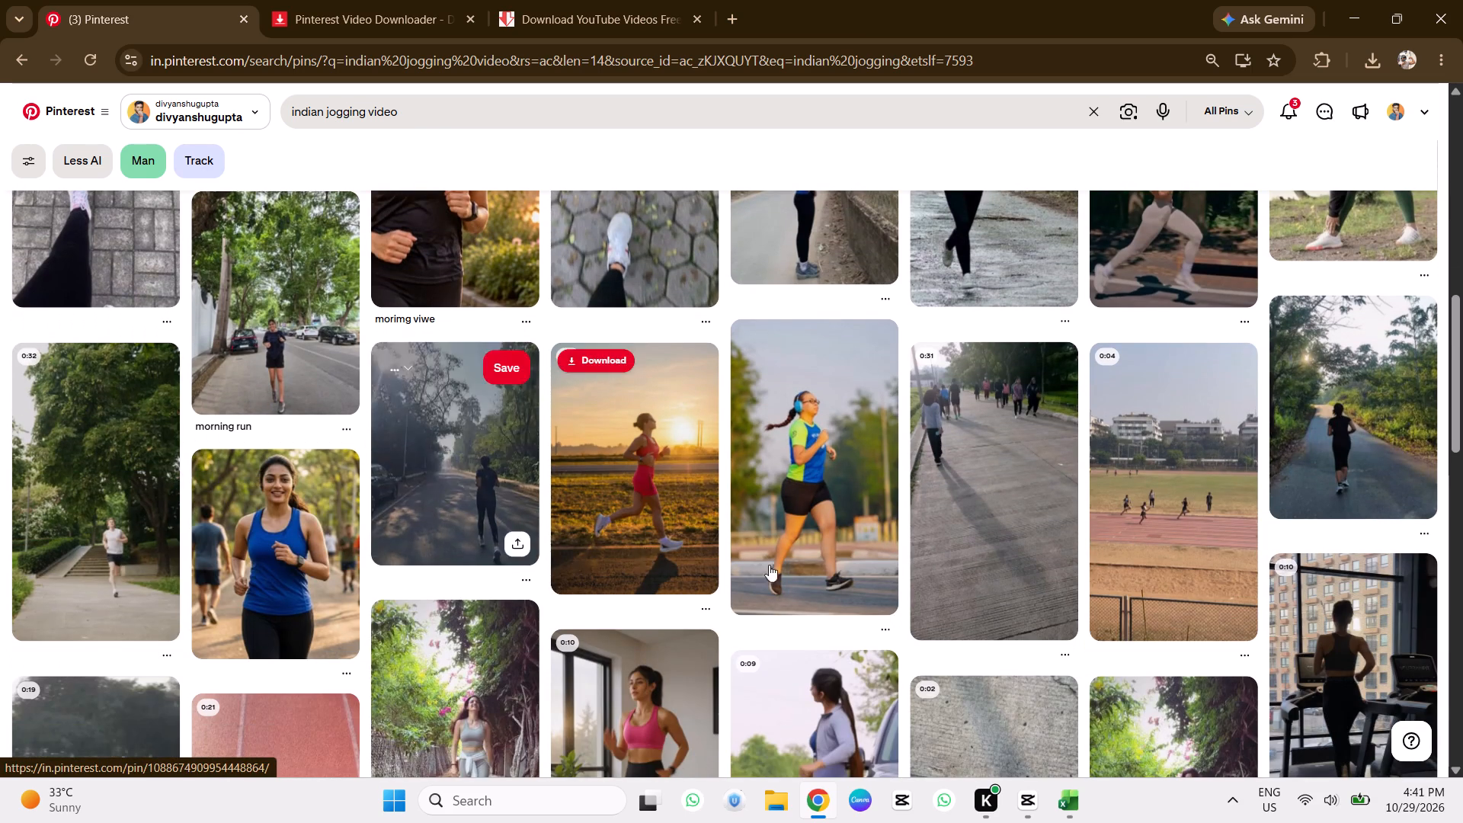
{"action": "scroll", "coordinate": [956, 533], "scroll_direction": "down", "scroll_amount": 2}
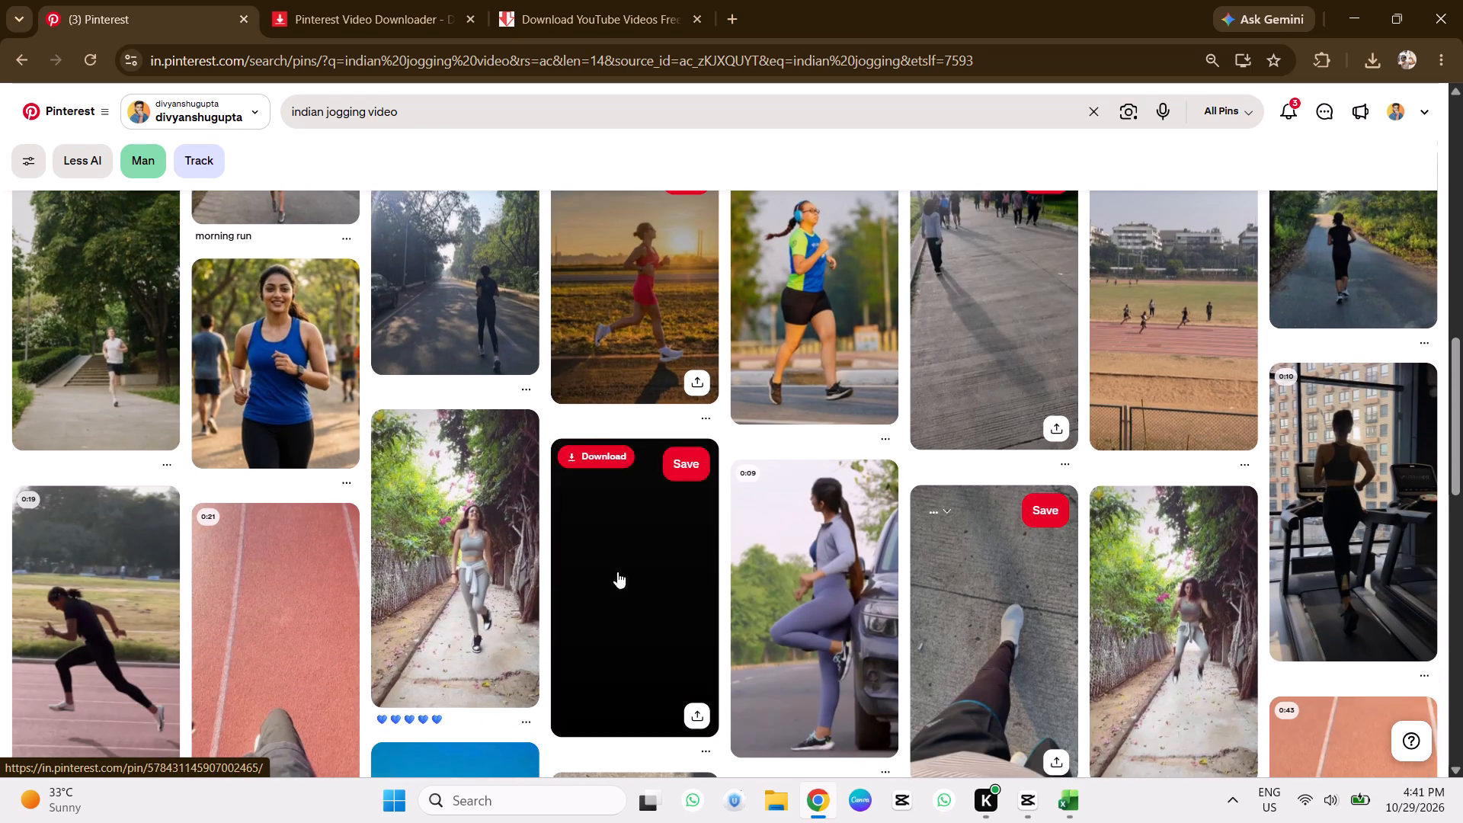
{"action": "scroll", "coordinate": [607, 589], "scroll_direction": "down", "scroll_amount": 2}
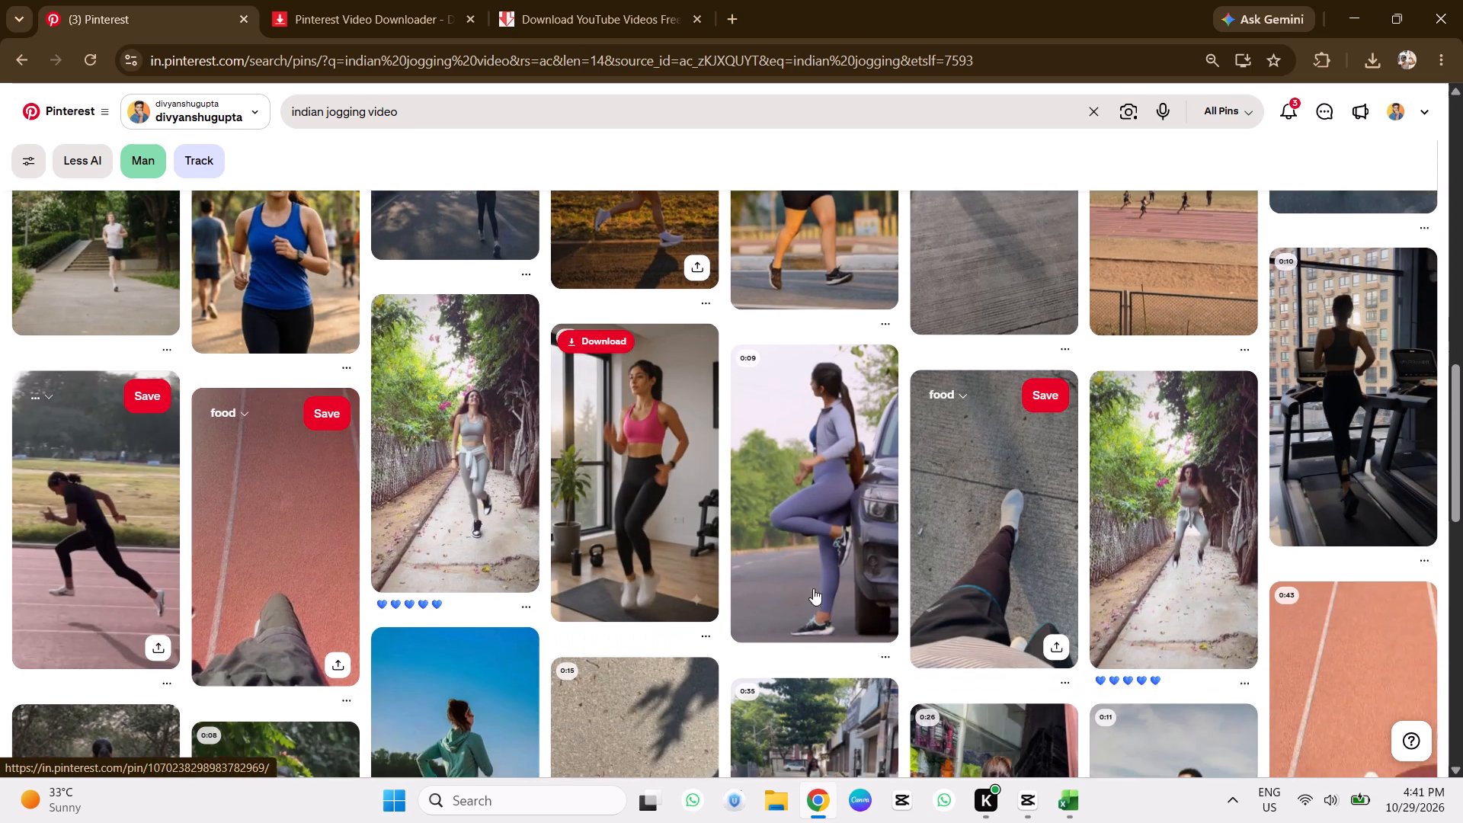
{"action": "scroll", "coordinate": [885, 578], "scroll_direction": "down", "scroll_amount": 2}
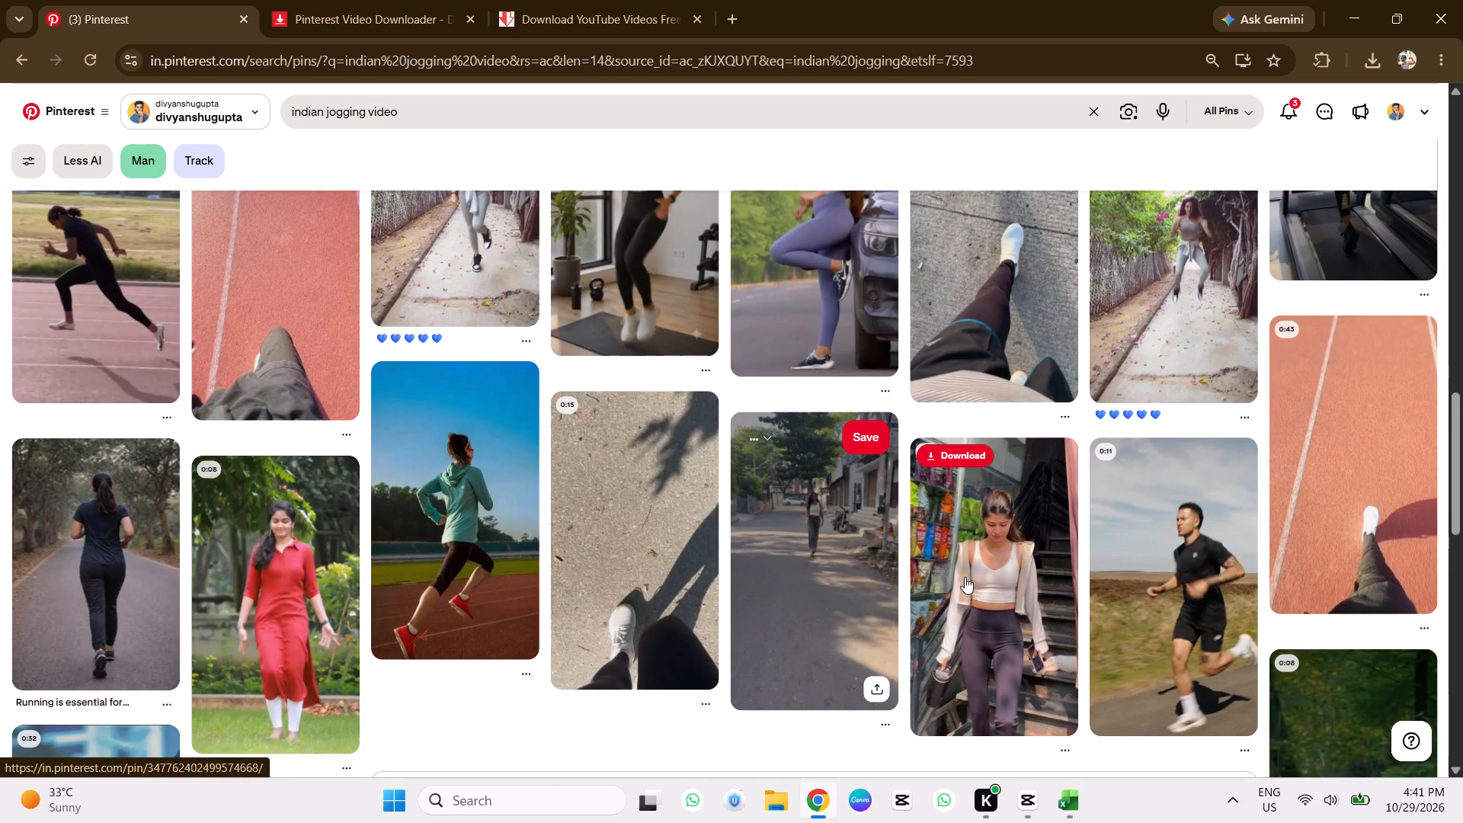
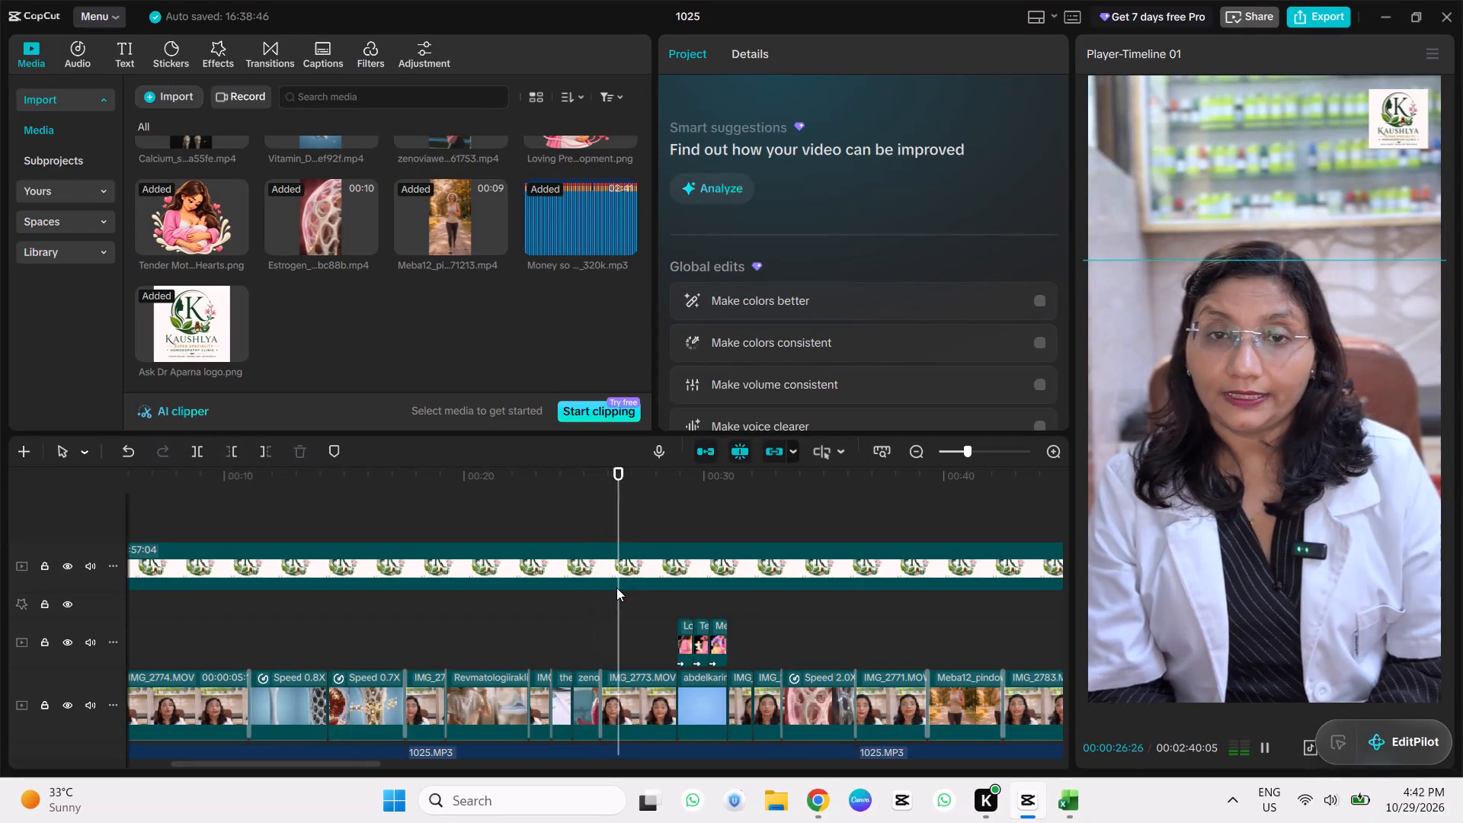
Play back the cut from the jogging clip to the doctor's IMG_2773 clip repeatedly, around 25 to 29 seconds, checking picture and sound.
{"action": "key", "text": "space"}
{"action": "scroll", "coordinate": [639, 651], "scroll_direction": "down", "scroll_amount": 6}
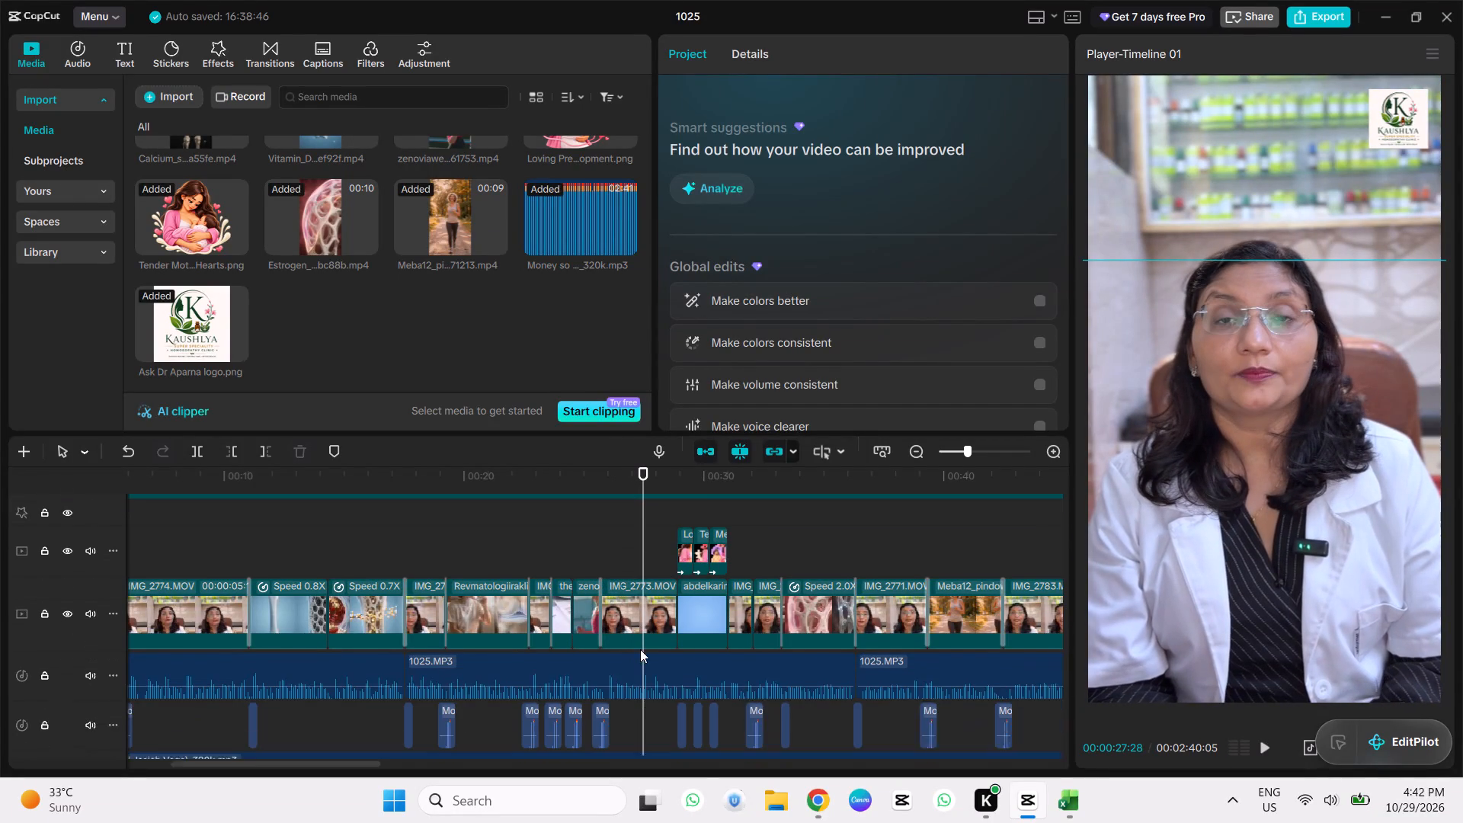
{"action": "scroll", "coordinate": [629, 648], "scroll_direction": "up", "scroll_amount": 15, "text": "ctrl"}
{"action": "left_click", "coordinate": [517, 478]}
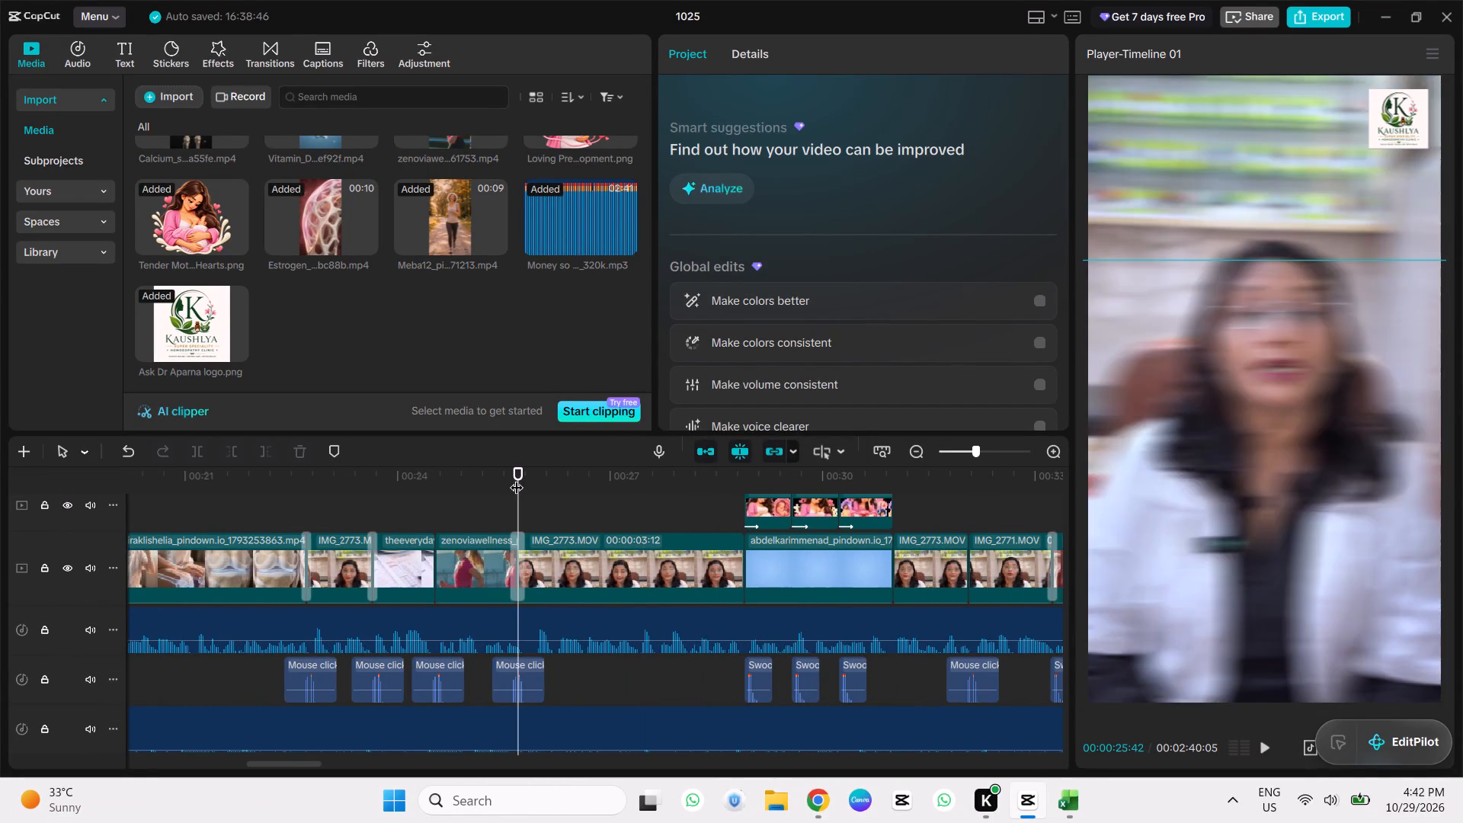
{"action": "key", "text": "space"}
{"action": "key", "text": "space"}
{"action": "scroll", "coordinate": [581, 575], "scroll_direction": "up", "scroll_amount": 7, "text": "ctrl"}
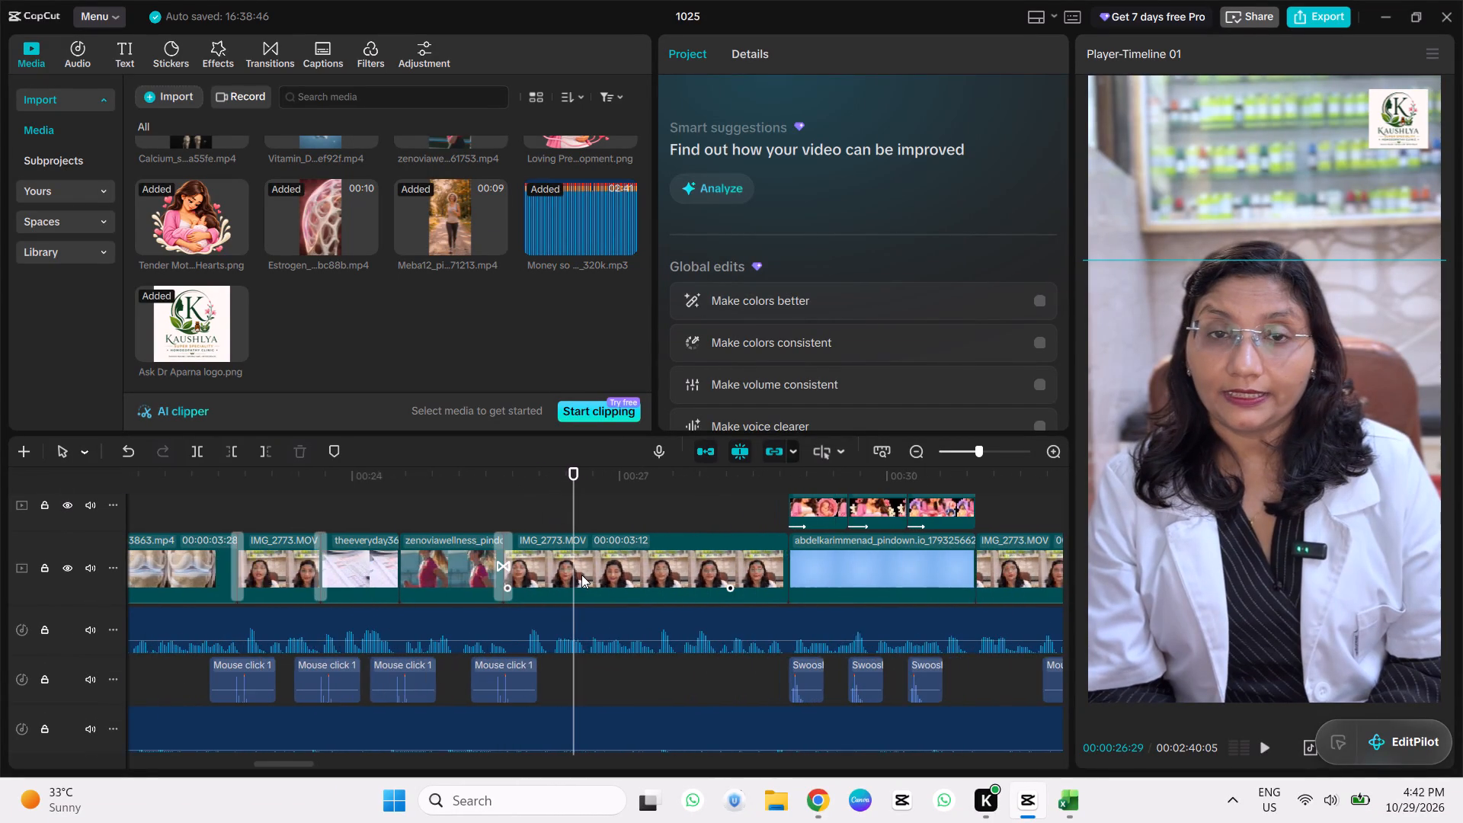
{"action": "scroll", "coordinate": [581, 575], "scroll_direction": "up", "scroll_amount": 5, "text": "ctrl"}
{"action": "left_click", "coordinate": [461, 482]}
{"action": "key", "text": "space"}
{"action": "key", "text": "space"}
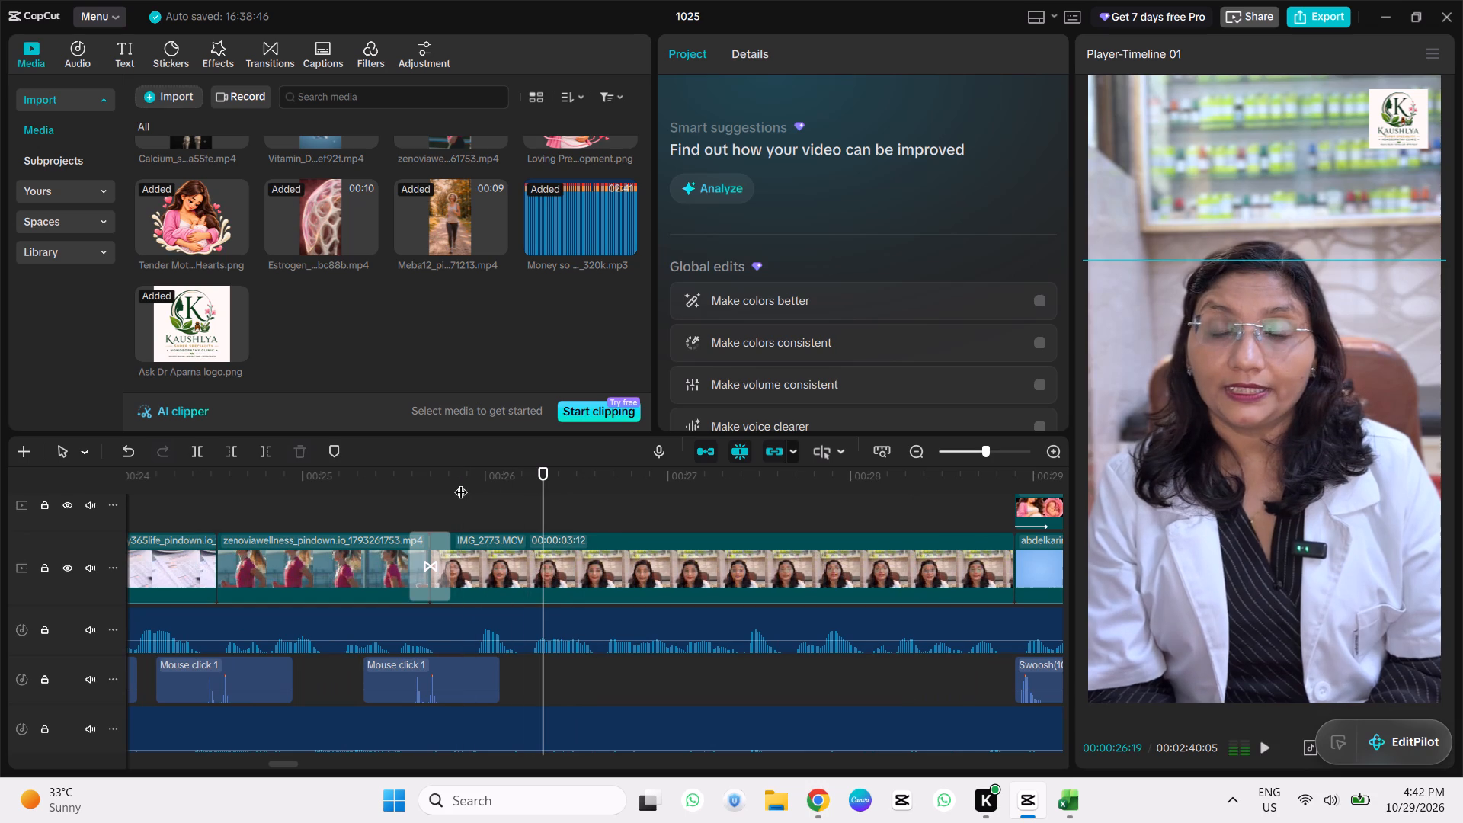
{"action": "key", "text": "space"}
{"action": "key", "text": "space"}
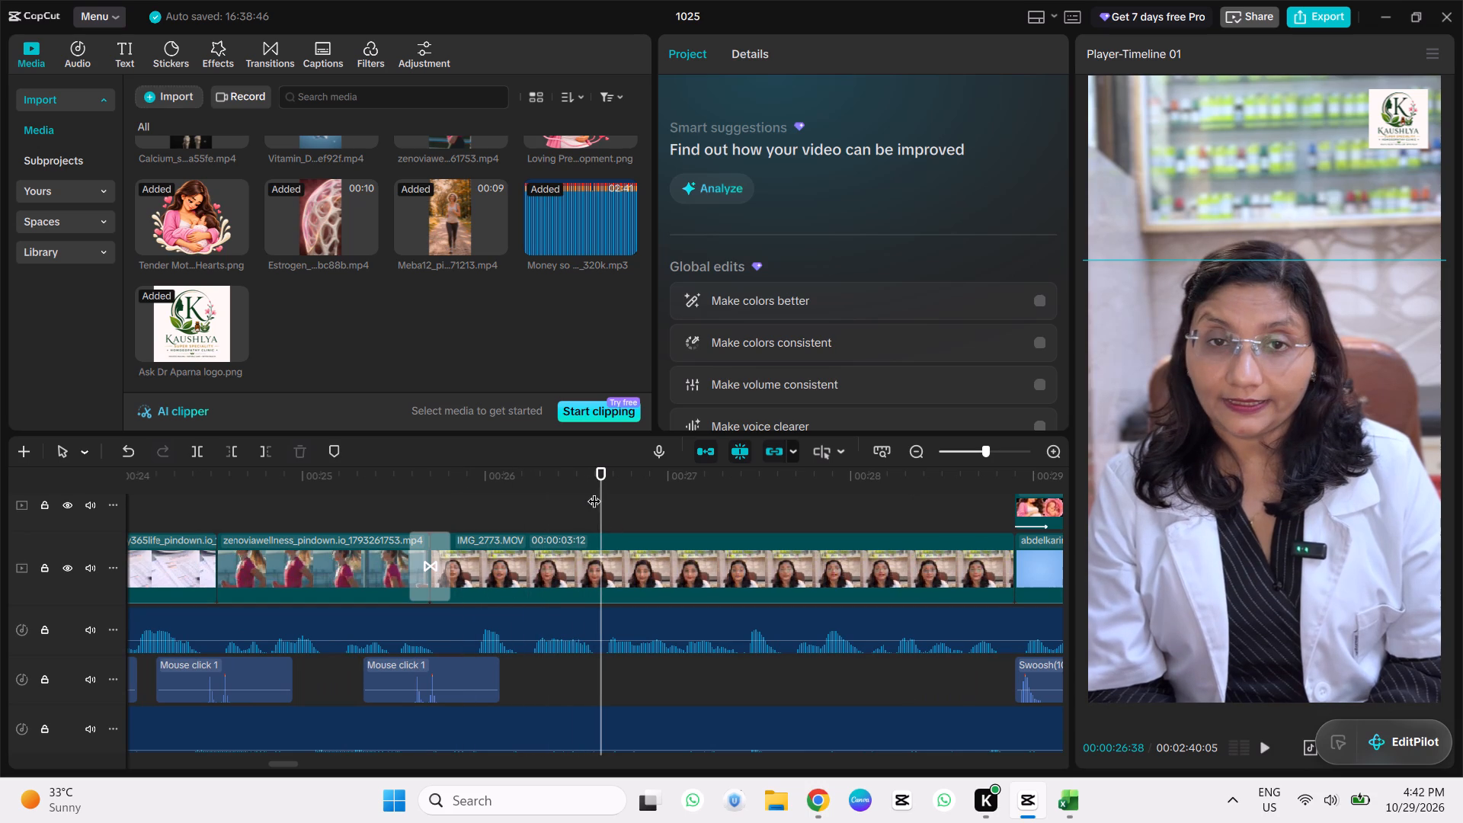
{"action": "left_click_drag", "start_coordinate": [600, 490], "coordinate": [527, 494]}
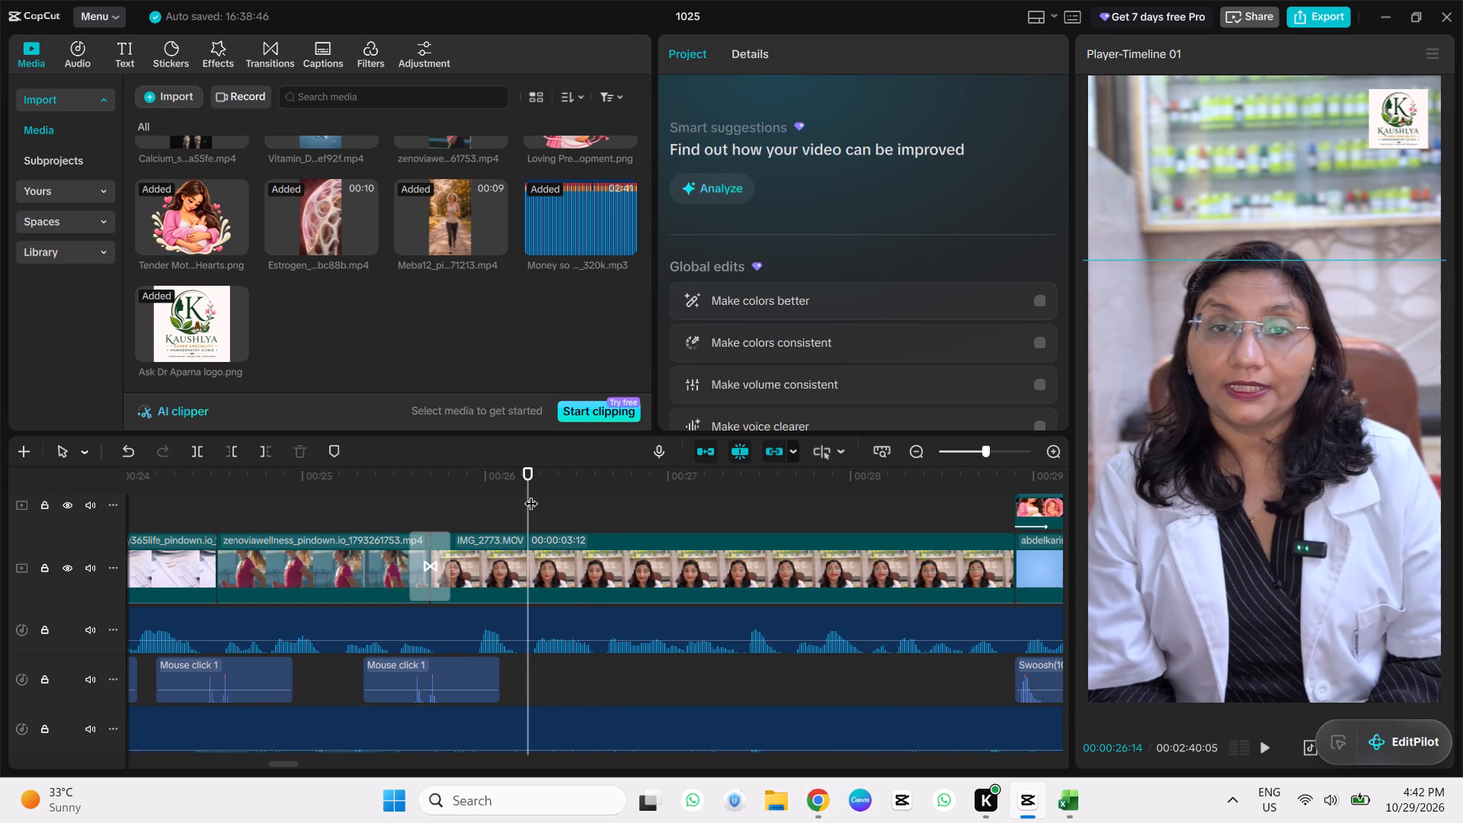
{"action": "left_click_drag", "start_coordinate": [531, 494], "coordinate": [367, 516]}
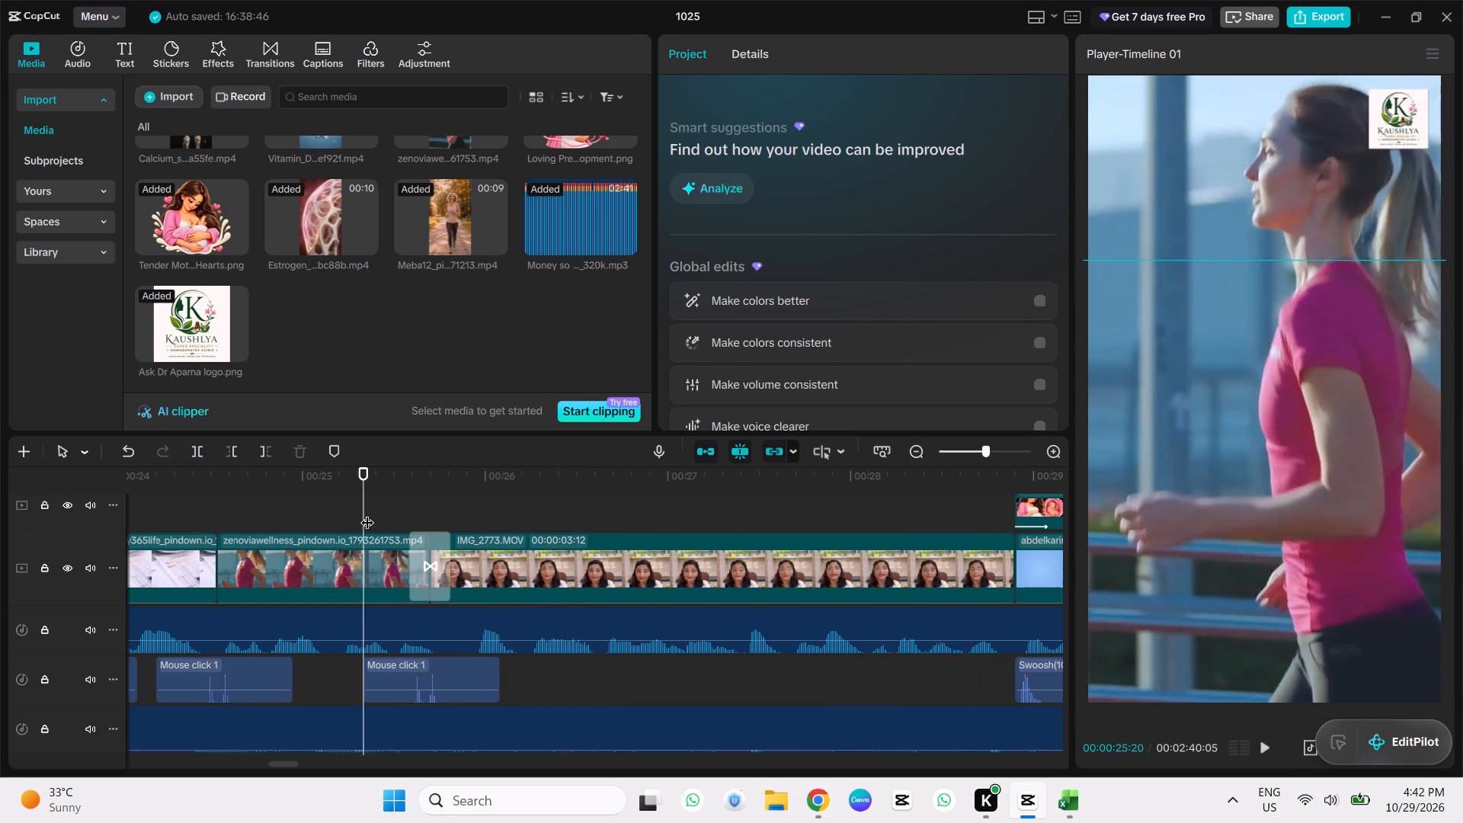
{"action": "key", "text": "space"}
{"action": "key", "text": "space"}
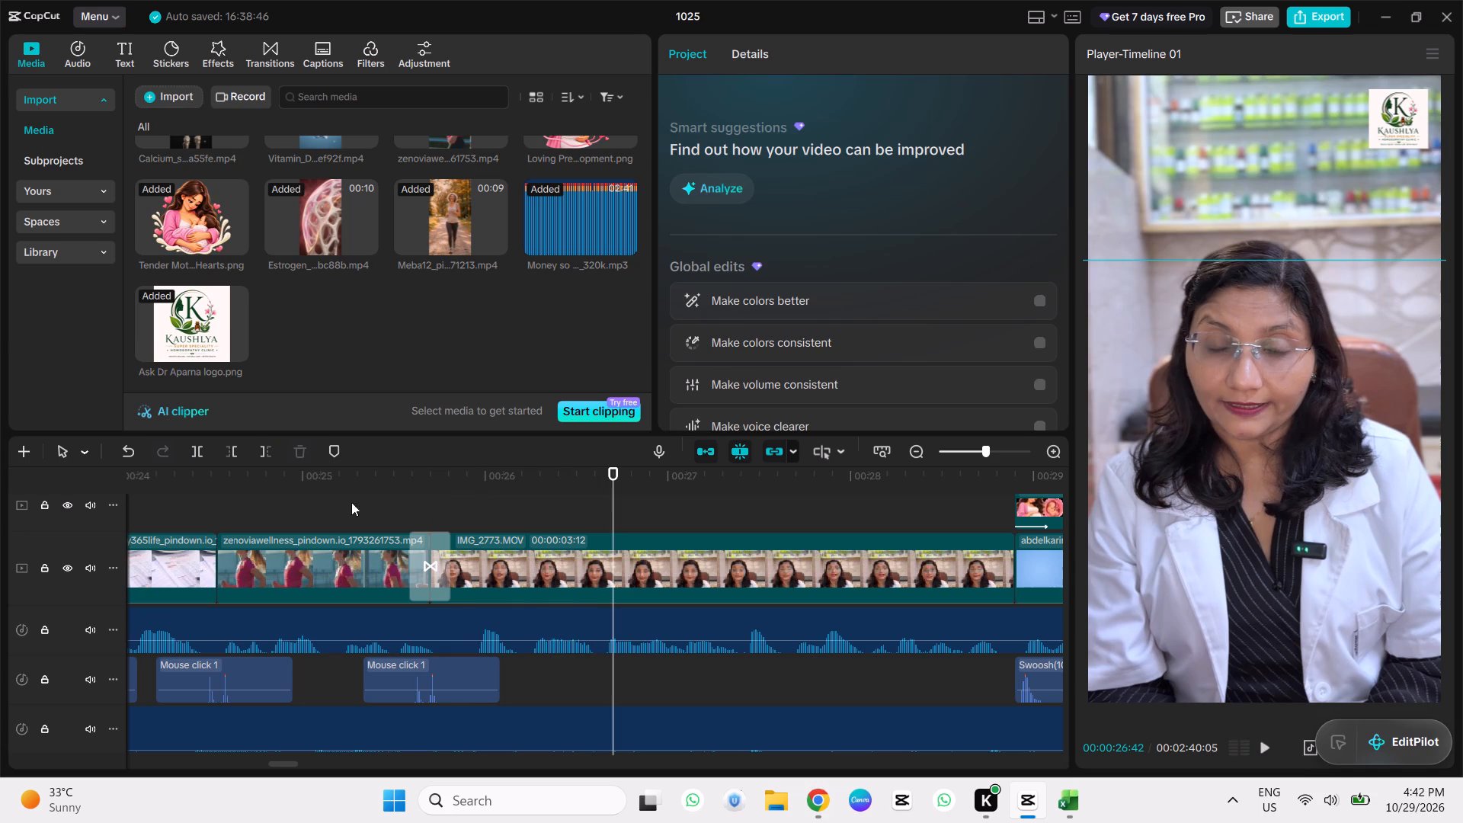
{"action": "left_click", "coordinate": [280, 483]}
{"action": "key", "text": "space"}
{"action": "key", "text": "space"}
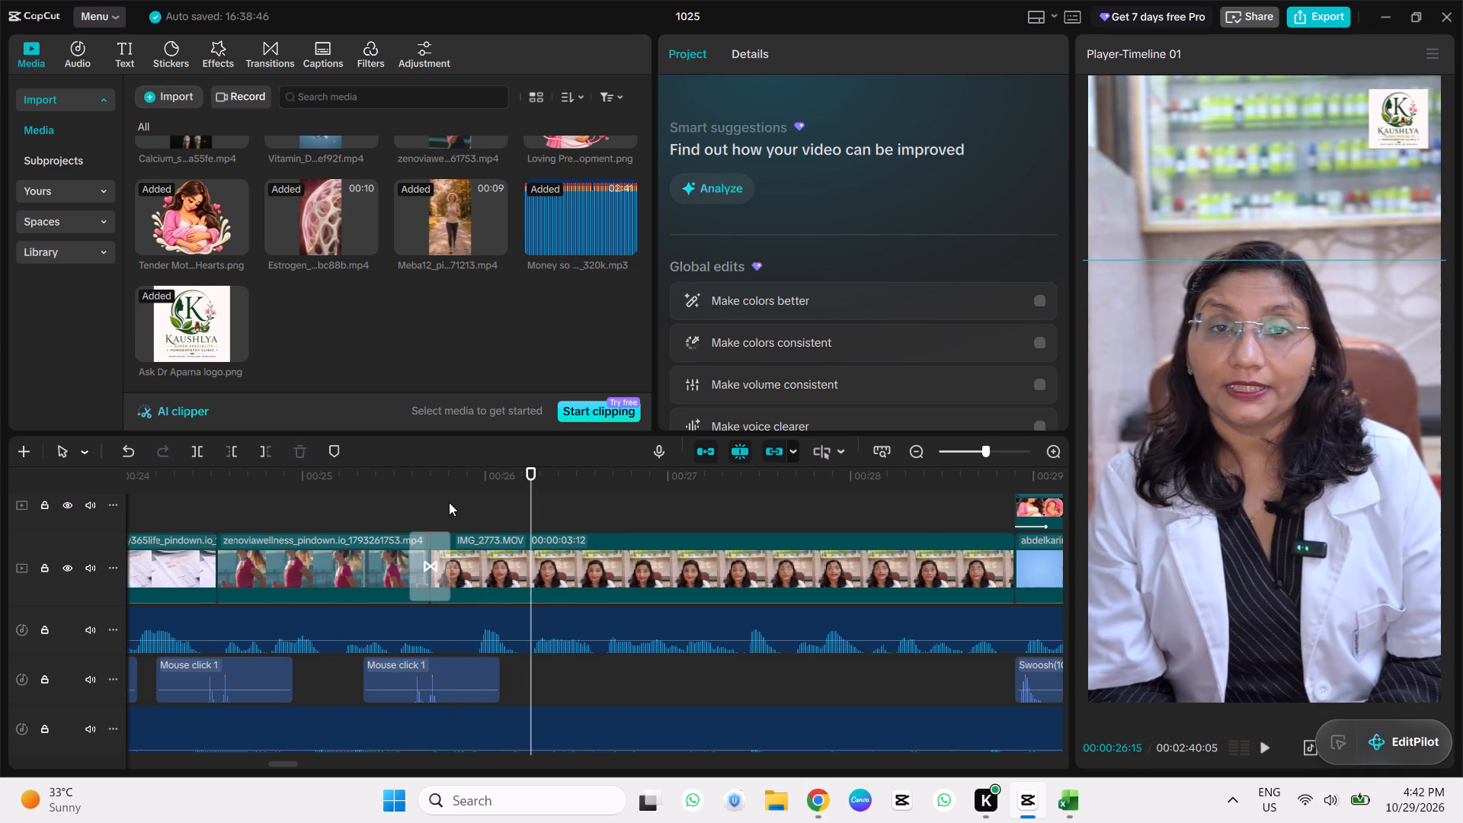
{"action": "left_click", "coordinate": [415, 497]}
{"action": "key", "text": "space"}
{"action": "key", "text": "space"}
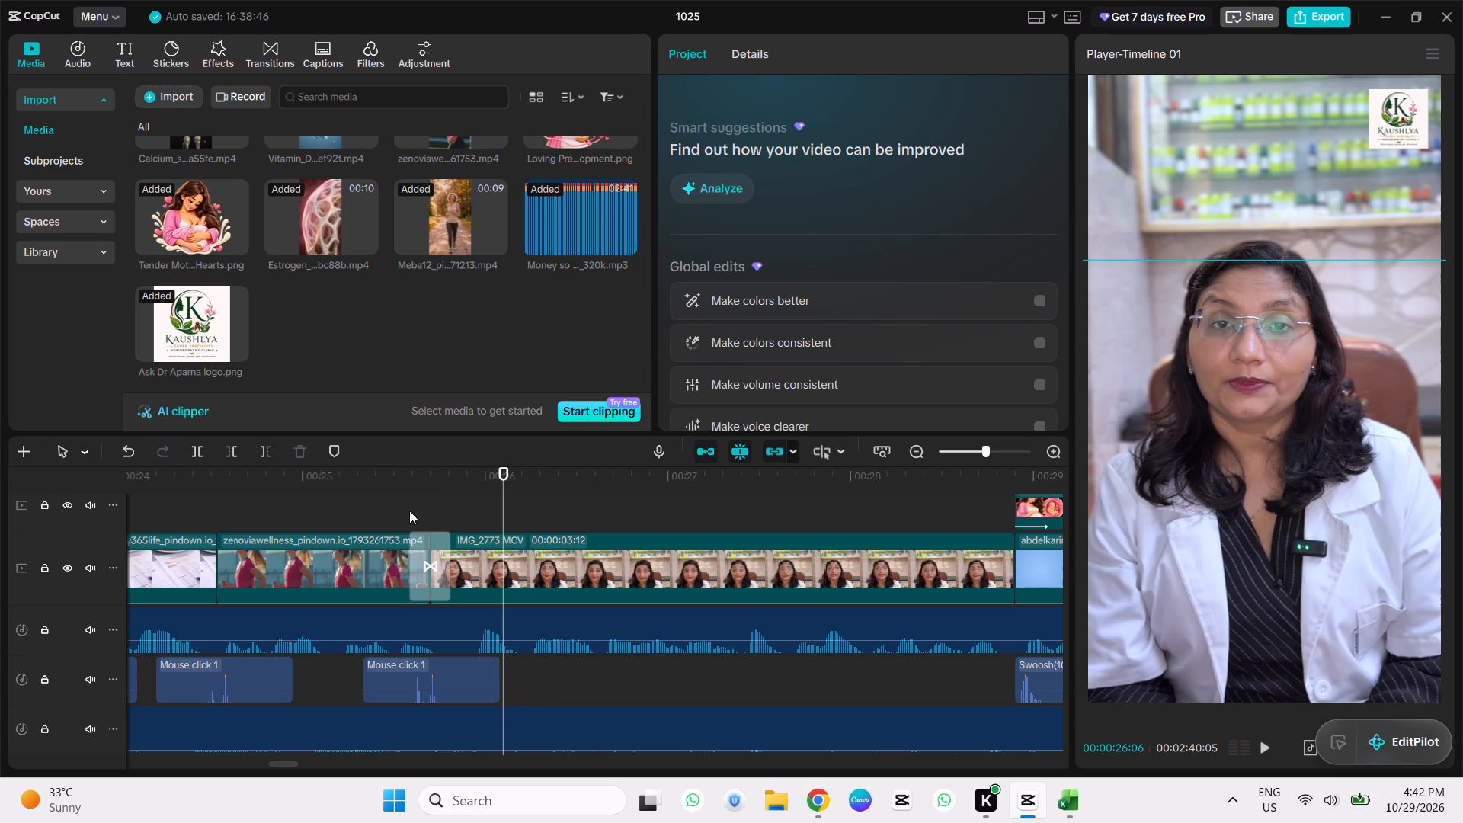
{"action": "key", "text": "space"}
{"action": "key", "text": "space"}
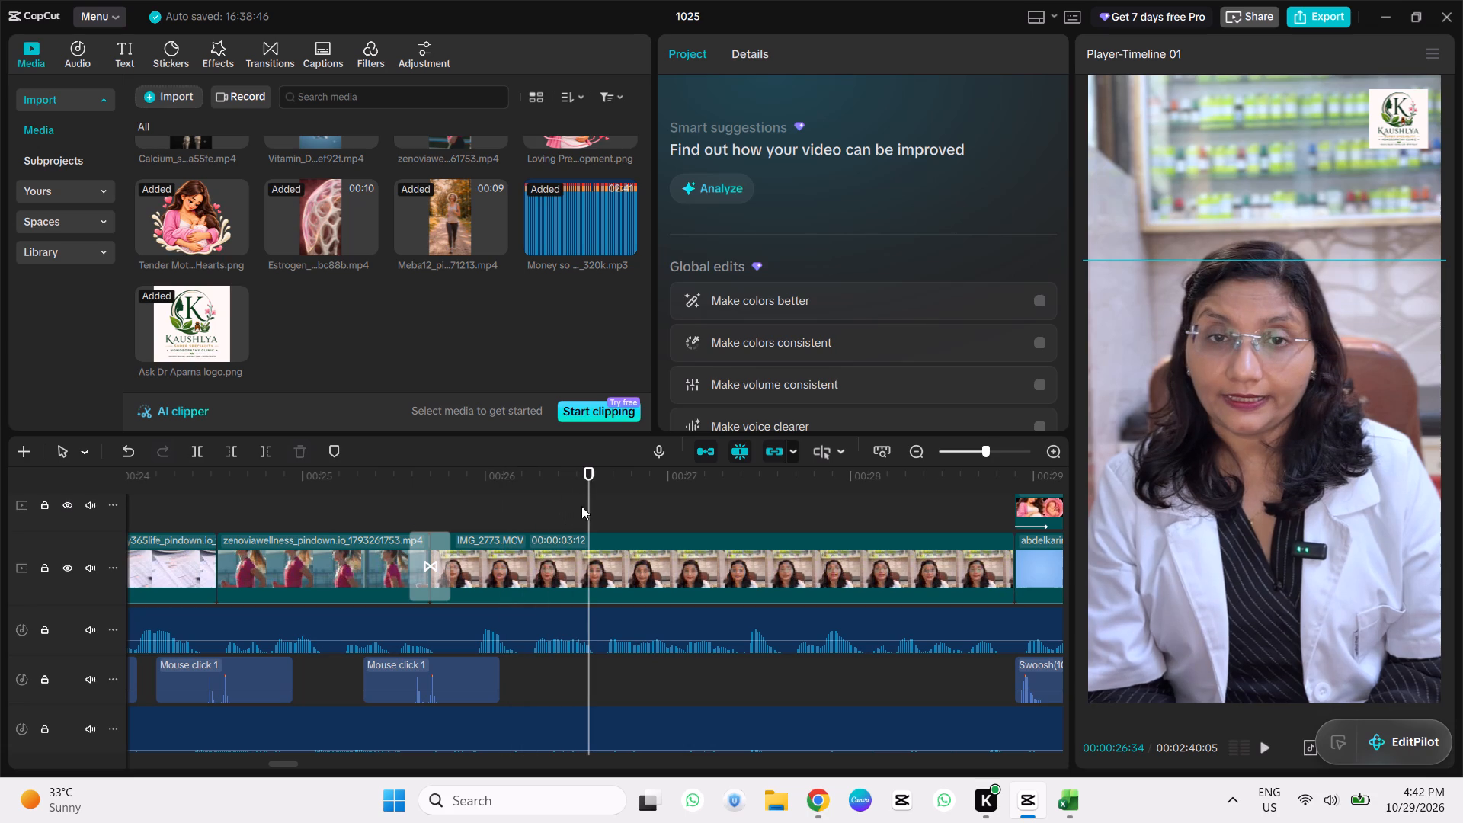
{"action": "left_click_drag", "start_coordinate": [589, 505], "coordinate": [506, 501]}
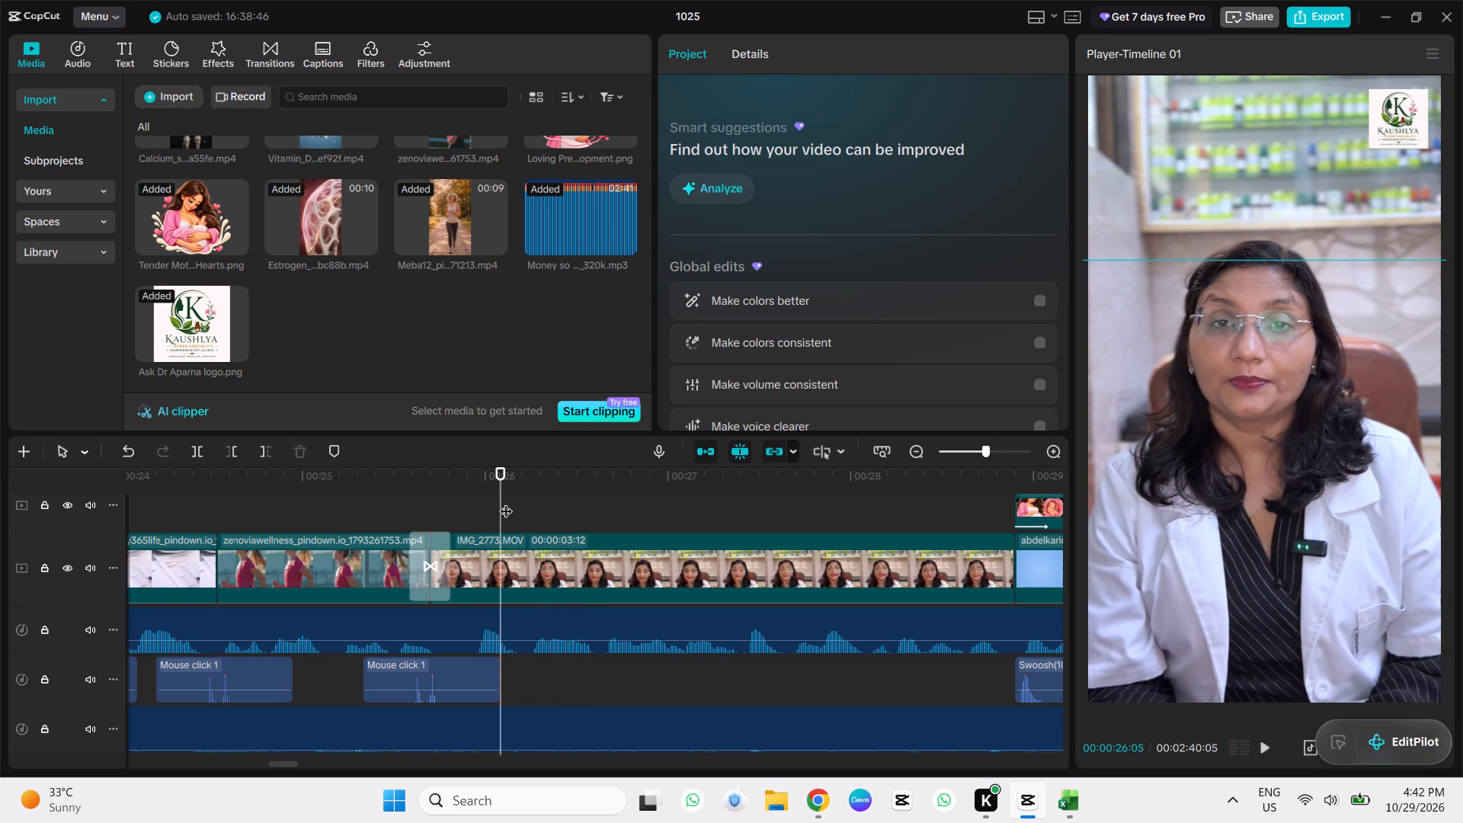
{"action": "key", "text": "space"}
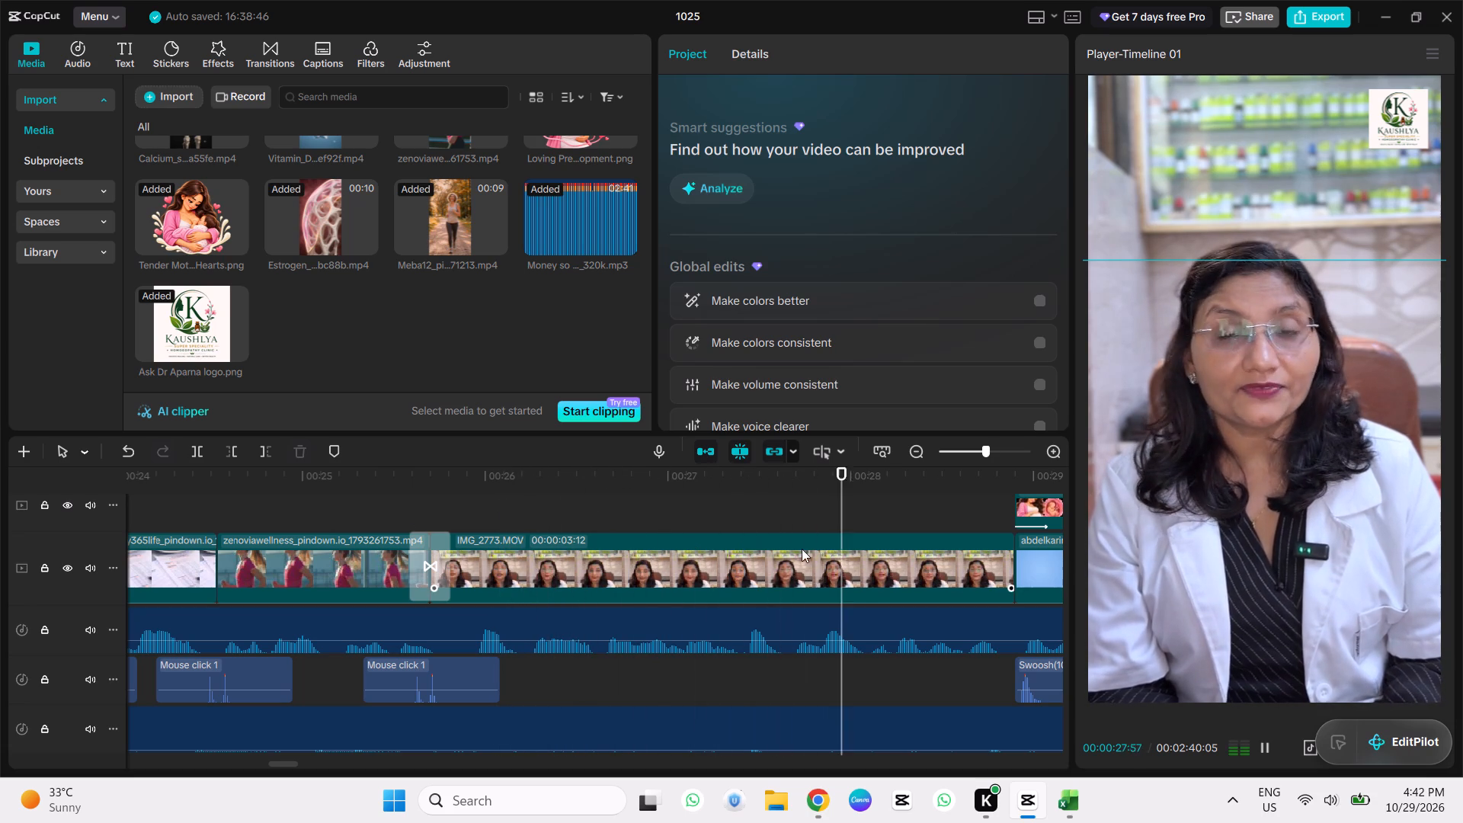
{"action": "key", "text": "space"}
Review playback from the pregnancy graphics through the estrogen bone clip, up to about 37 seconds.
{"action": "scroll", "coordinate": [964, 553], "scroll_direction": "down", "scroll_amount": 6, "text": "ctrl"}
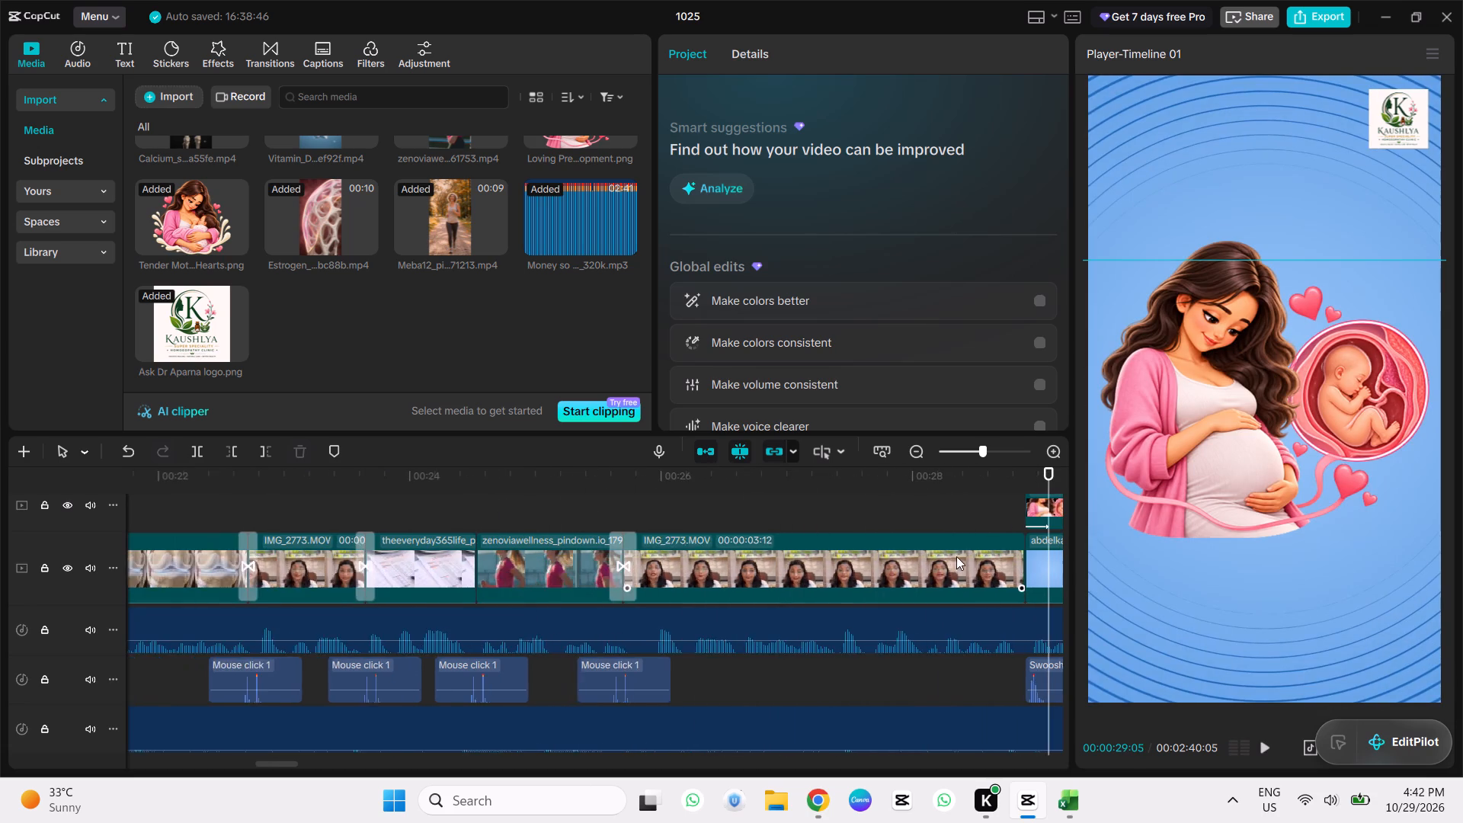
{"action": "scroll", "coordinate": [956, 556], "scroll_direction": "down", "scroll_amount": 3, "text": "ctrl"}
{"action": "key", "text": "space"}
{"action": "scroll", "coordinate": [710, 664], "scroll_direction": "down", "scroll_amount": 15, "text": "ctrl"}
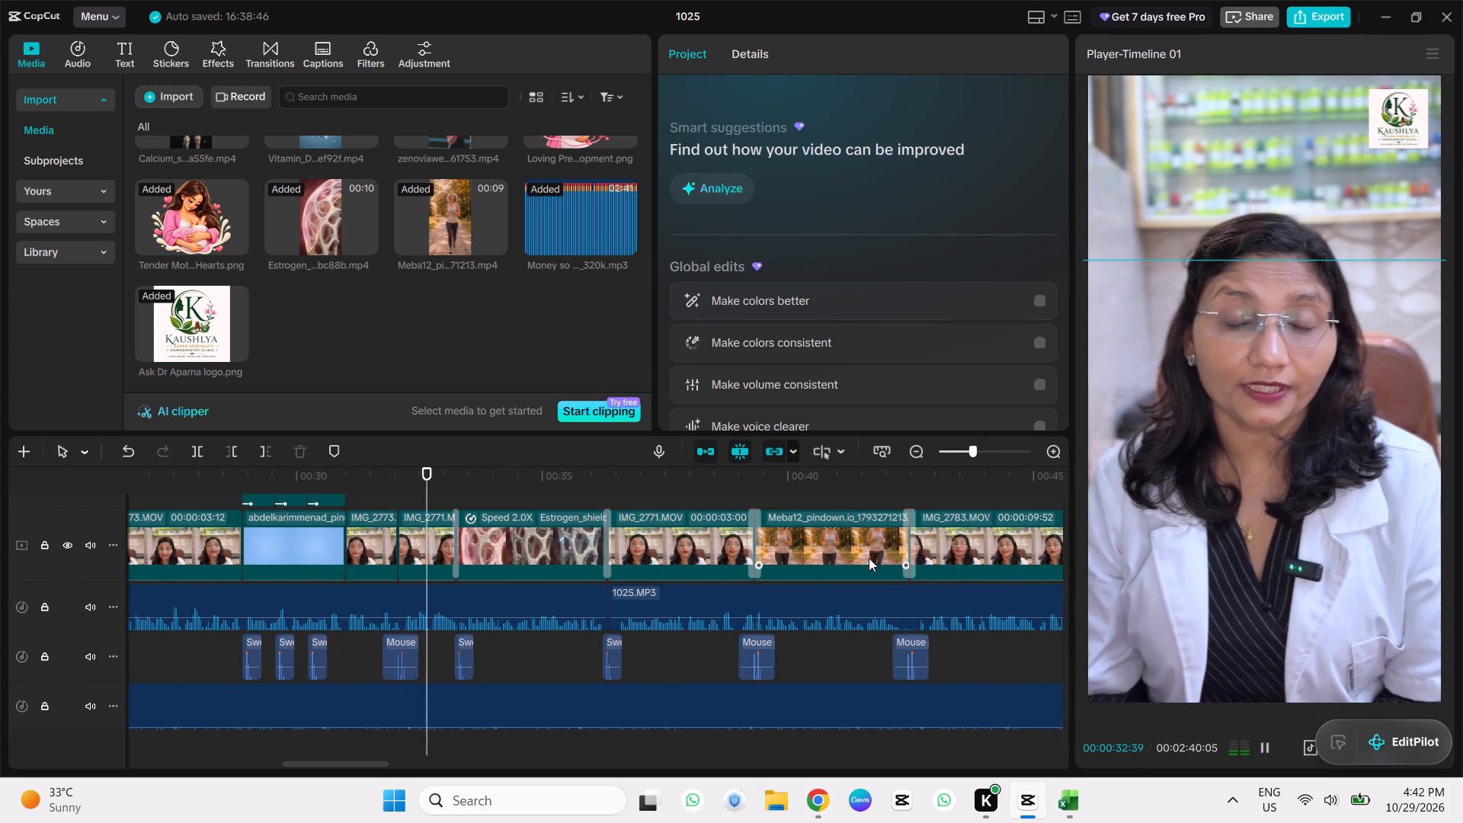
{"action": "key", "text": "space"}
{"action": "left_click", "coordinate": [359, 460]}
{"action": "left_click", "coordinate": [358, 475]}
{"action": "key", "text": "space"}
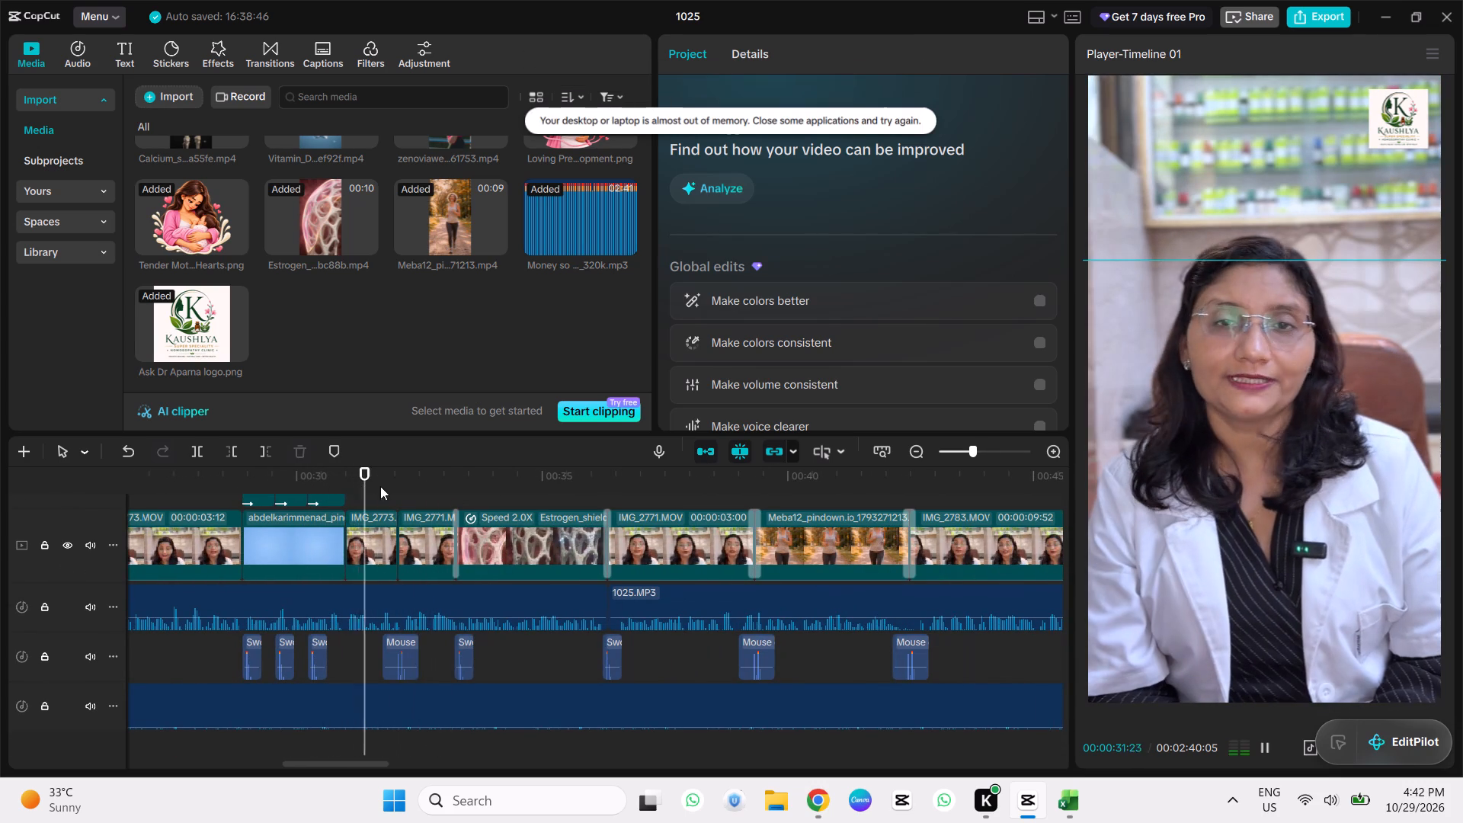
{"action": "scroll", "coordinate": [1111, 474], "scroll_direction": "down", "scroll_amount": 4, "text": "ctrl"}
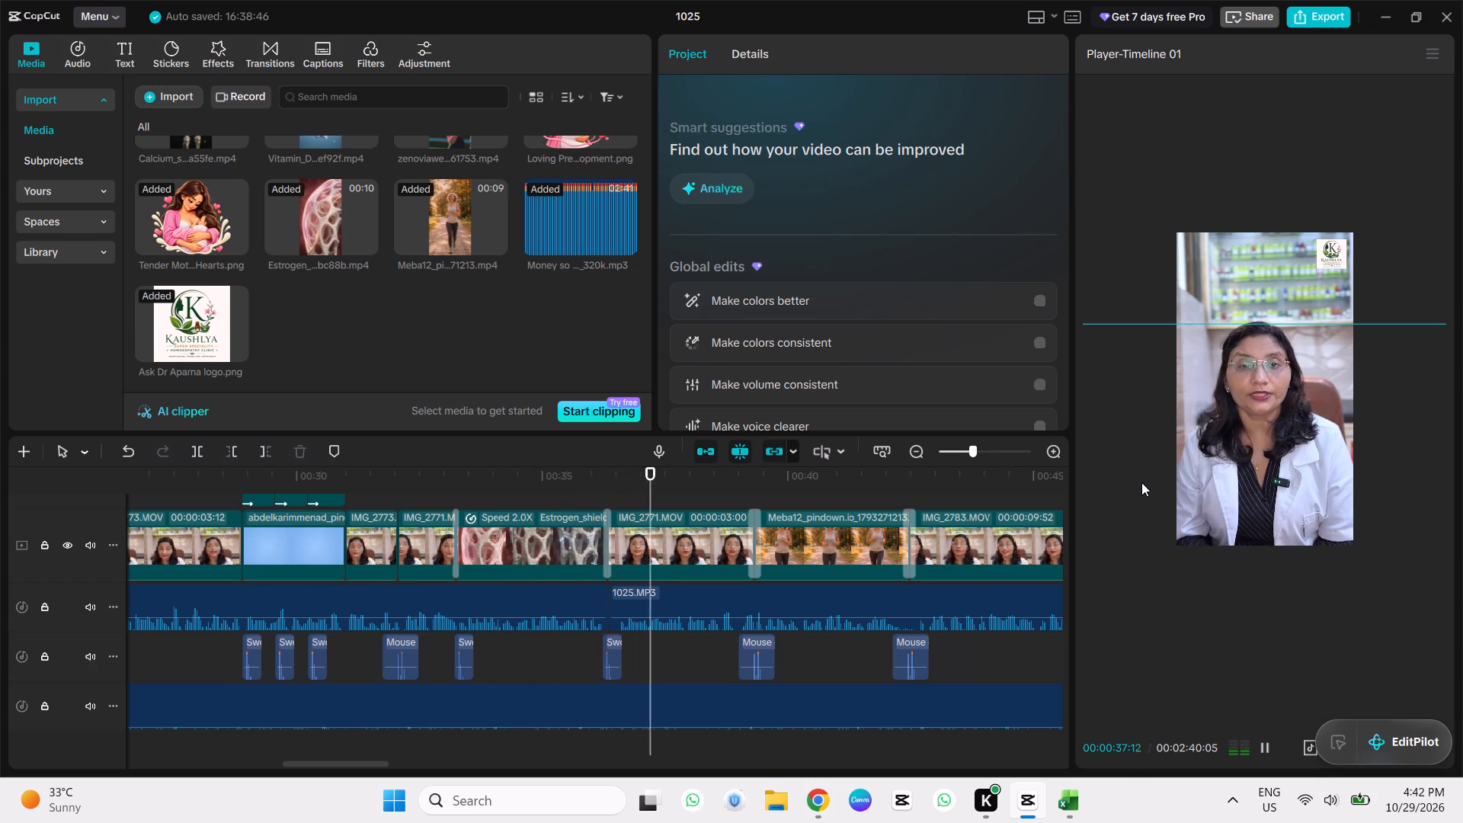
{"action": "key", "text": "space"}
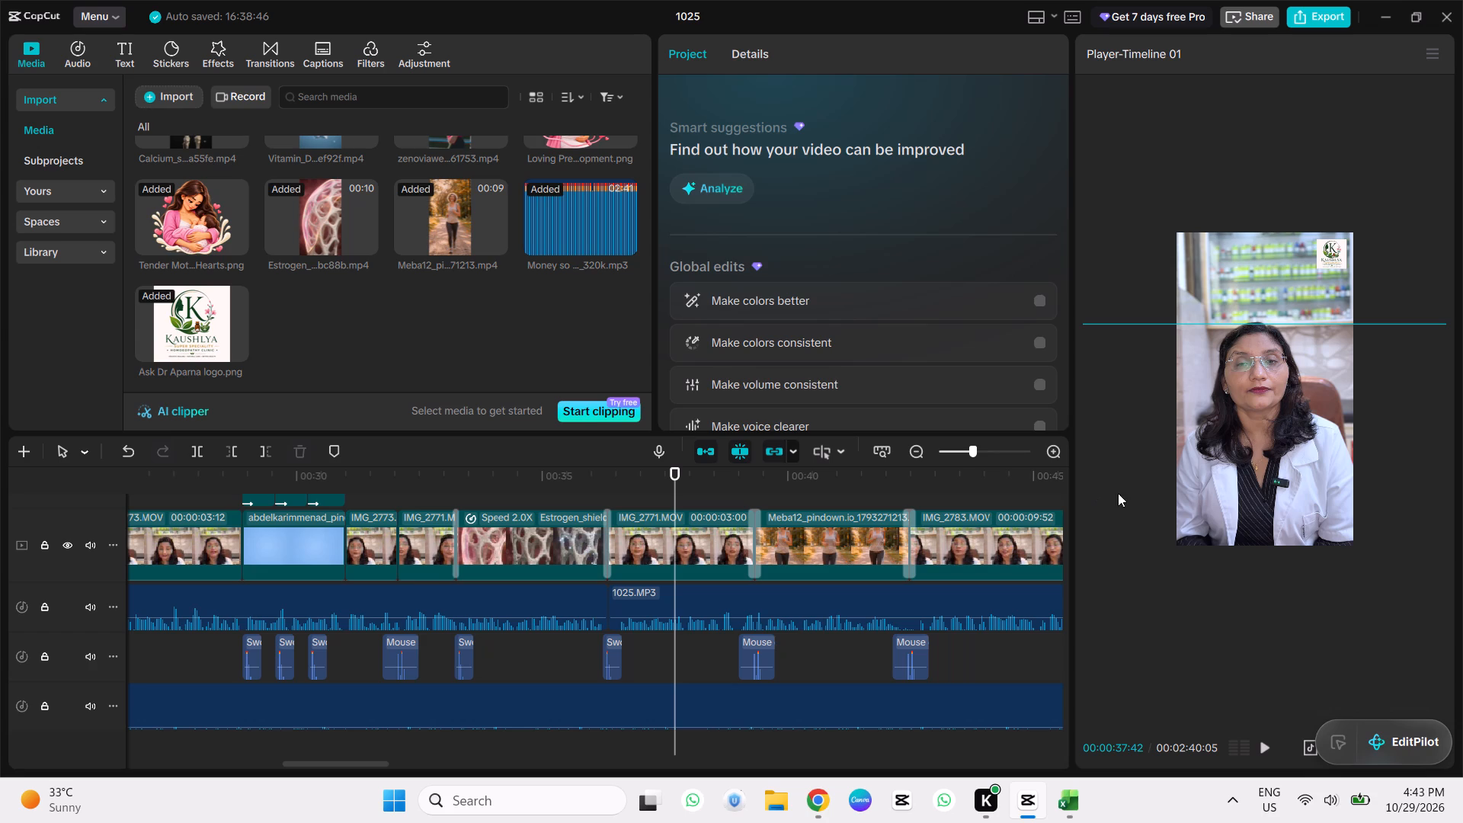
Export the timeline as 1025(2) in 4K, higher bit rate, H.264, mp4, 60fps.
{"action": "left_click", "coordinate": [1305, 10]}
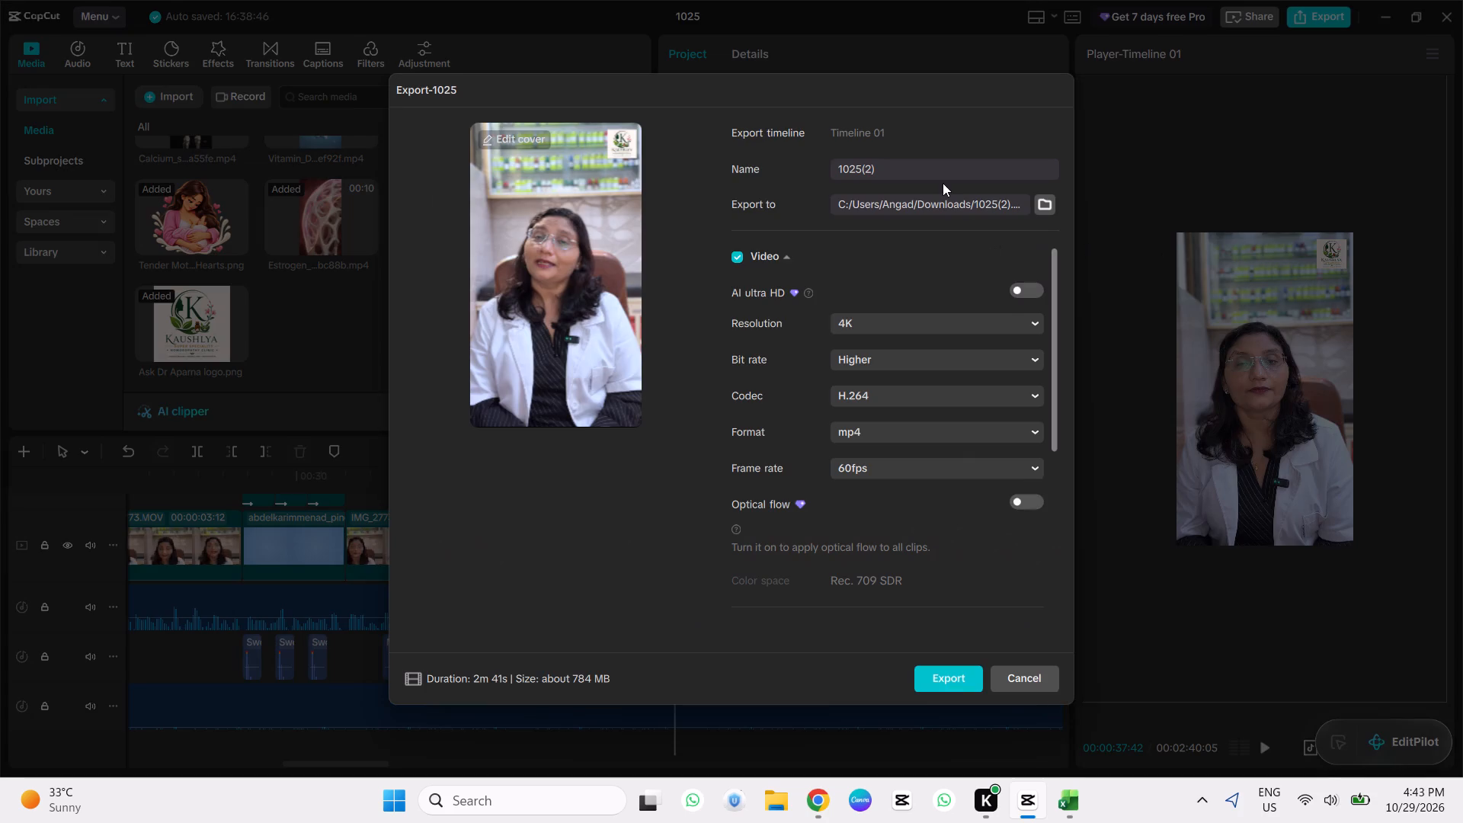
{"action": "left_click", "coordinate": [947, 681]}
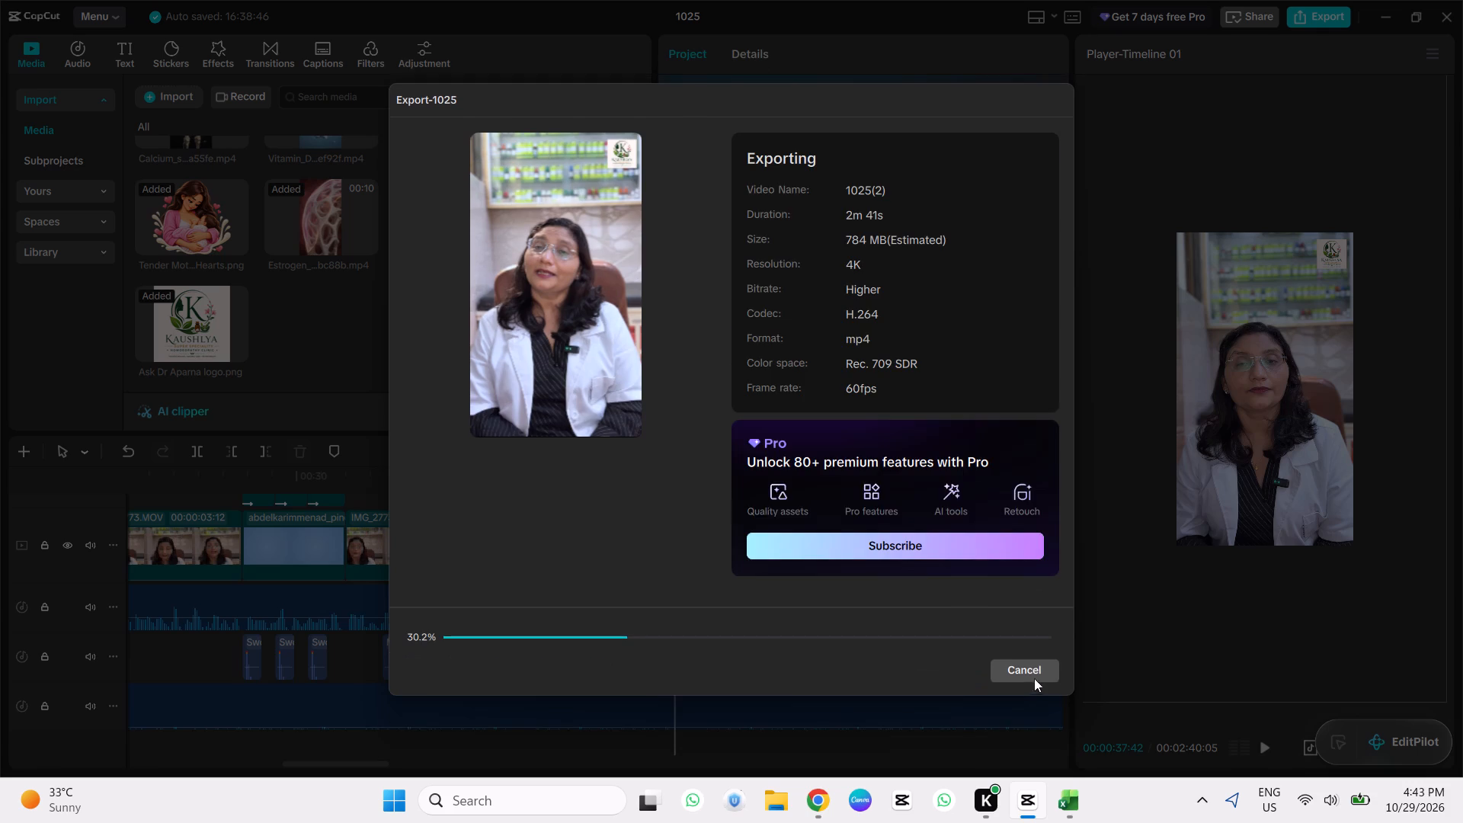
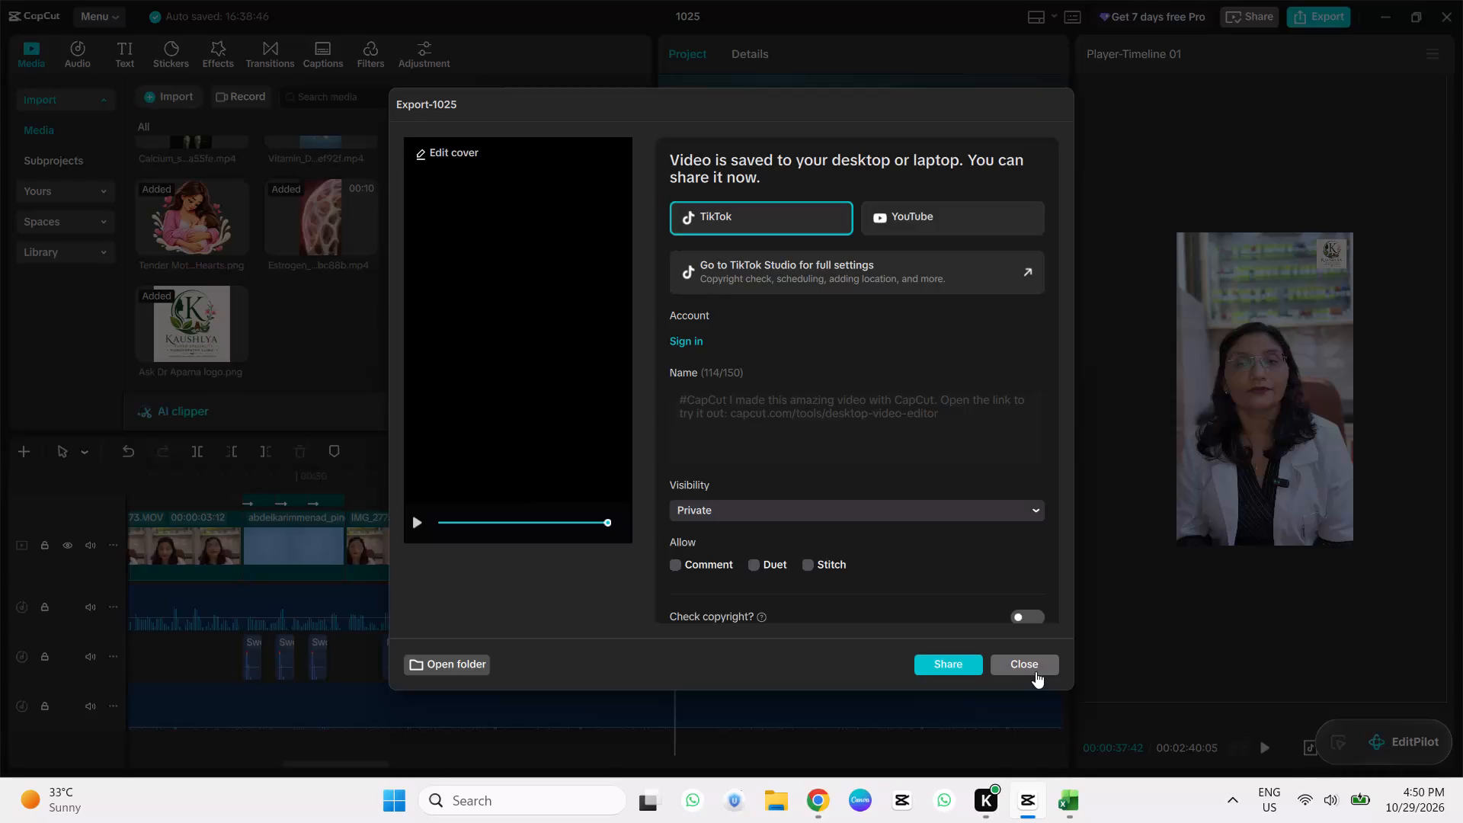
Dismiss the export summary, switch to Chrome, and open the Captik captioning site under The Media profile.
{"action": "left_click", "coordinate": [1036, 671]}
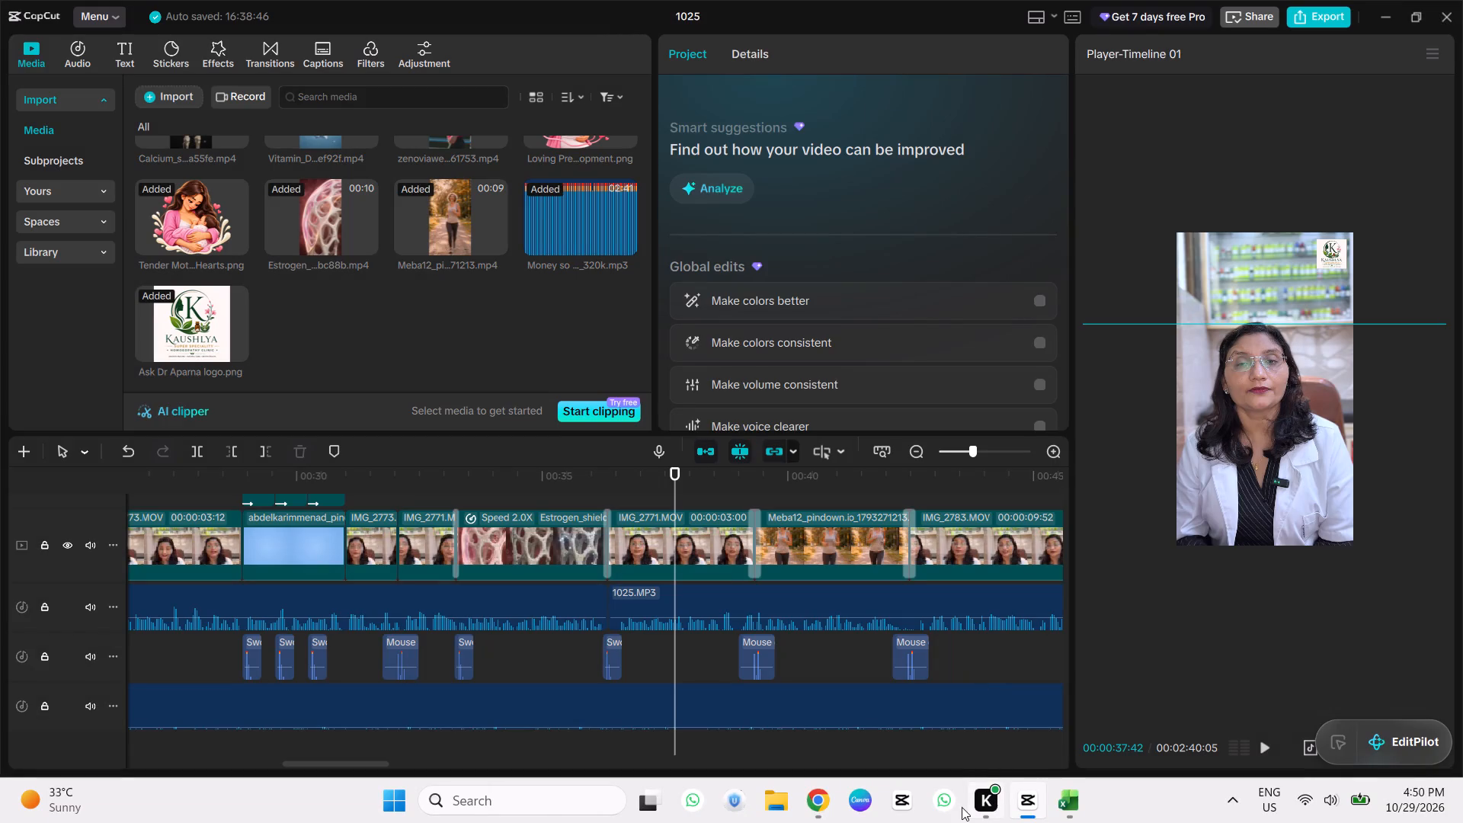
{"action": "left_click", "coordinate": [808, 800]}
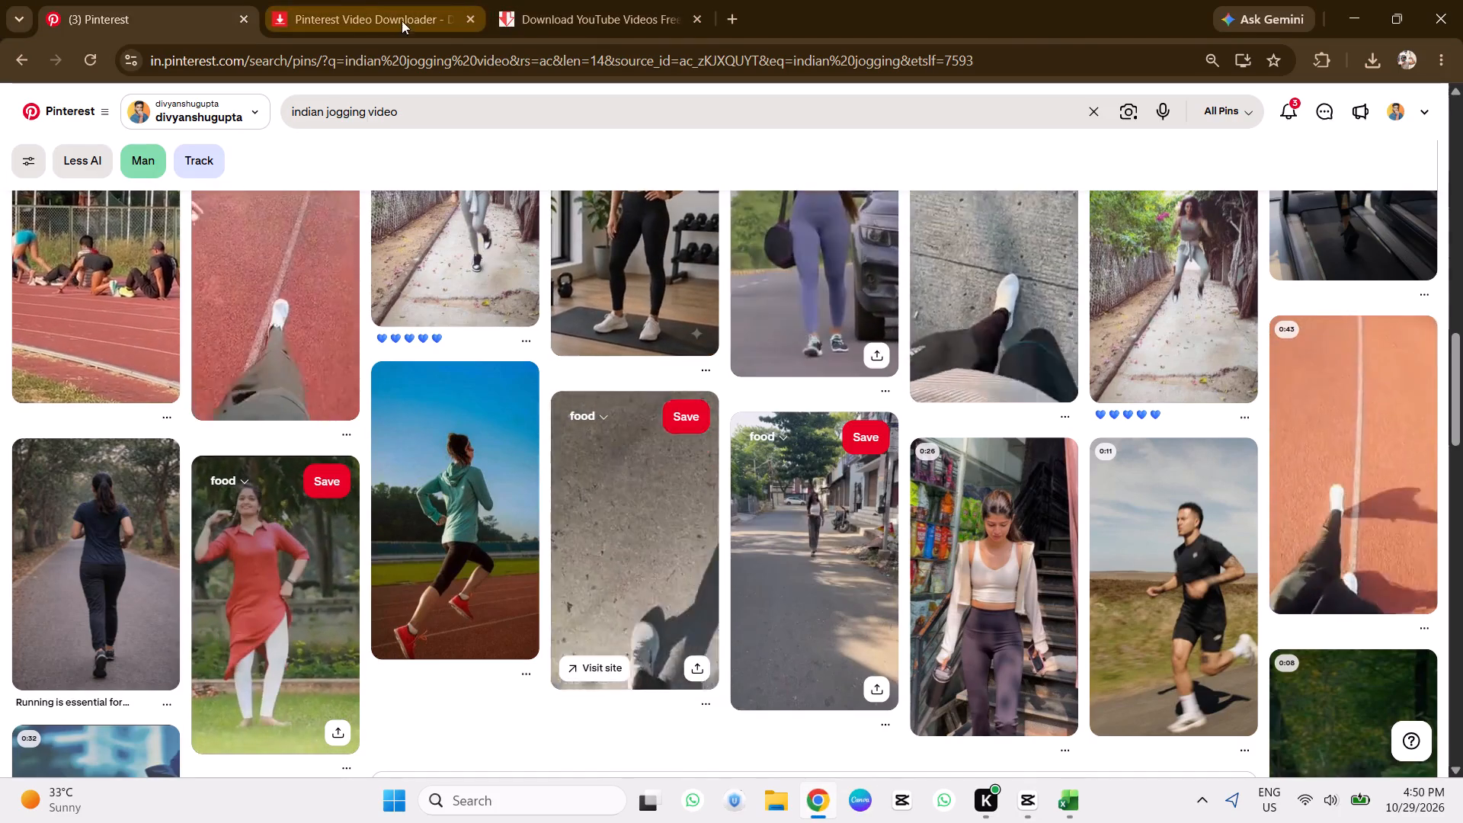
{"action": "left_click", "coordinate": [736, 21]}
{"action": "left_click", "coordinate": [1405, 59]}
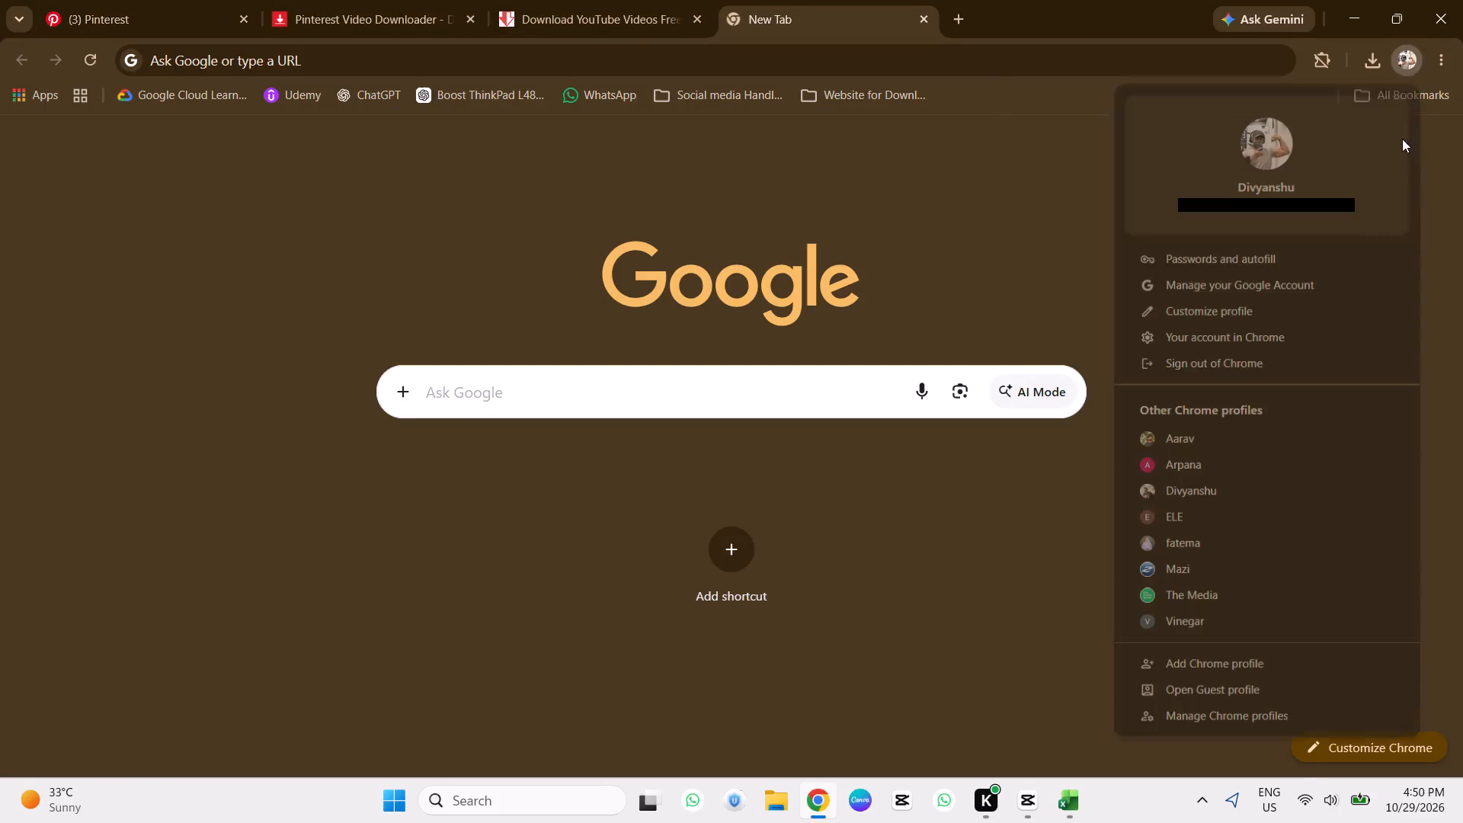
{"action": "left_click", "coordinate": [1263, 607]}
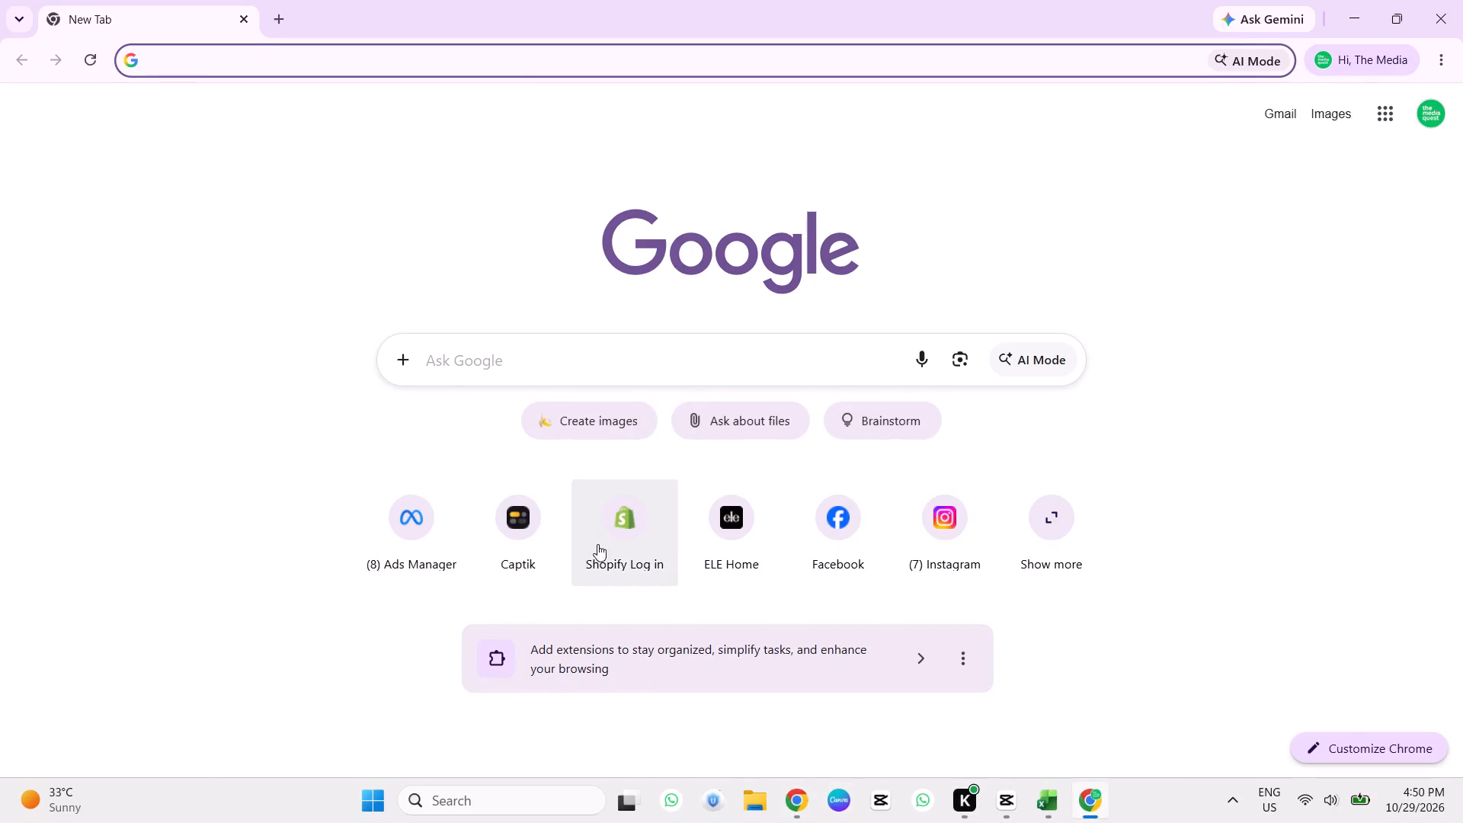
{"action": "left_click", "coordinate": [537, 540]}
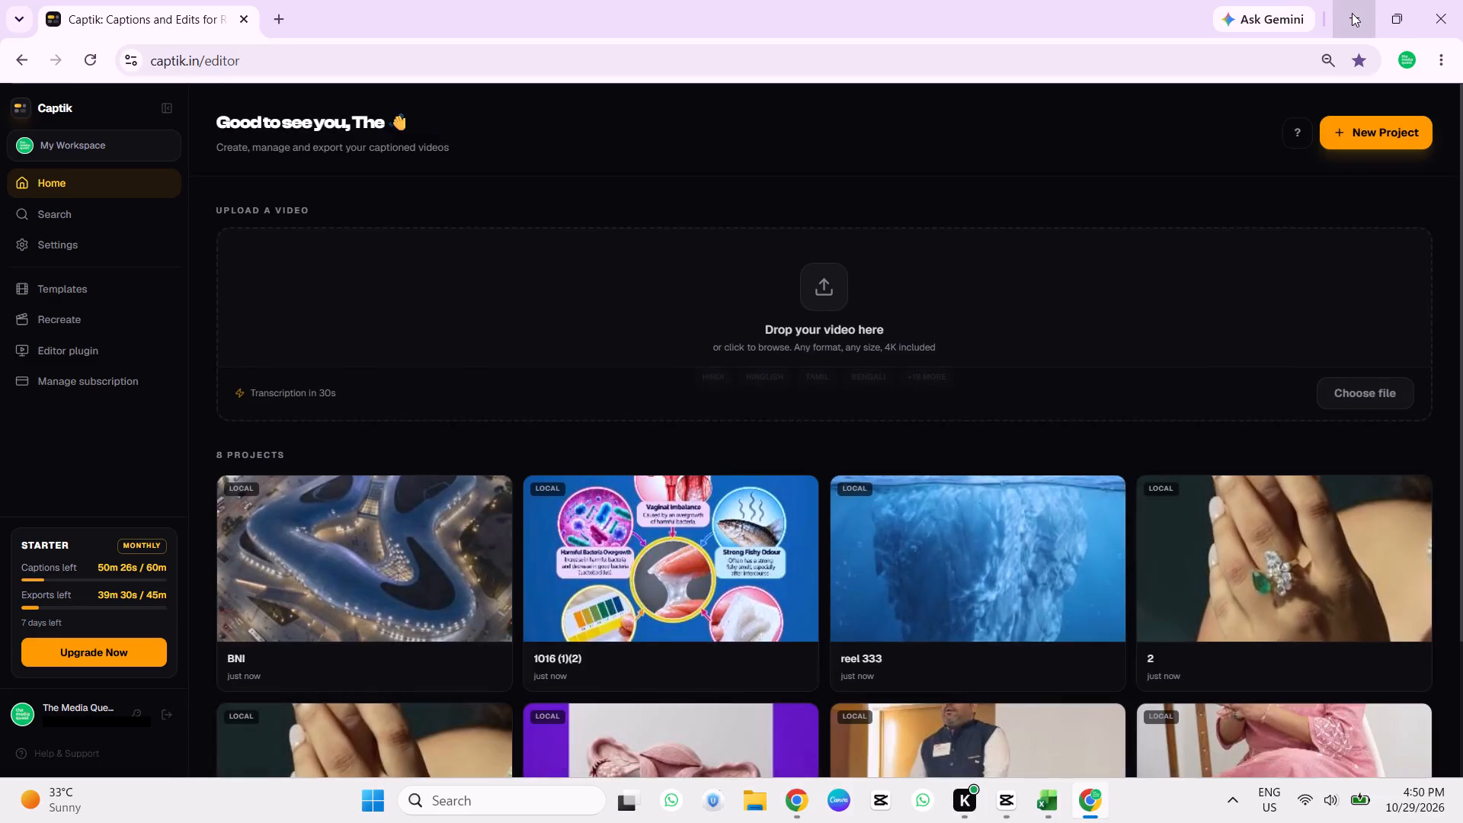
Upload 1025(2).mp4 from Downloads to Captik and generate its transcription with automatic language detection and Romanised (Latin) writing.
{"action": "left_click", "coordinate": [950, 307]}
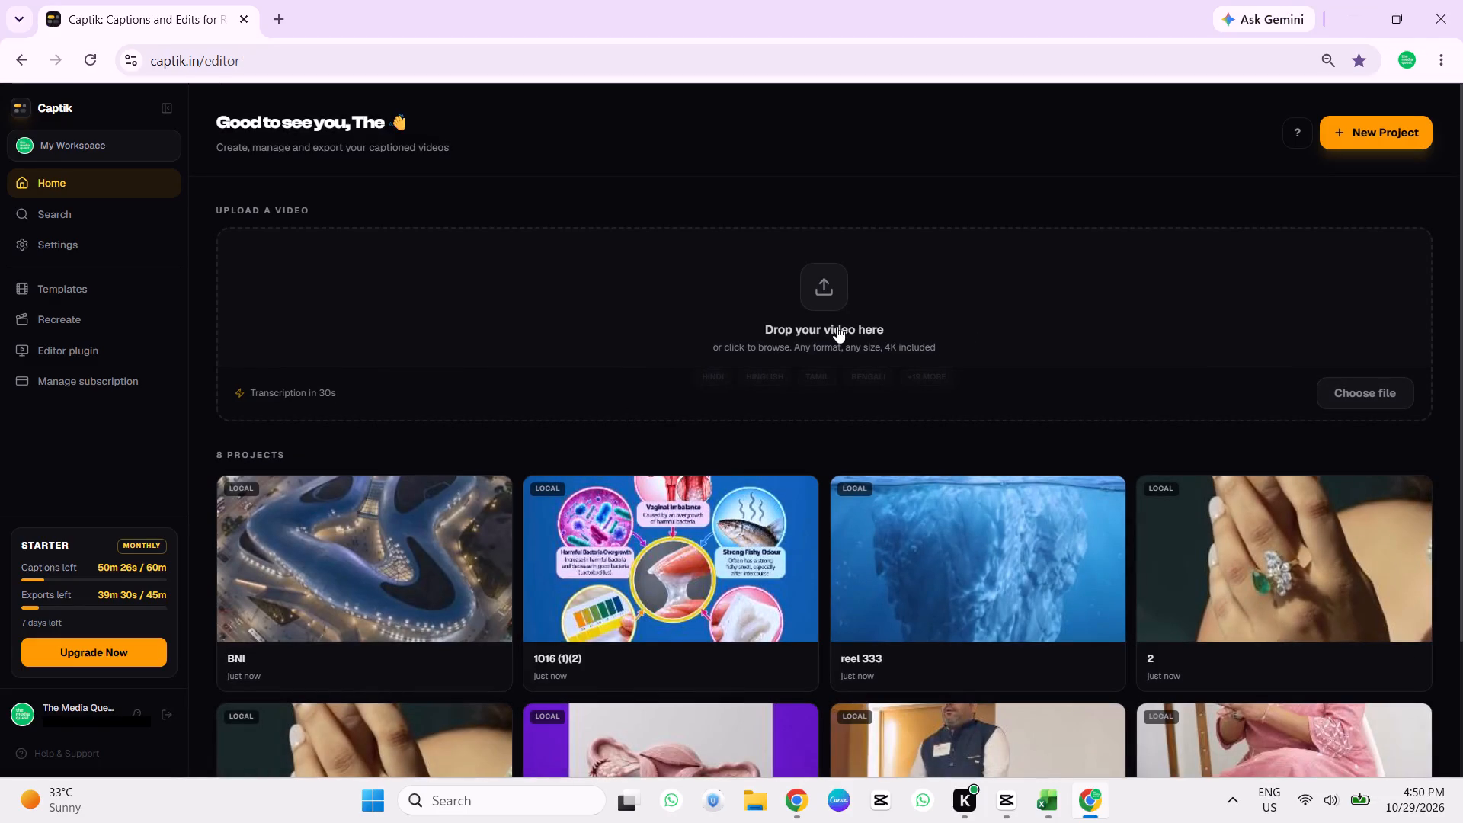
{"action": "left_click", "coordinate": [322, 190]}
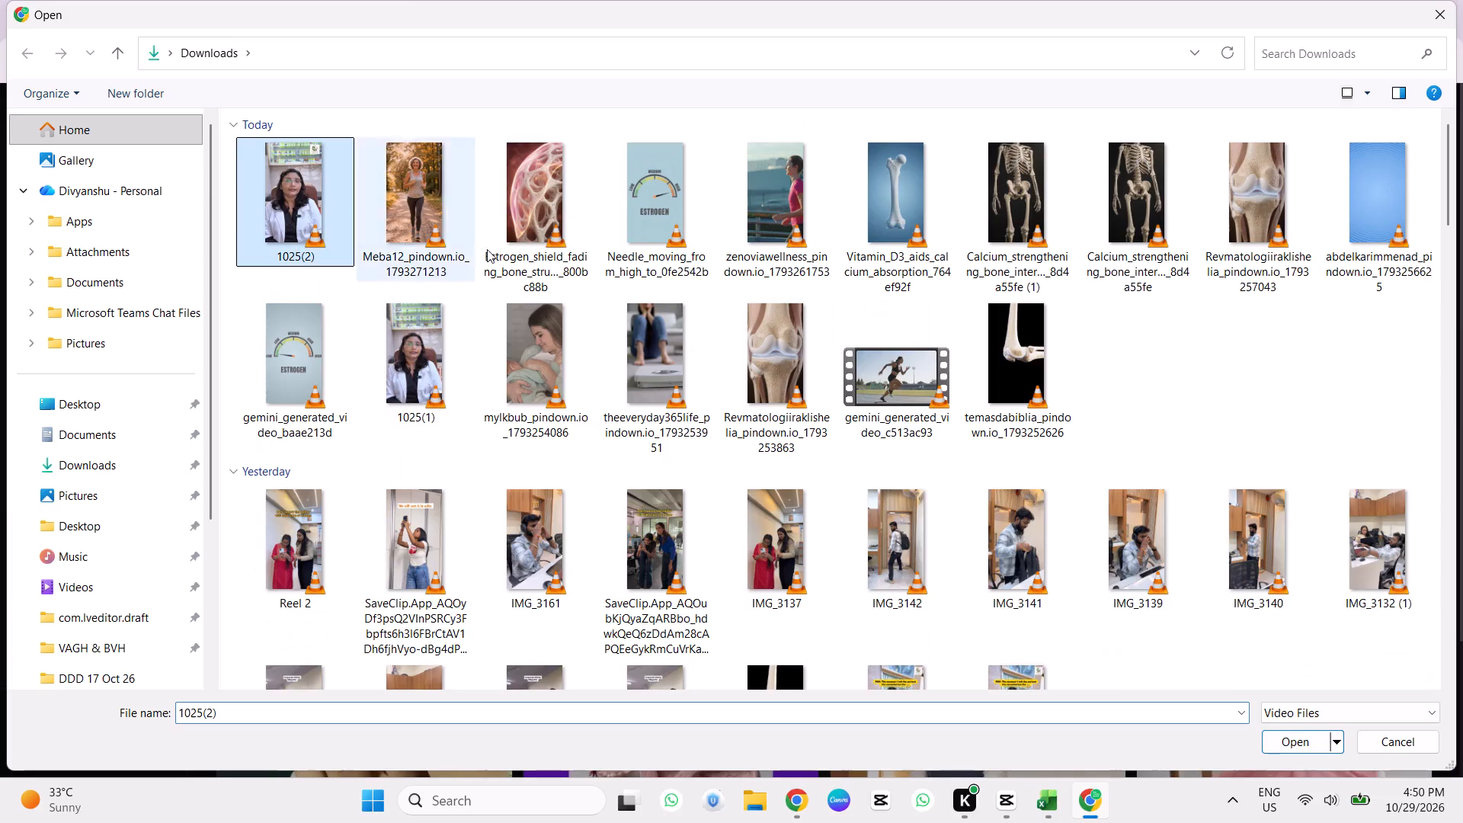
{"action": "left_click", "coordinate": [1311, 748]}
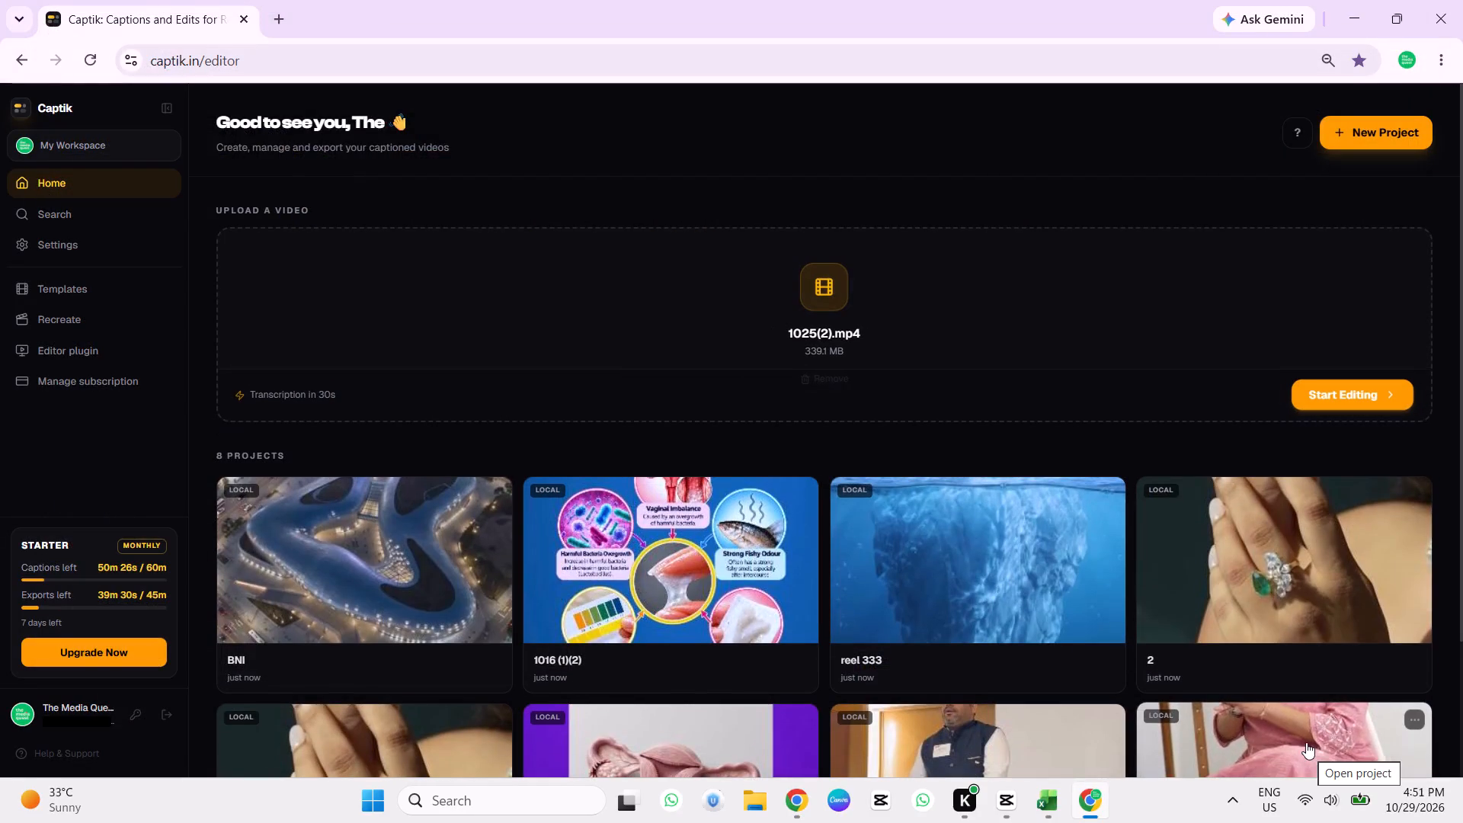
{"action": "left_click", "coordinate": [1349, 395]}
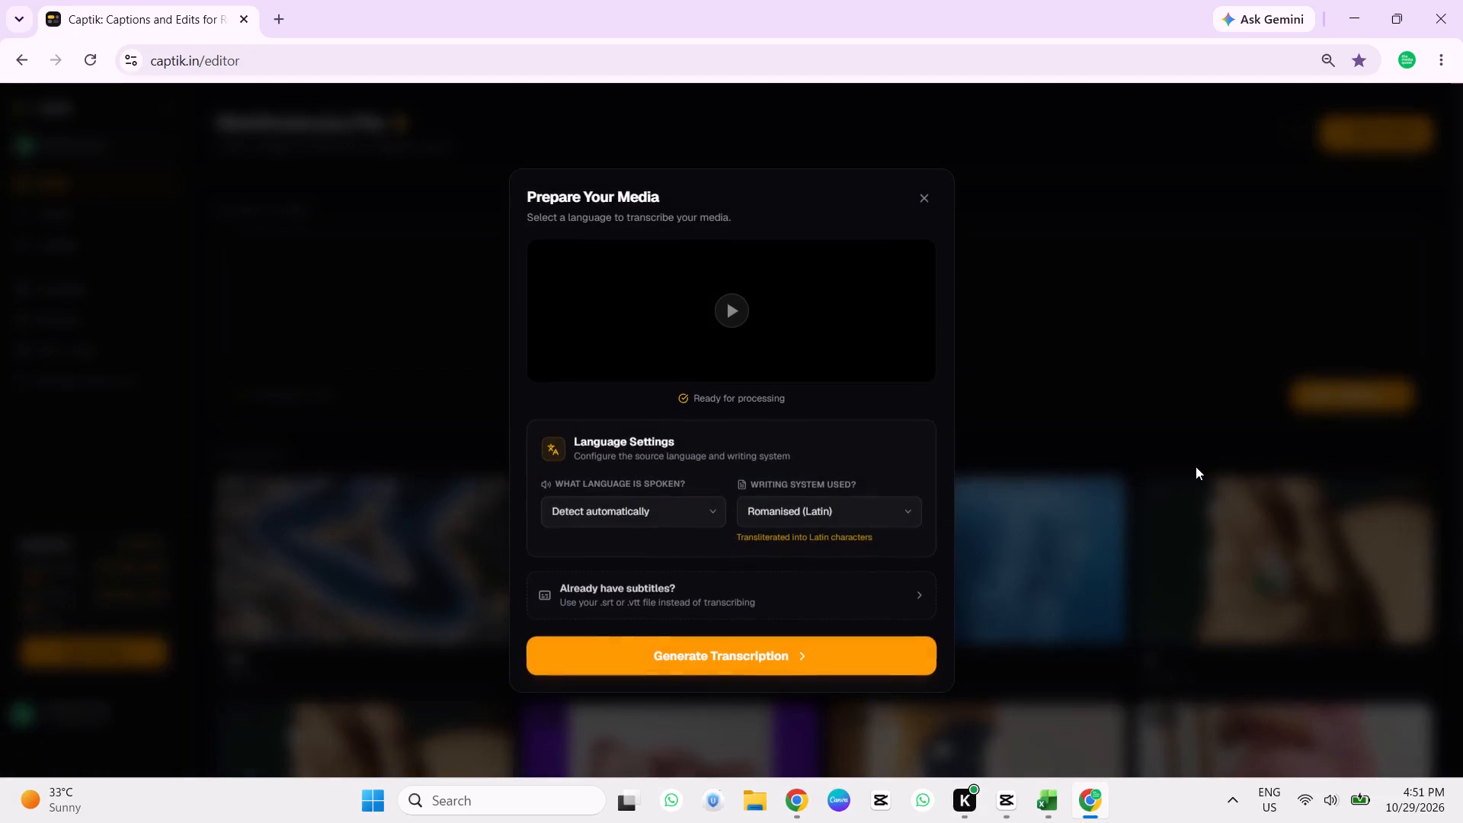
{"action": "left_click", "coordinate": [821, 648]}
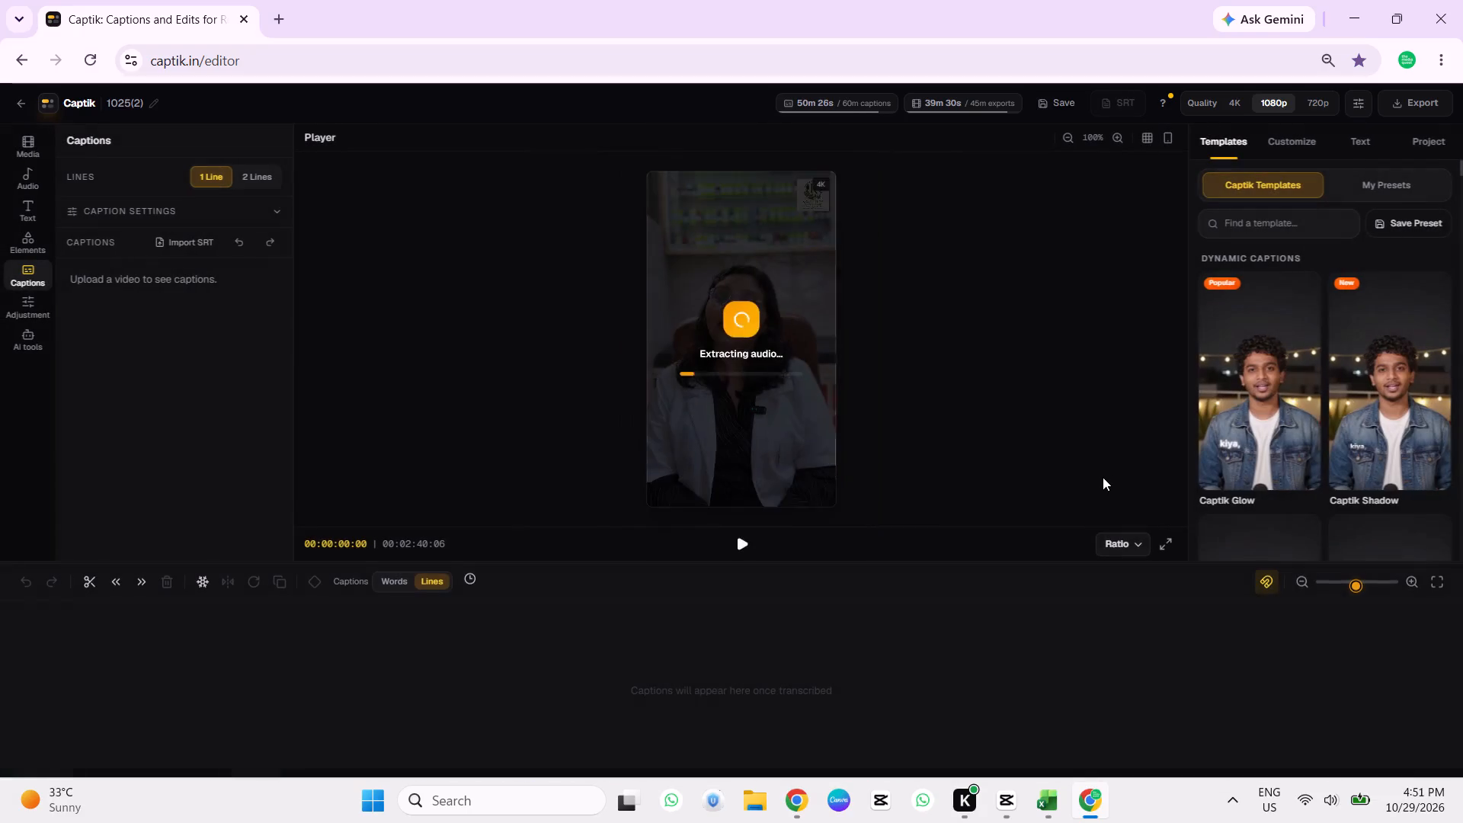
Browse the caption templates and apply the Swiss template to the project.
{"action": "scroll", "coordinate": [1286, 378], "scroll_direction": "down", "scroll_amount": 3}
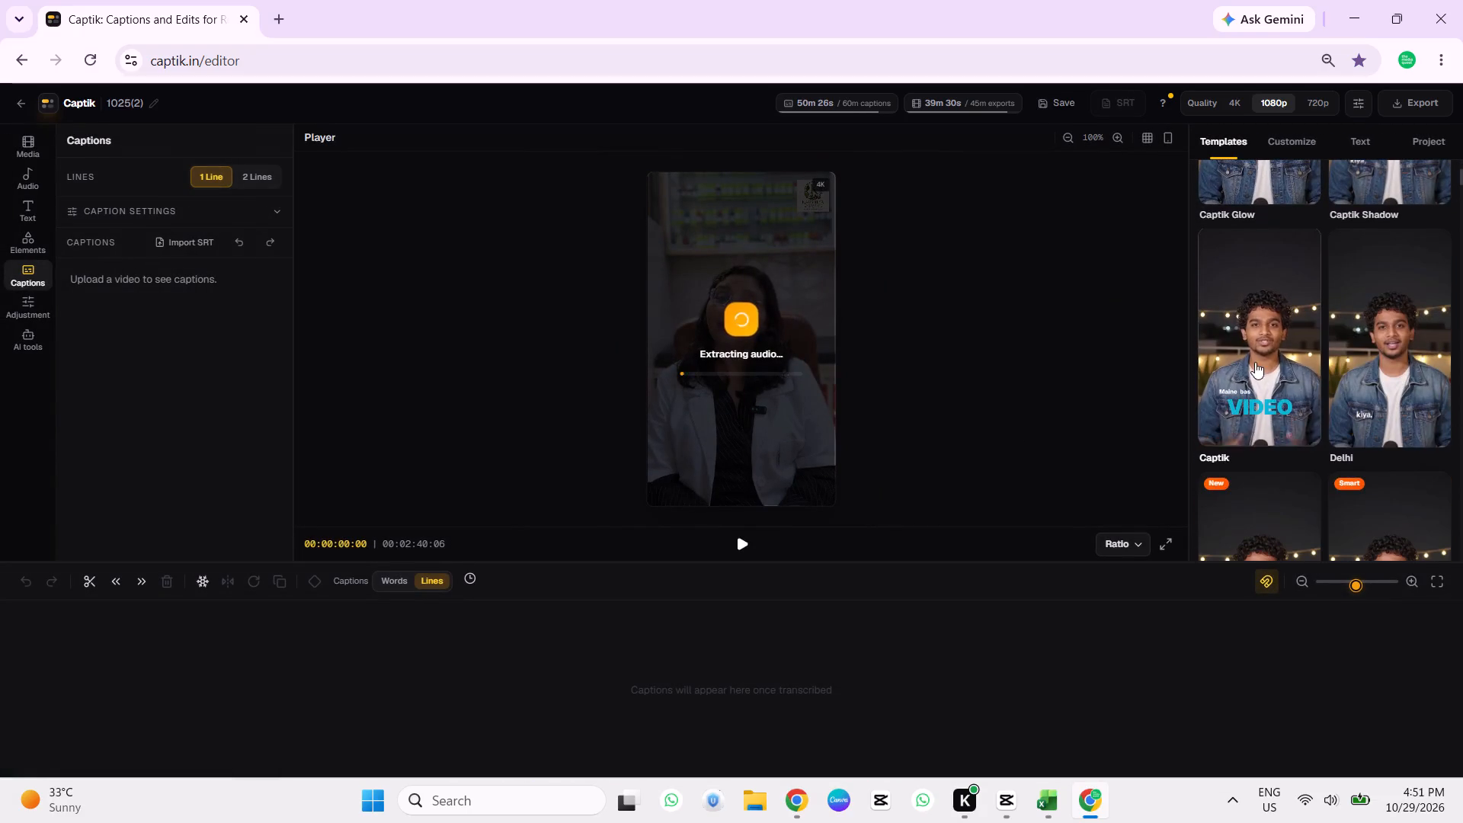
{"action": "scroll", "coordinate": [1391, 354], "scroll_direction": "down", "scroll_amount": 2}
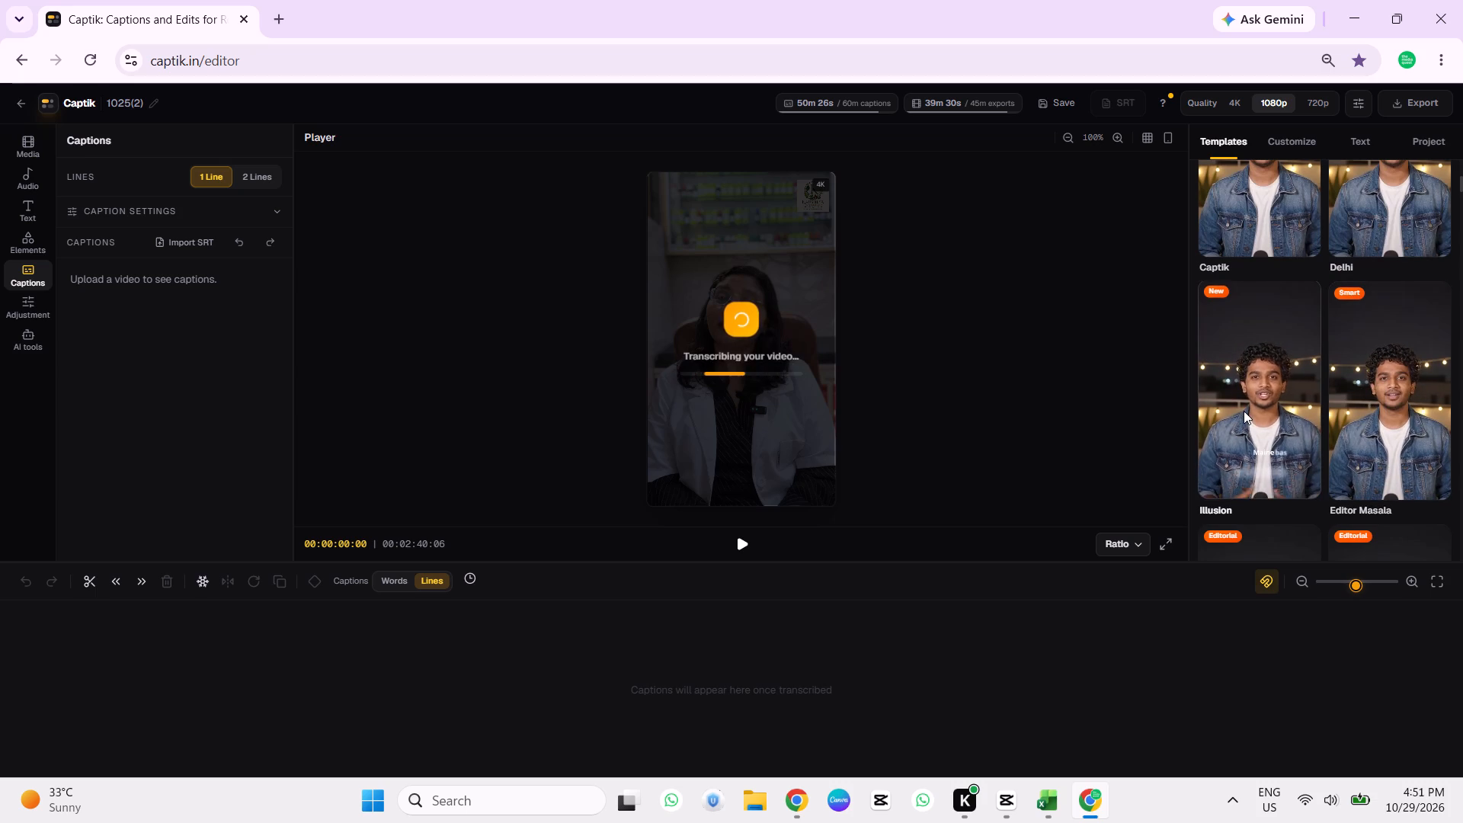
{"action": "scroll", "coordinate": [1244, 411], "scroll_direction": "down", "scroll_amount": 3}
{"action": "scroll", "coordinate": [1373, 411], "scroll_direction": "down", "scroll_amount": 2}
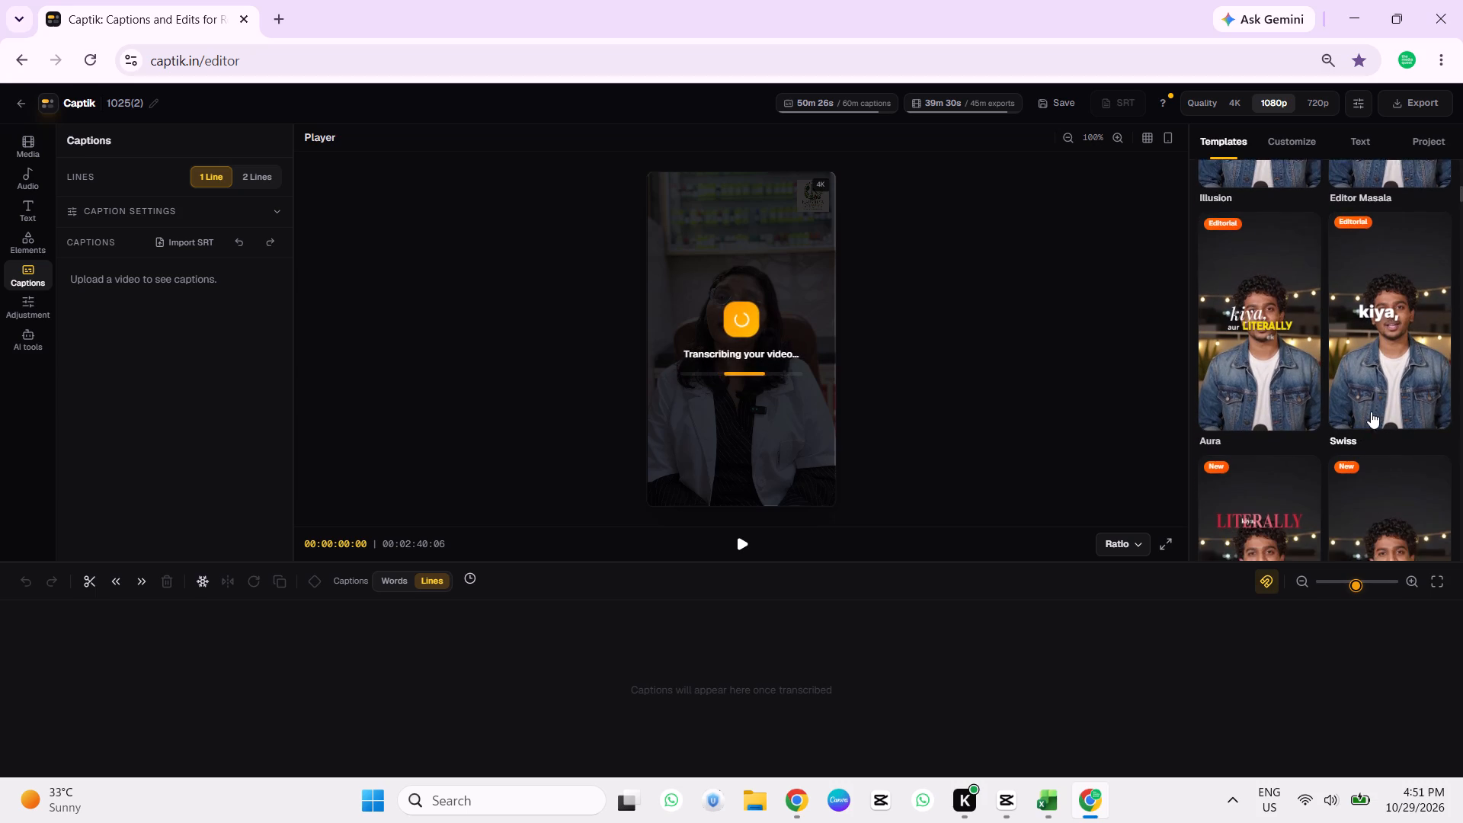
{"action": "scroll", "coordinate": [1258, 212], "scroll_direction": "up", "scroll_amount": 1}
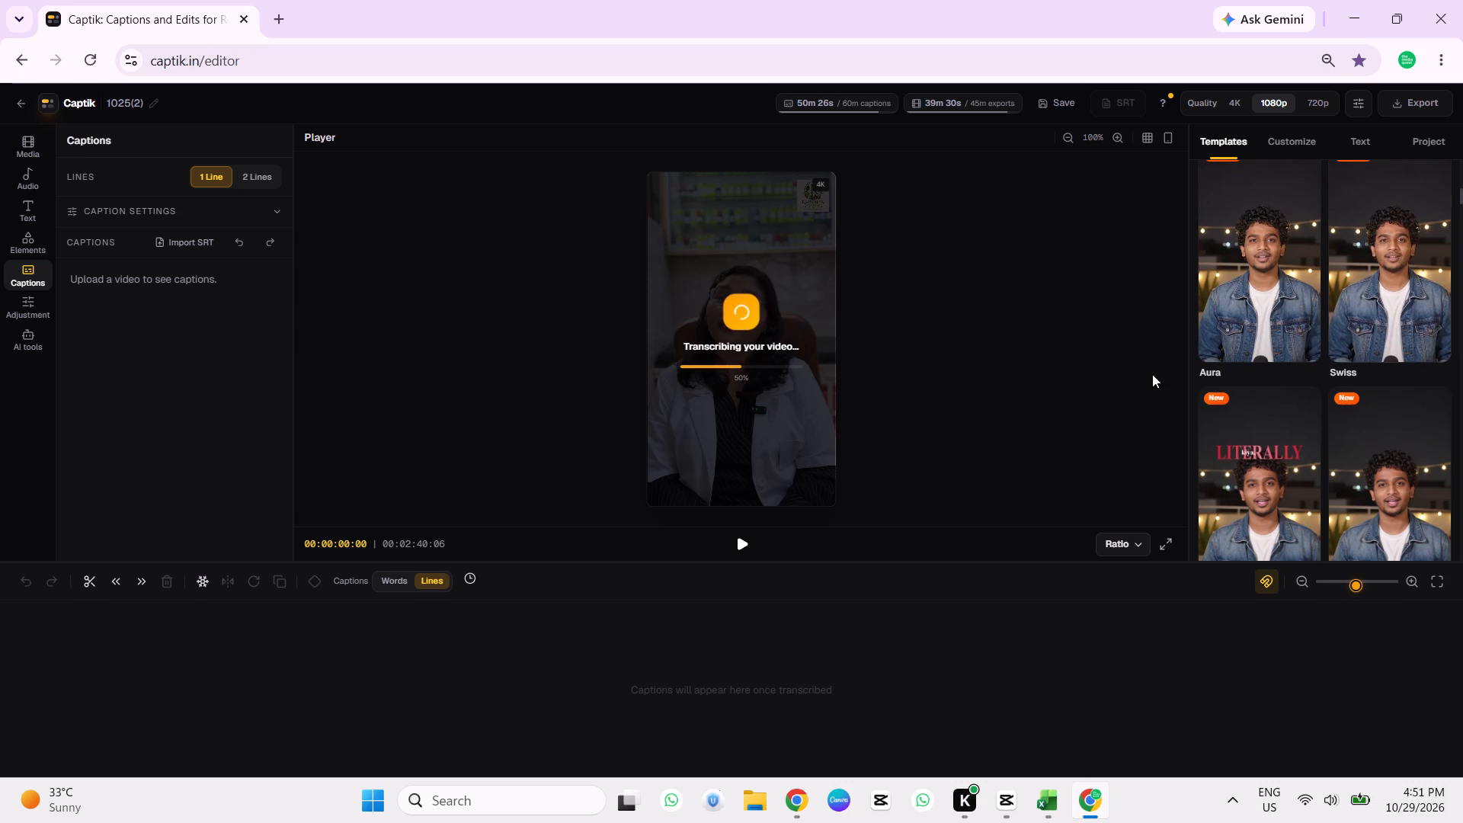
{"action": "left_click", "coordinate": [1356, 294]}
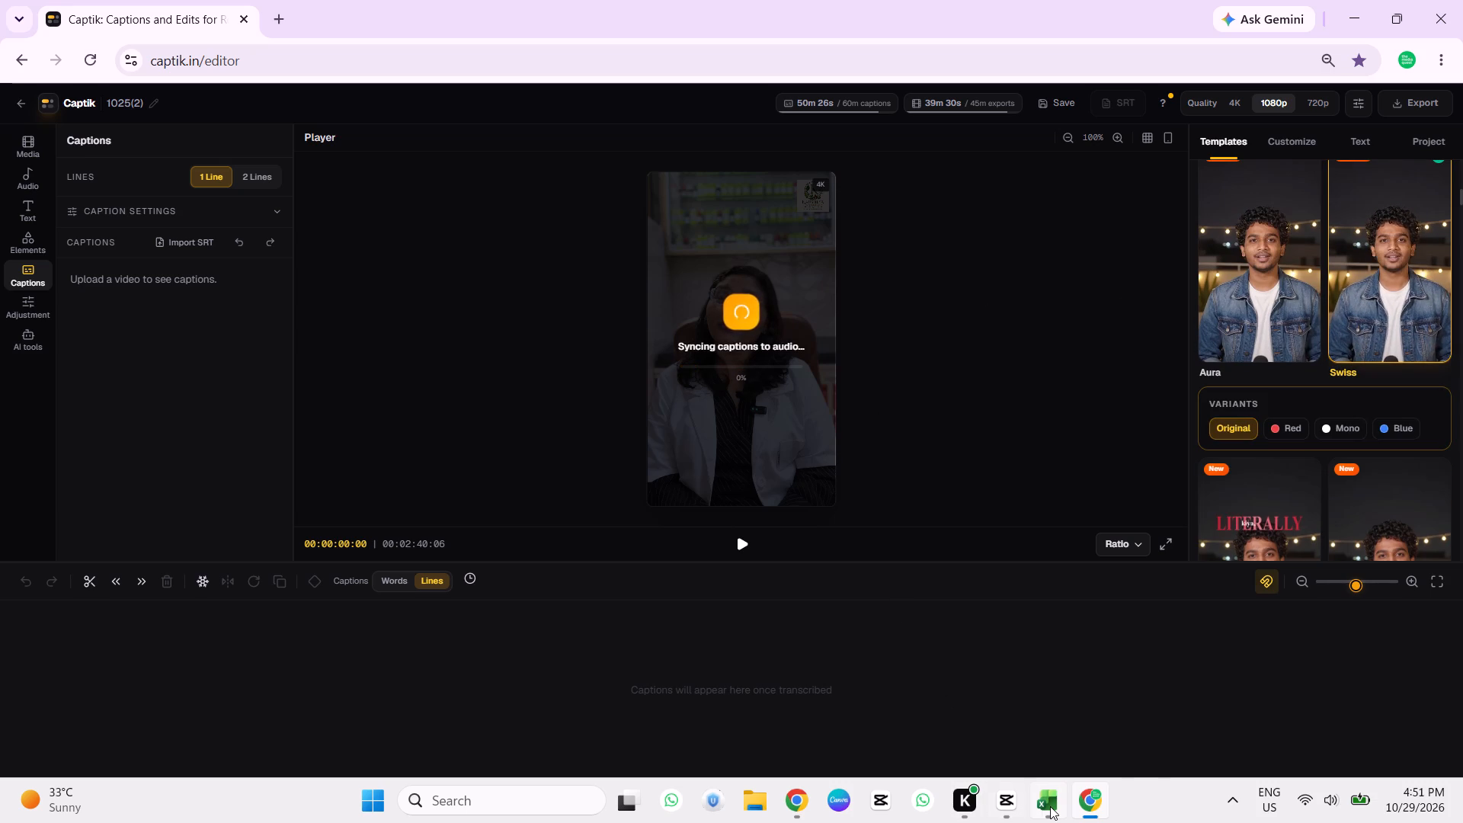
Close the empty Excel window running in the background.
{"action": "left_click", "coordinate": [1124, 642]}
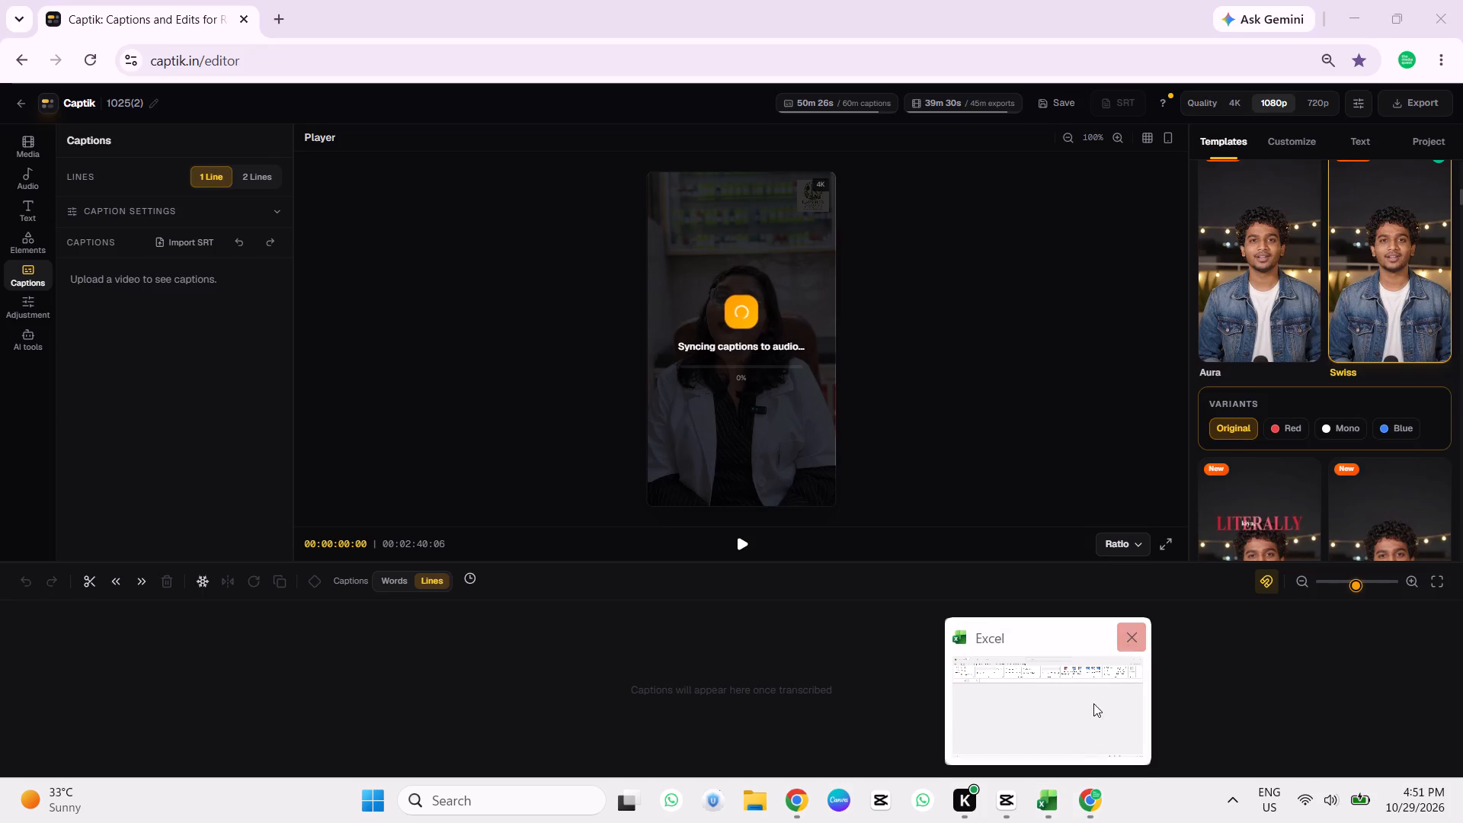